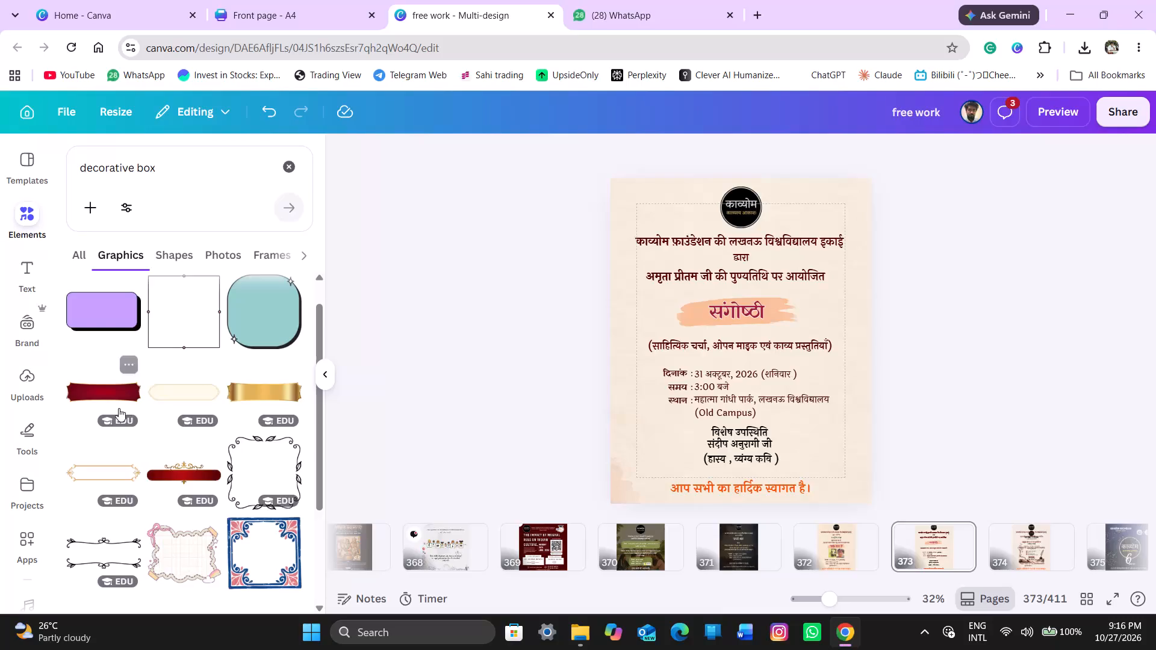
Insert the navy-blue banner with gold edging from the decorative box graphics and shrink it to less than half its width.
scroll(125, 414, down, 3)
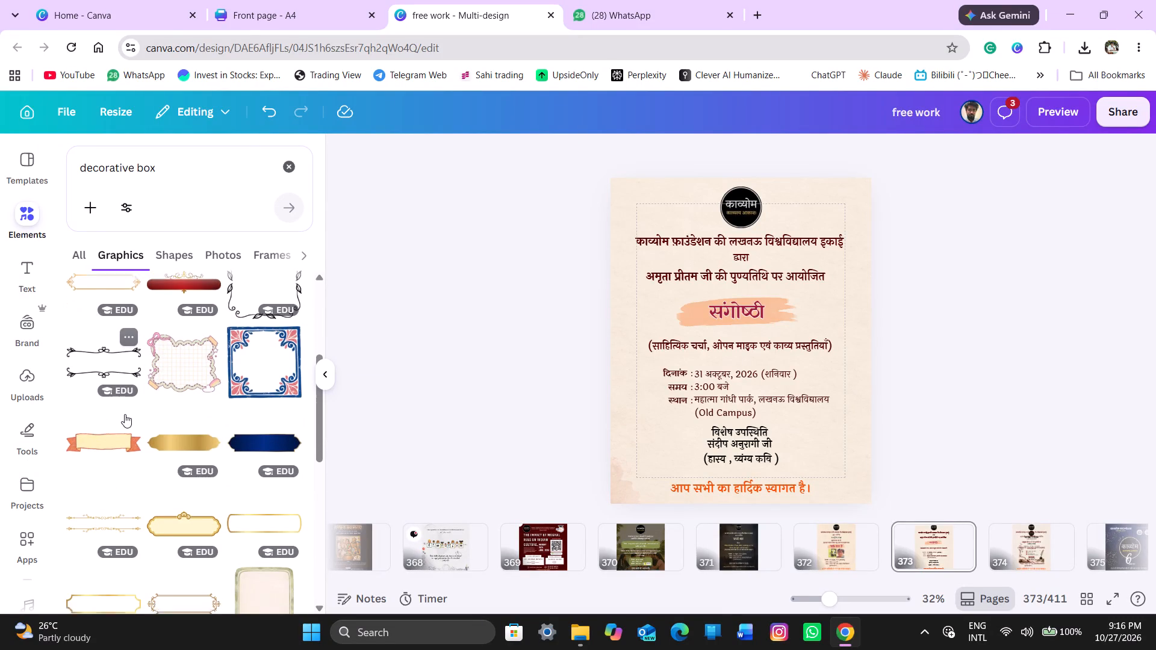
scroll(125, 414, down, 3)
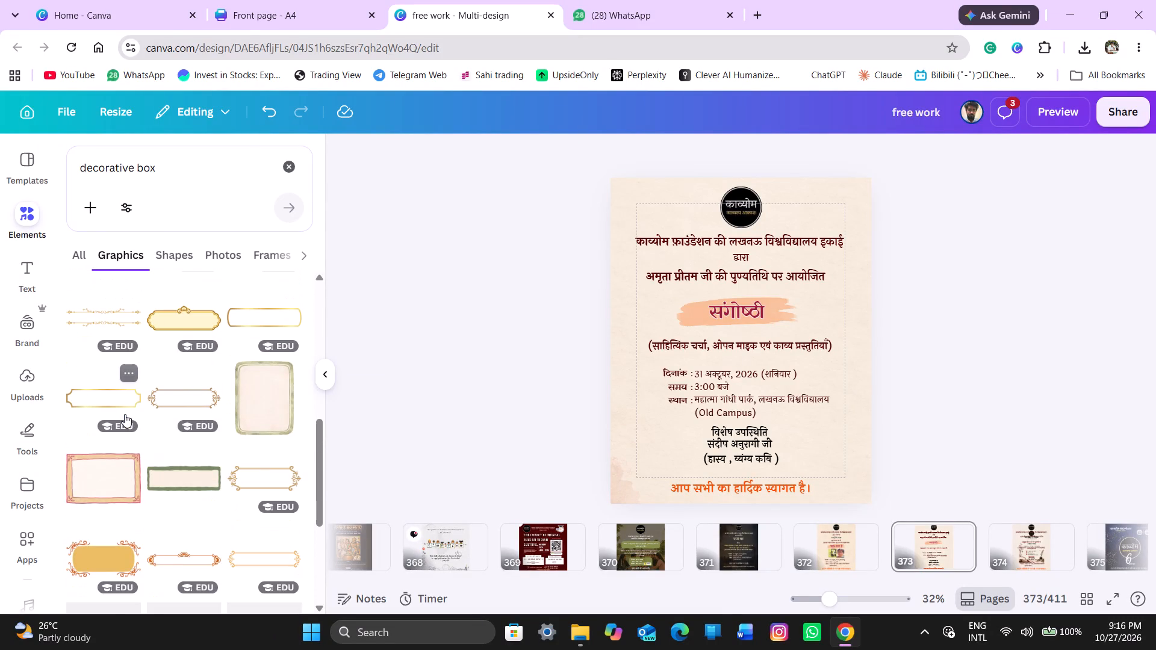
scroll(125, 414, up, 2)
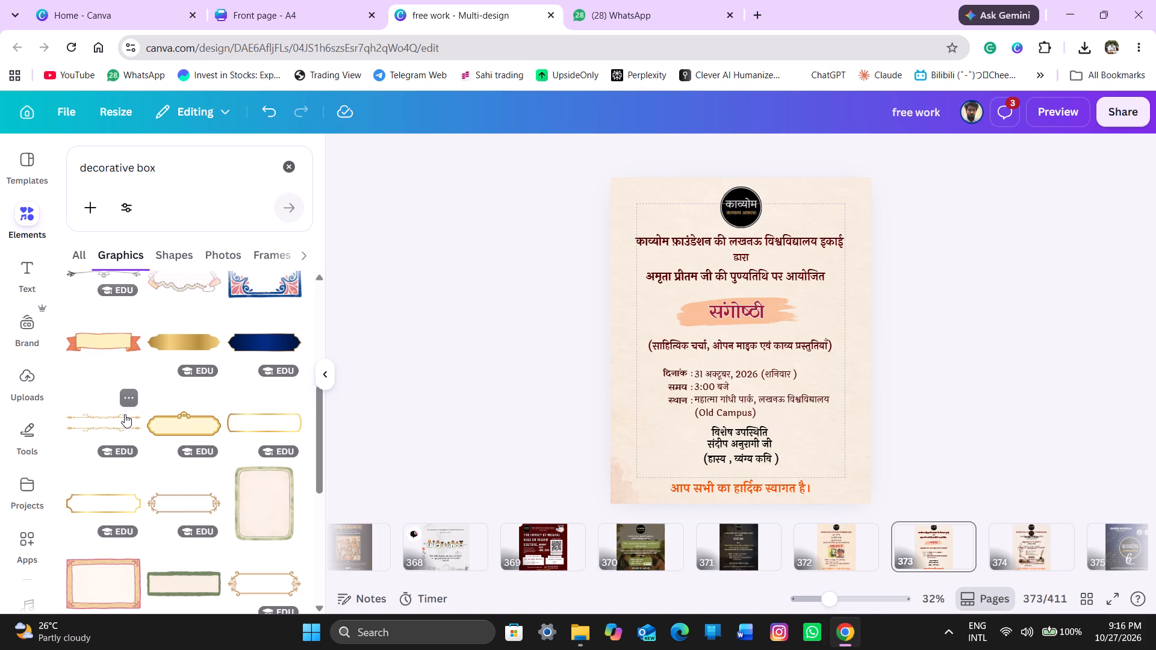
click(252, 338)
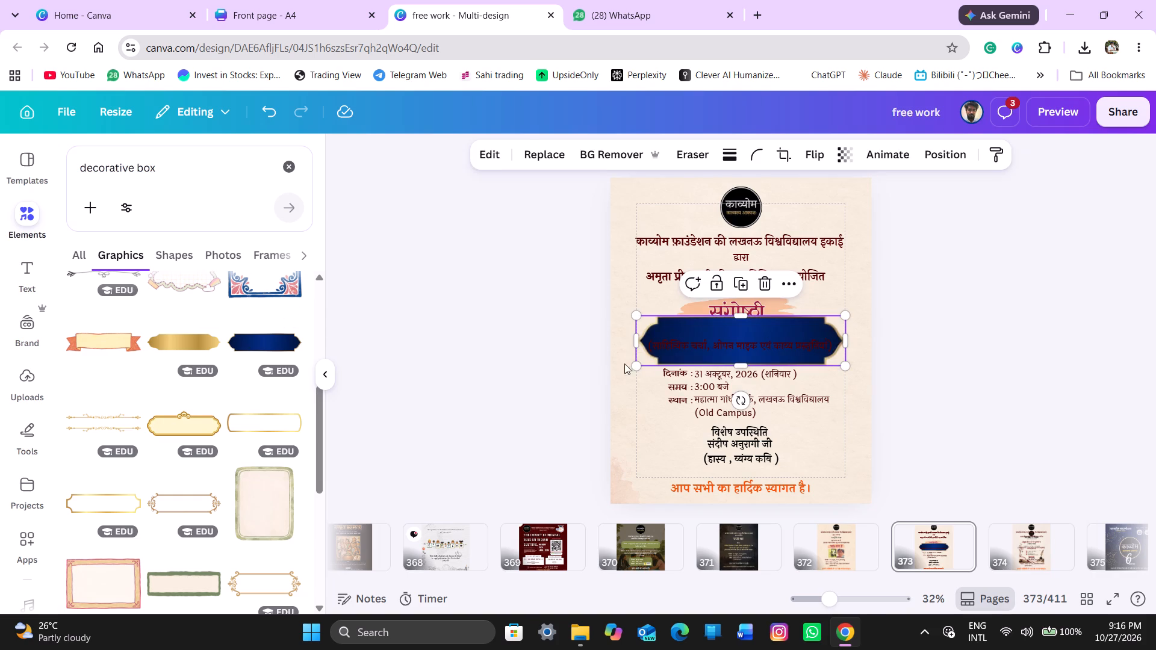
drag(849, 311, 750, 413)
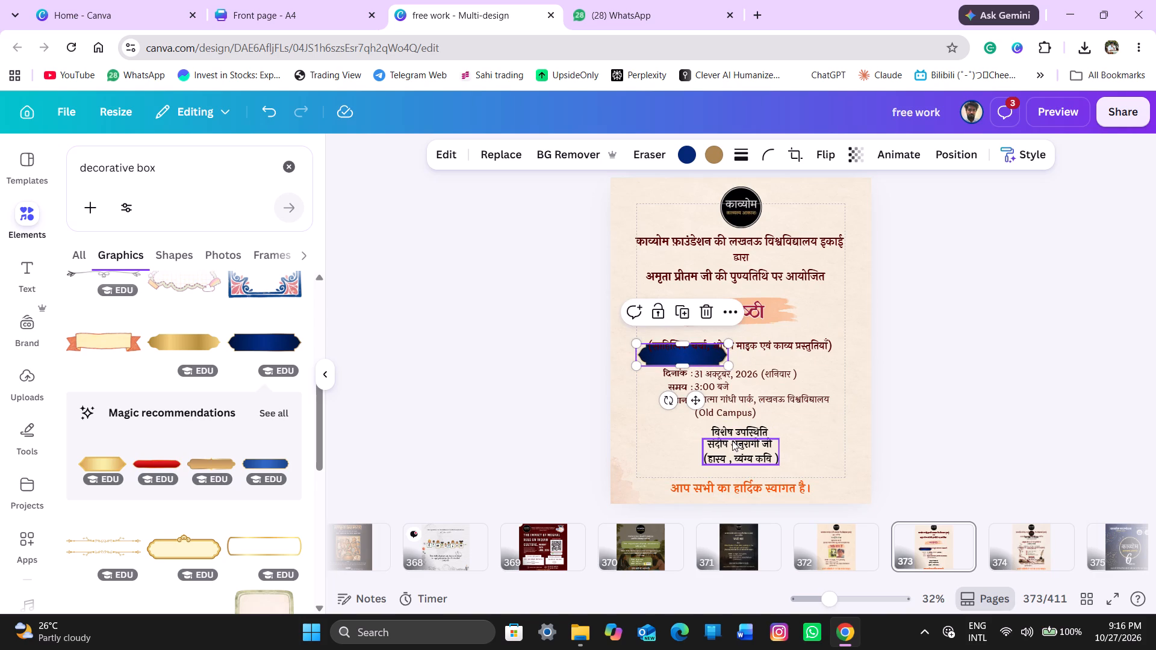
Move the guest's name and description text slightly lower, leaving a gap below the विशेष उपस्थिति heading.
drag(726, 445, 726, 458)
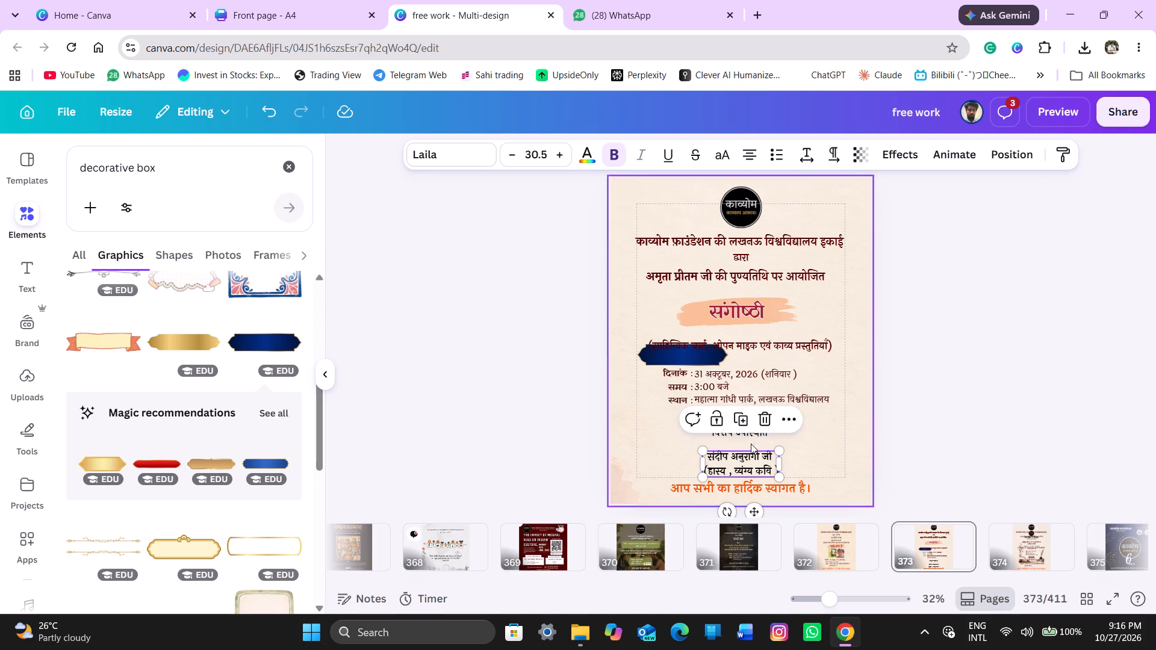
Set the font size of the (हास्य , व्यंग्य कवि ) line under the guest's name to 24.
click(709, 468)
click(709, 468)
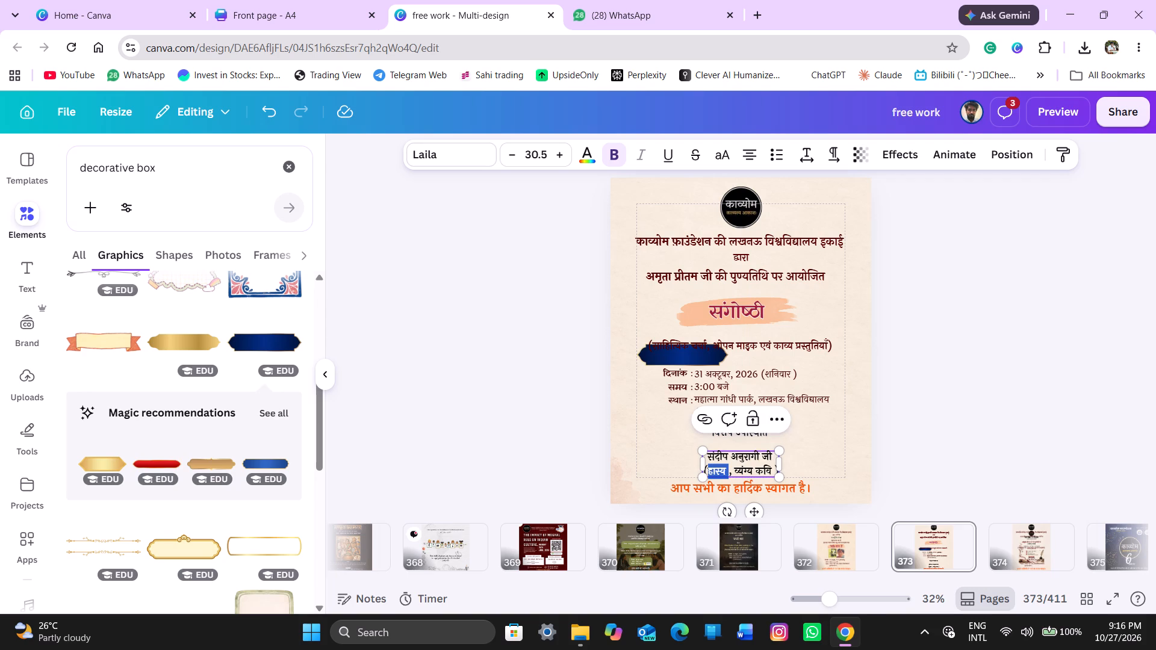
click(709, 468)
click(706, 465)
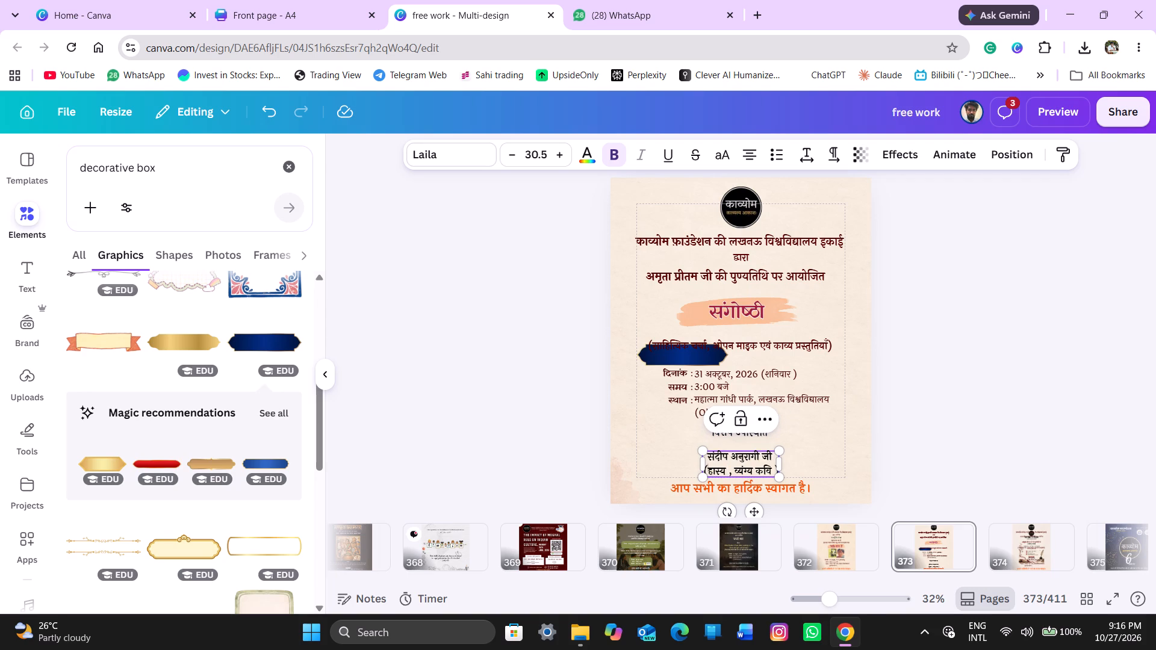
key(shift+Down)
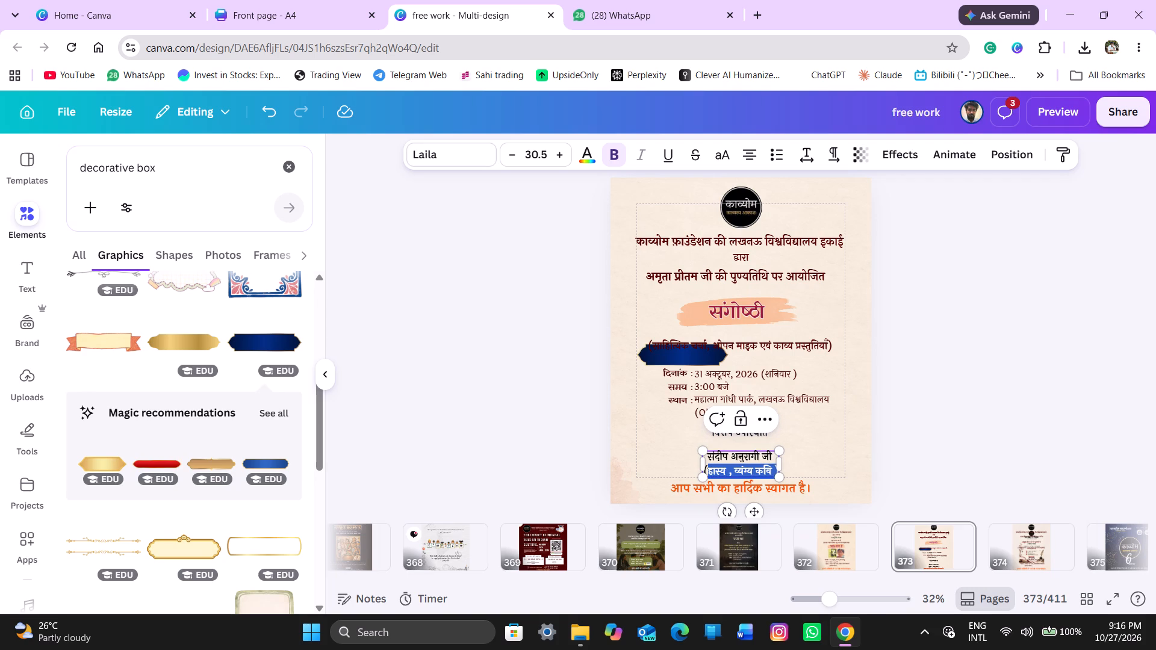
click(706, 465)
key(Left)
key(shift+Down)
triple_click(507, 161)
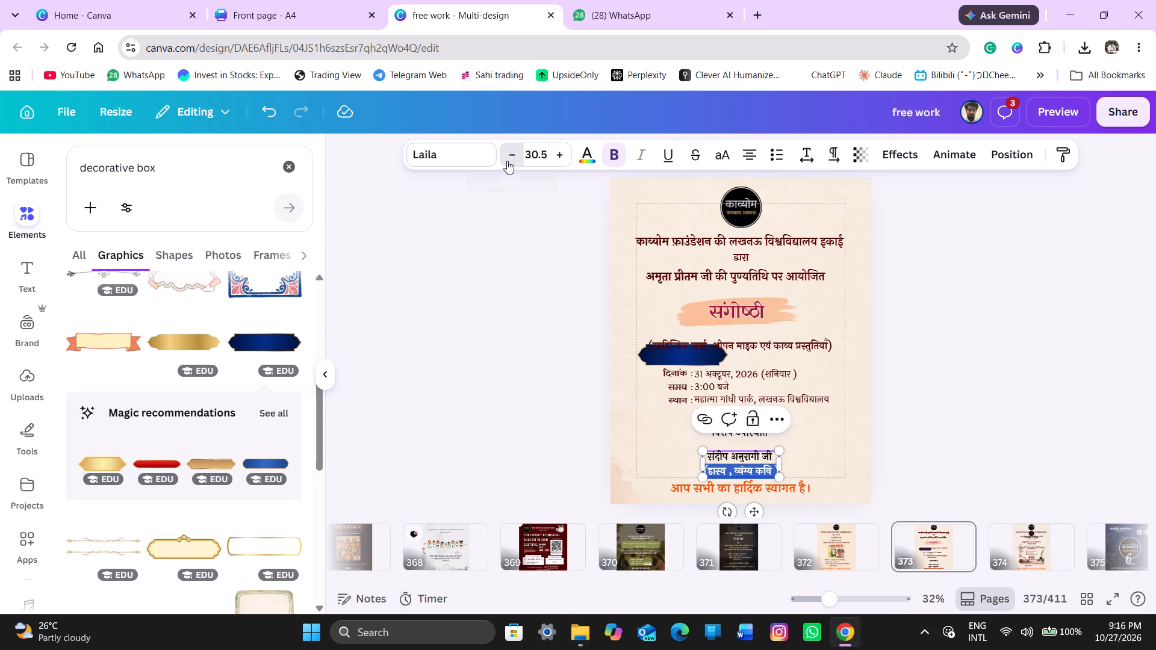
click(507, 161)
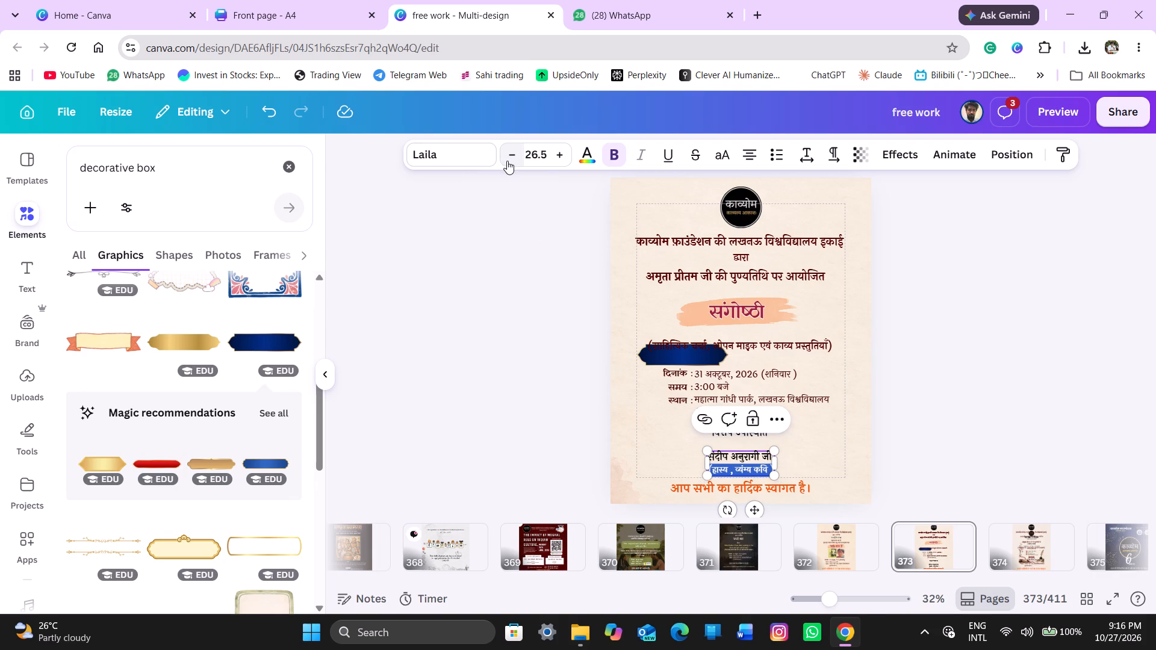
click(507, 161)
click(536, 156)
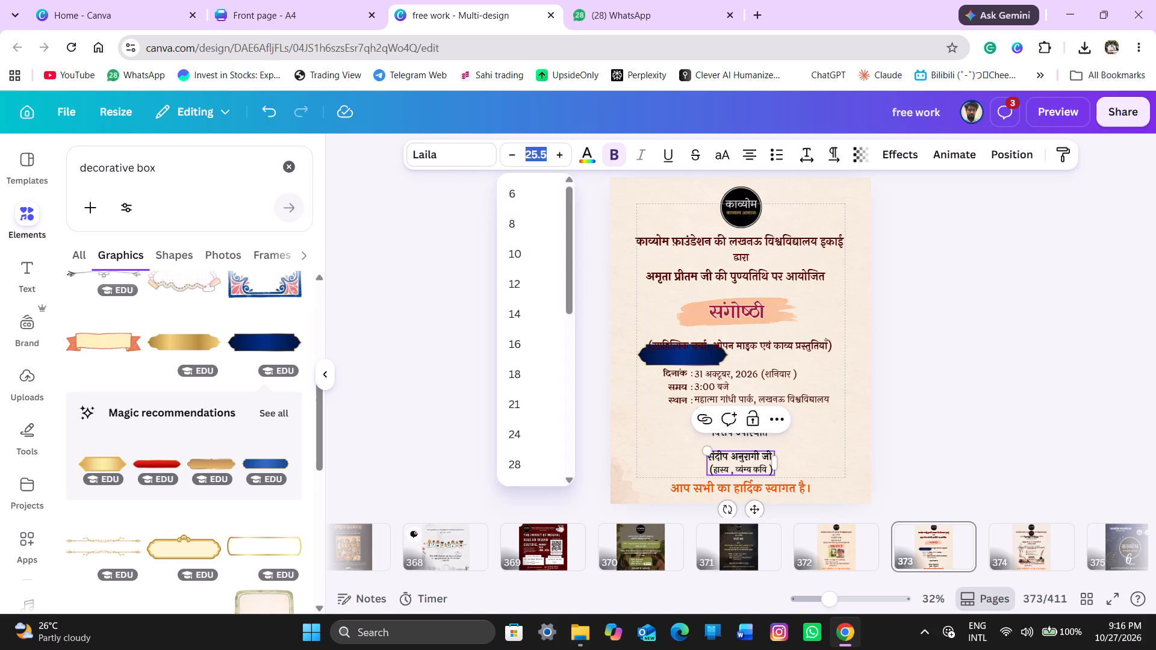
text(24)
key(Return)
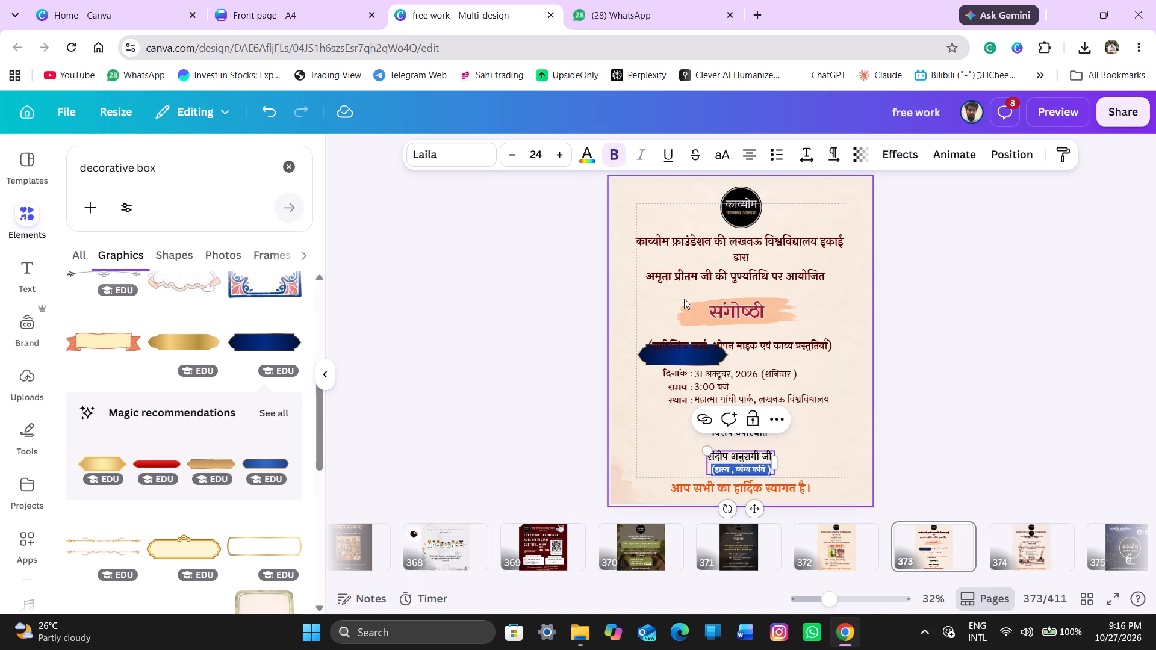
click(724, 460)
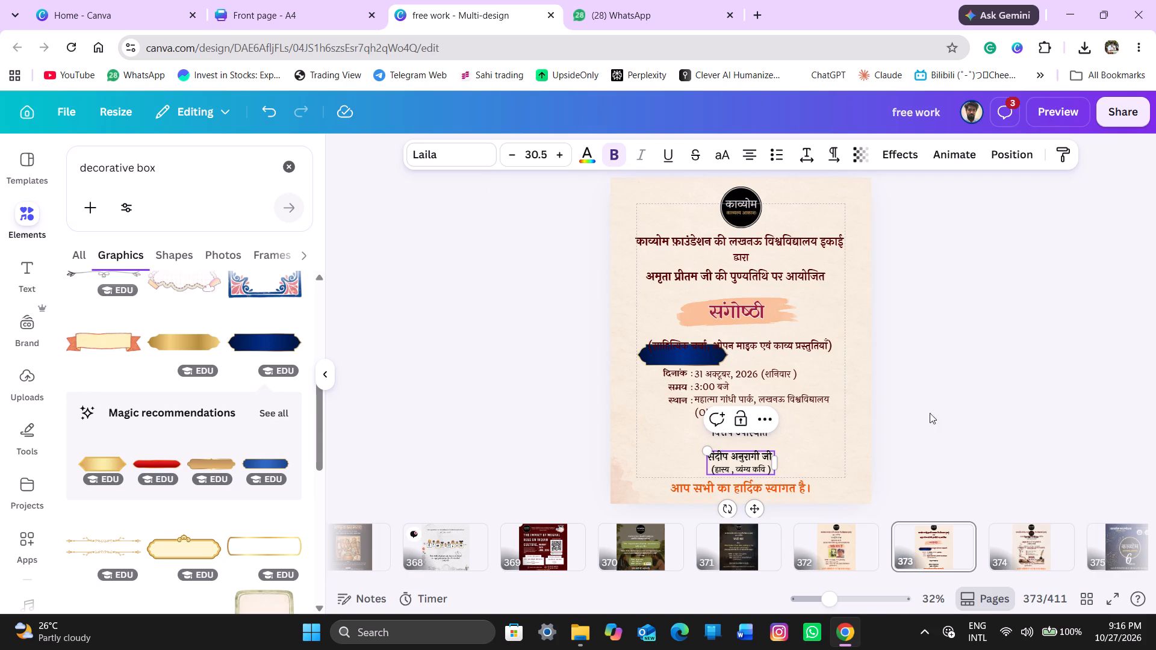
click(947, 409)
click(742, 455)
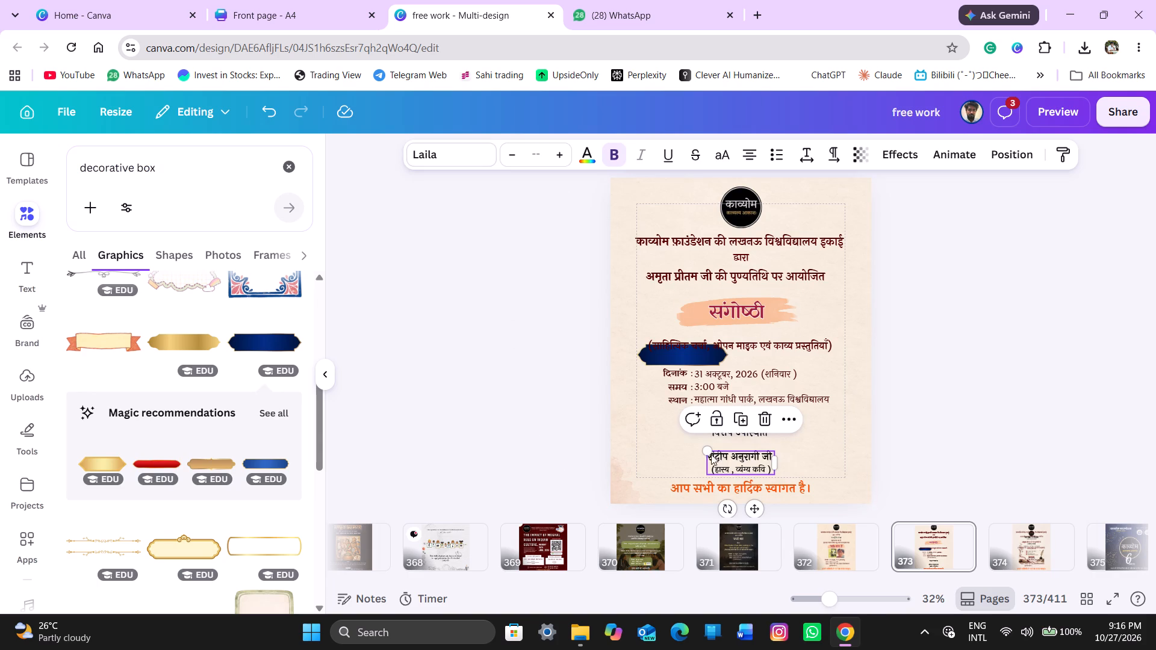
click(709, 453)
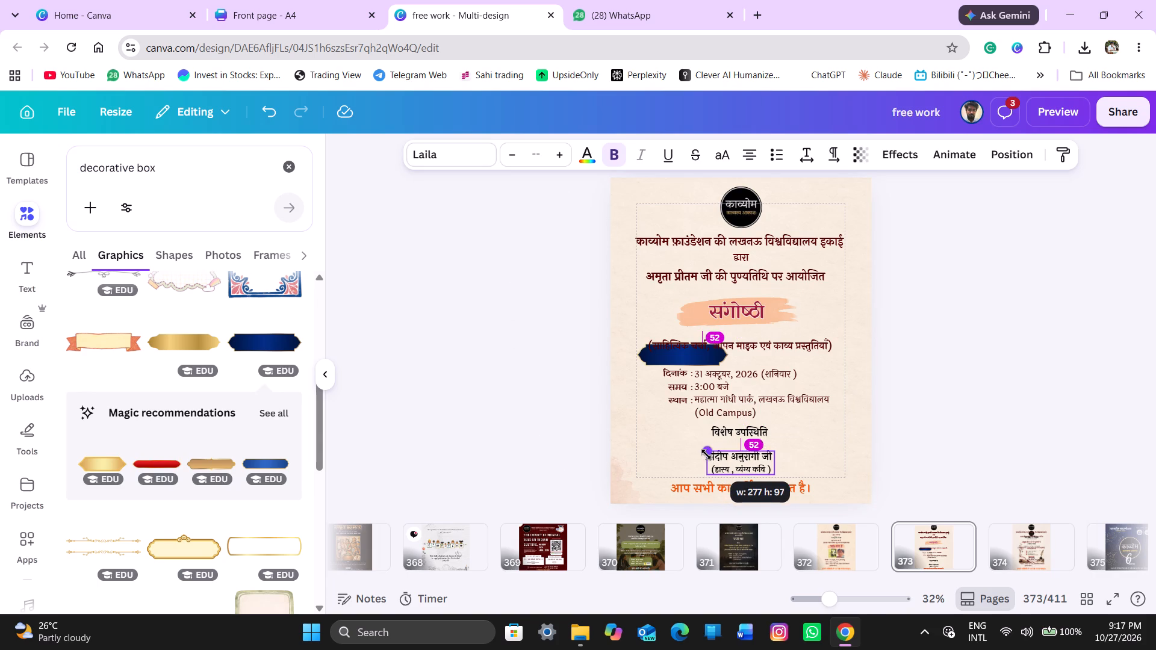
click(986, 365)
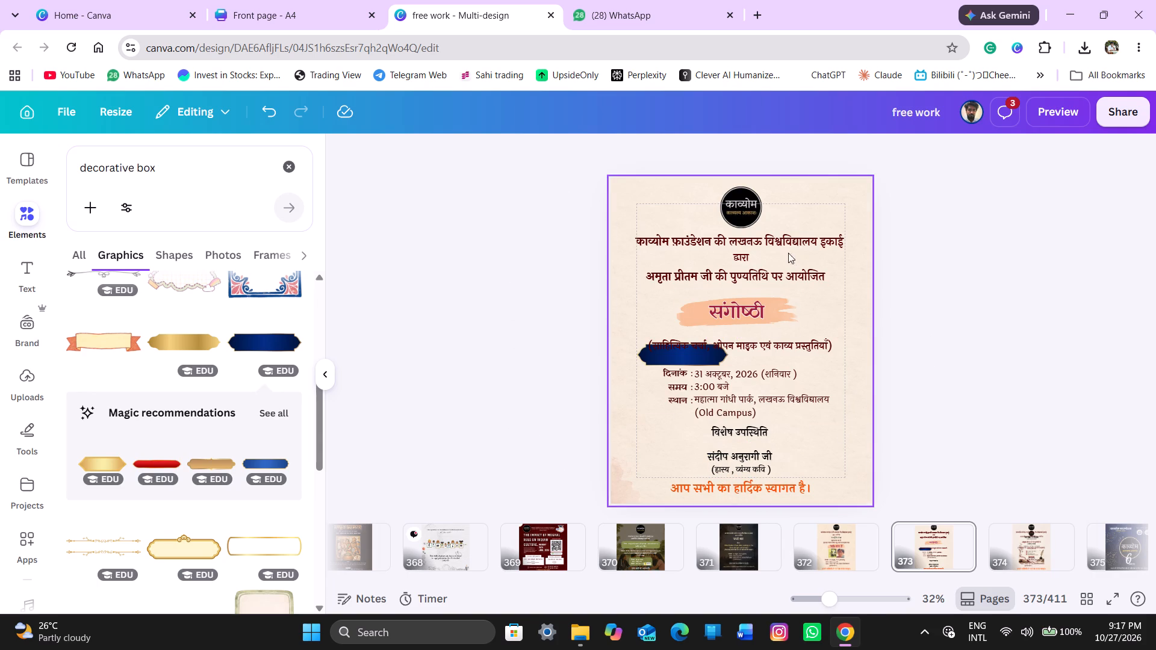
Ungroup the संगोष्ठी title from its orange brush stroke and delete the brush stroke.
click(780, 249)
click(780, 249)
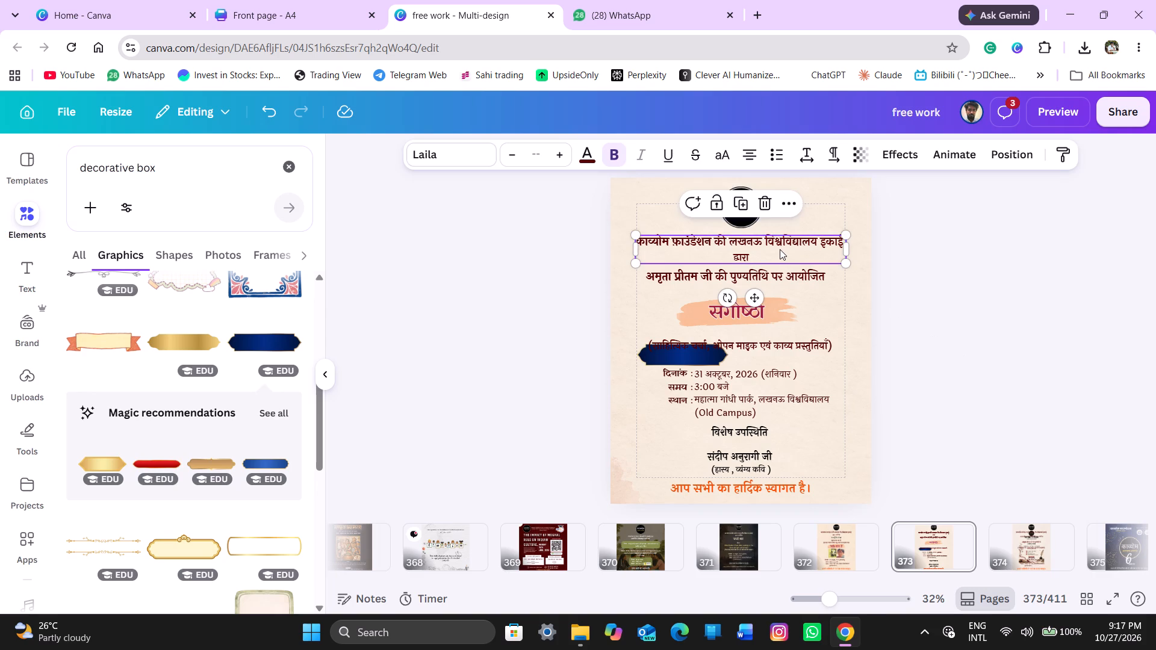
click(782, 273)
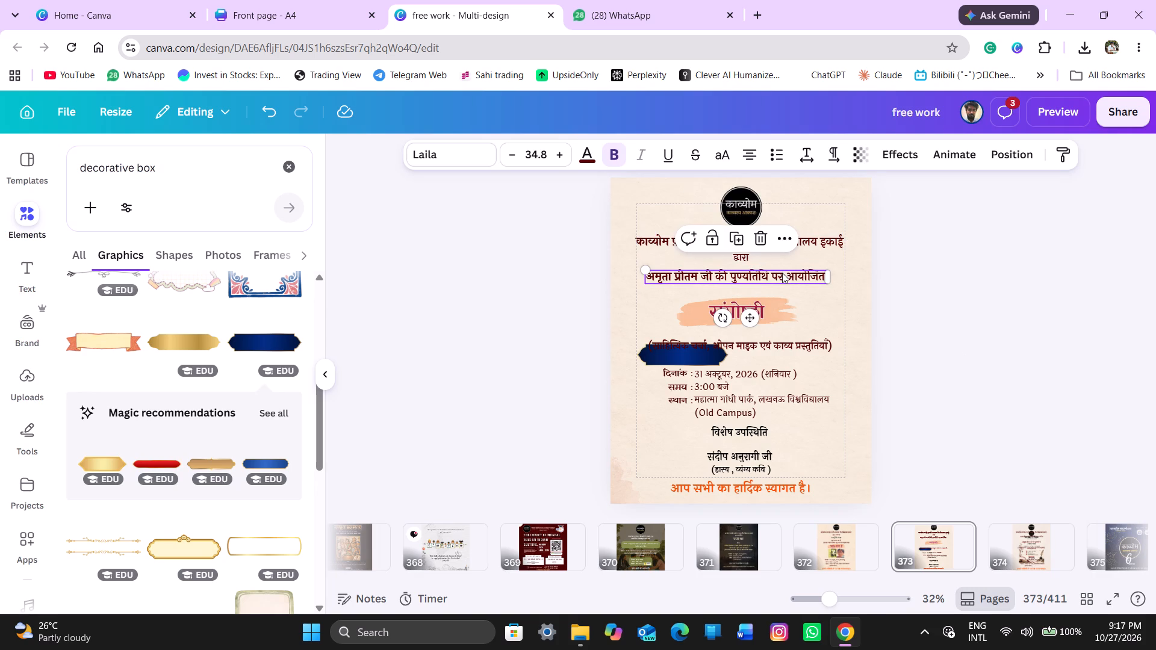
click(773, 311)
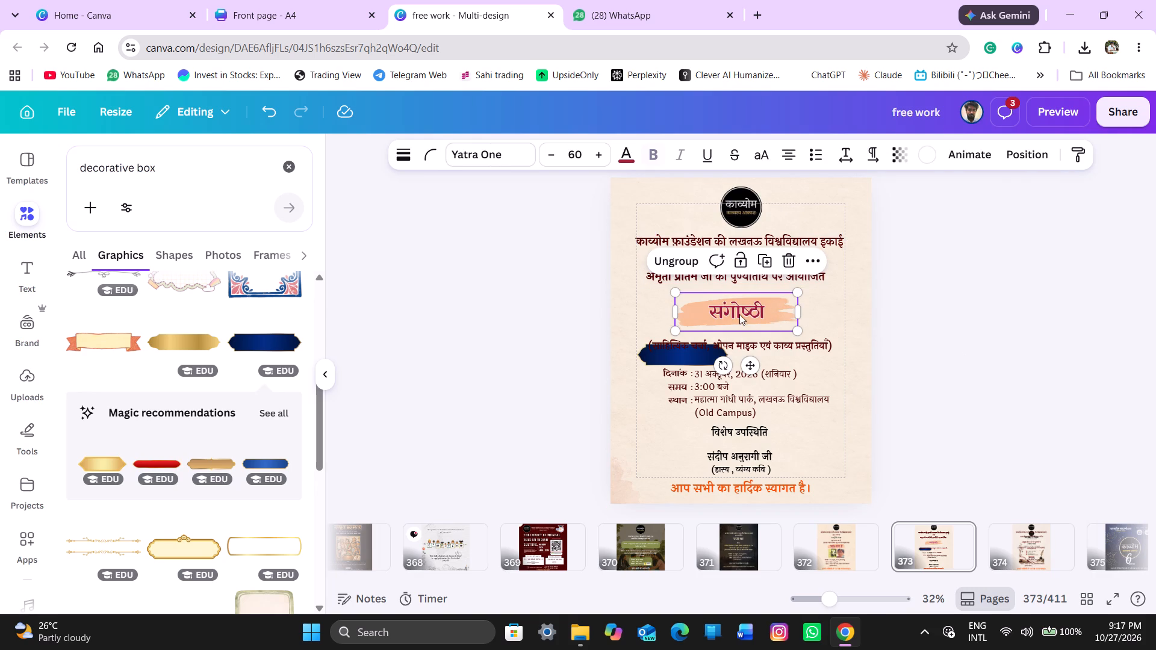
click(683, 260)
click(536, 321)
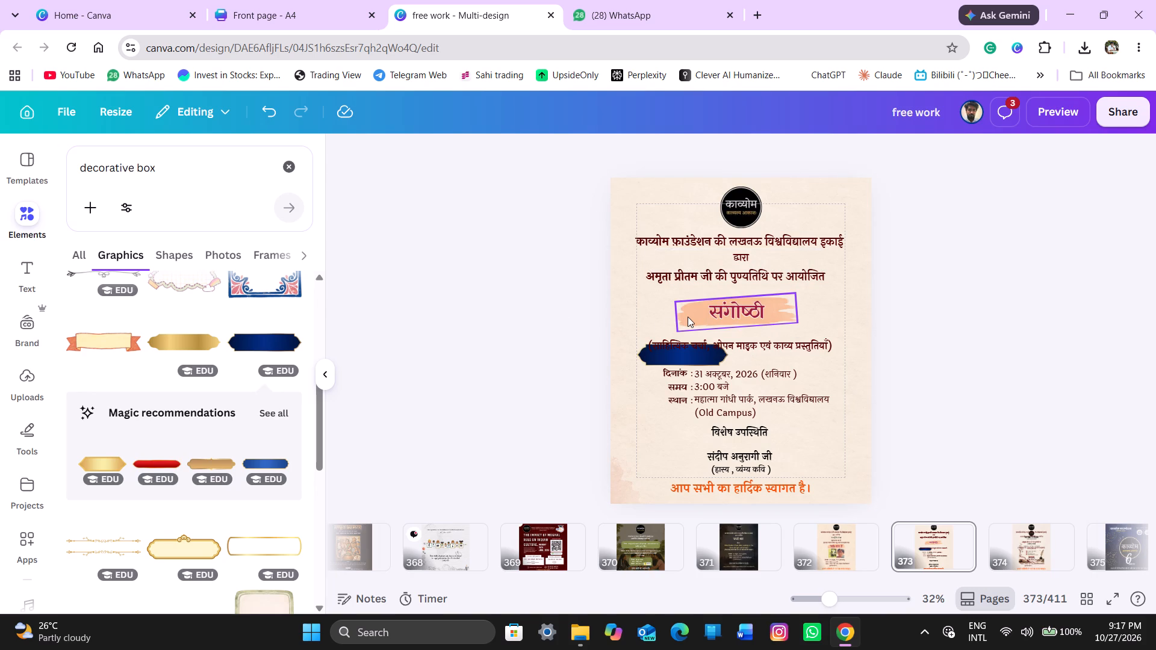
click(688, 317)
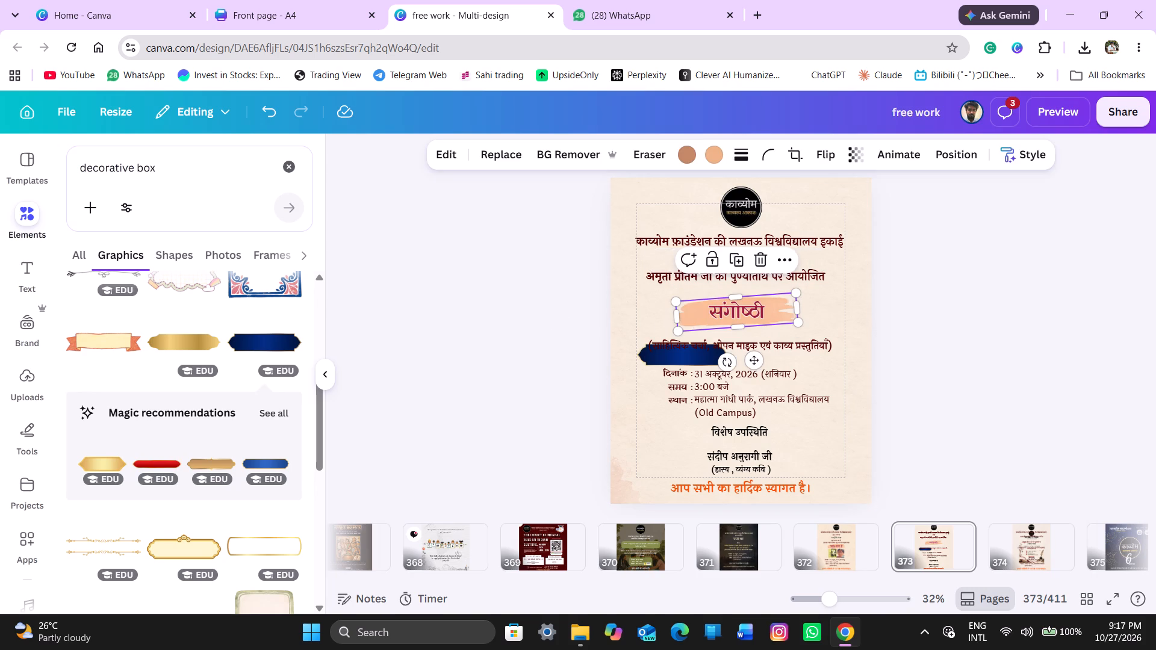
key(Delete)
Change the संगोष्ठी title's font to Alkatra in the SemiBold weight.
click(737, 307)
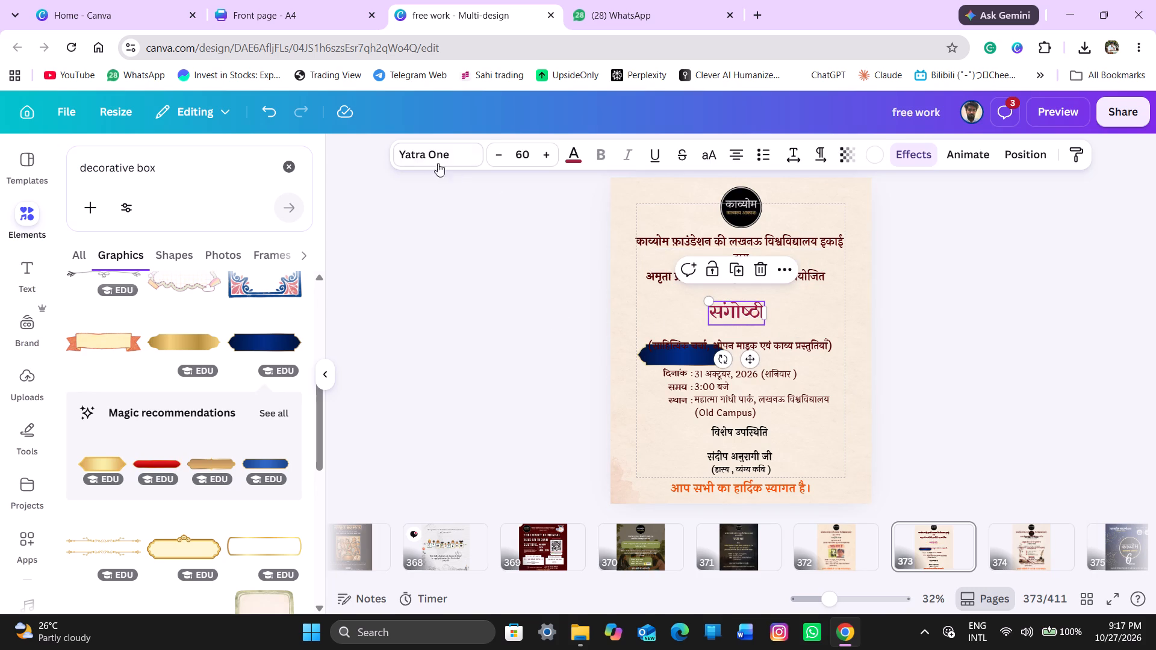
click(423, 156)
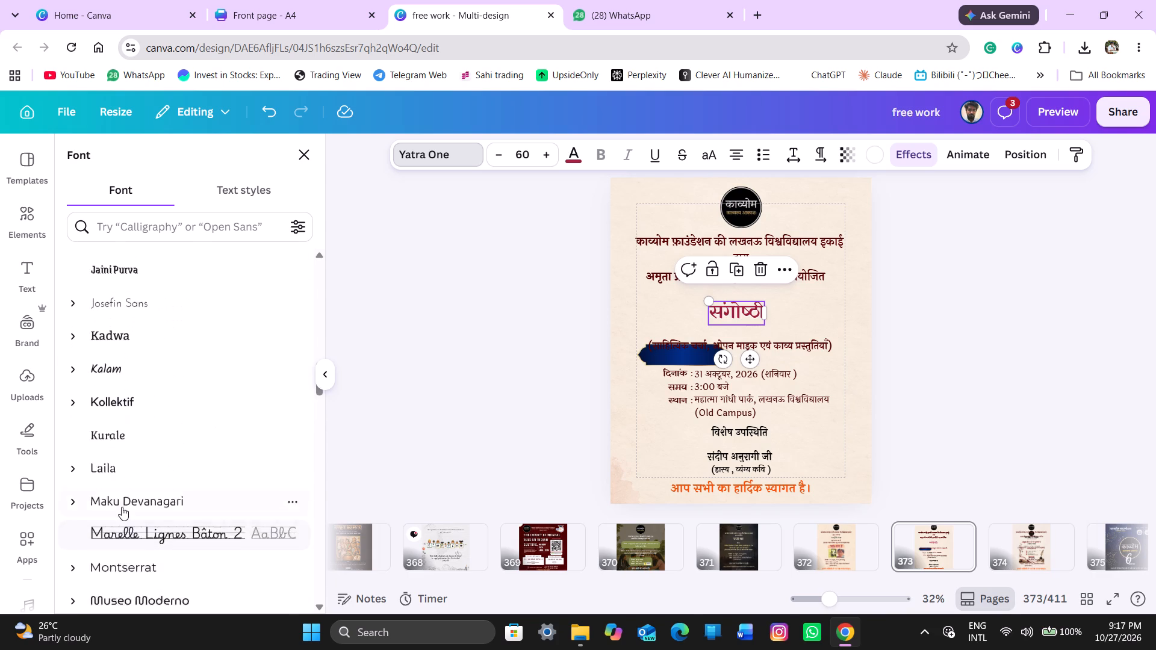
scroll(122, 507, up, 3)
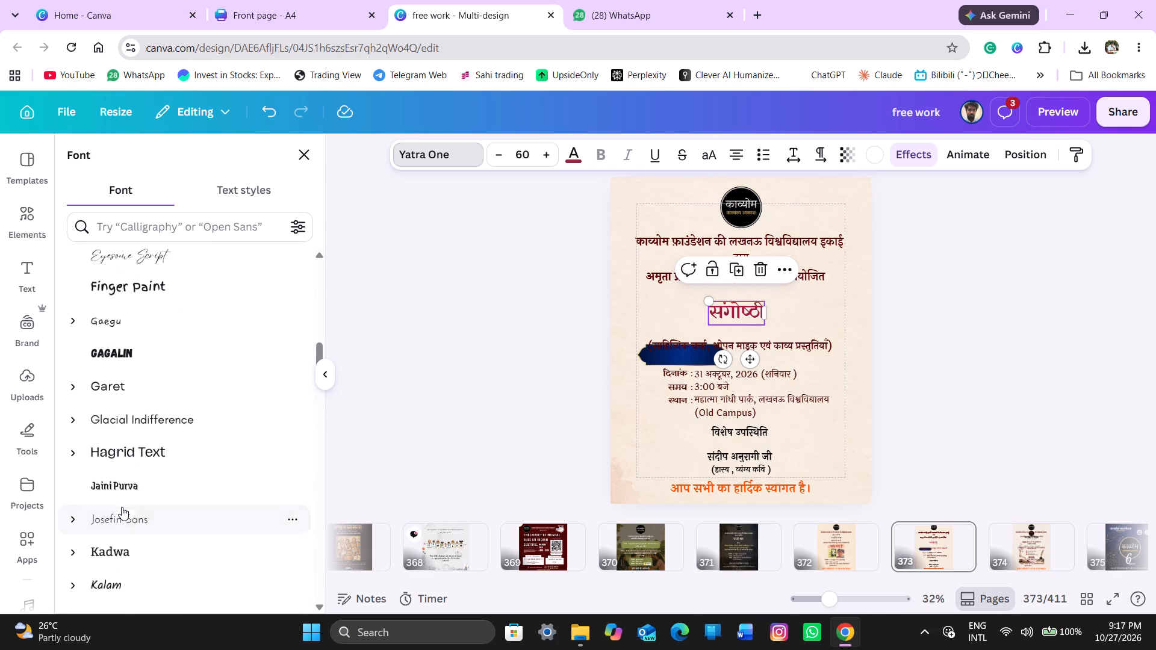
scroll(122, 507, up, 8)
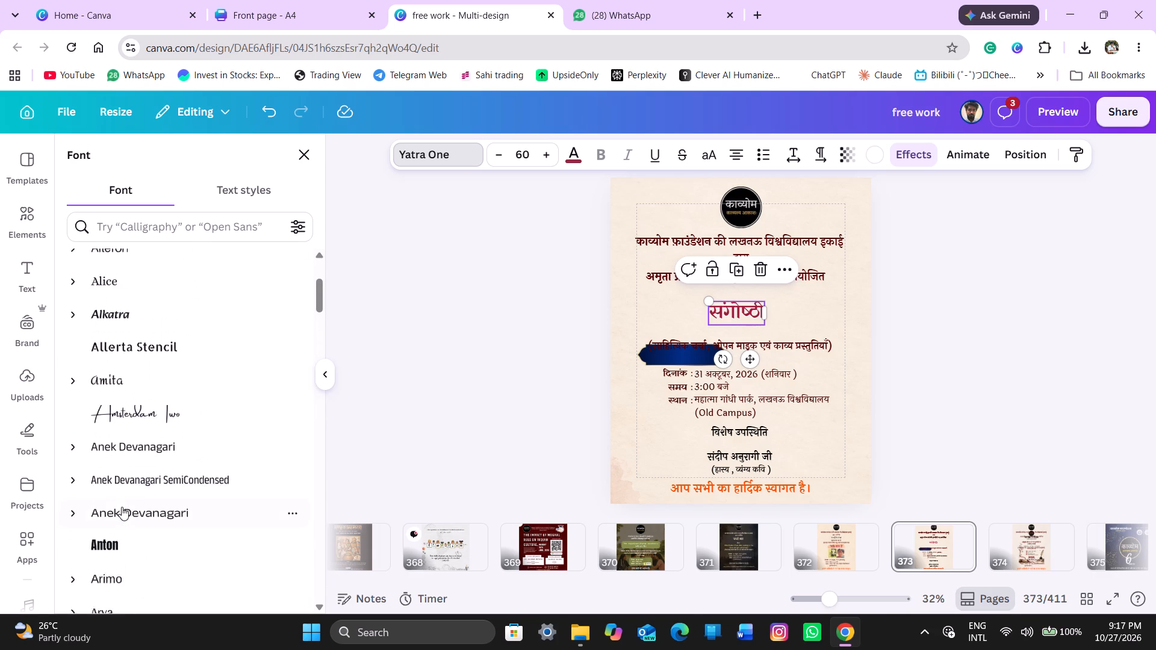
scroll(122, 507, up, 1)
click(77, 398)
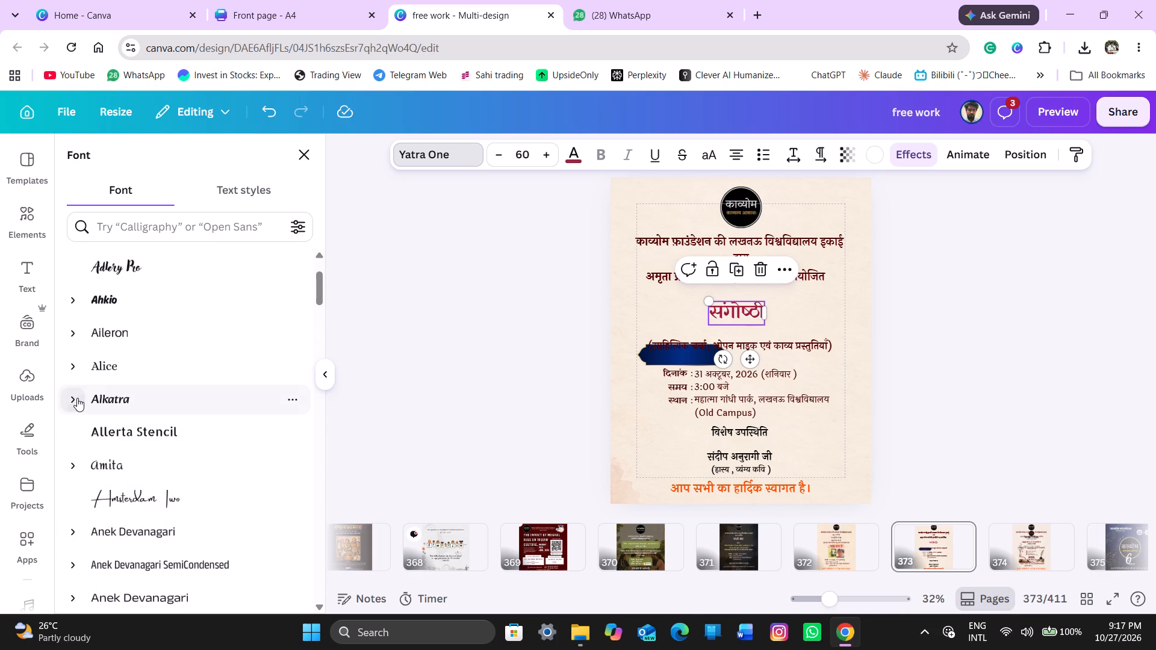
click(111, 486)
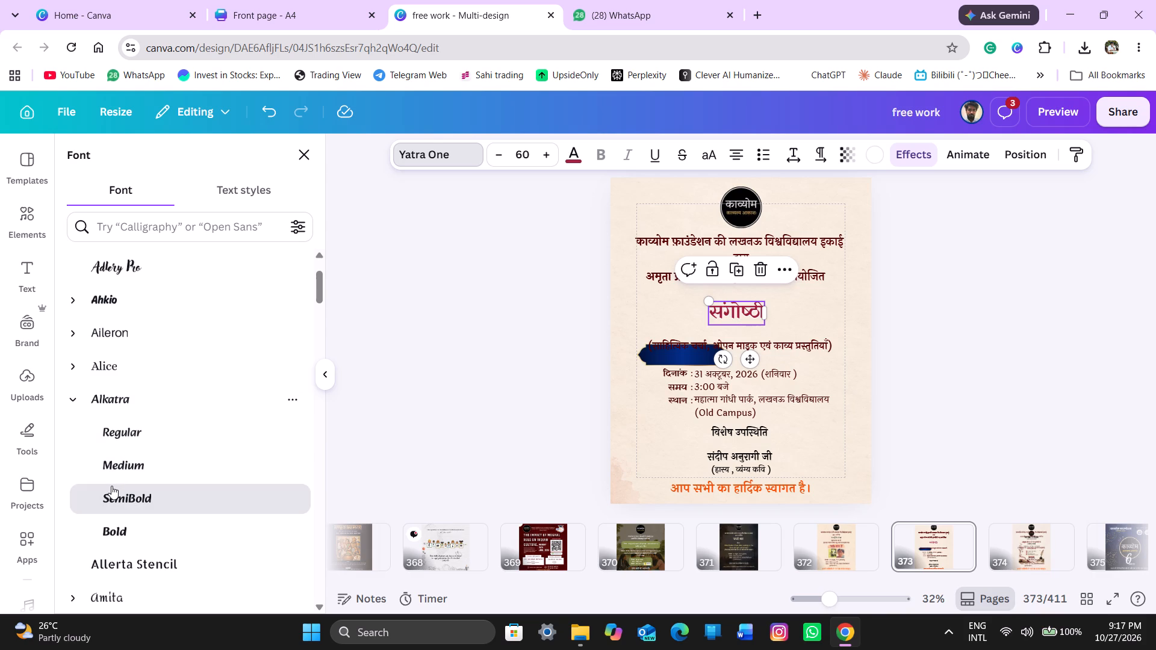
click(128, 456)
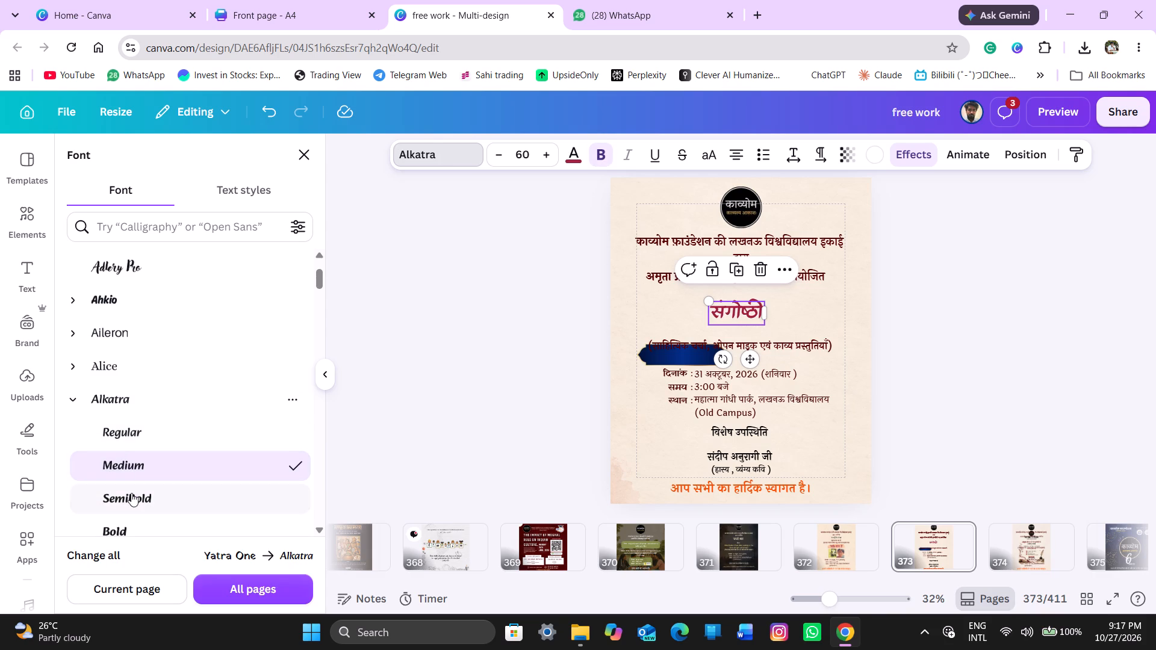
click(131, 493)
click(332, 380)
click(400, 374)
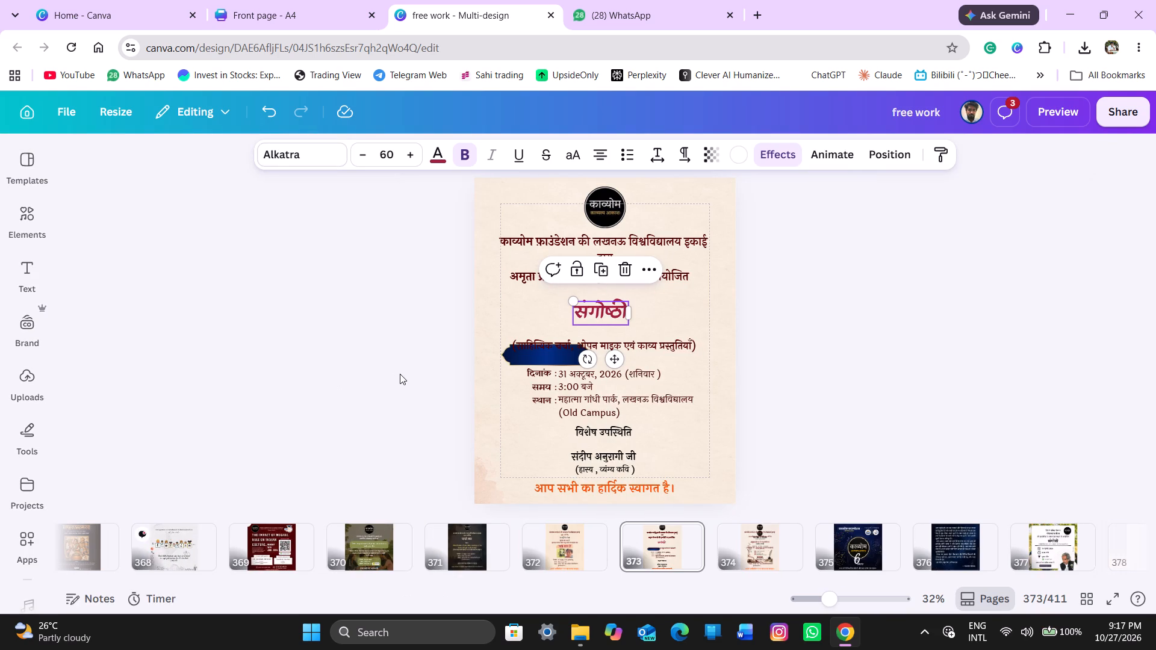
Set the संगोष्ठी title's font size to 64 and widen its text box so the word fits on one line.
click(631, 315)
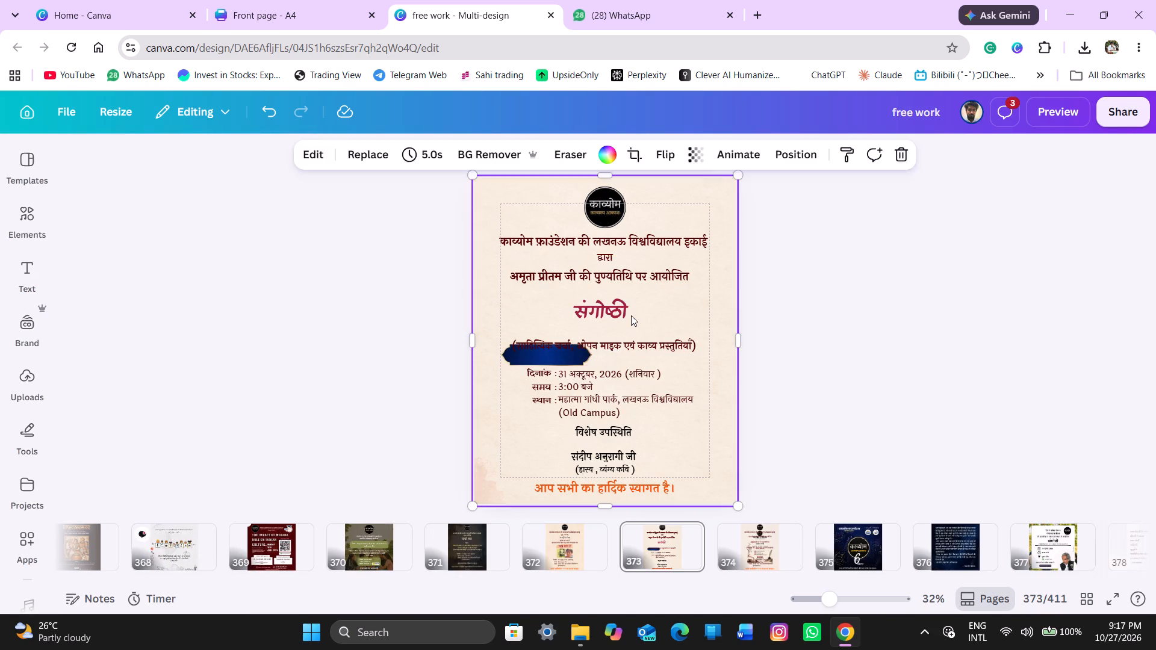
click(612, 312)
triple_click(415, 162)
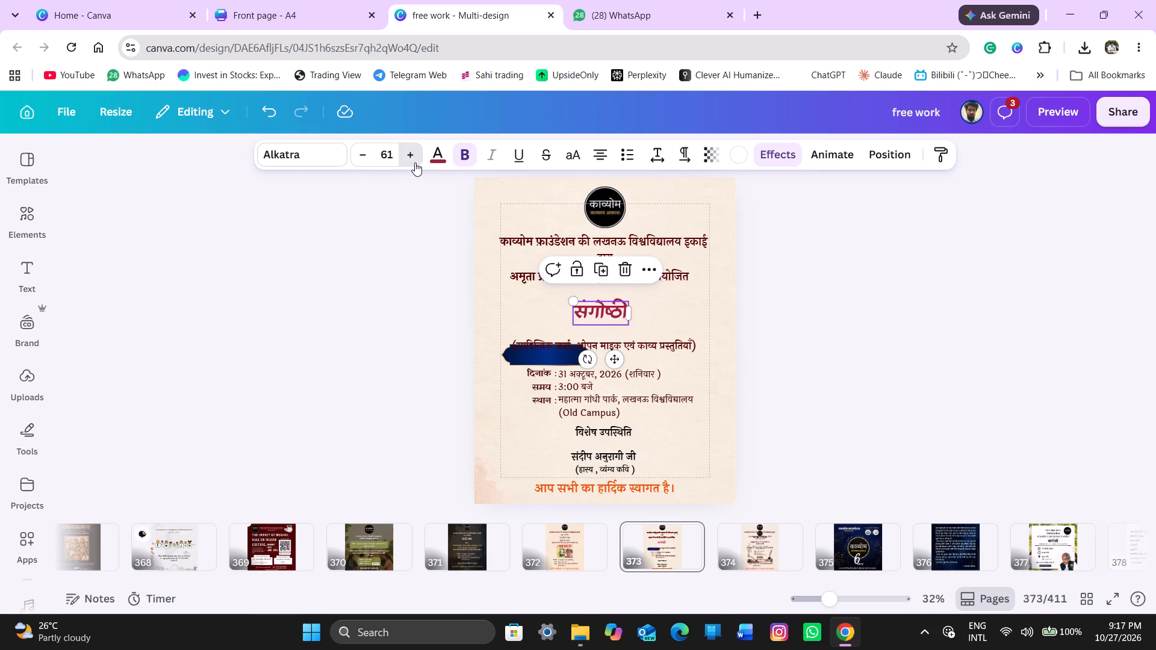
click(415, 162)
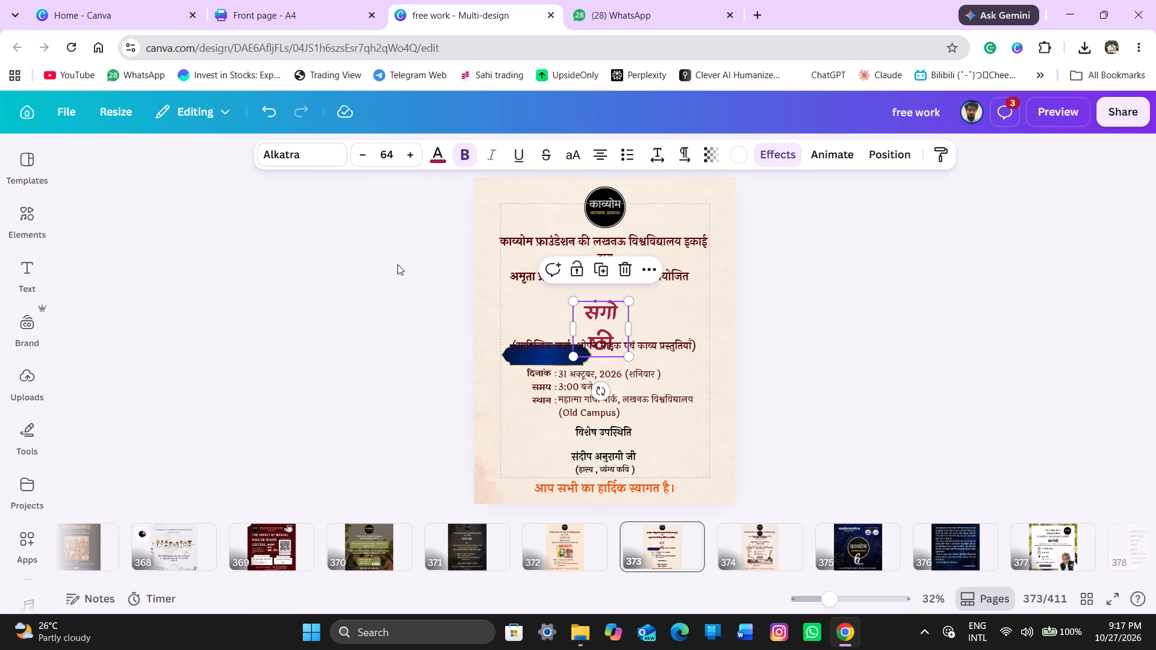
click(397, 264)
click(590, 307)
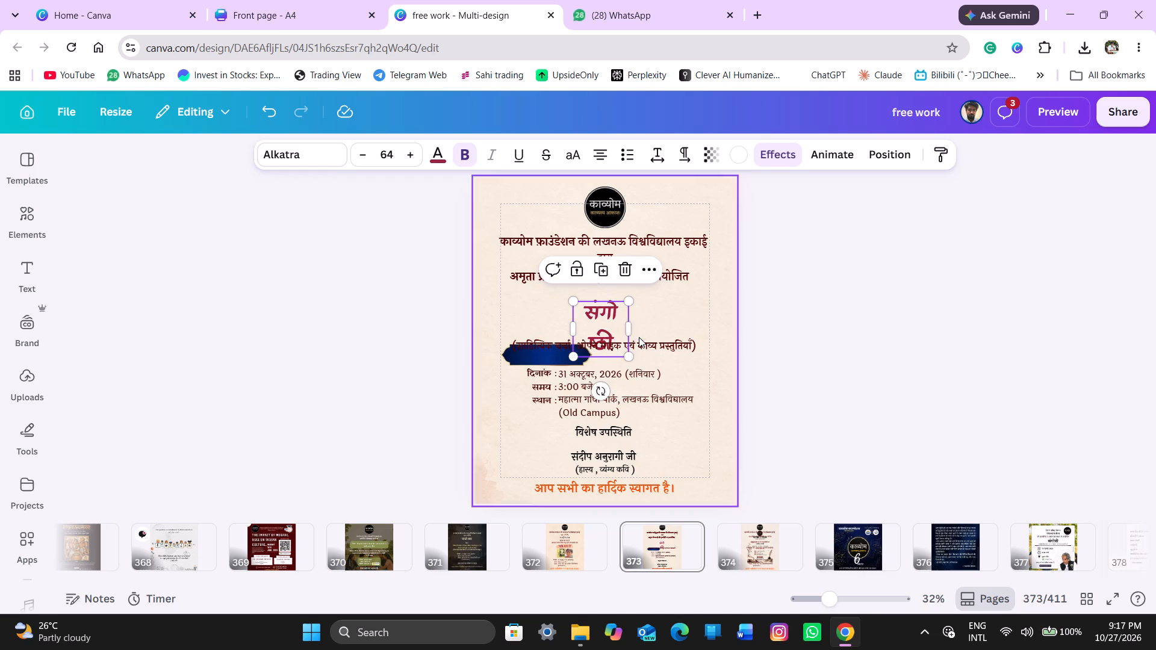
drag(630, 333, 660, 330)
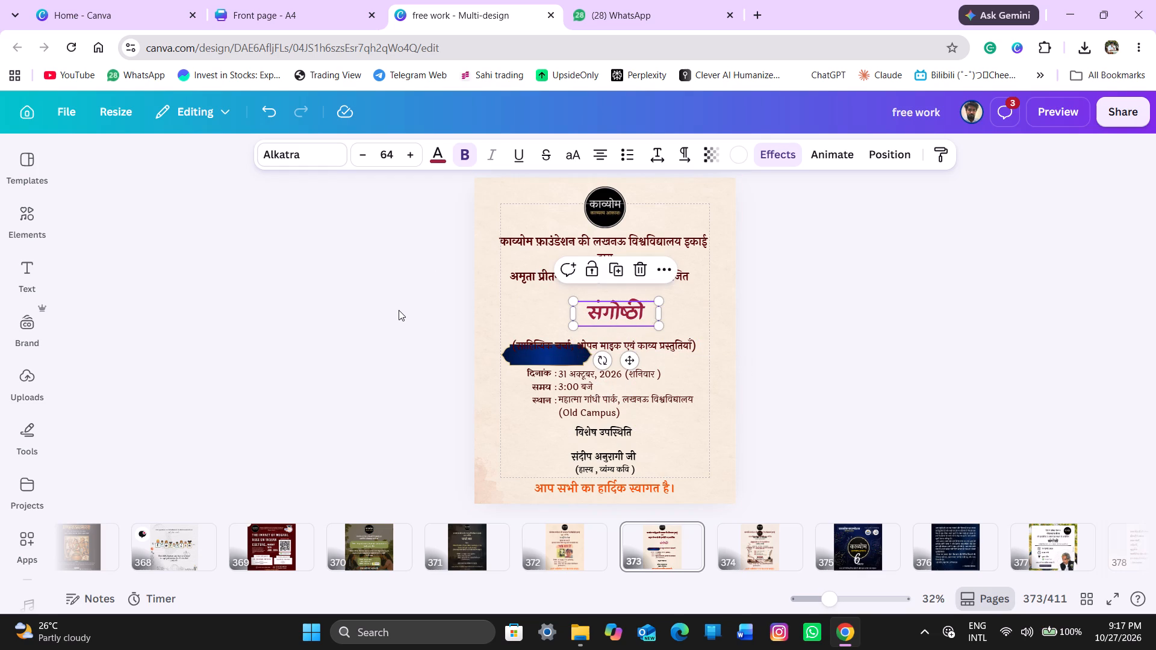
click(399, 310)
Centre the संगोष्ठी title horizontally on the page.
click(596, 314)
drag(632, 365, 622, 365)
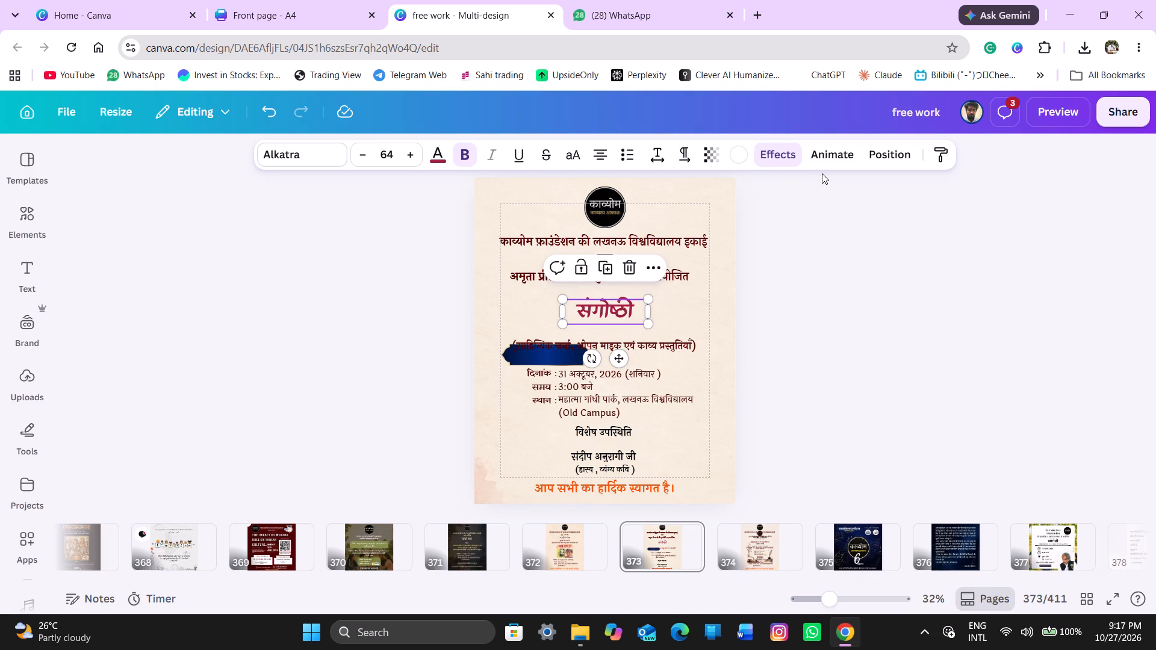
click(883, 160)
click(227, 413)
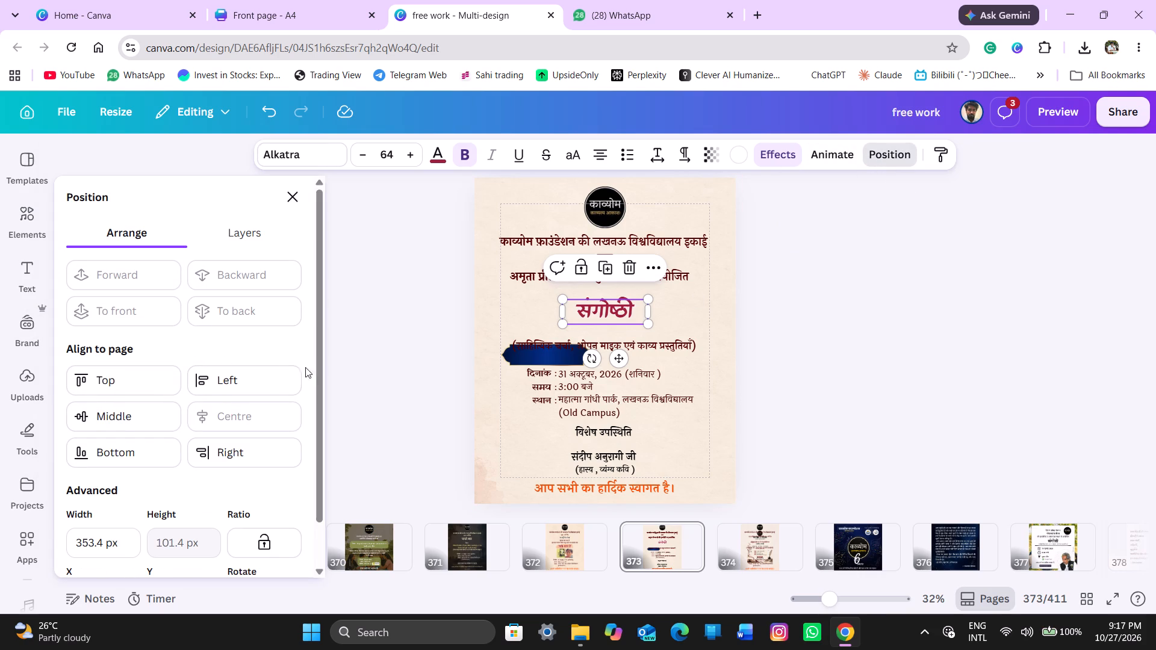
click(369, 317)
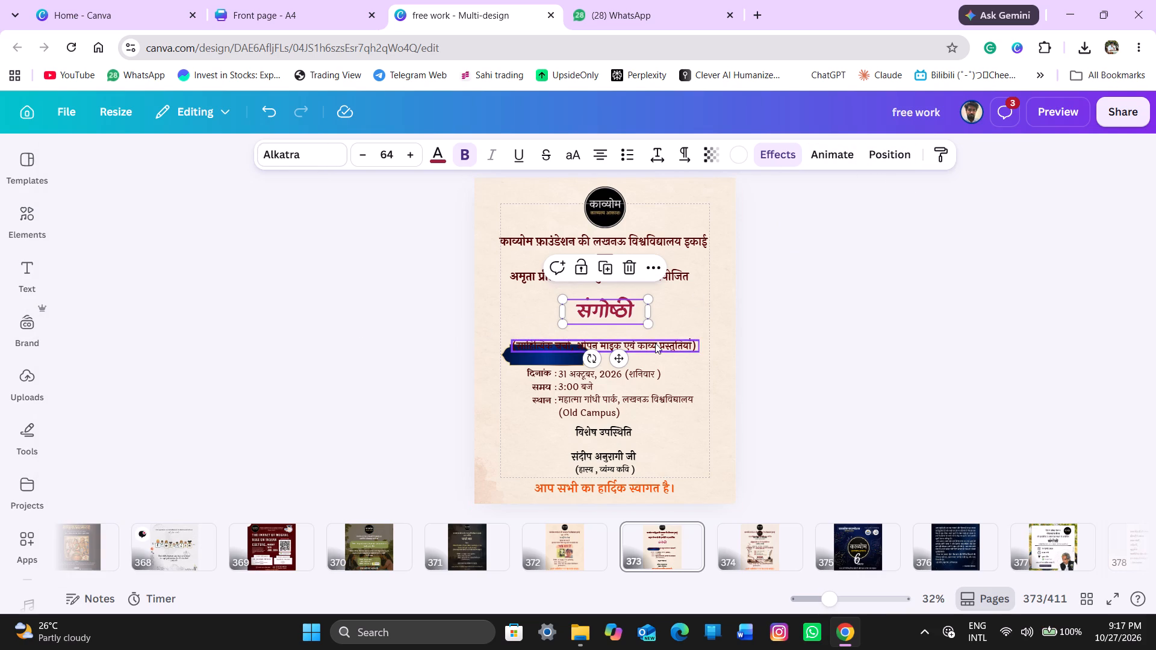
Set the bracketed साहित्यिक चर्चा line's font size to 26 and move it up closer beneath the title.
click(655, 343)
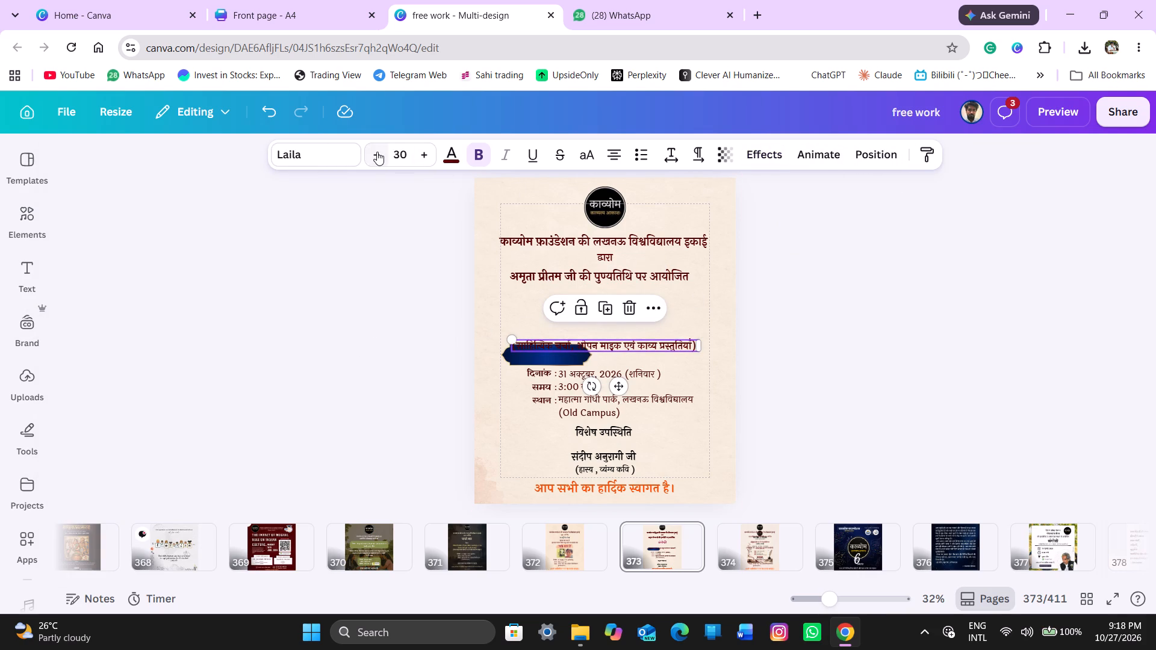
double_click(377, 152)
double_click(377, 152)
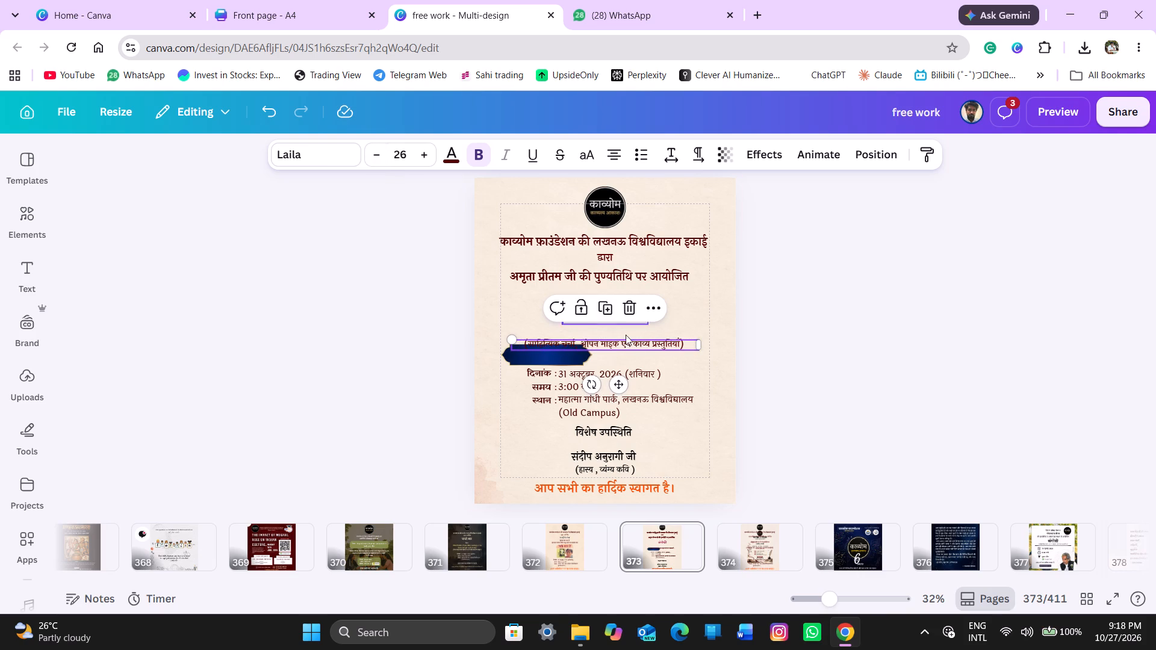
drag(620, 385, 619, 376)
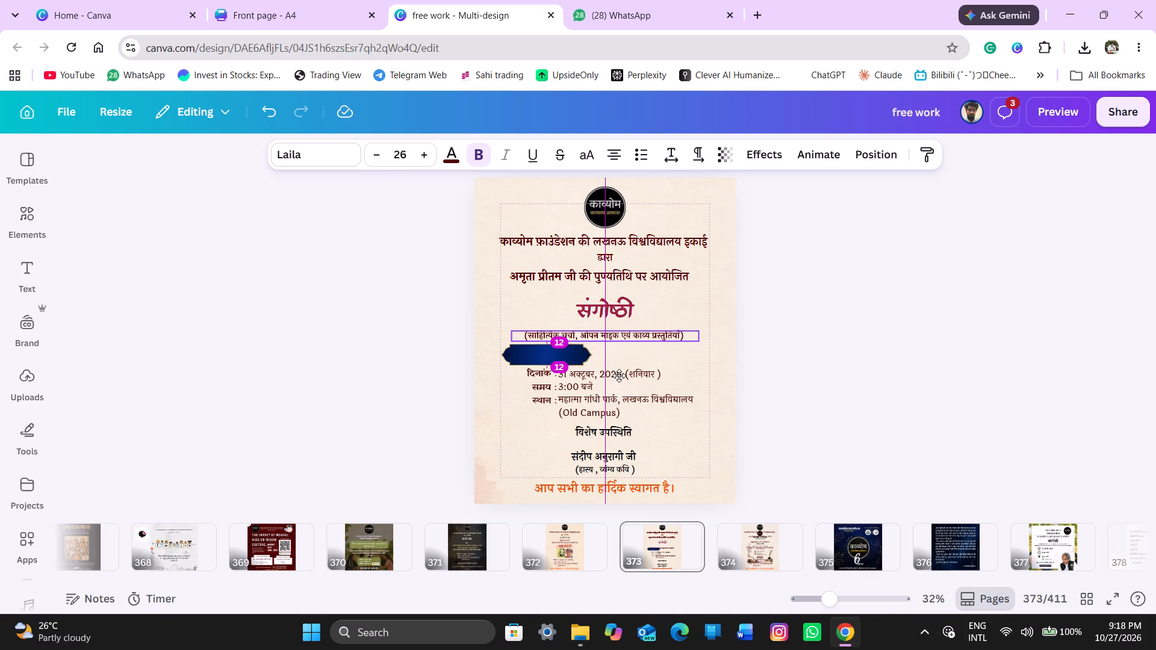
drag(619, 376, 624, 377)
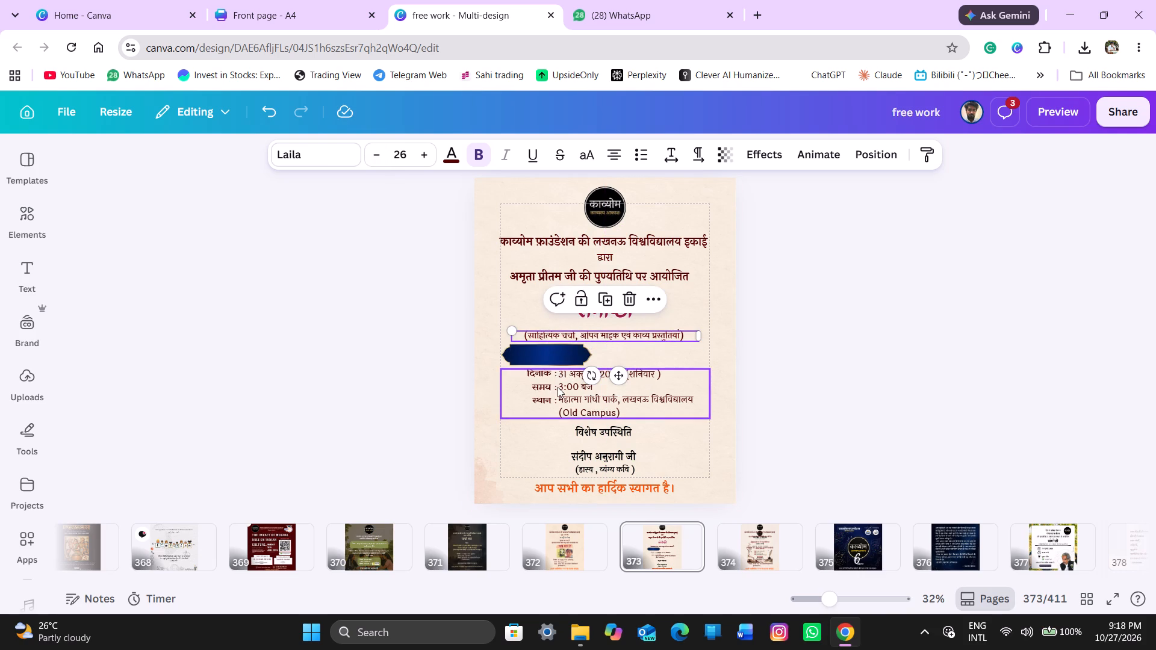
Move the navy banner behind the विशेष उपस्थिति heading and shrink it to about 329 × 79 px to fit around the text.
click(539, 355)
drag(539, 355, 591, 430)
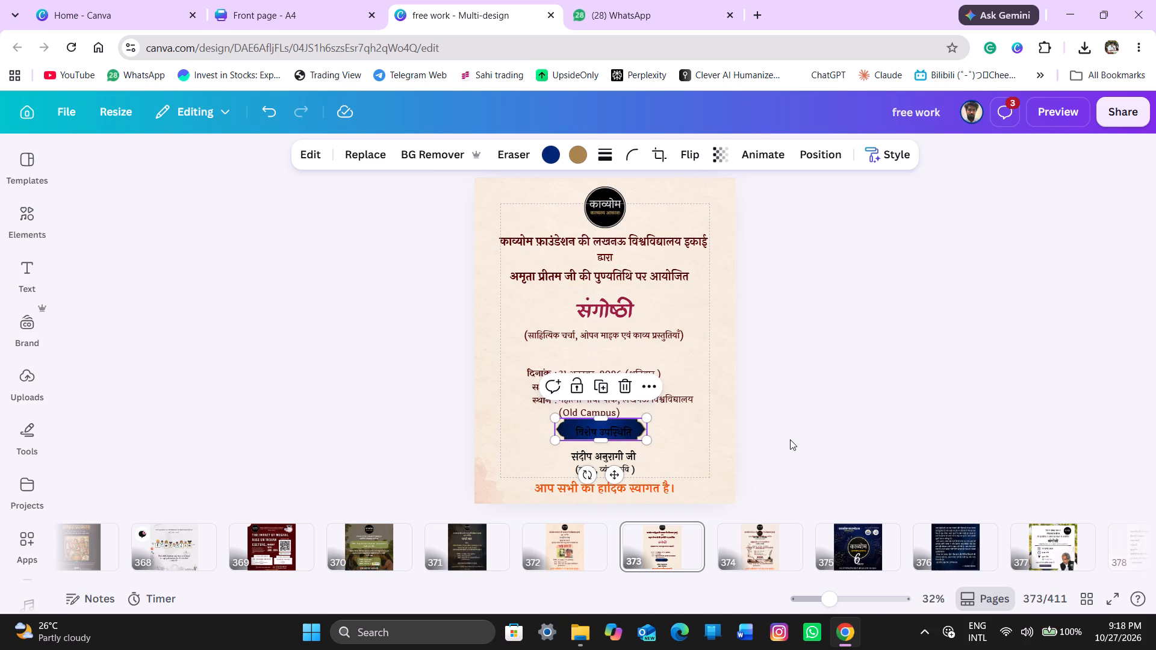
click(790, 439)
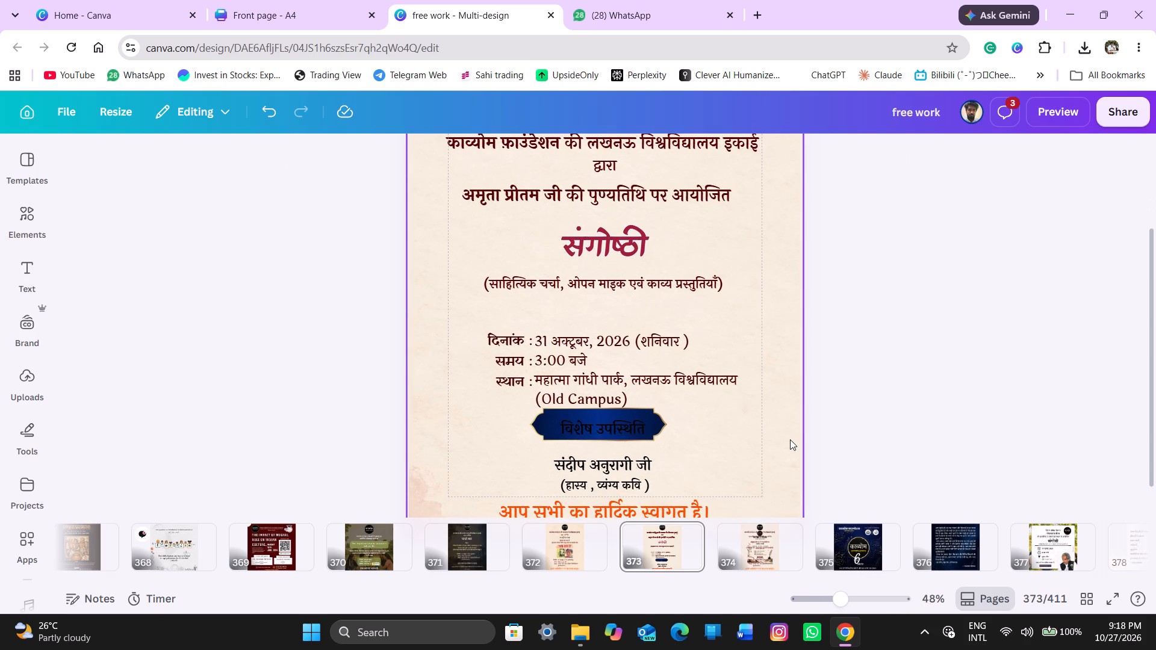
scroll(790, 439, down, 3)
click(657, 392)
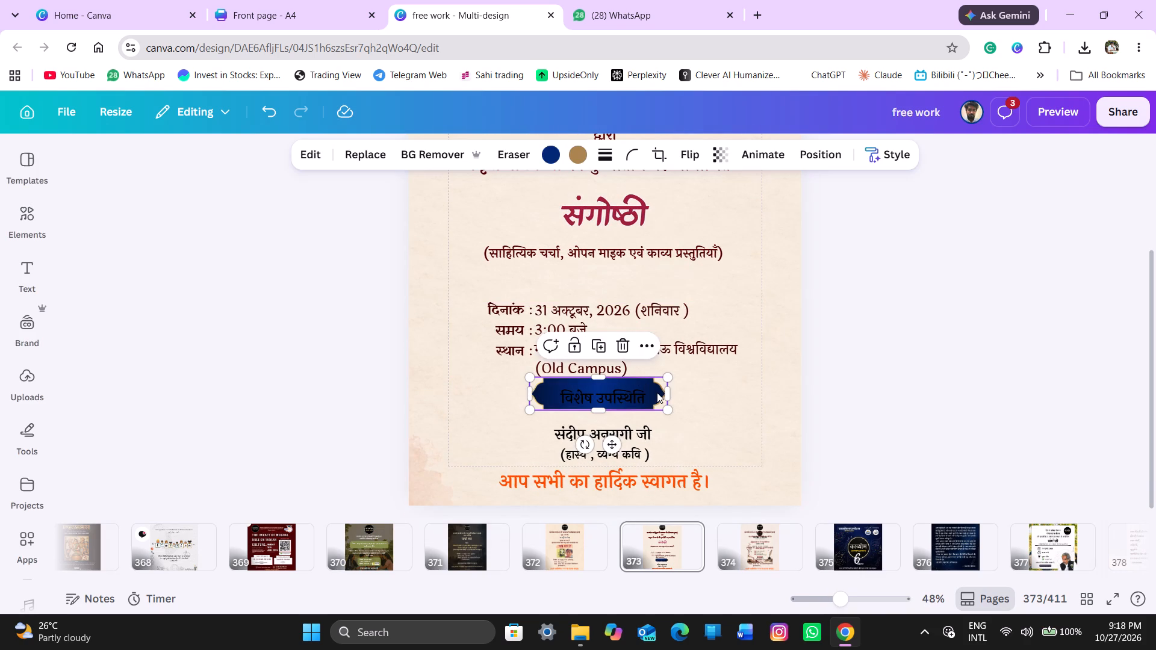
drag(667, 410, 659, 413)
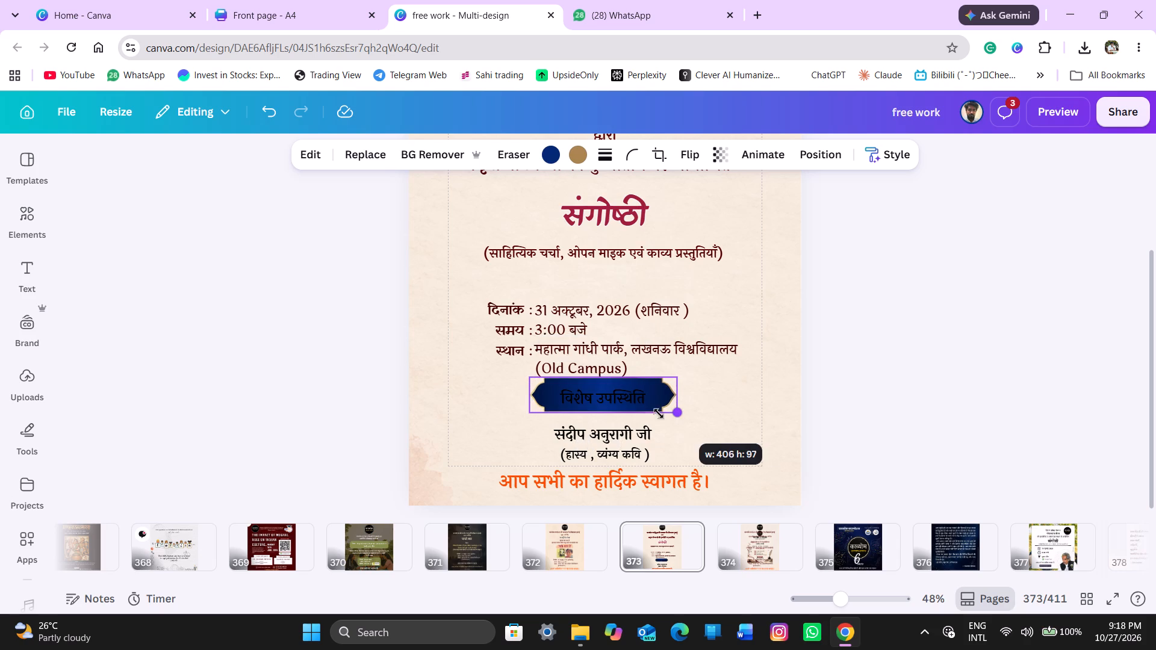
drag(659, 413, 644, 410)
click(595, 391)
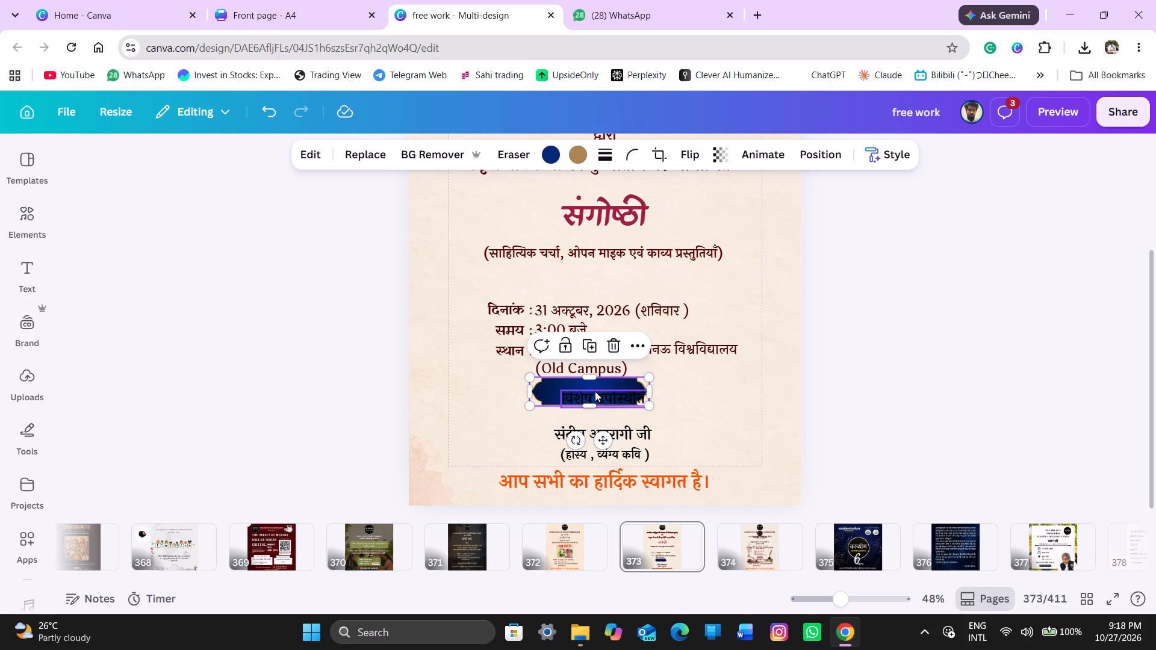
click(547, 387)
drag(547, 387, 551, 388)
drag(551, 388, 558, 394)
click(922, 409)
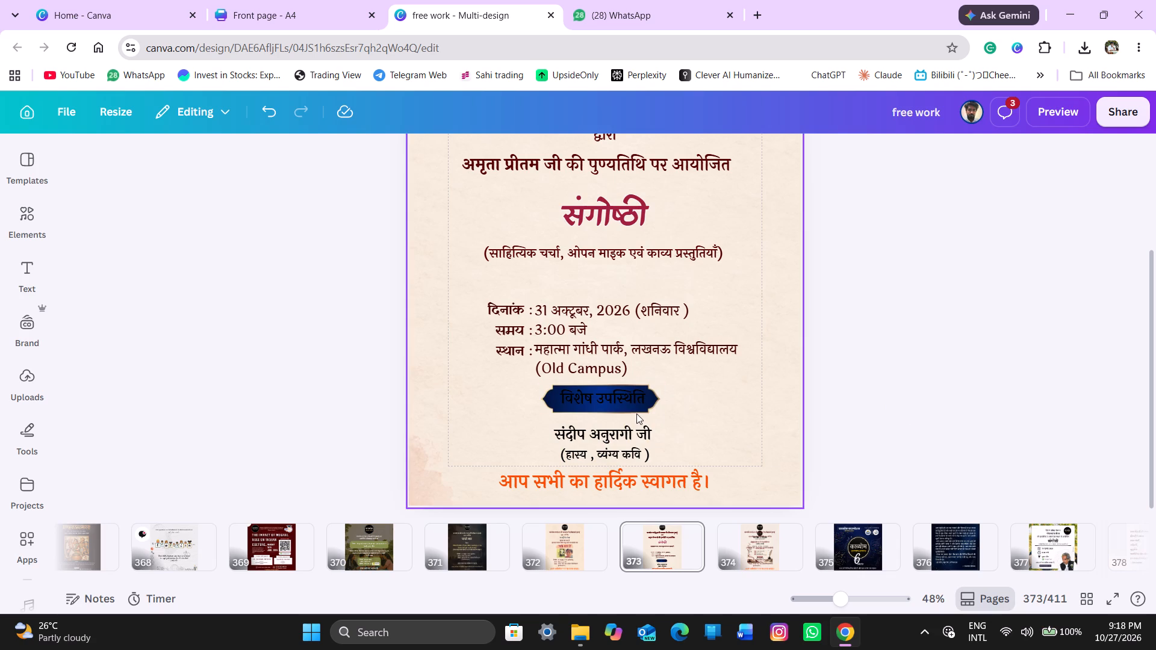
Nudge the navy banner slightly up behind the heading and centre it horizontally on the page.
click(604, 410)
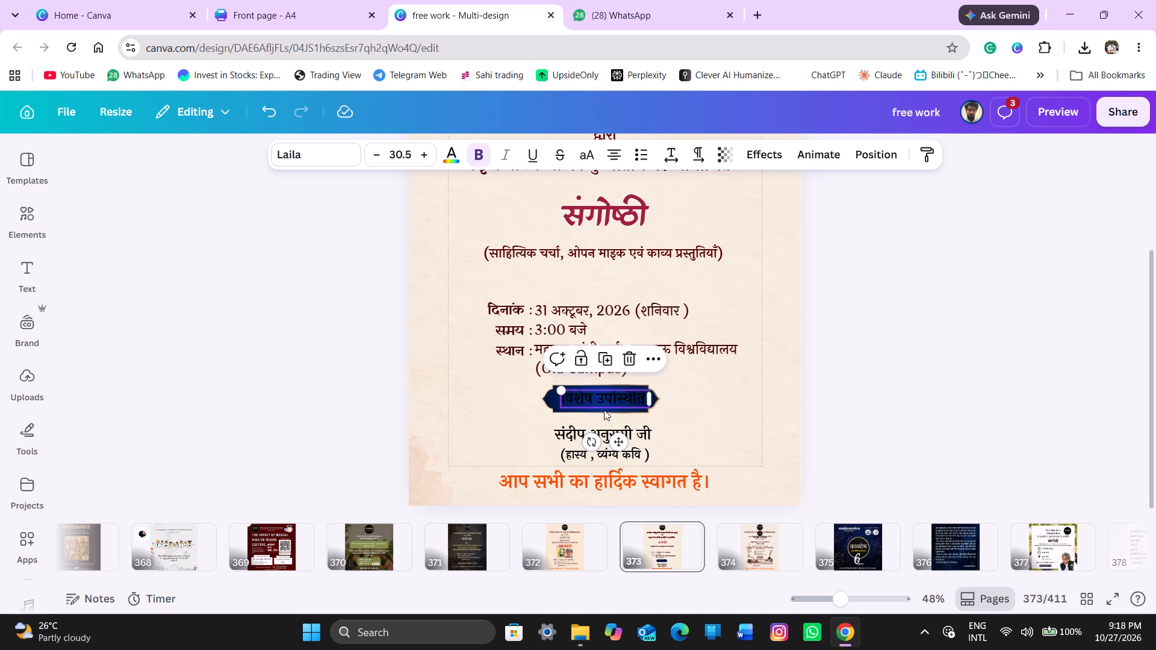
click(550, 402)
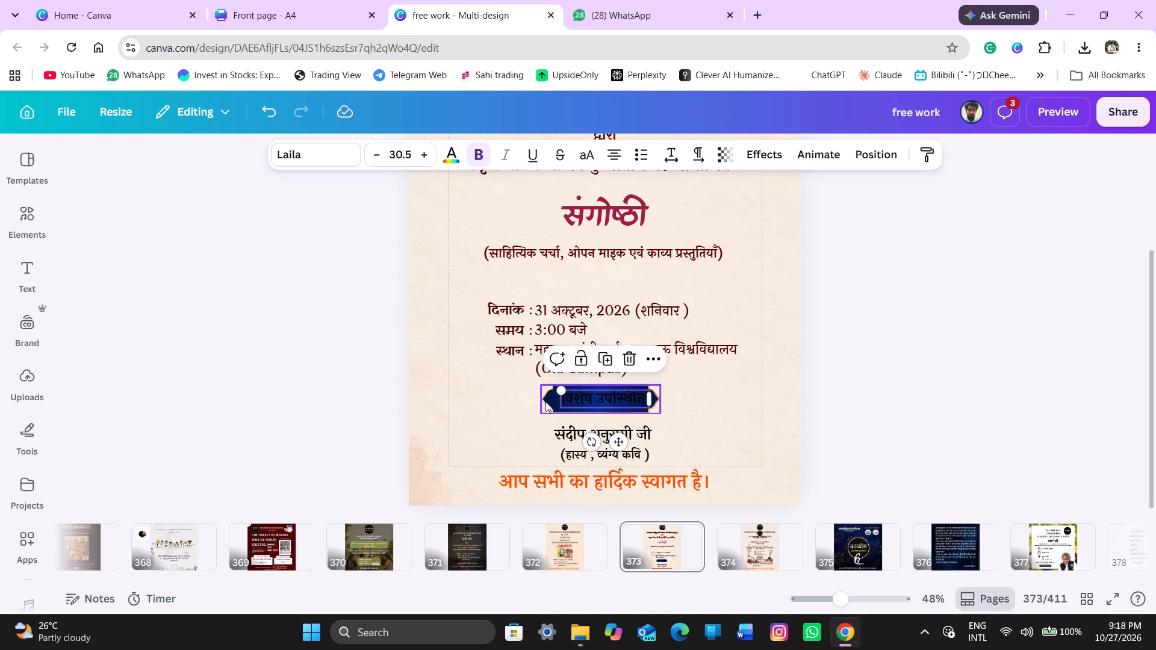
click(548, 399)
key(Right)
key(Right)
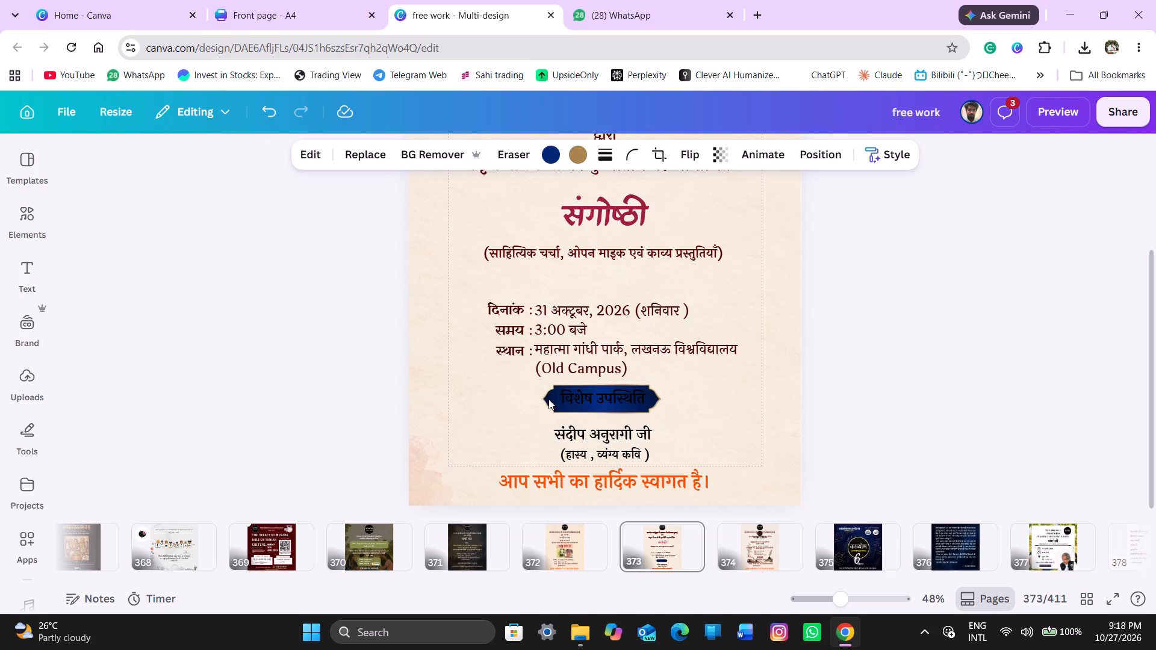
key(Right)
key(Up)
key(Up)
key(Right)
key(Right)
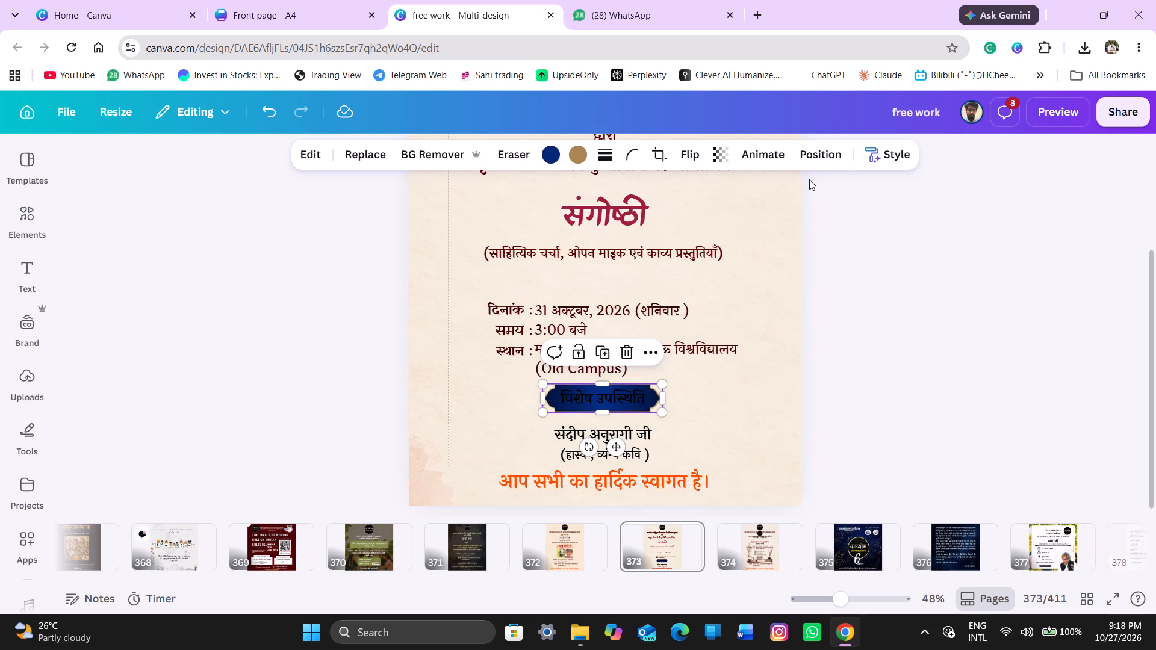
click(831, 150)
click(227, 432)
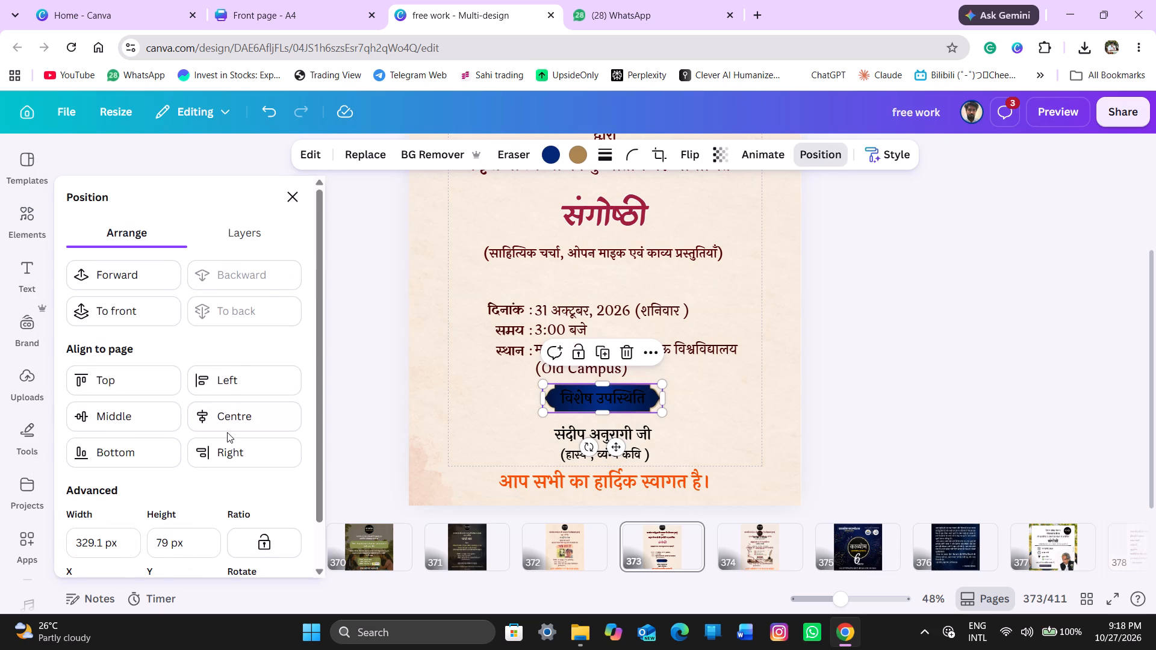
click(275, 408)
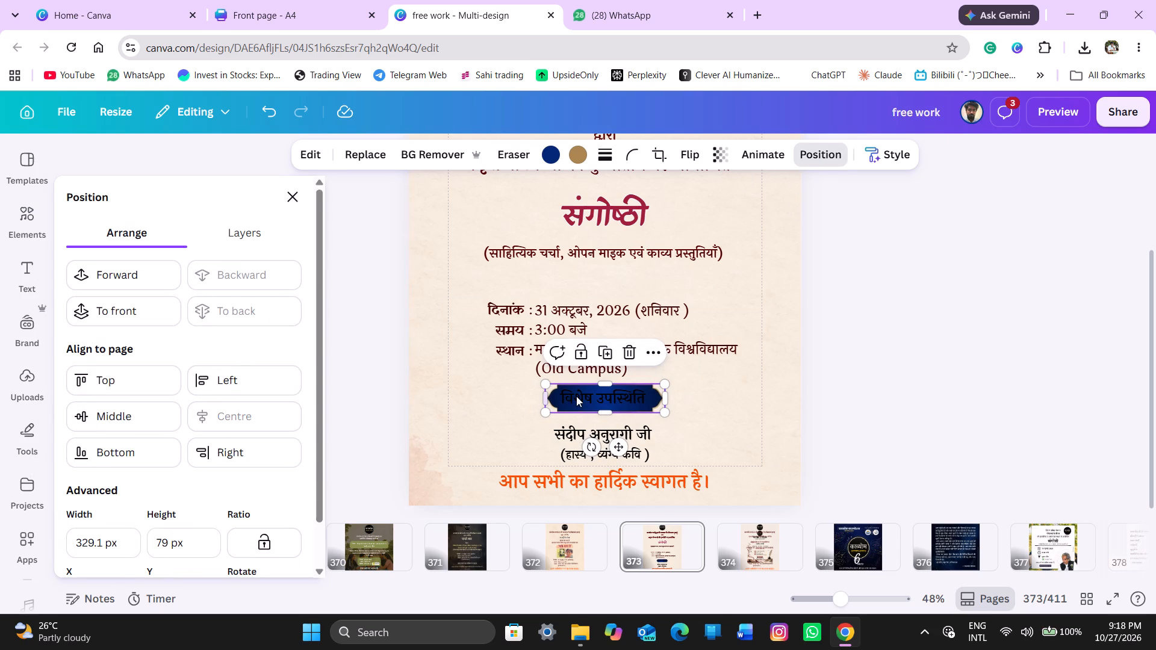
Centre the विशेष उपस्थिति heading horizontally on the page.
click(576, 396)
click(279, 419)
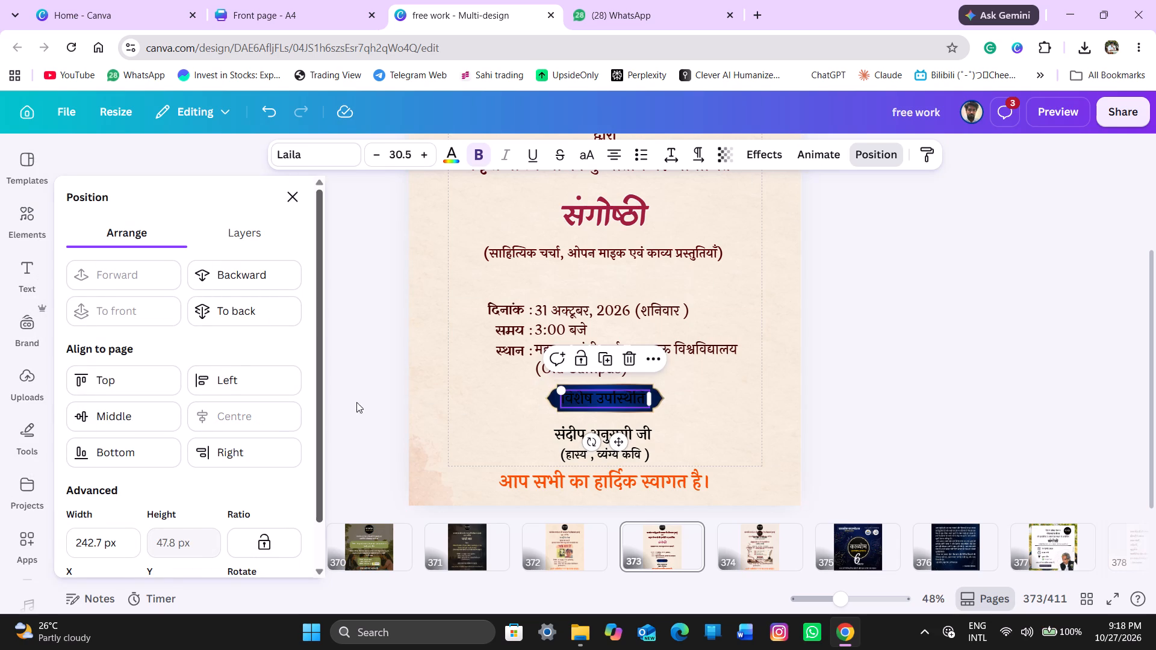
Recolour the banner behind the विशेष उपस्थिति heading from the design colours, replacing its navy fill with dark maroon.
click(553, 400)
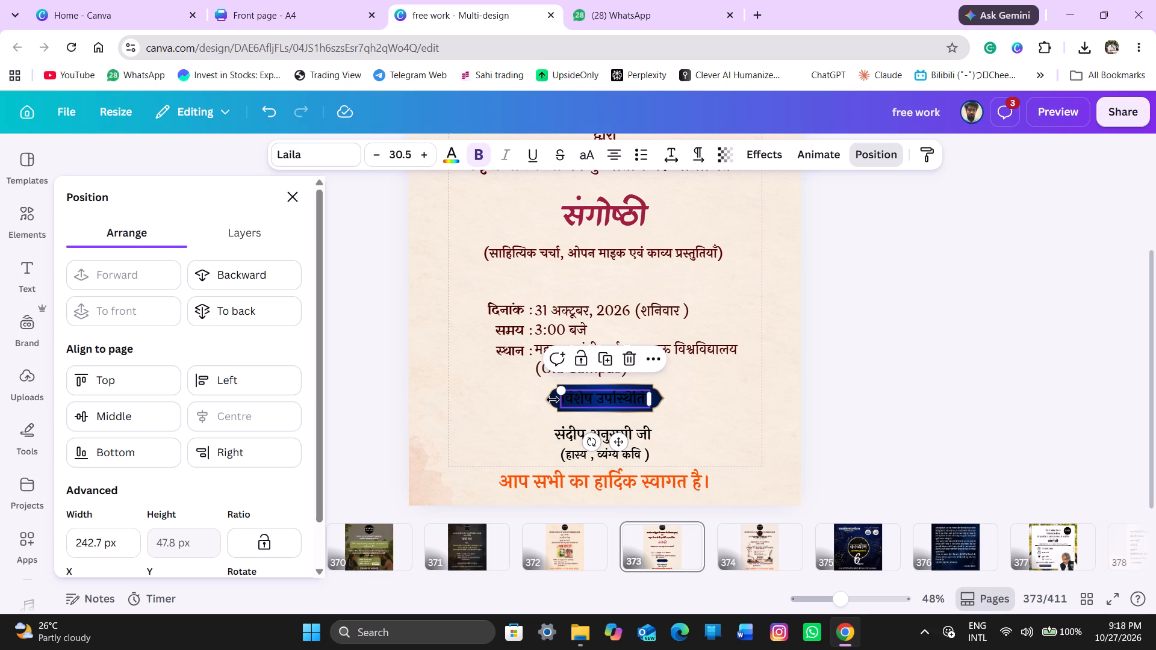
click(592, 388)
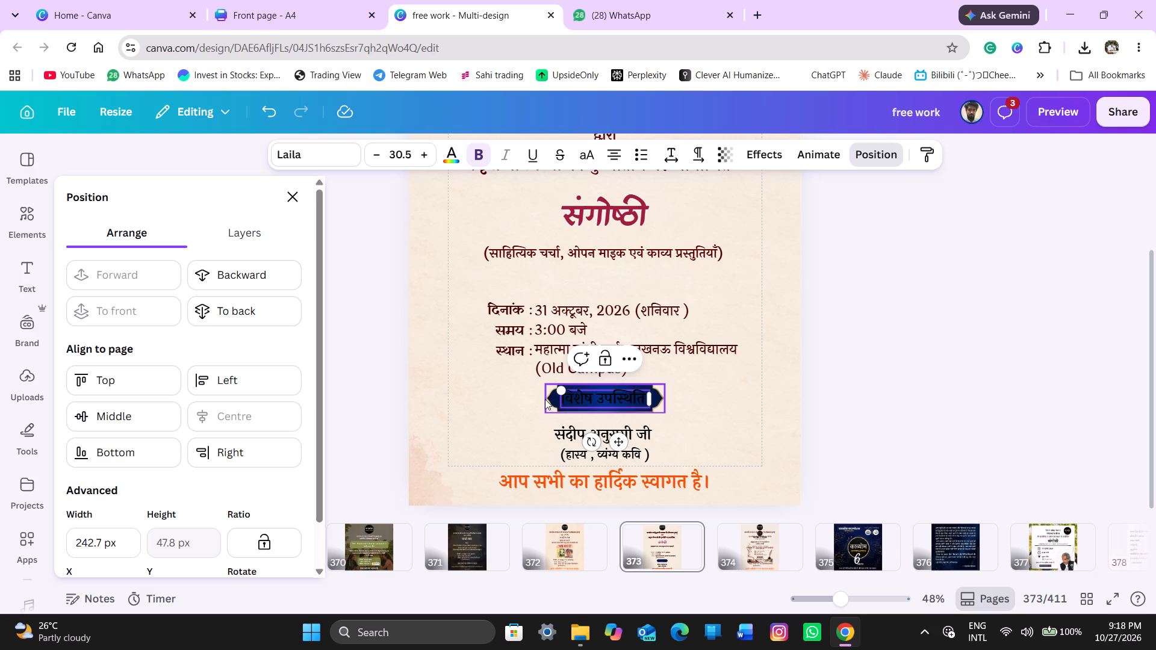
click(545, 399)
double_click(553, 161)
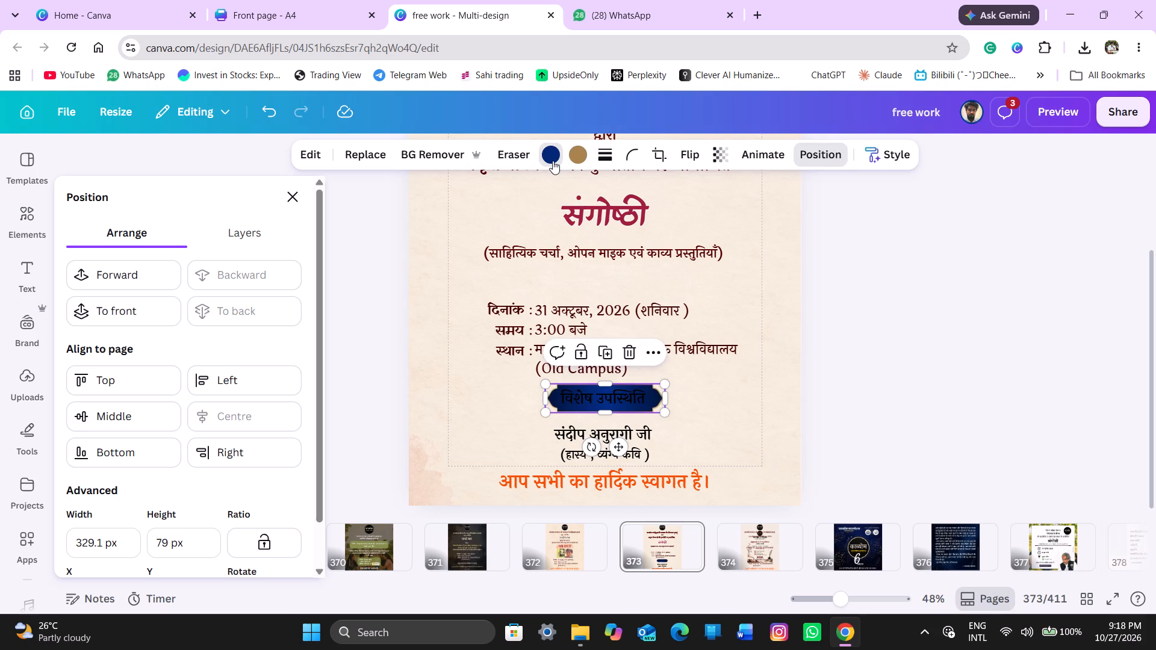
click(553, 161)
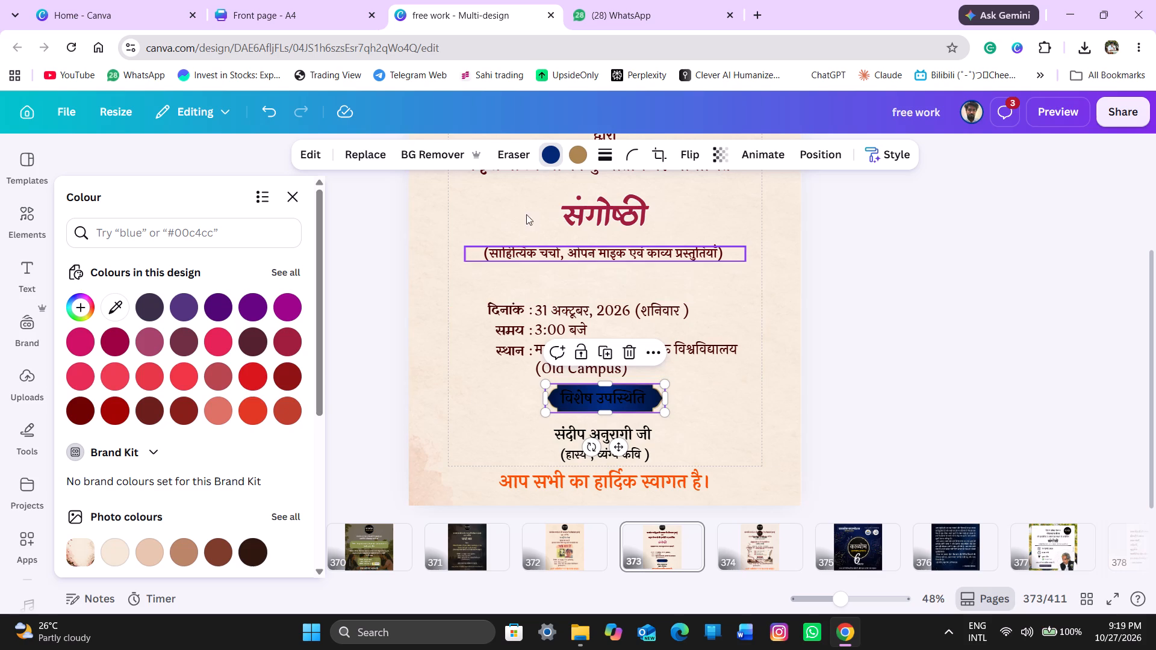
click(164, 401)
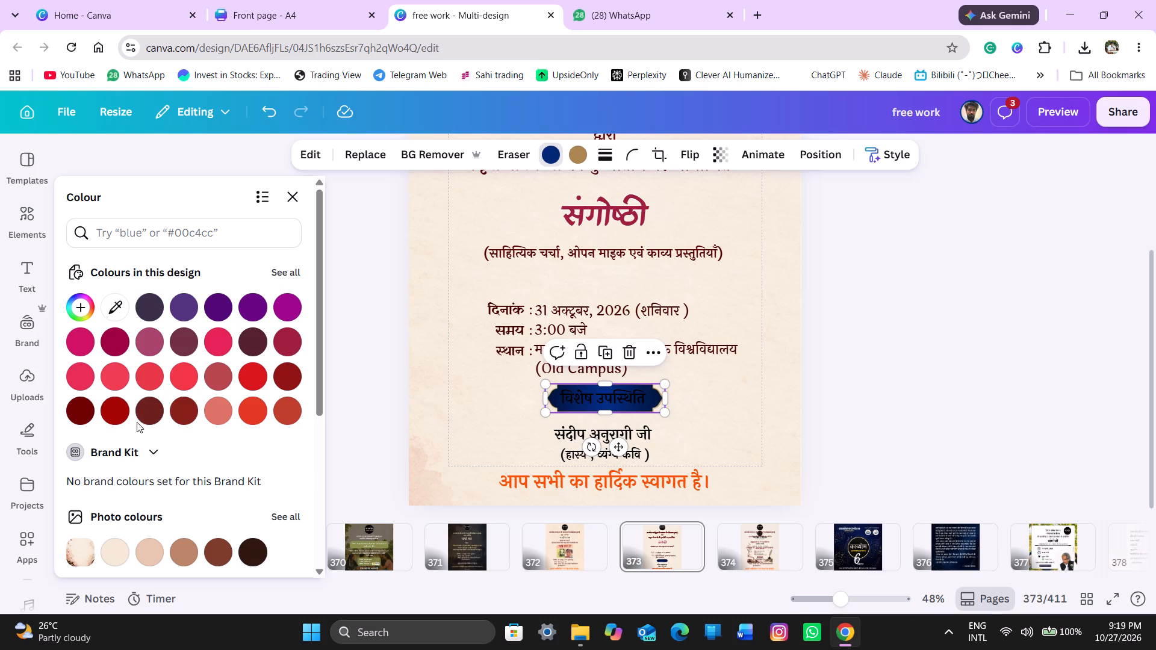
click(155, 412)
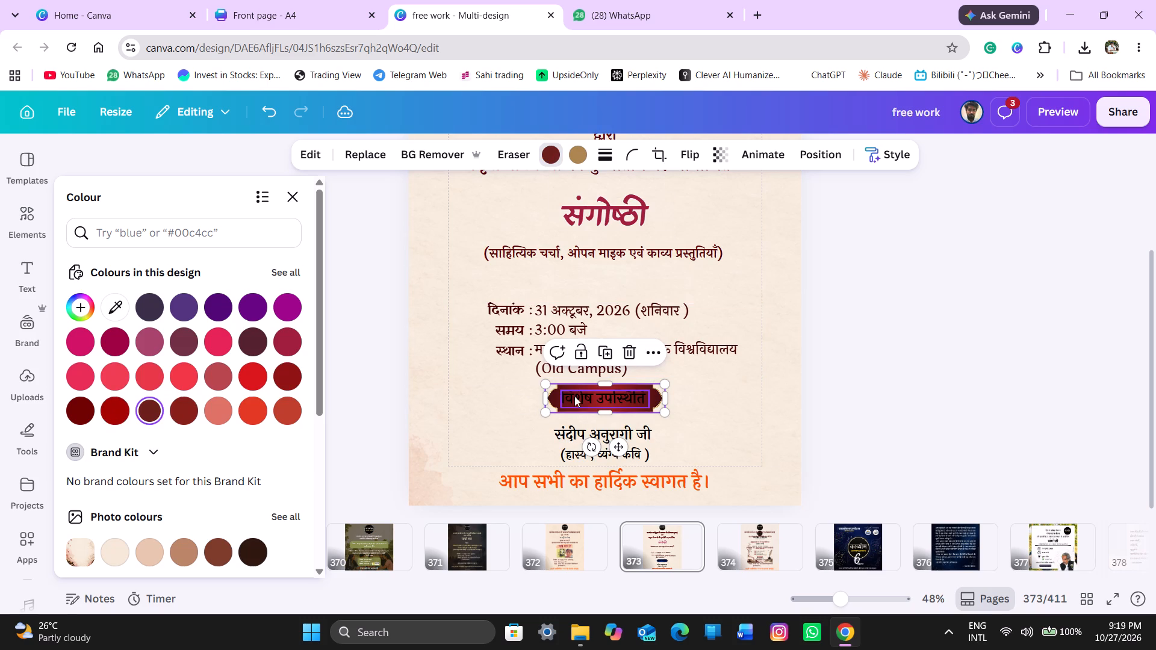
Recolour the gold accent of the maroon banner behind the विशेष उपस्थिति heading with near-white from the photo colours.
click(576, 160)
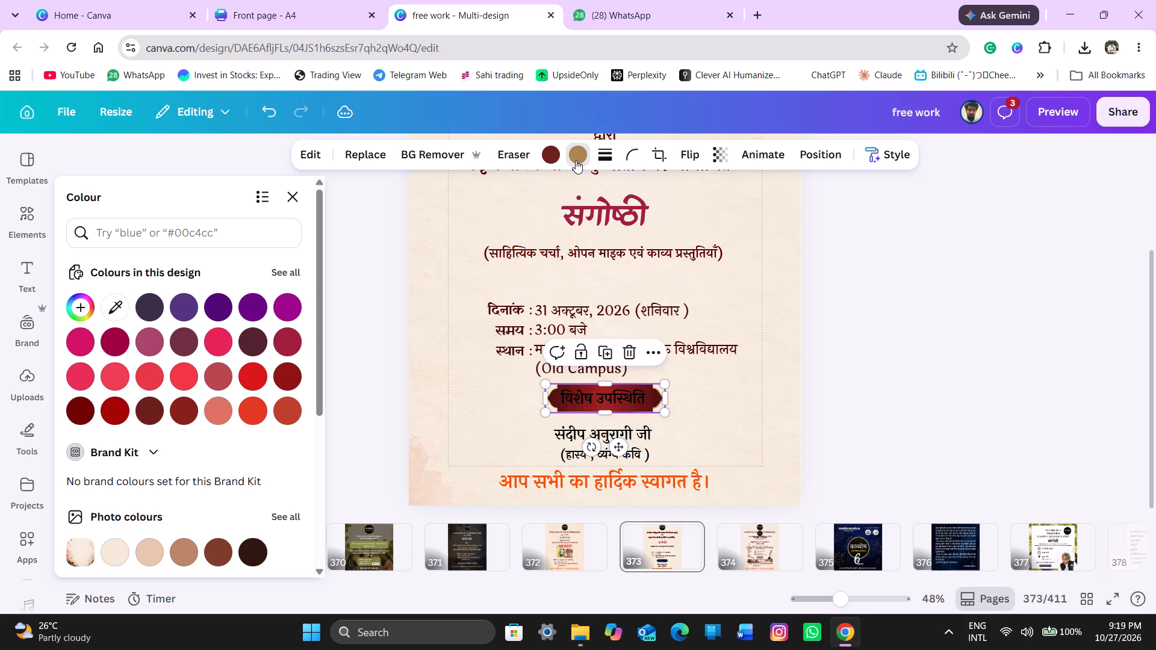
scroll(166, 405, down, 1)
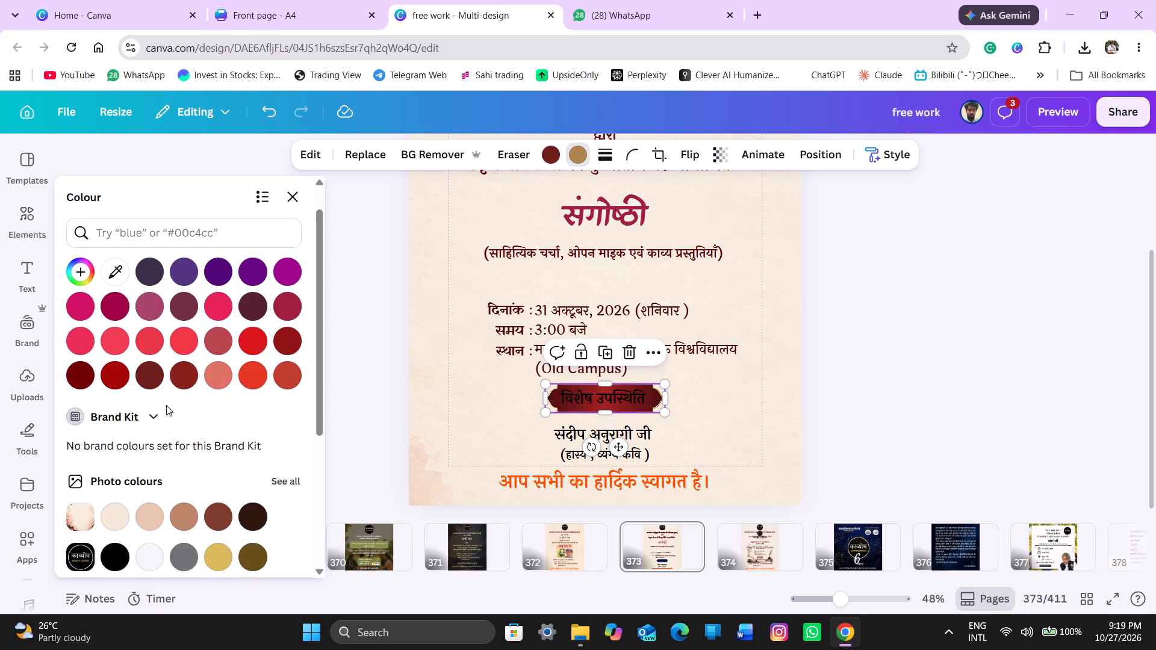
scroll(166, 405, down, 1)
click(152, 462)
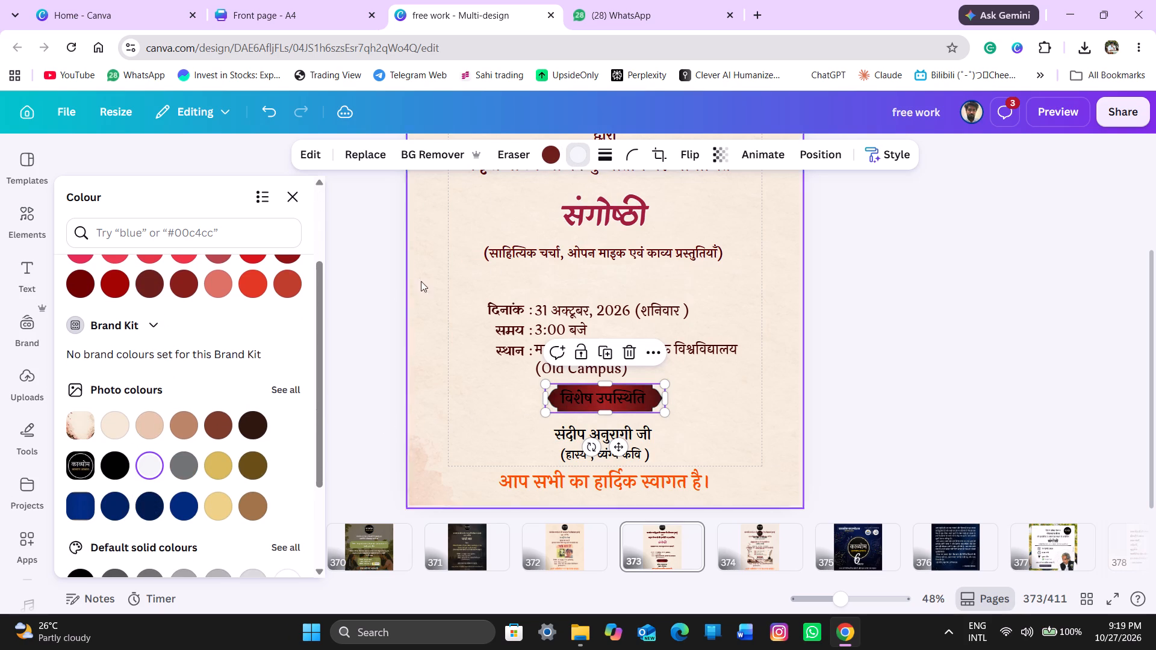
Browse the decorative box graphics for an alternative banner for the विशेष उपस्थिति heading.
click(24, 221)
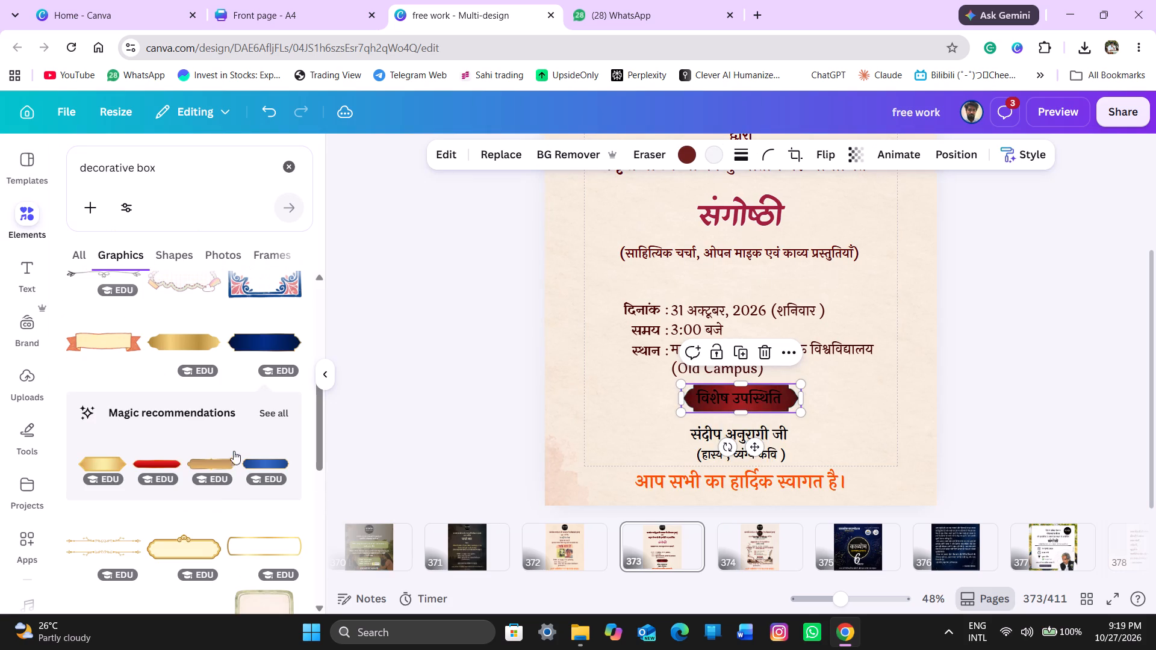
scroll(232, 491, down, 2)
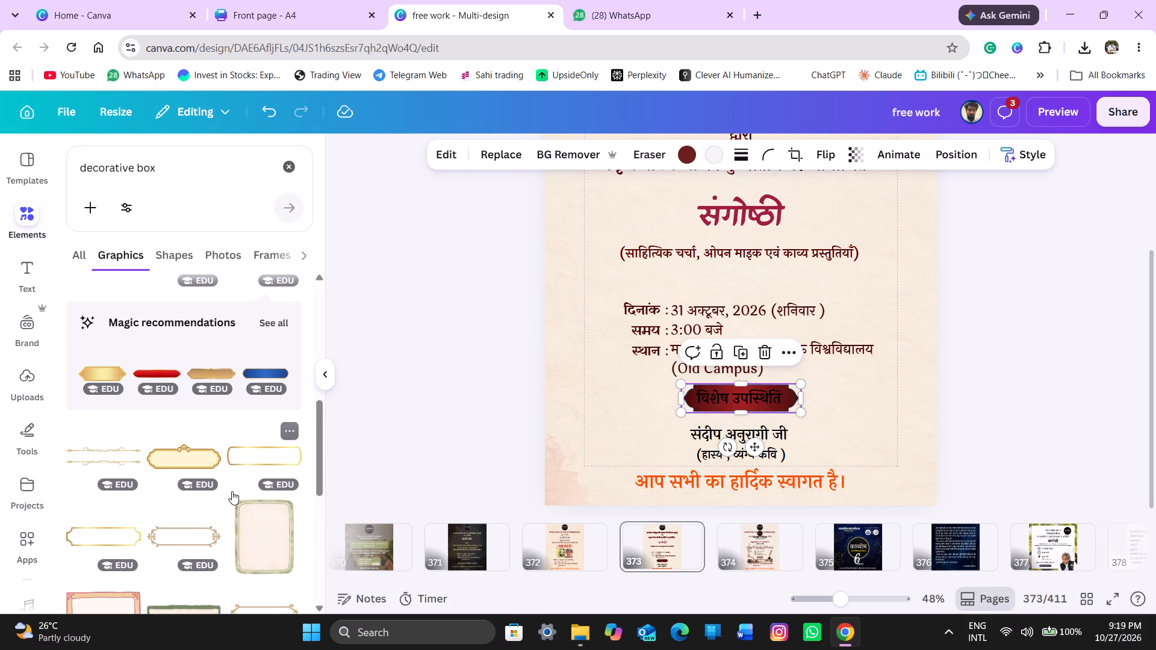
scroll(232, 491, right, 1)
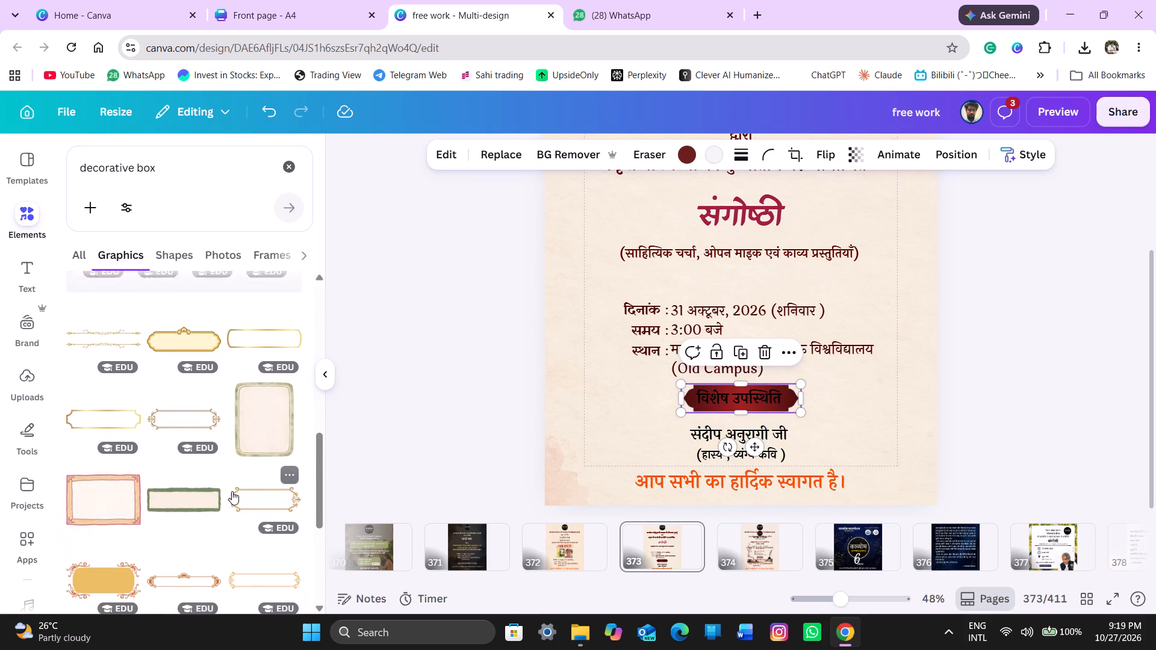
scroll(232, 491, right, 1)
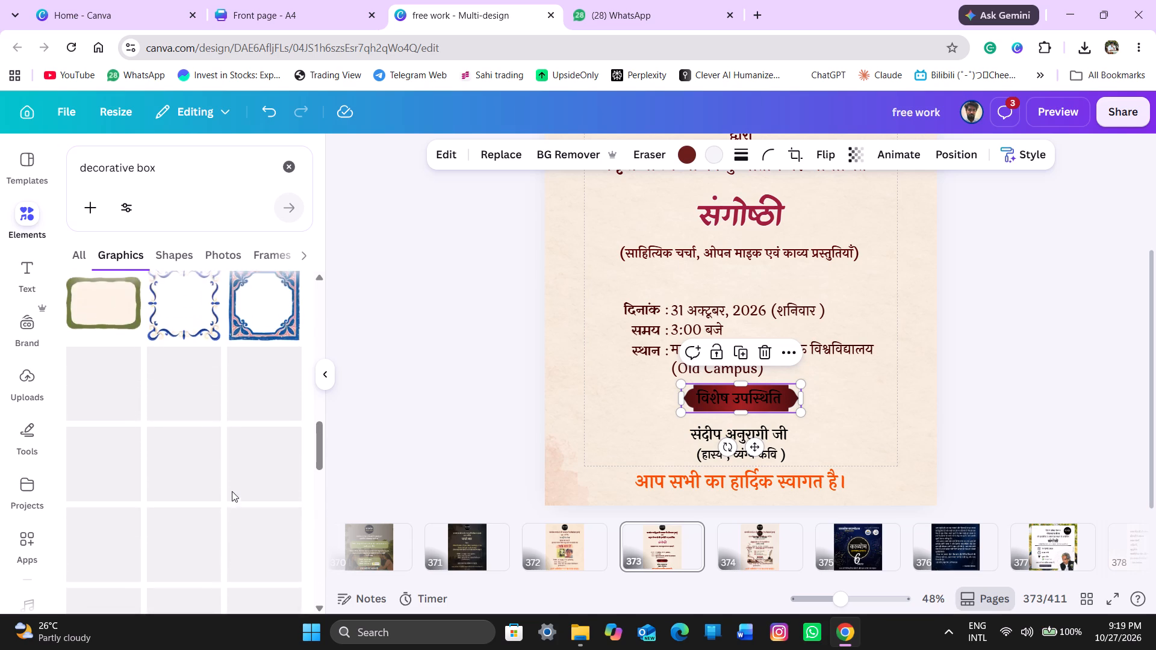
scroll(232, 491, up, 8)
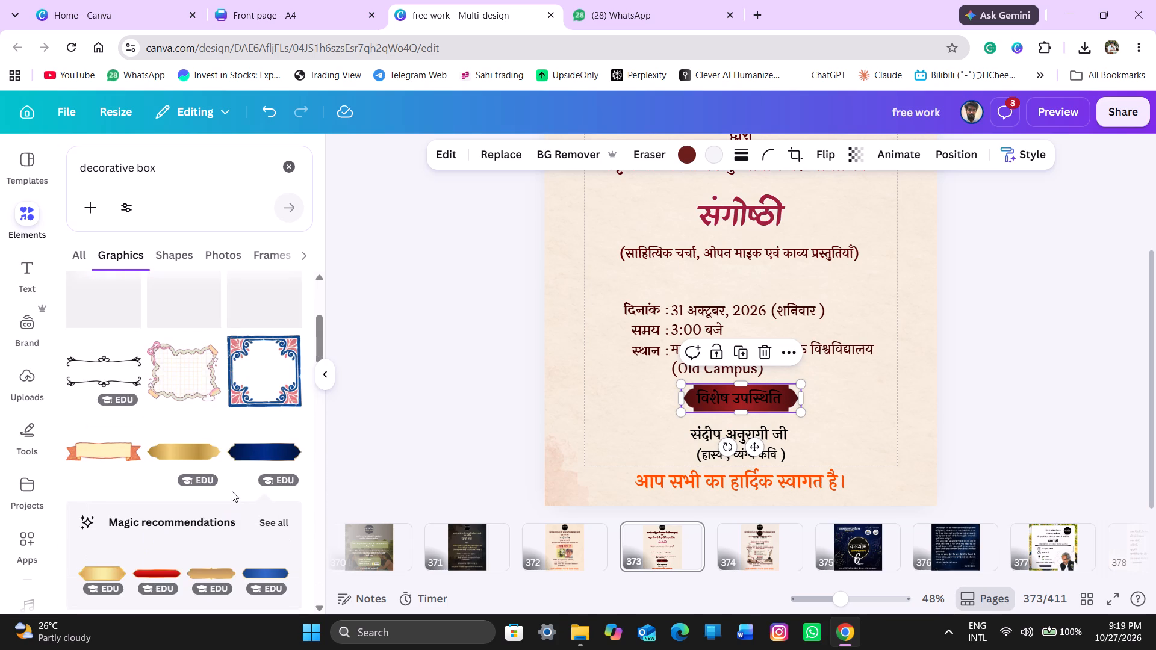
scroll(232, 491, right, 2)
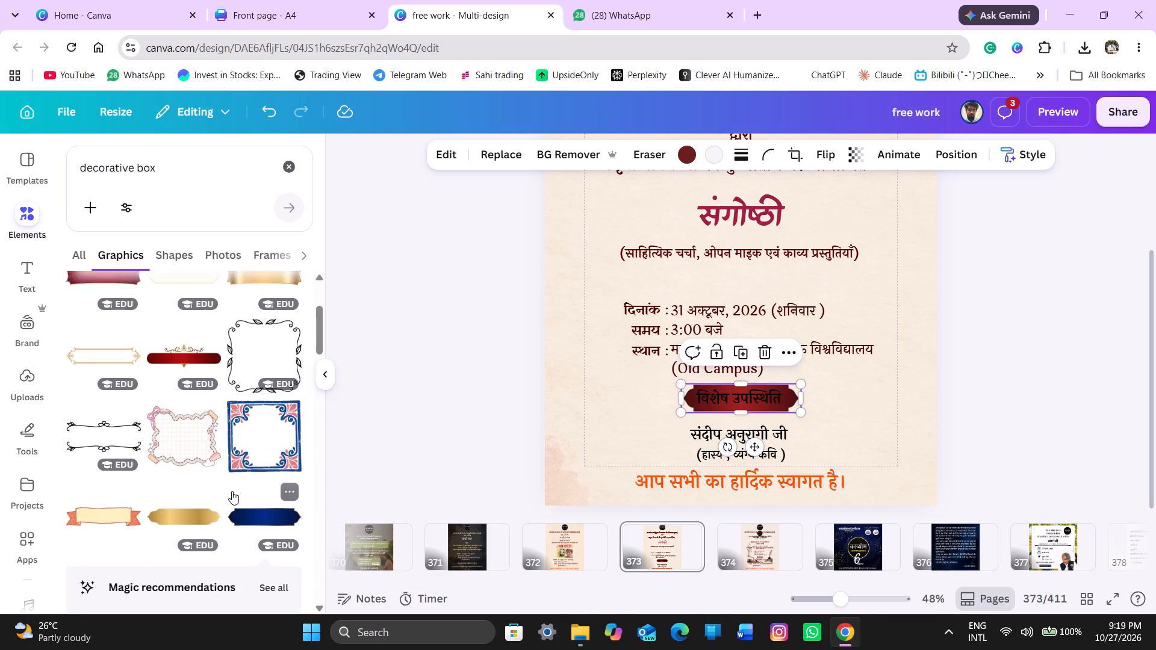
scroll(232, 491, right, 2)
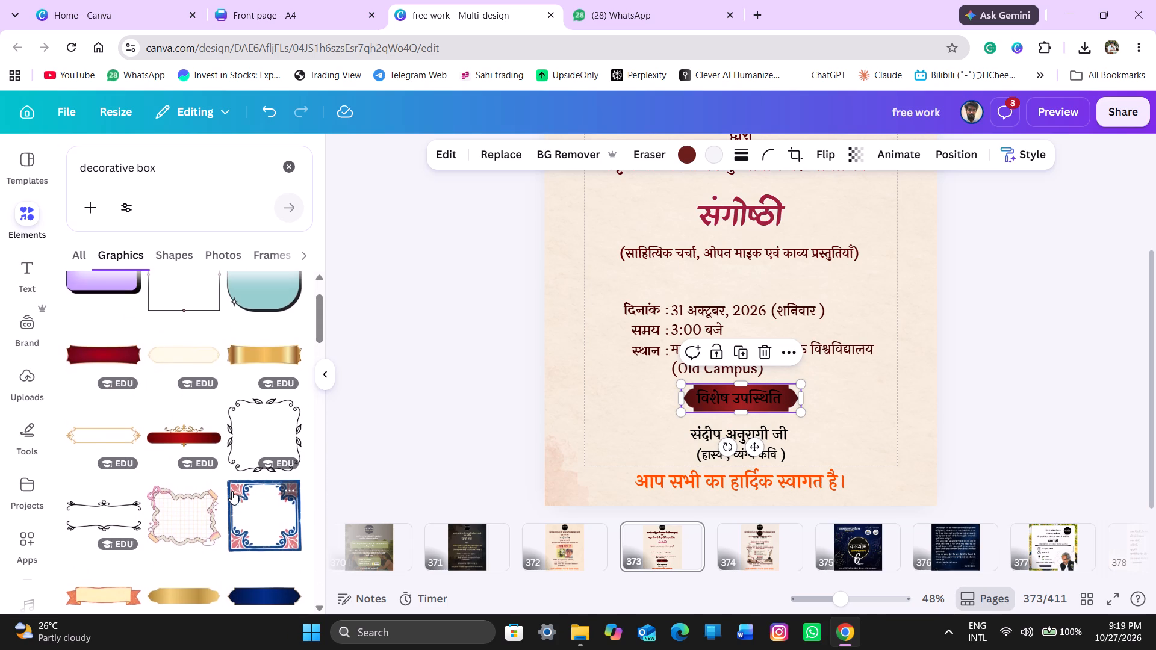
scroll(232, 491, right, 1)
scroll(232, 491, down, 2)
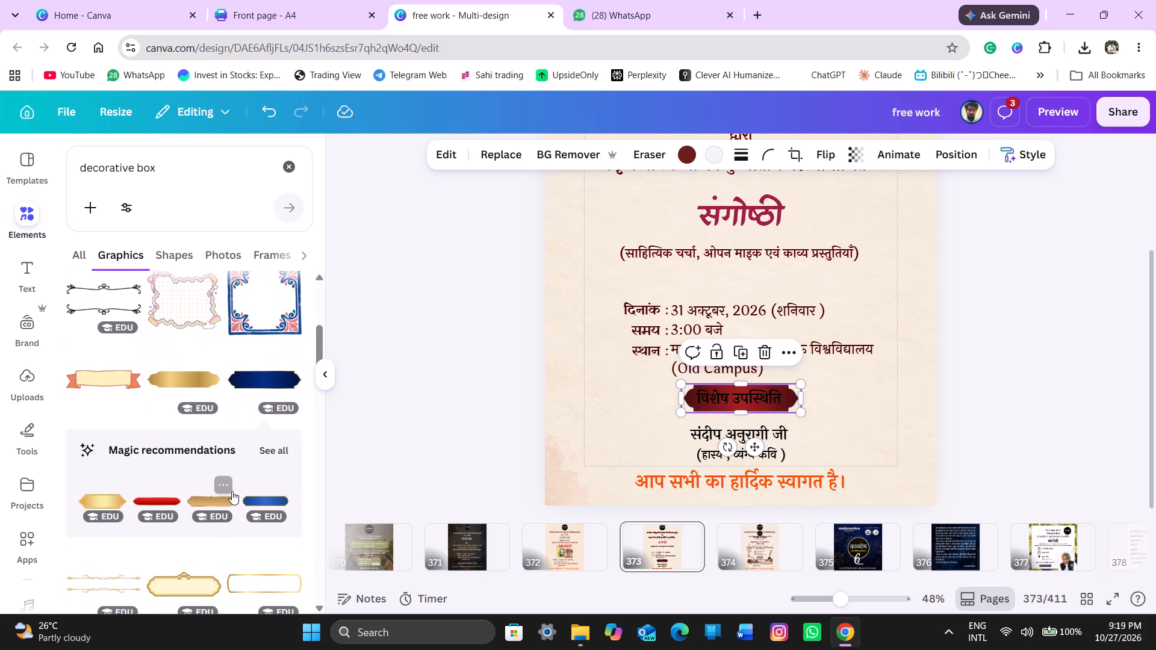
scroll(232, 491, down, 1)
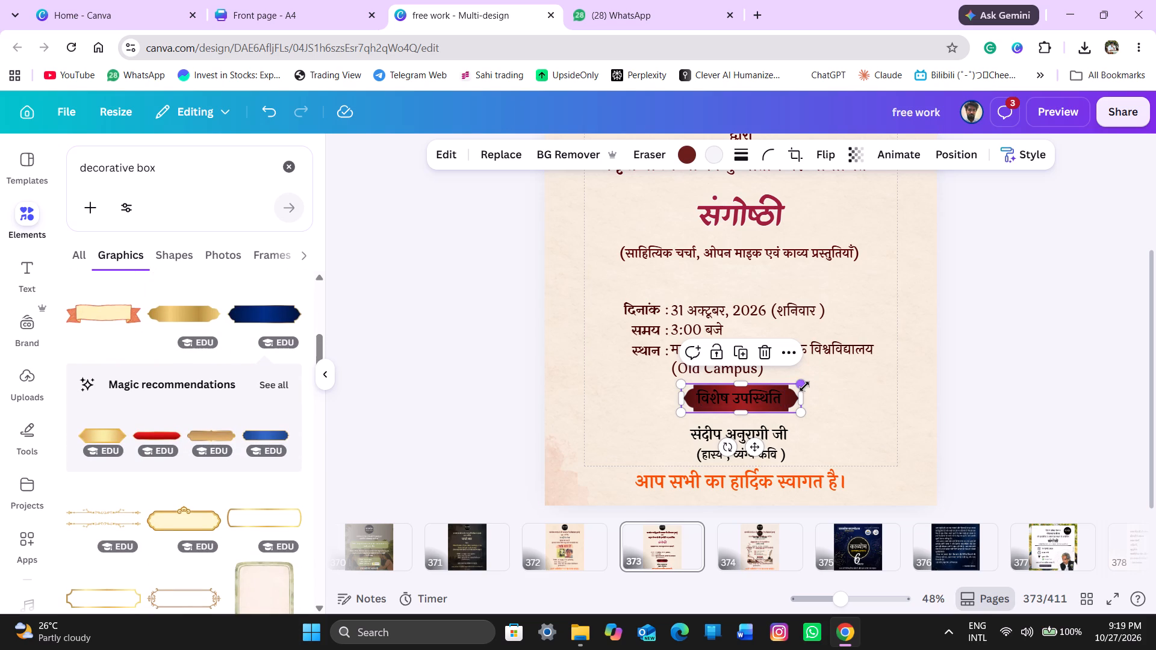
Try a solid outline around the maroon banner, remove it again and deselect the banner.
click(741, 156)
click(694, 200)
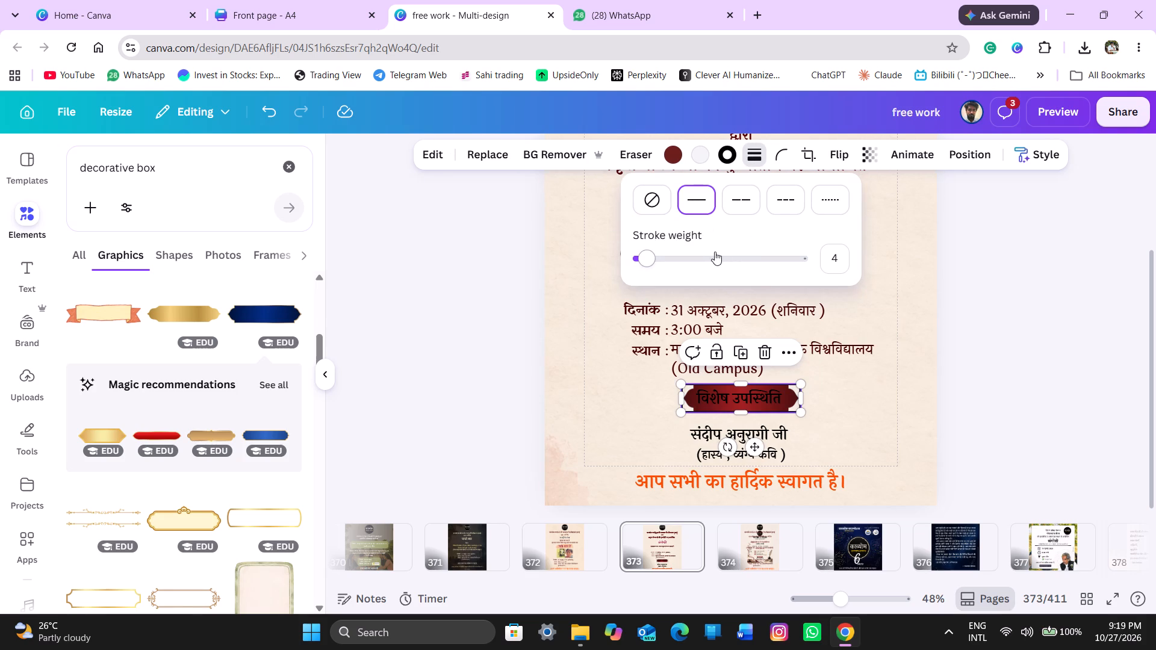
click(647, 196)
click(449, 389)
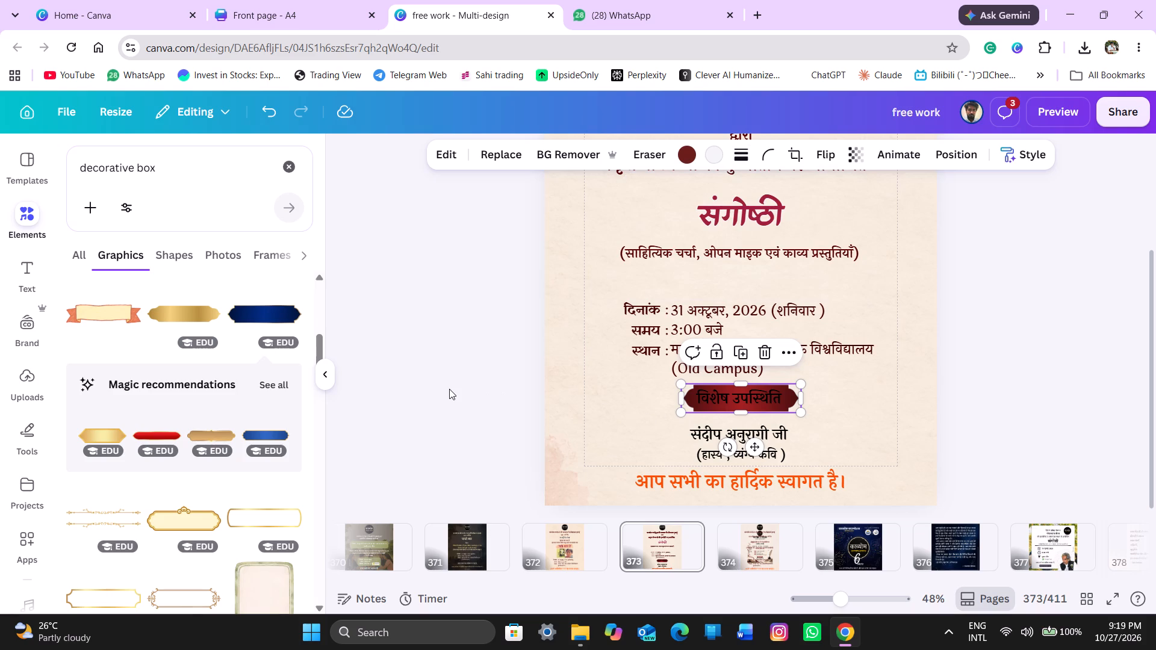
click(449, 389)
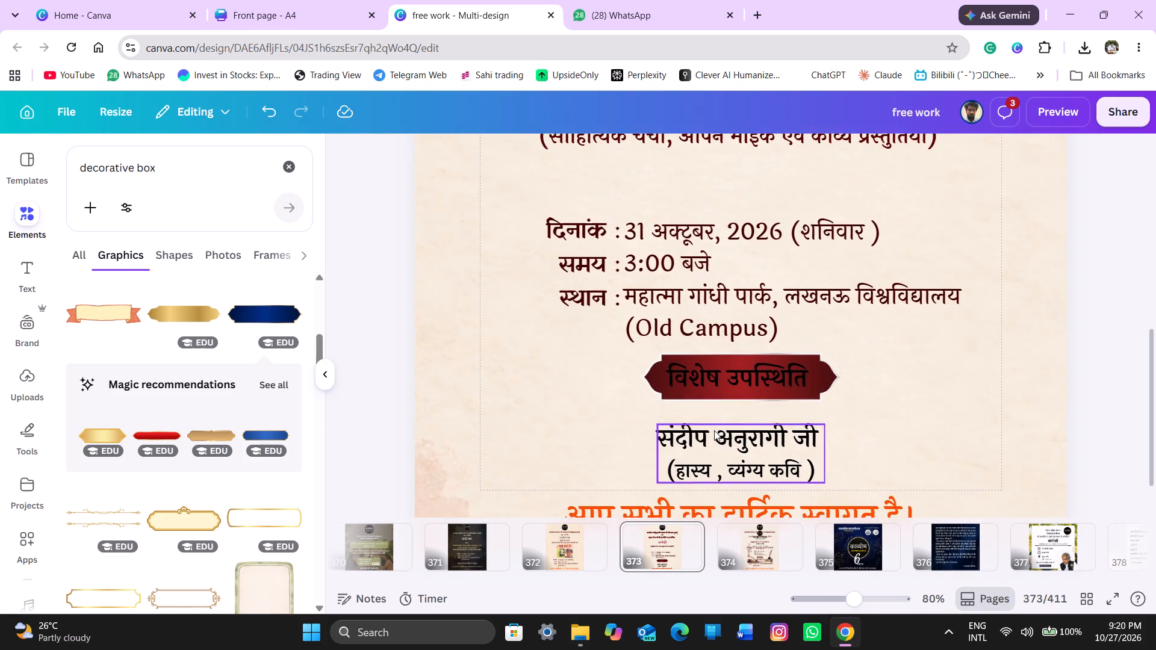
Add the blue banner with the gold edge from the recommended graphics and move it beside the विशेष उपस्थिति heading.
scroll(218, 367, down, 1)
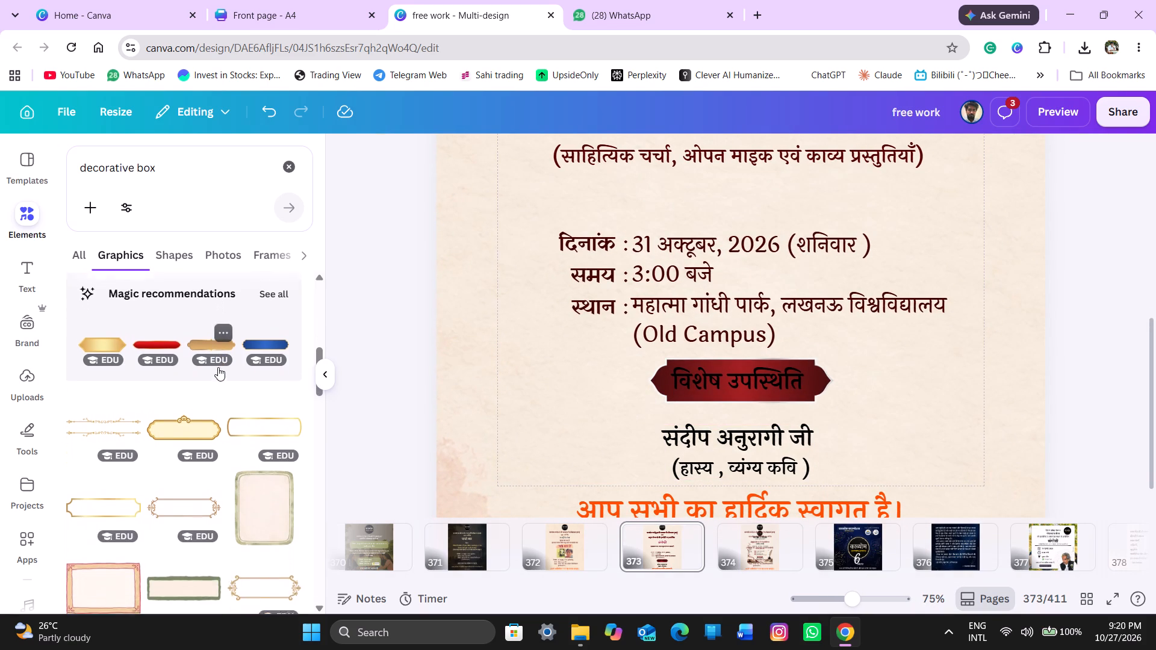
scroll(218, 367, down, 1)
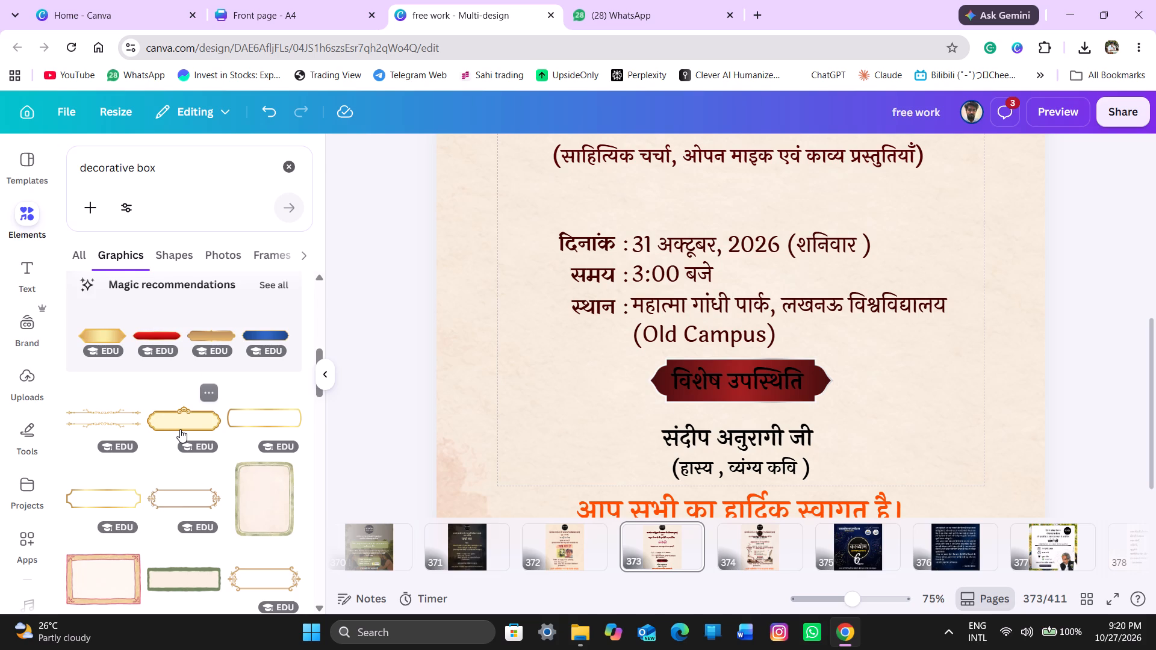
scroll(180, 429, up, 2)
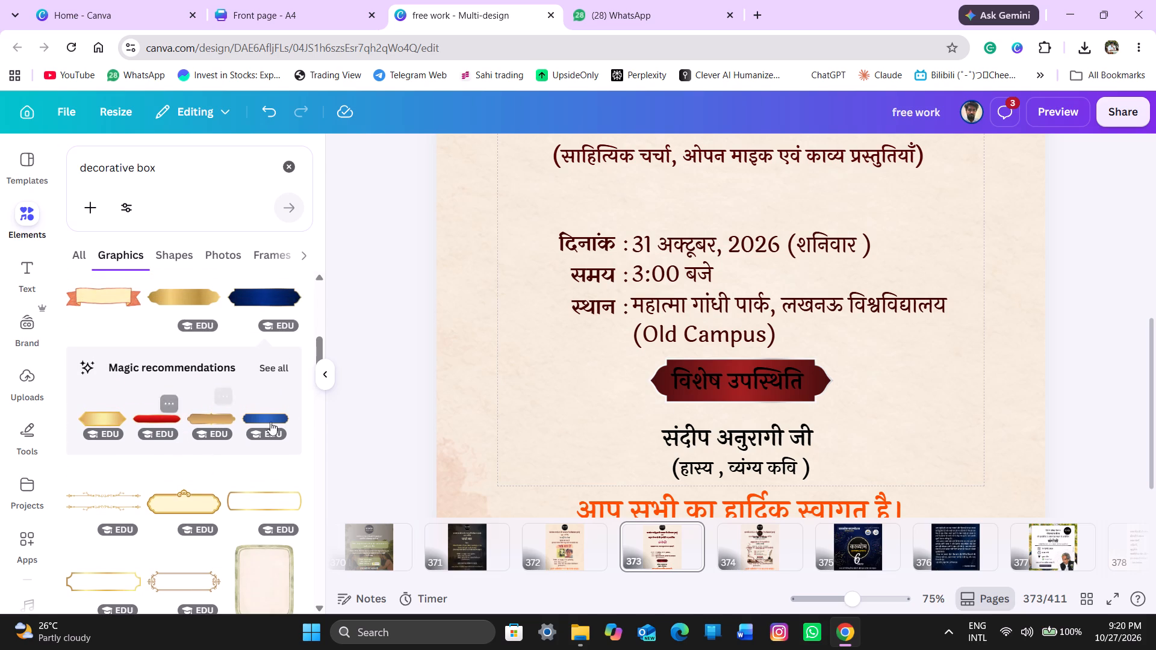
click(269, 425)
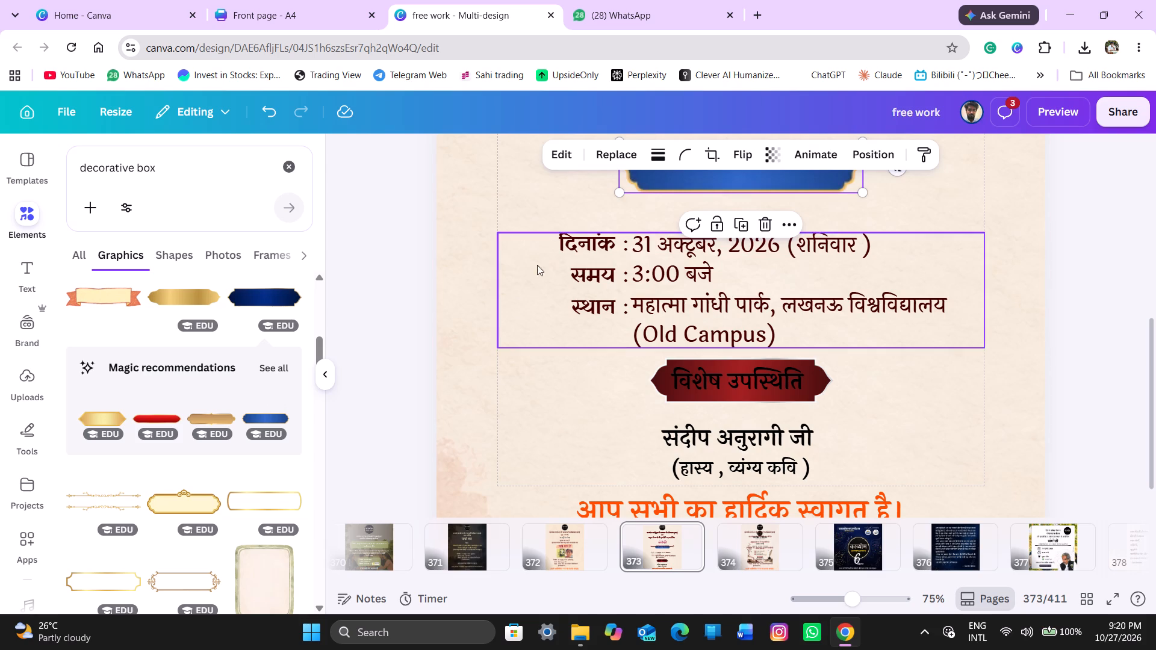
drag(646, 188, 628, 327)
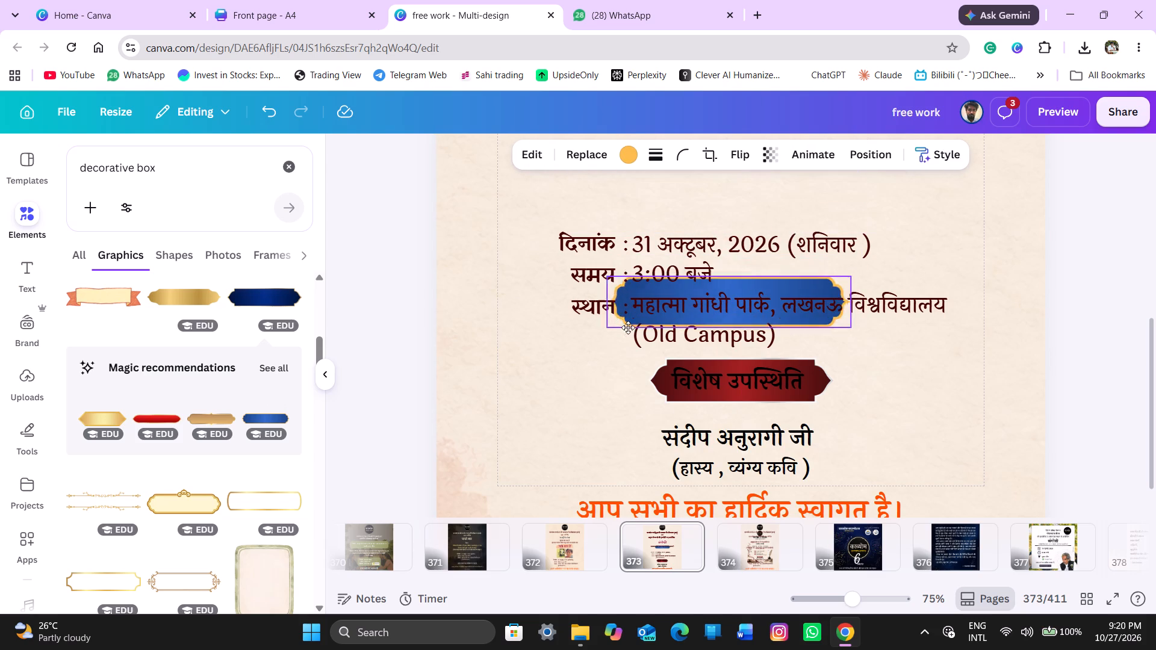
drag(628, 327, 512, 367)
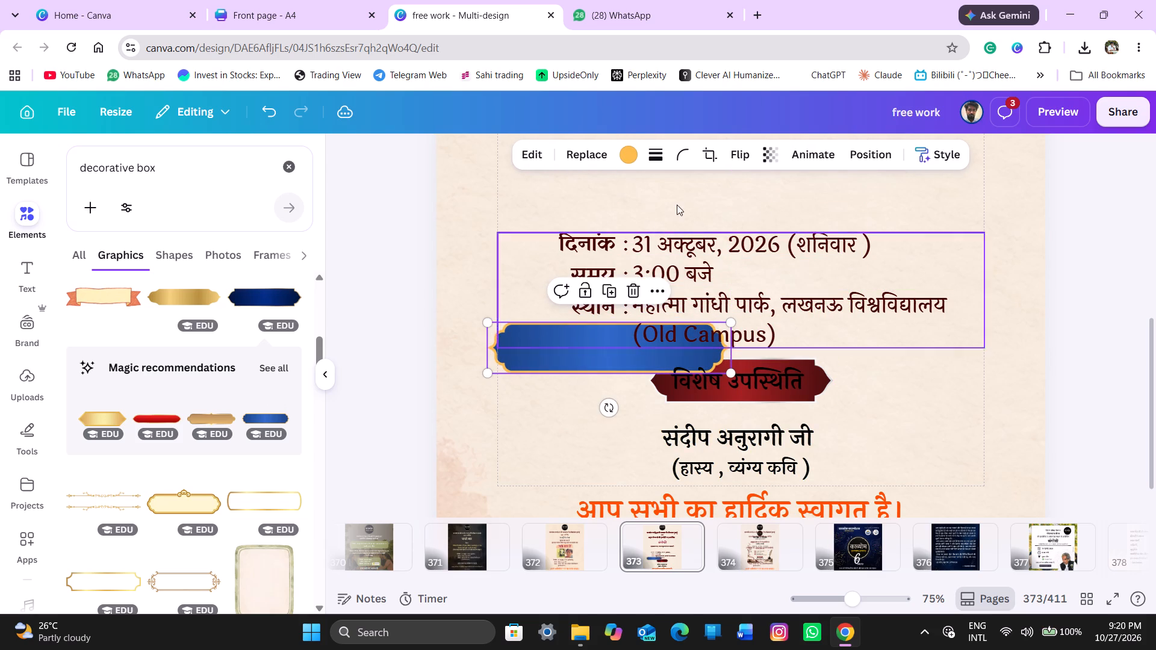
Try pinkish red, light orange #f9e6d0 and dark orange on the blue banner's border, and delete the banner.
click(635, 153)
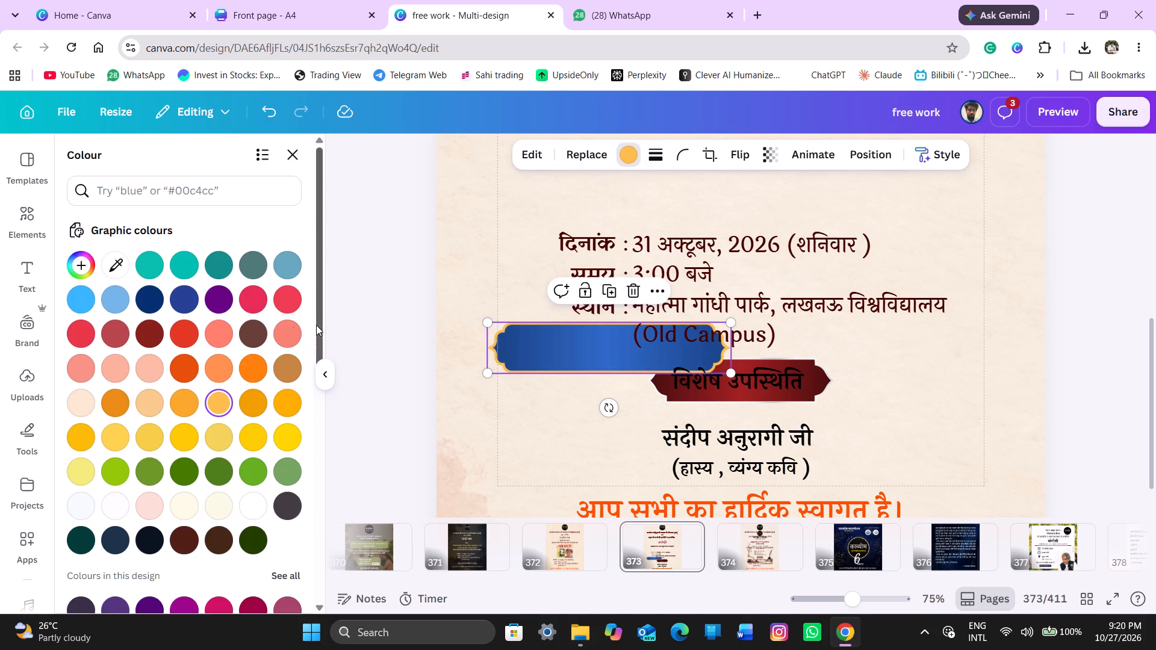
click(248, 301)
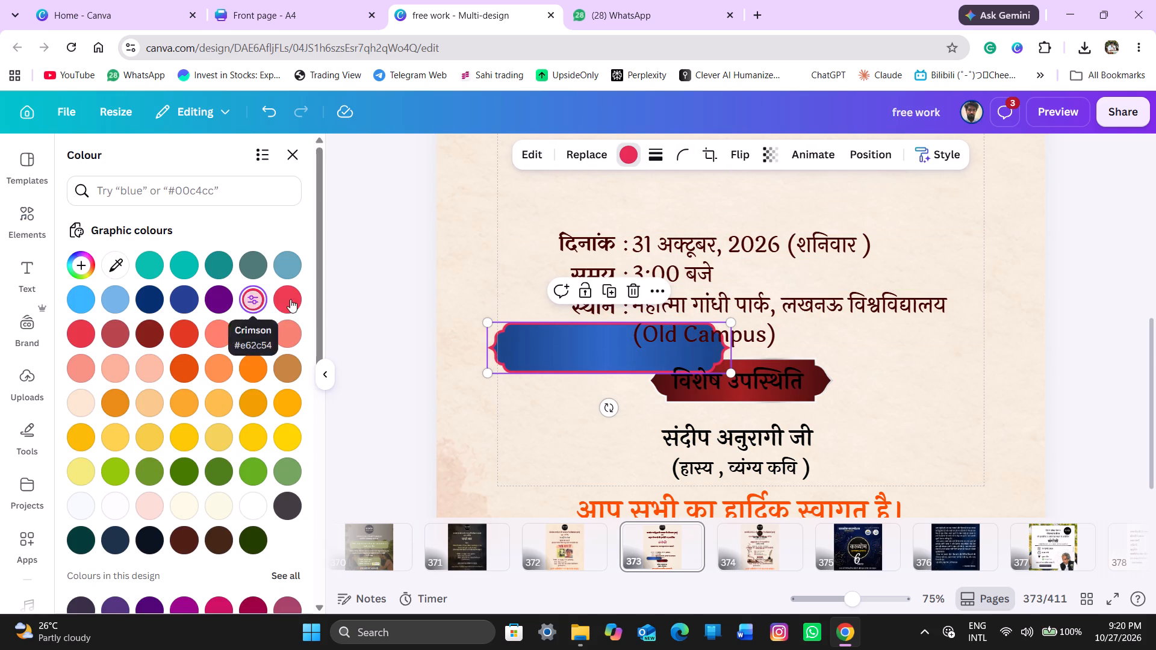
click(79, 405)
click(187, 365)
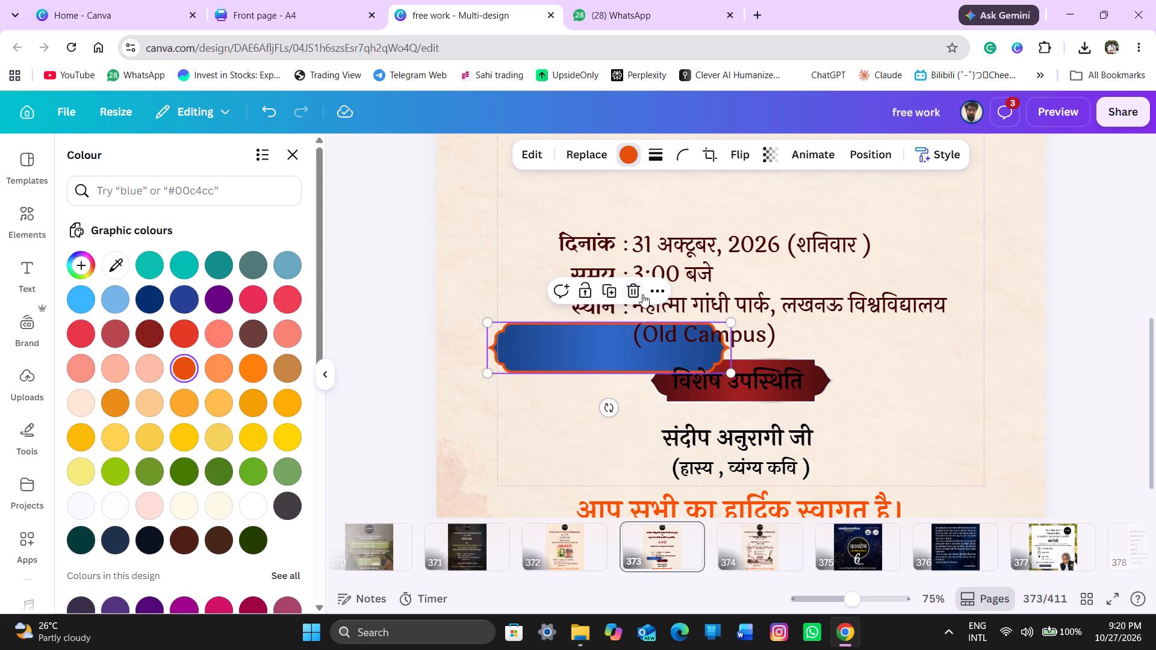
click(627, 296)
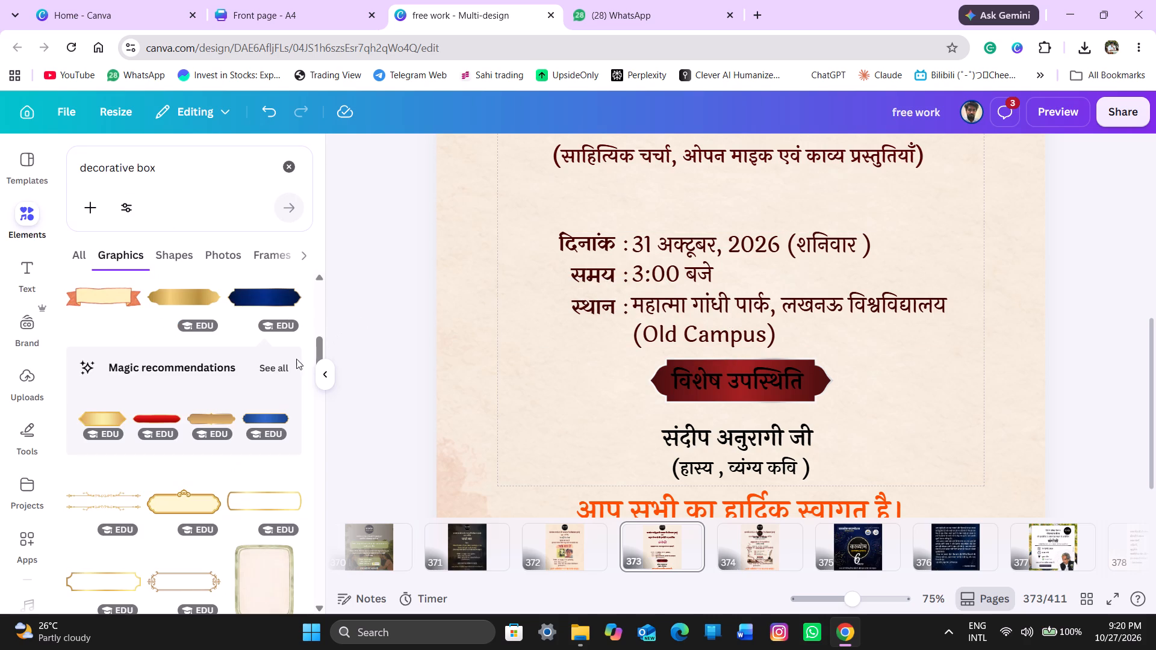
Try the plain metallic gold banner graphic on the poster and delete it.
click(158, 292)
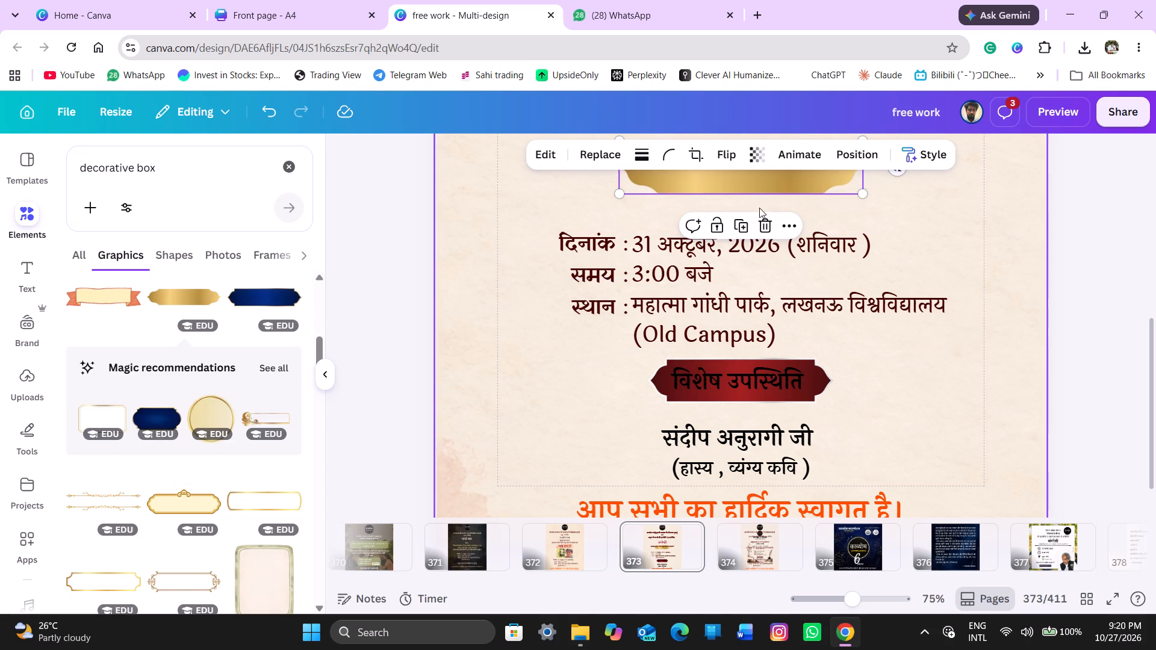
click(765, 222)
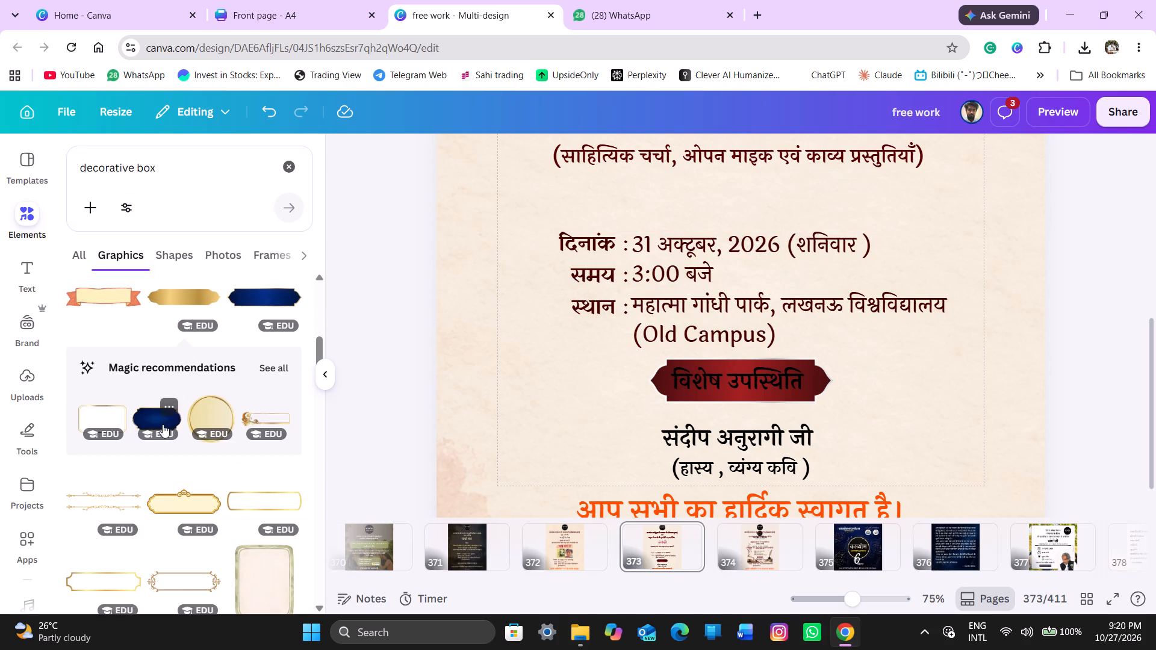
Add the cream banner with the ornate gold frame and move it next to the विशेष उपस्थिति heading.
scroll(163, 425, down, 1)
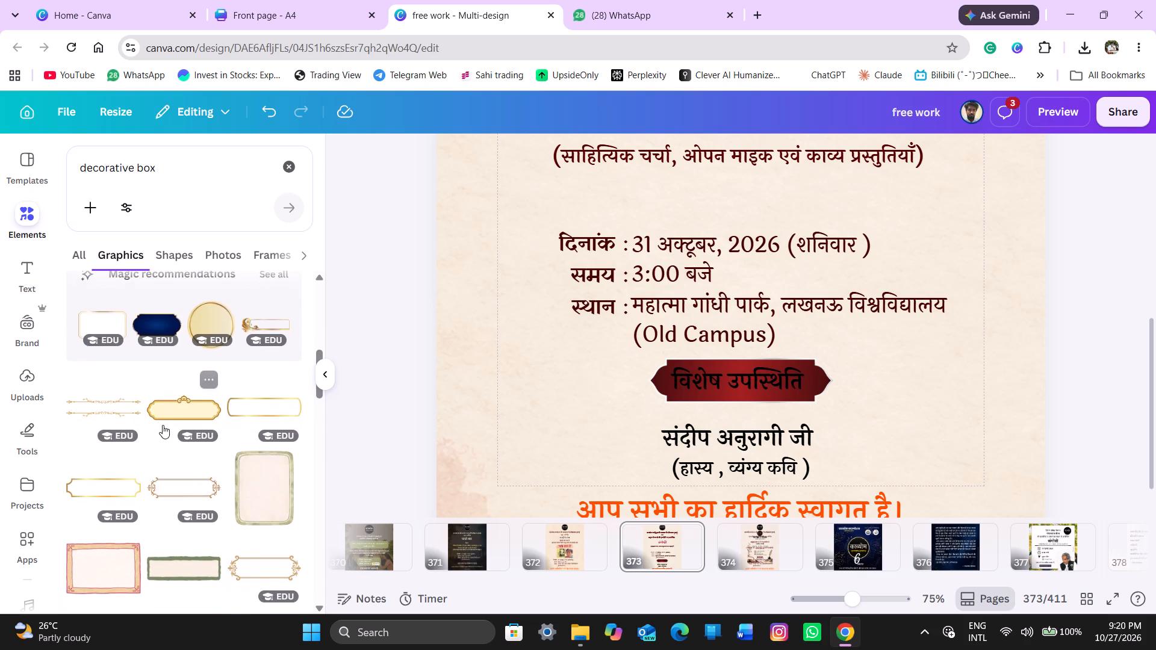
scroll(163, 425, down, 1)
click(176, 410)
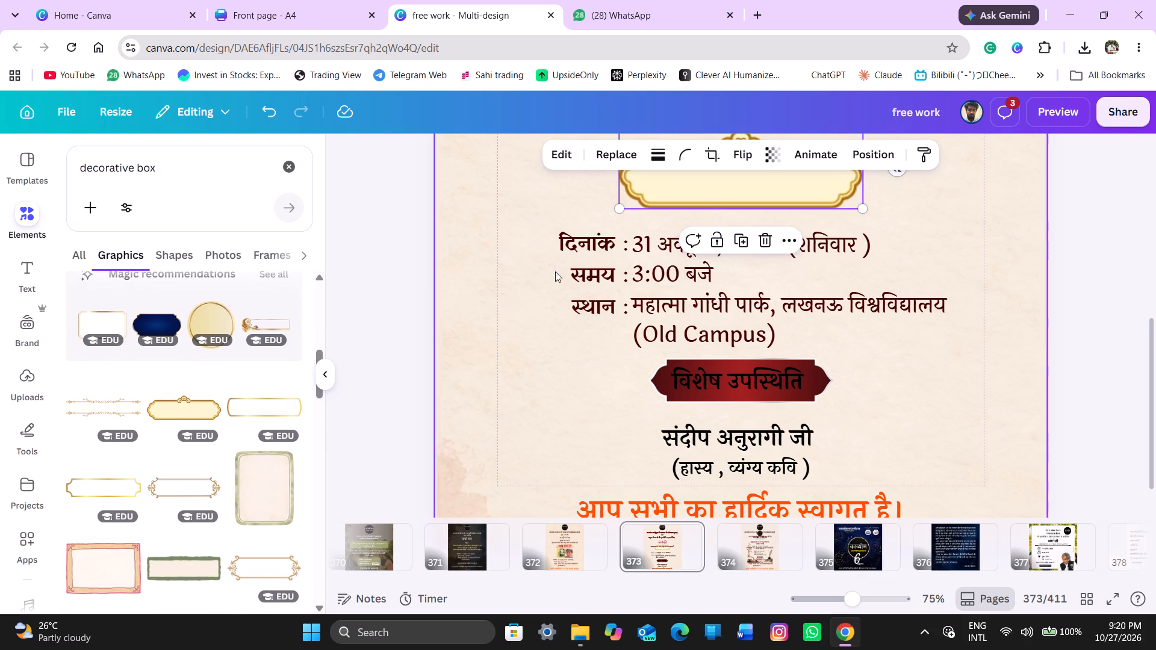
drag(695, 197, 579, 380)
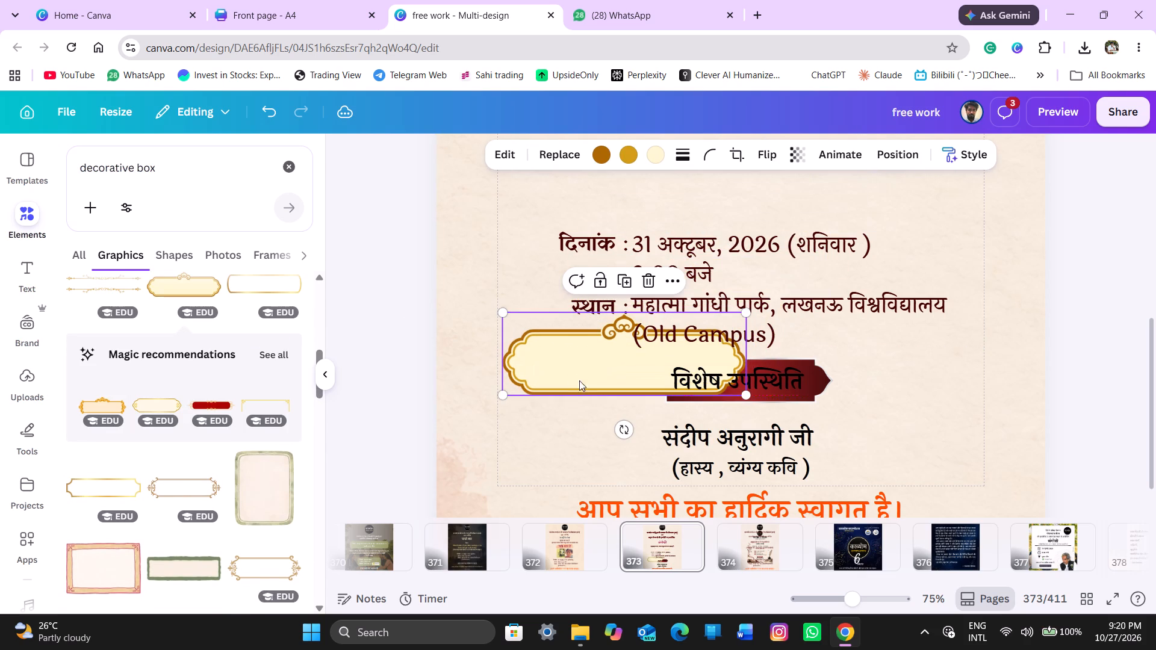
Delete the maroon banner behind the विशेष उपस्थिति heading.
click(818, 380)
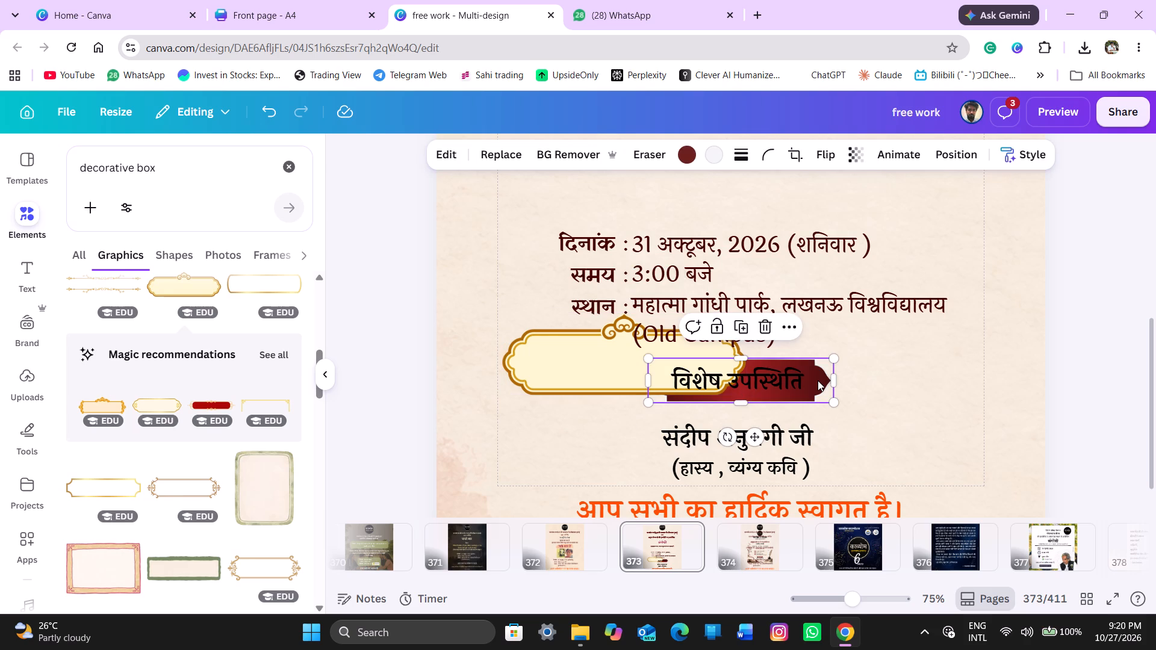
key(Delete)
Shrink the cream-and-gold banner to about 293 × 100 px and fit it around the विशेष उपस्थिति heading.
click(606, 357)
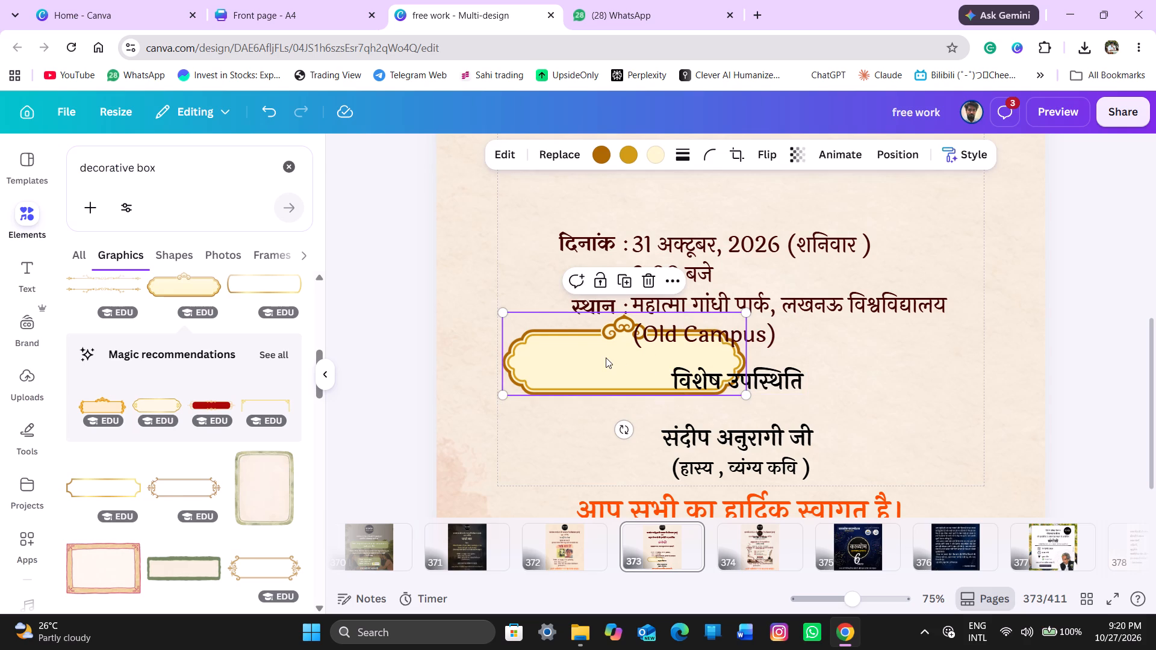
drag(502, 312, 588, 349)
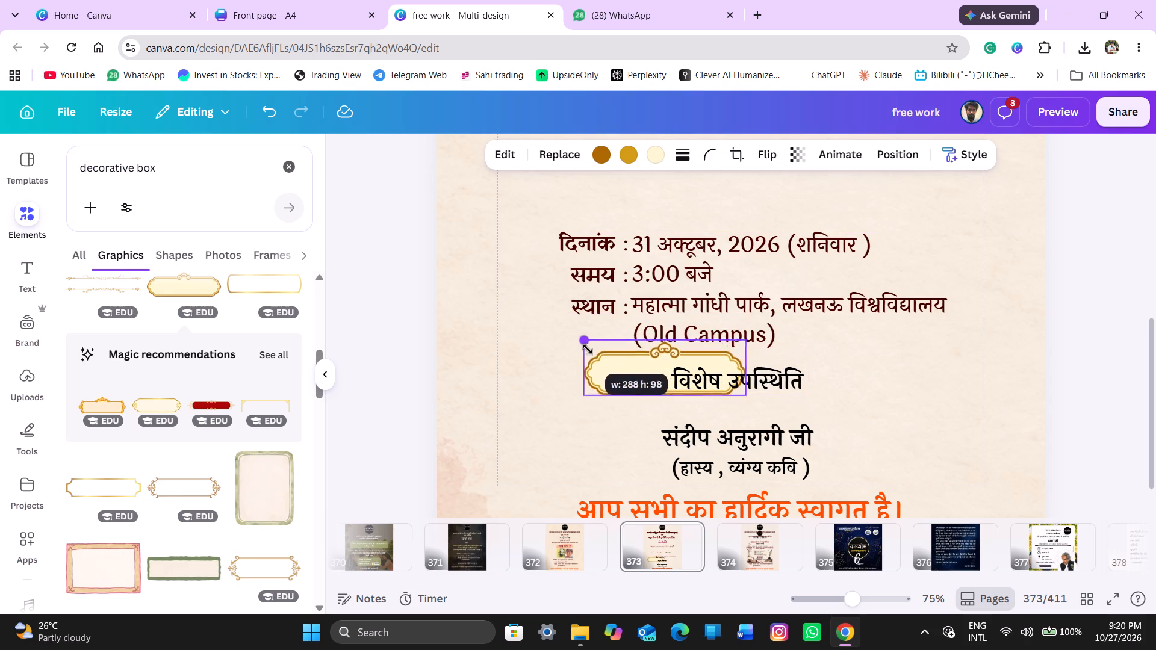
drag(588, 349, 598, 362)
drag(636, 376, 695, 386)
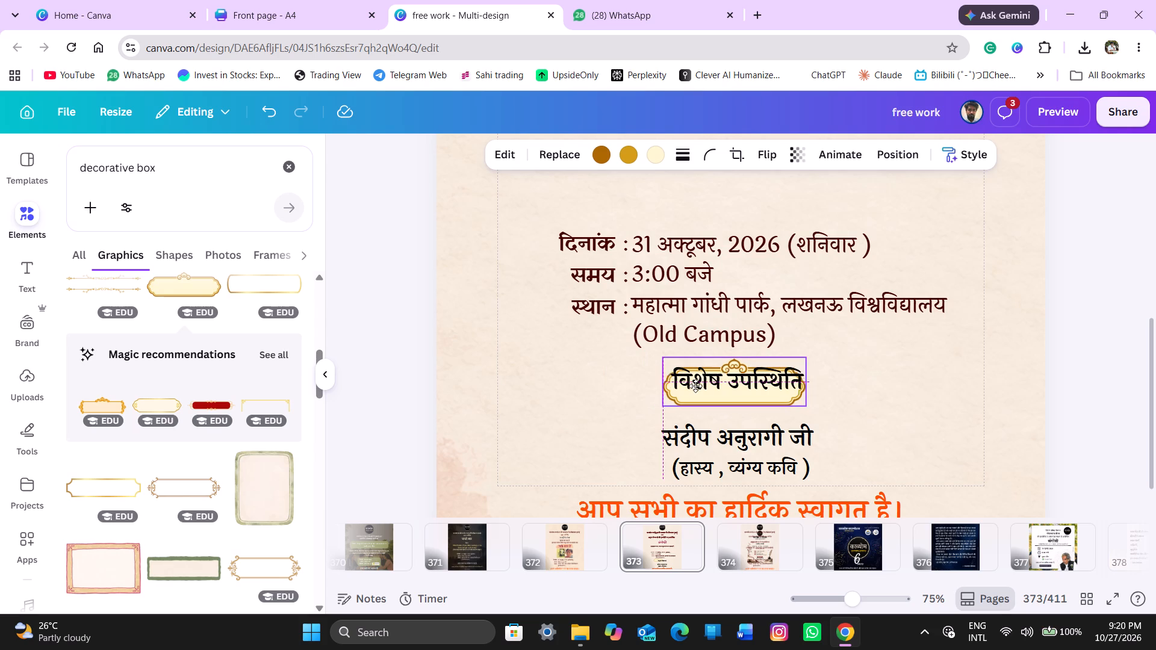
drag(695, 386, 689, 380)
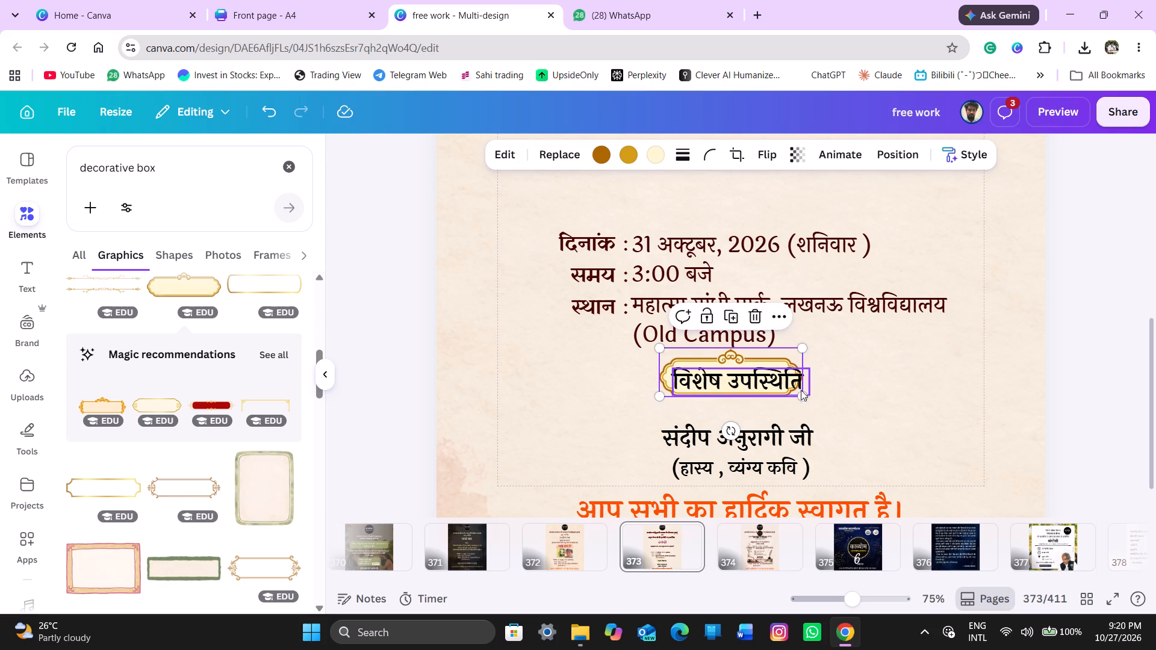
drag(804, 394, 816, 403)
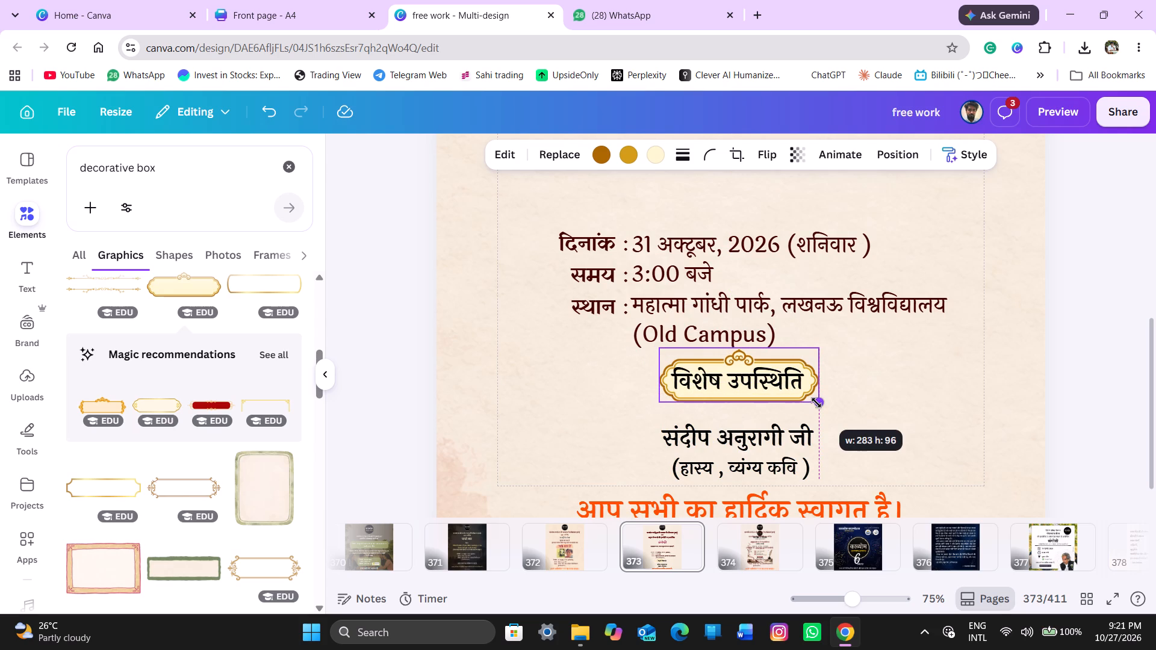
drag(816, 403, 824, 407)
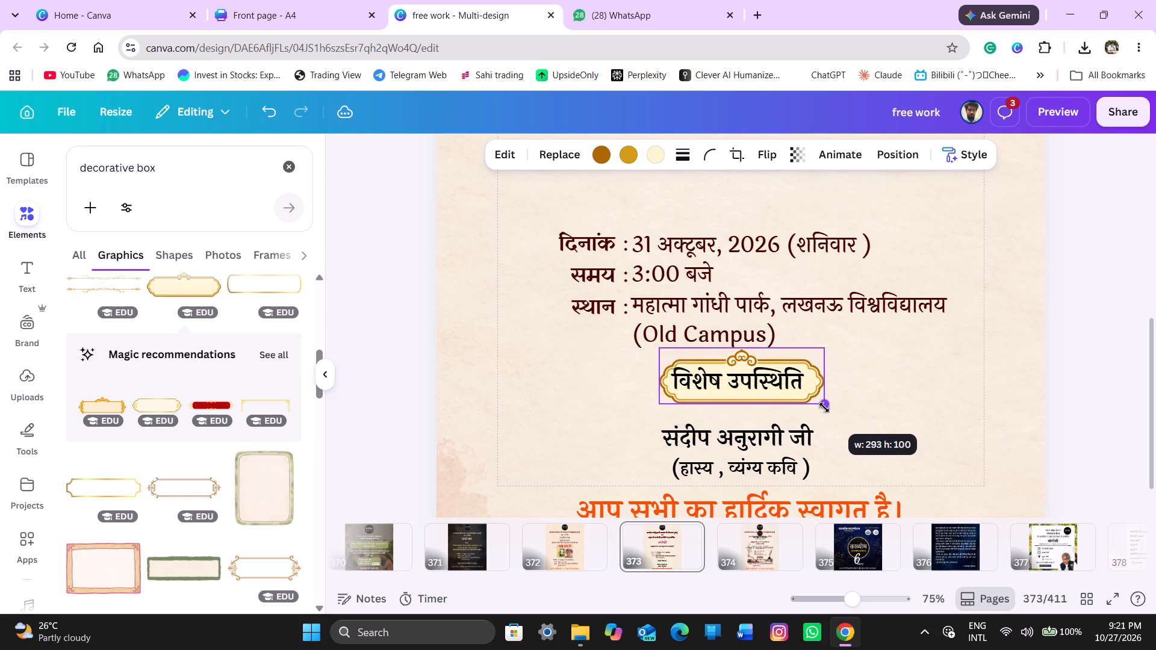
Align the cream-and-gold banner to the horizontal centre of the page.
click(891, 165)
click(274, 380)
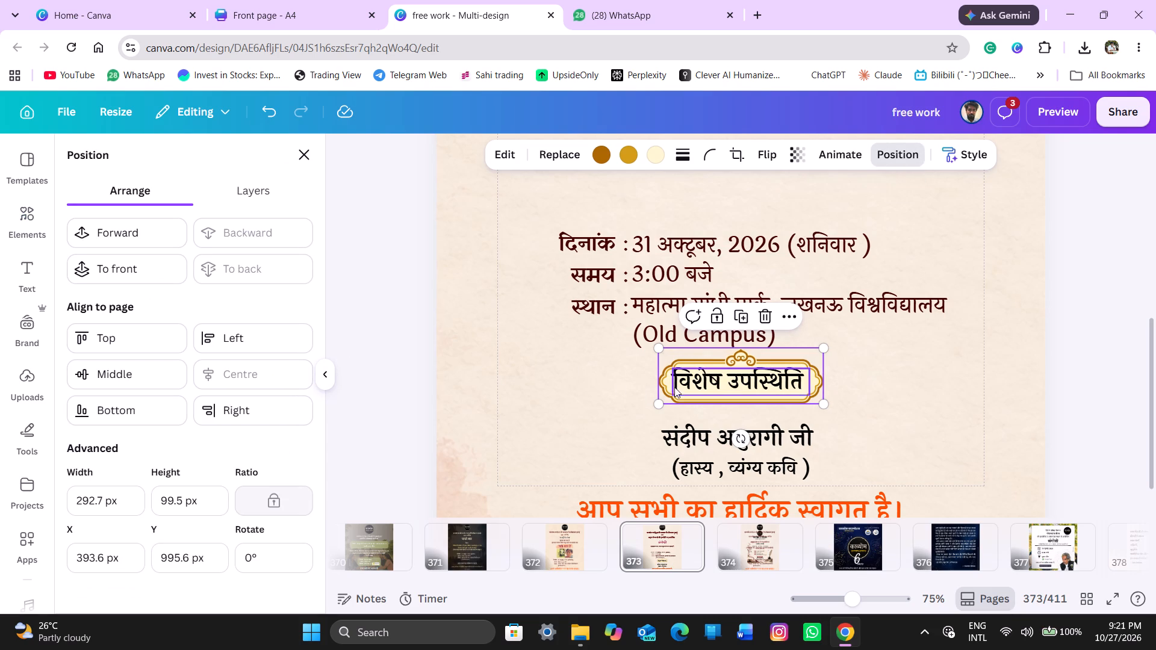
click(791, 377)
click(572, 374)
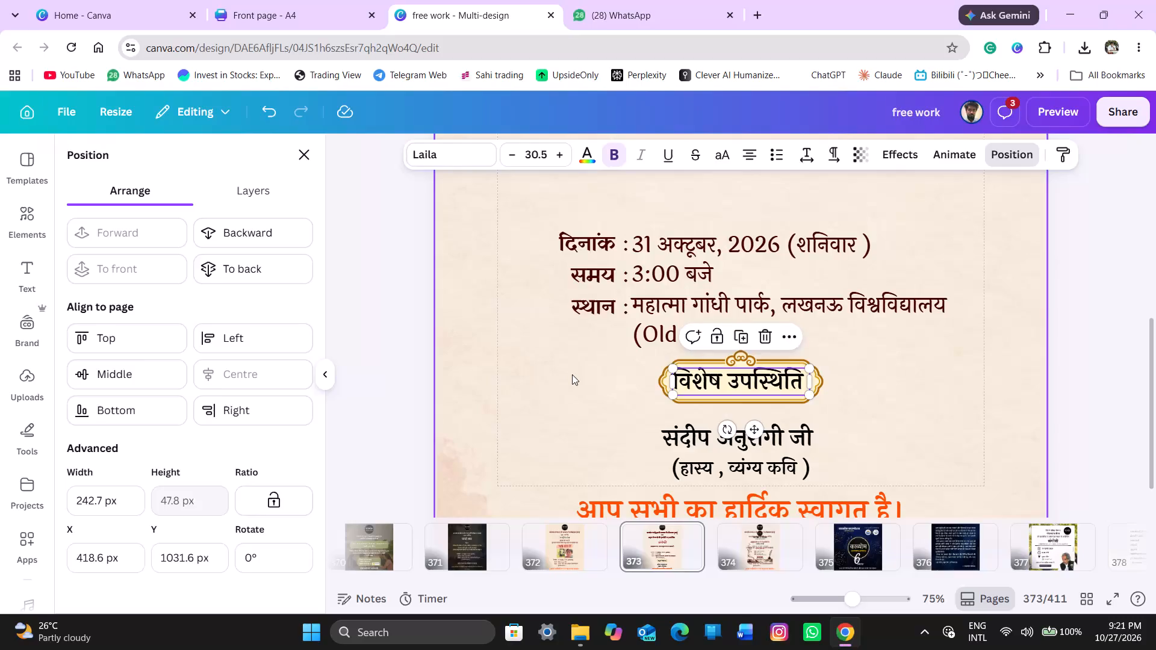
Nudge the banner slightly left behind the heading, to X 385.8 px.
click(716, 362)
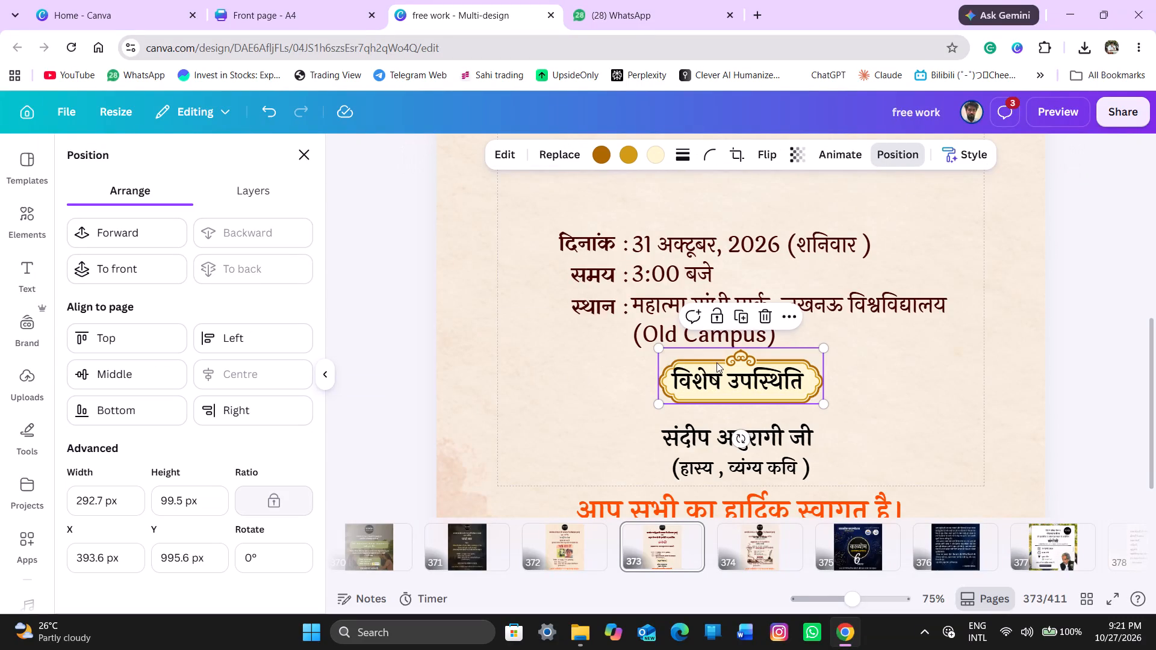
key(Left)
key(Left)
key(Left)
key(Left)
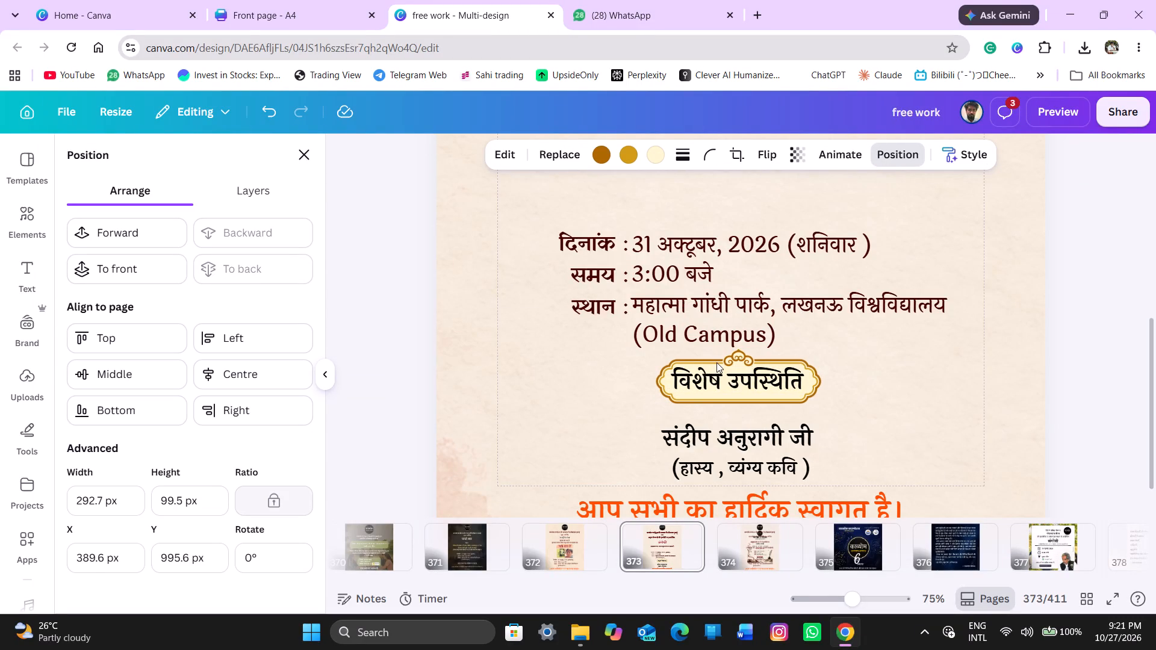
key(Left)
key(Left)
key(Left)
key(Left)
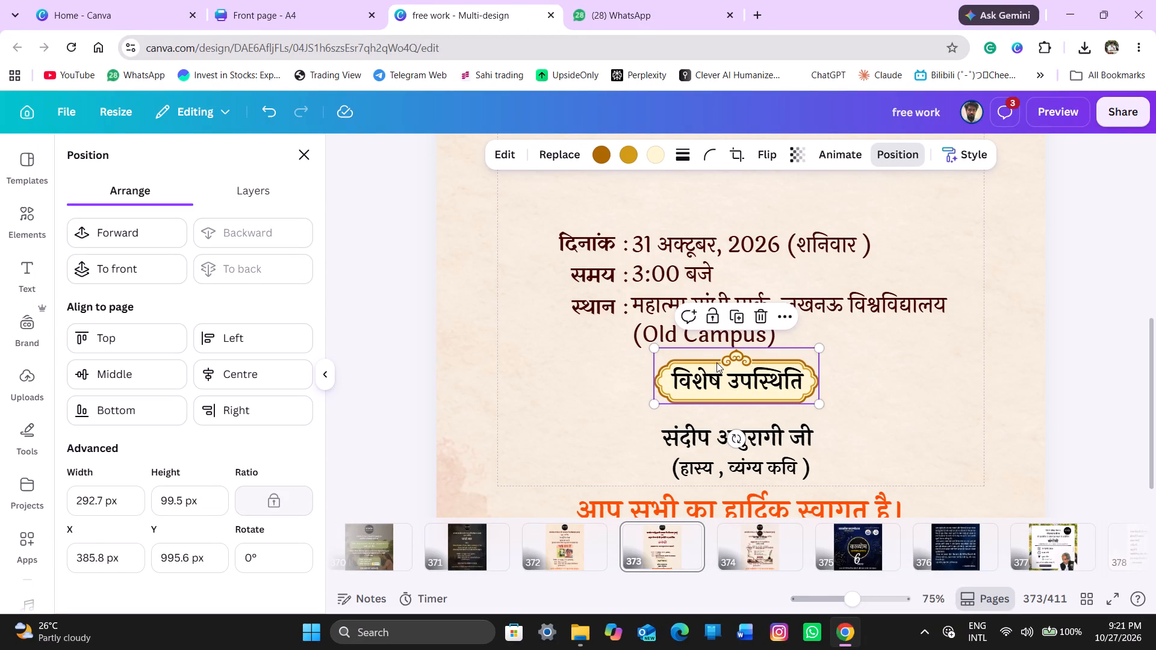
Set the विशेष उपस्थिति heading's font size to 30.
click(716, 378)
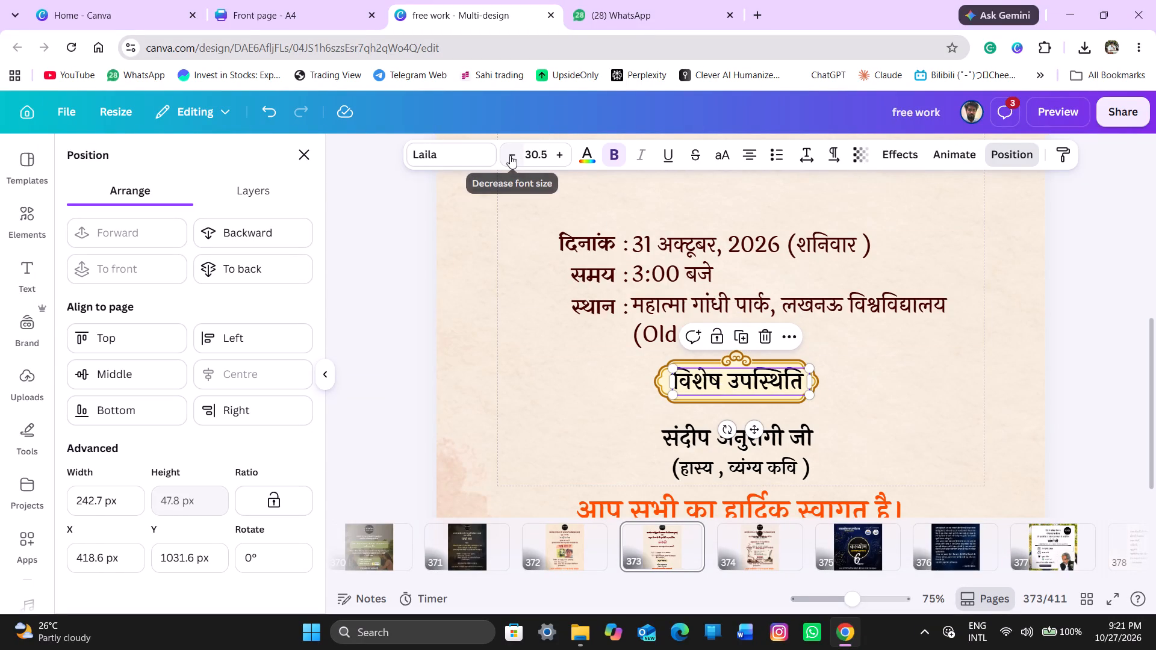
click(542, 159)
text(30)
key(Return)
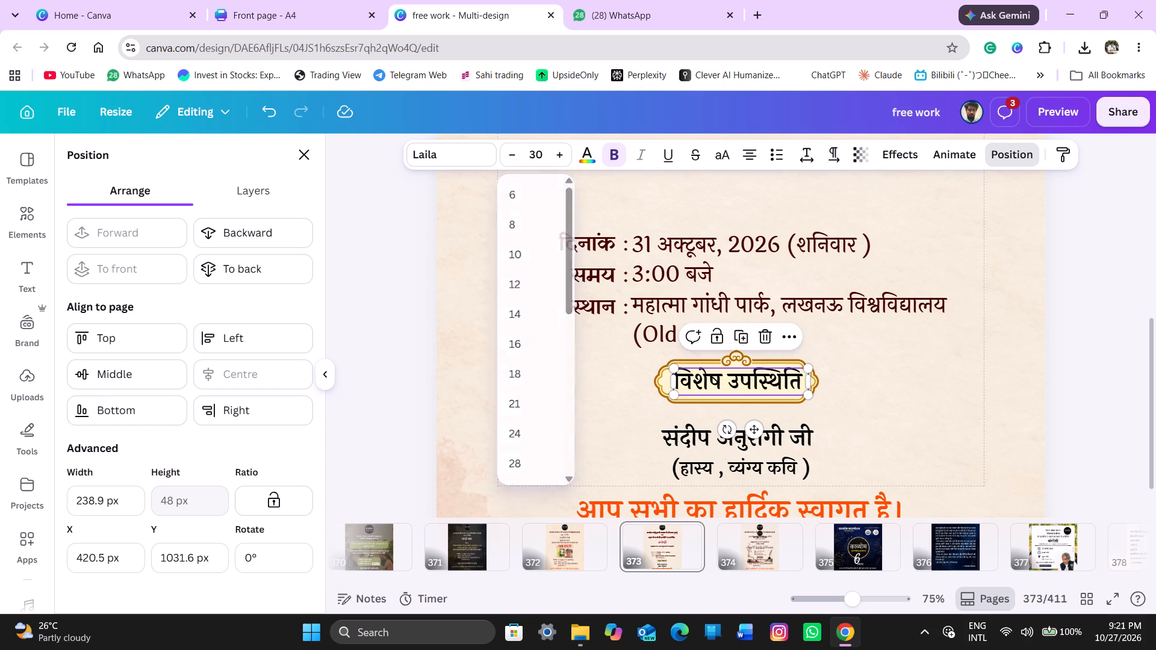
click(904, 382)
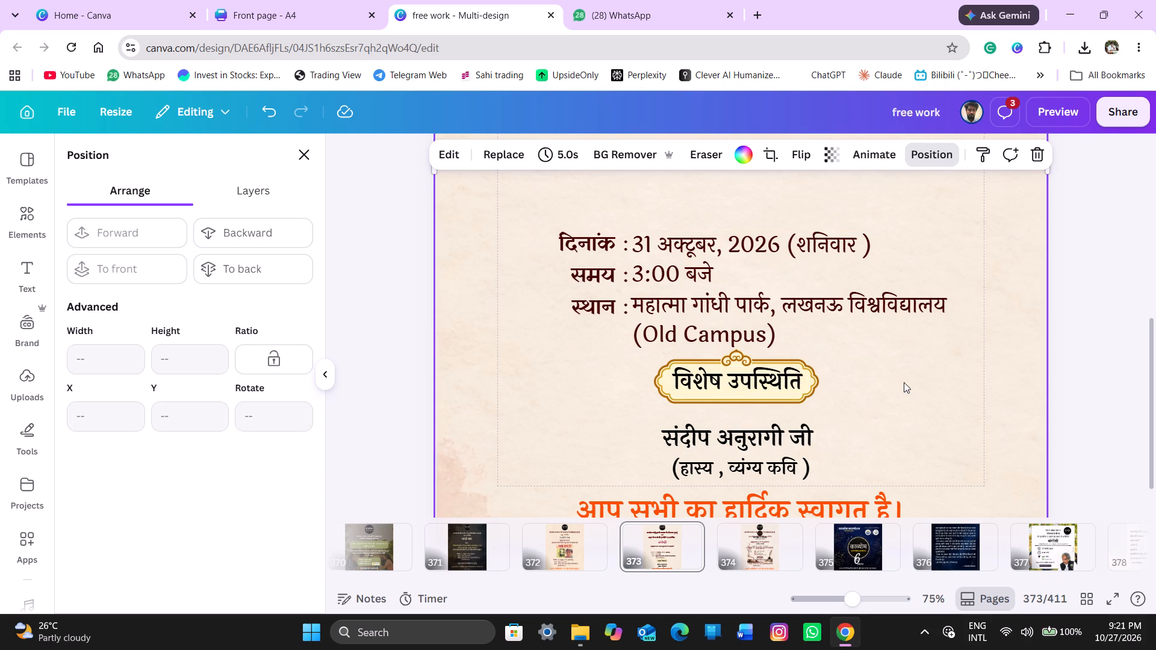
Remove the trailing space at the end of the विशेष उपस्थिति heading text.
click(783, 371)
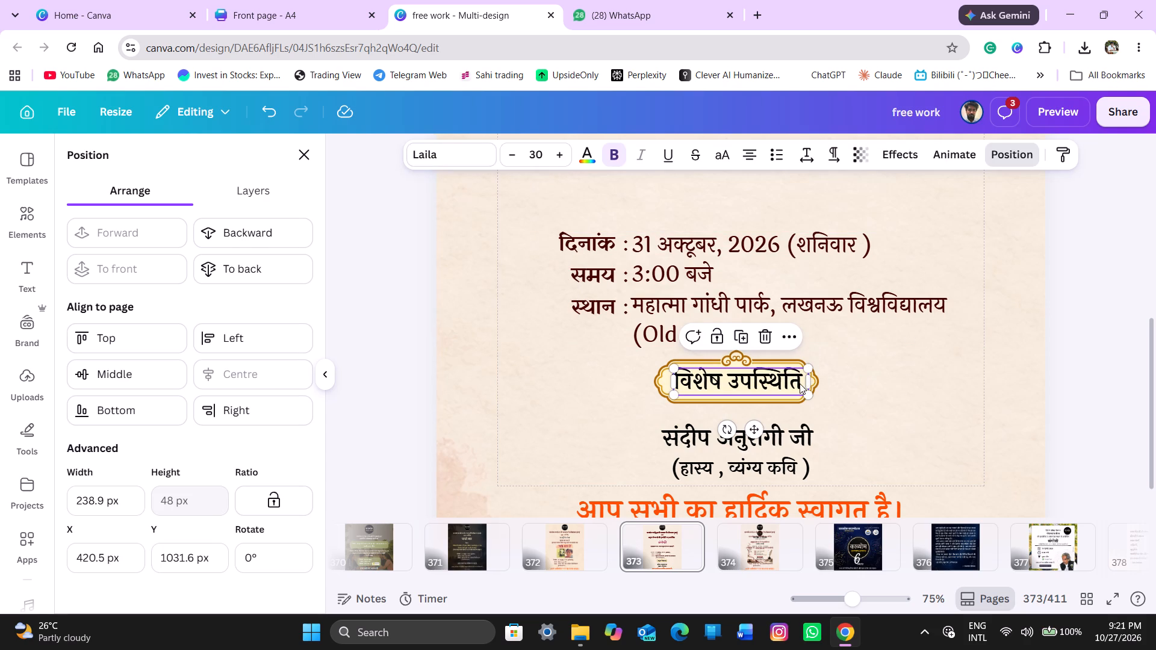
click(803, 382)
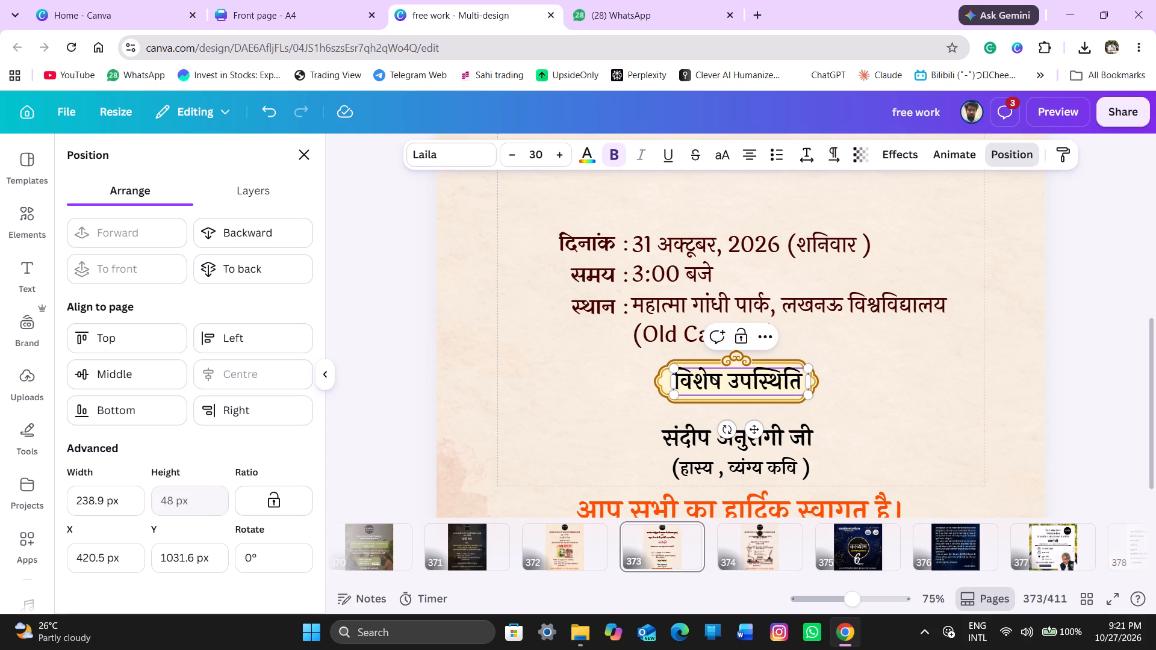
key(Right)
key(BackSpace)
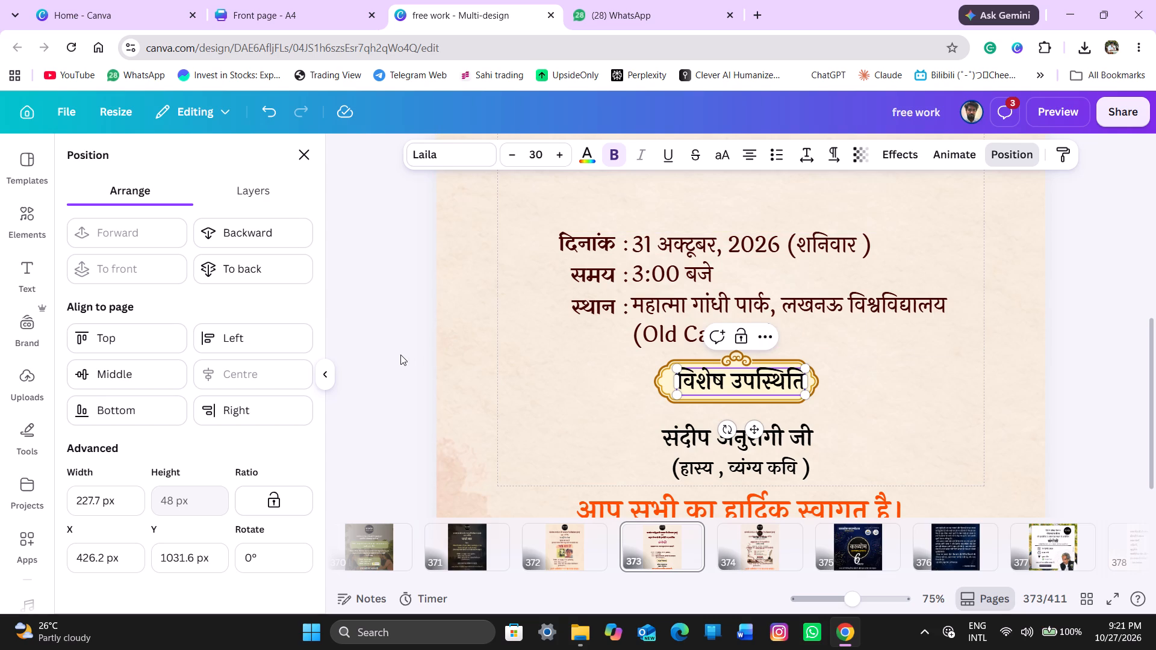
click(590, 398)
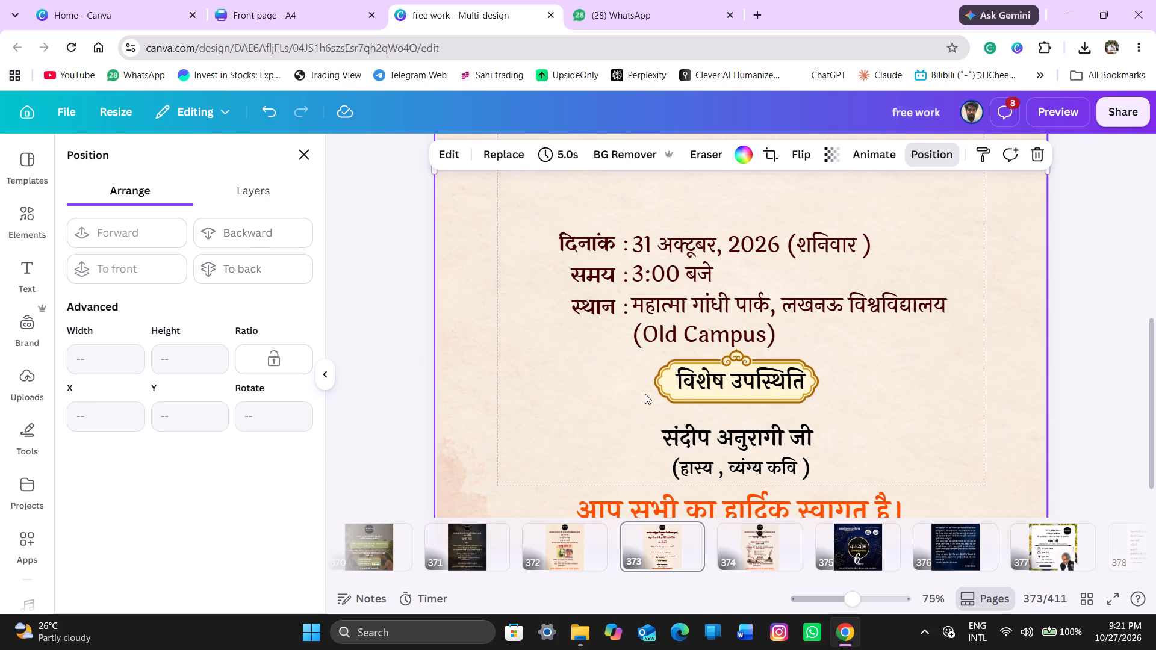
Re-align the banner behind विशेष उपस्थिति to the horizontal centre of the page.
click(665, 386)
click(255, 371)
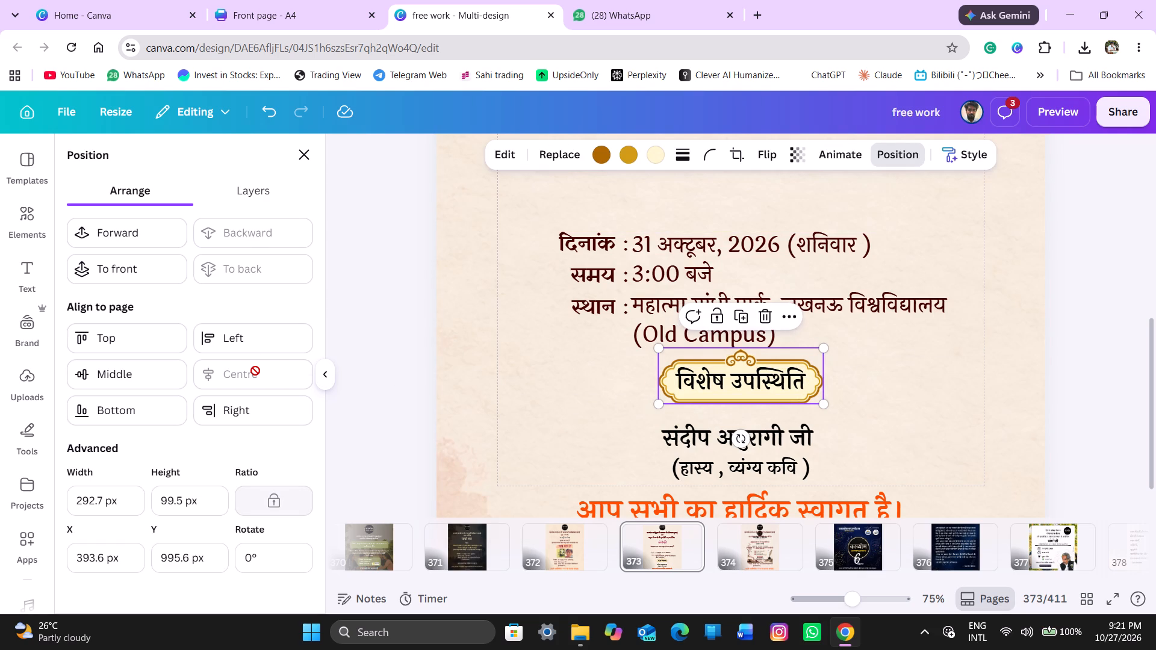
click(517, 387)
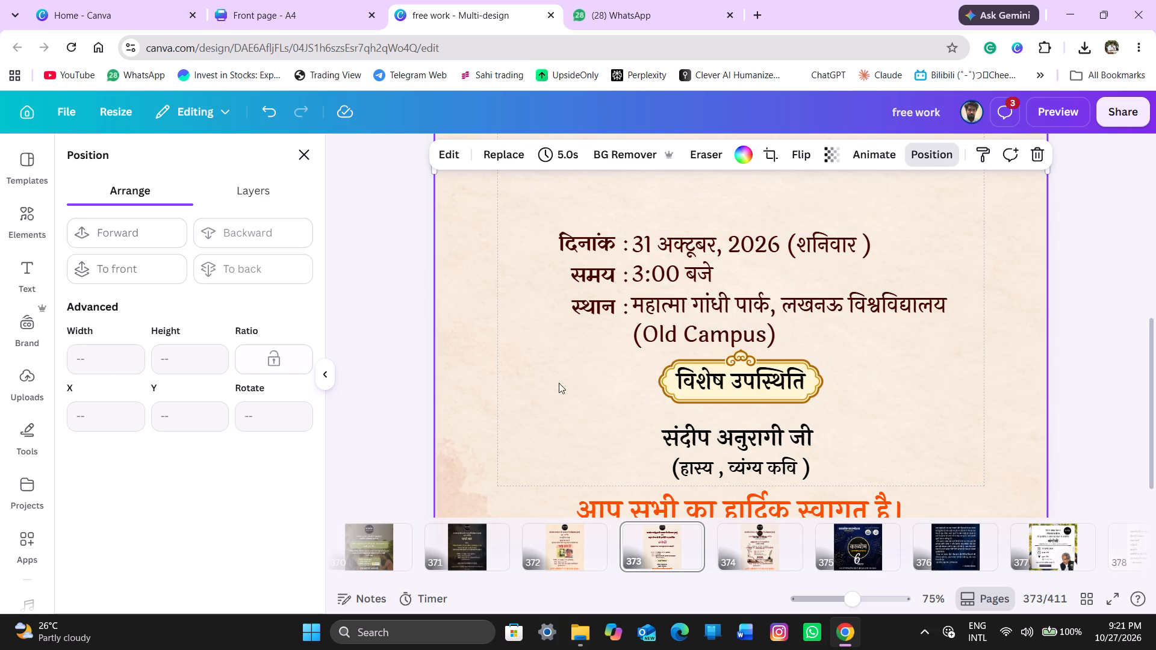
Reduce the विशेष उपस्थिति heading's font size to 29.
click(670, 380)
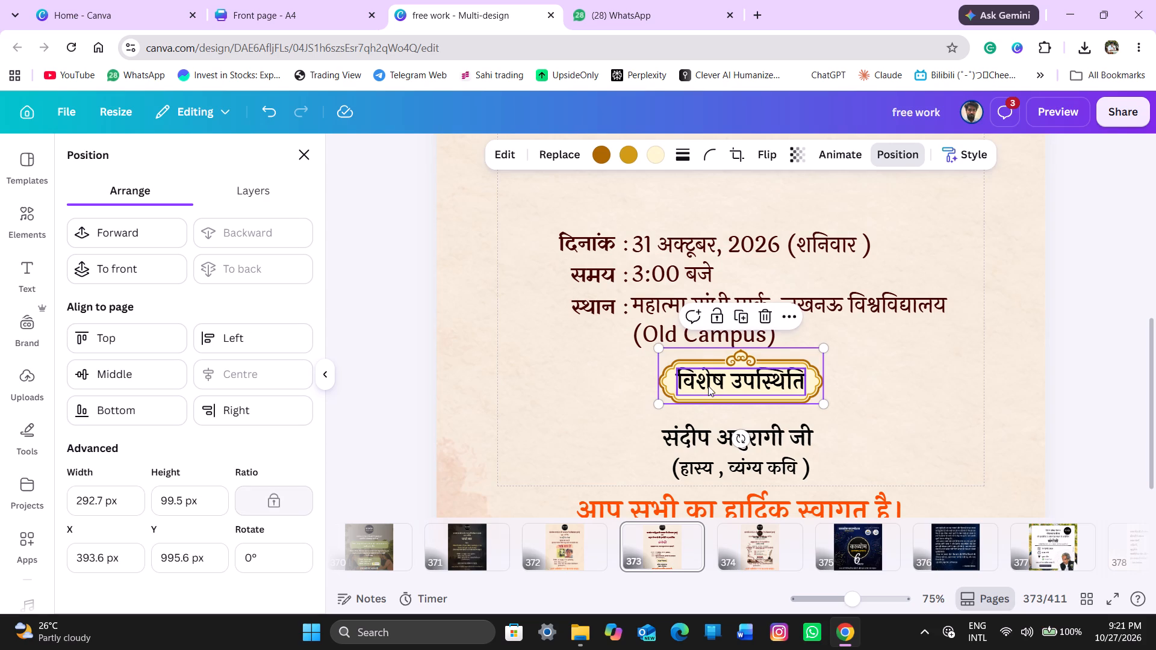
click(708, 386)
click(509, 158)
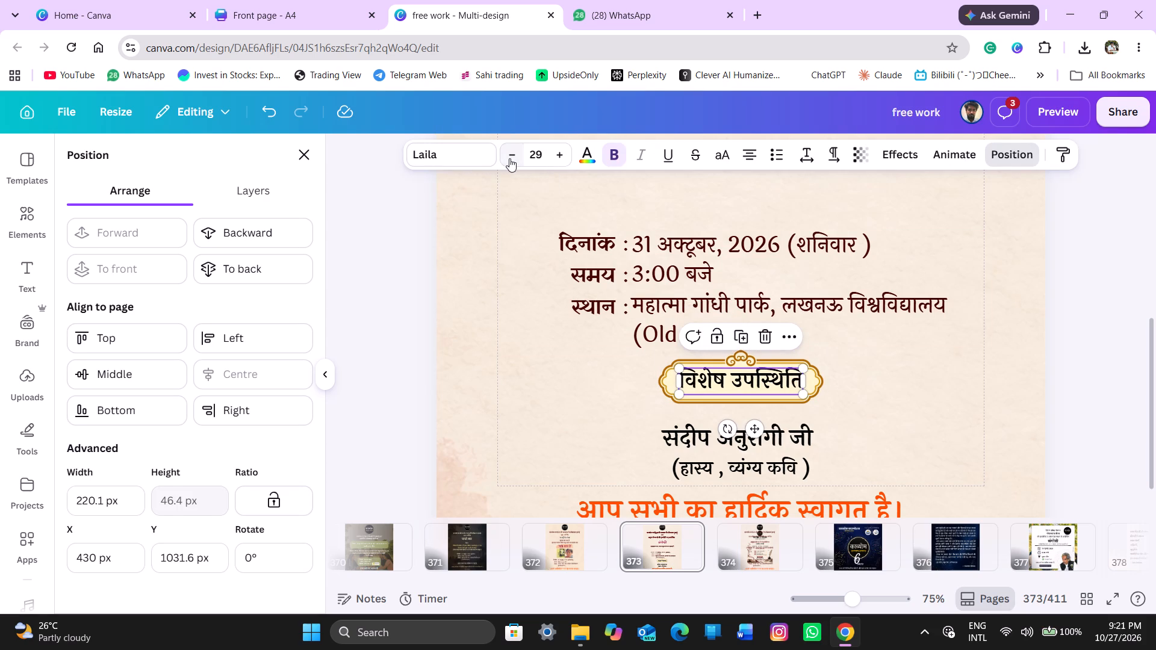
click(438, 326)
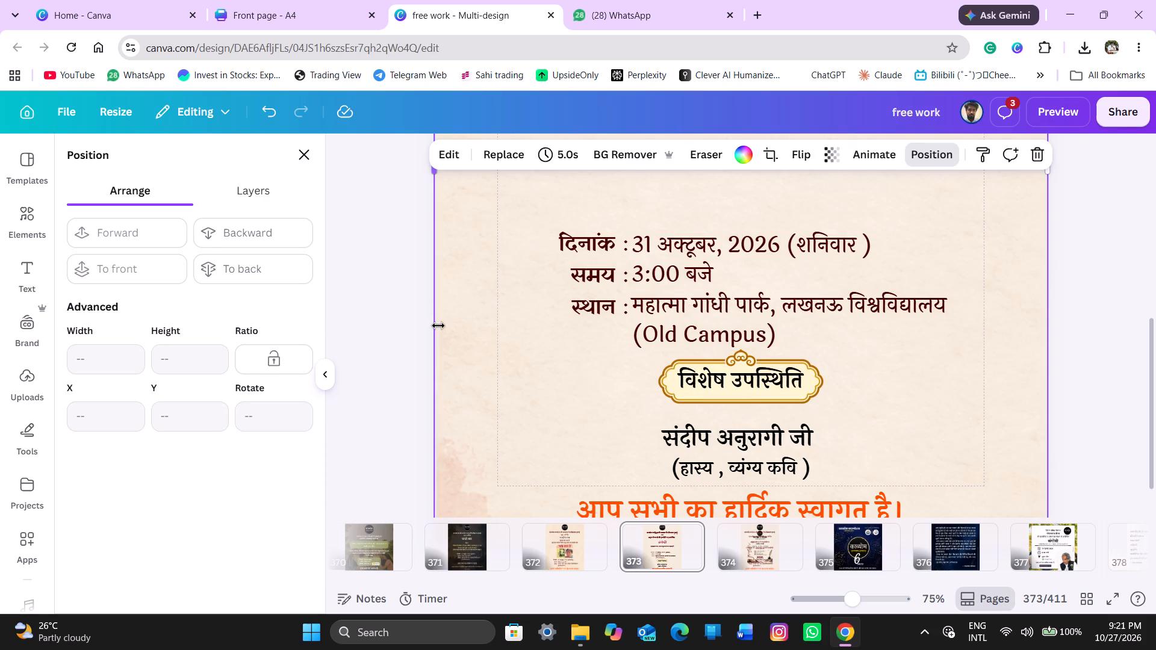
scroll(455, 327, right, 1)
Change the banner's cream fill to dark red #88201a.
click(666, 380)
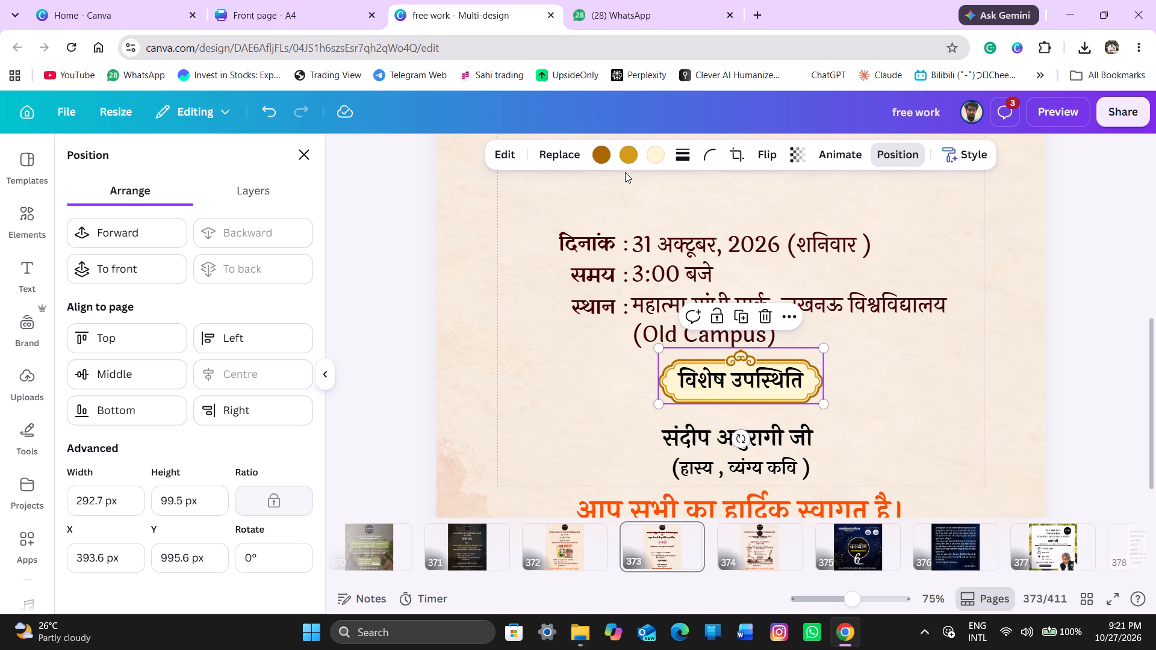
click(656, 156)
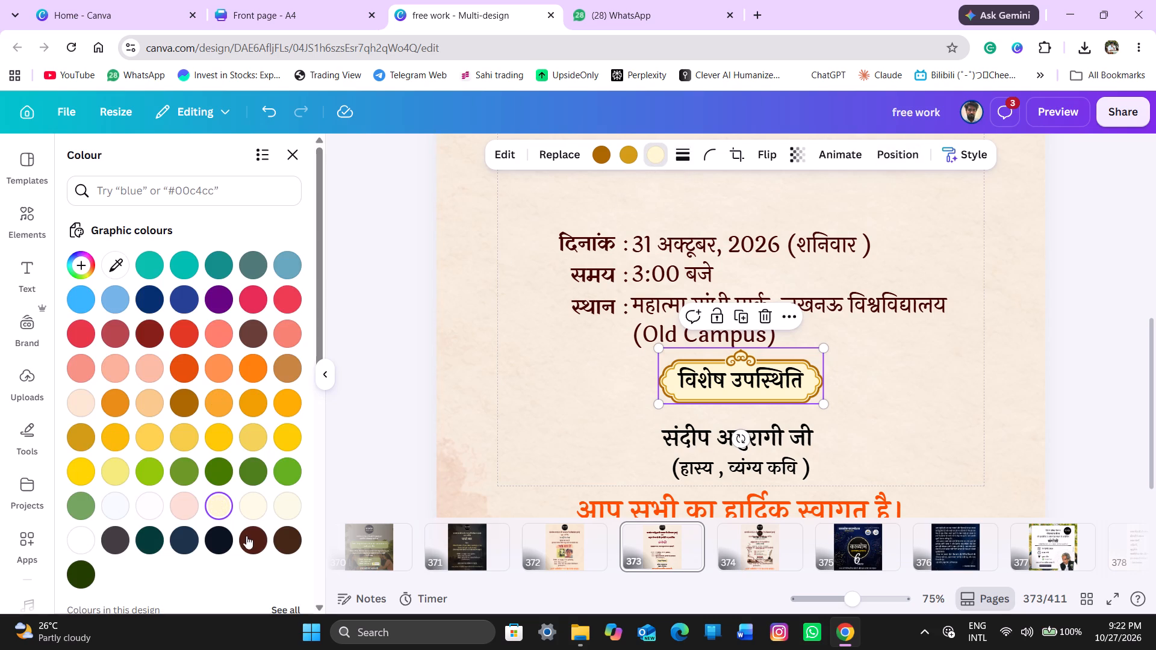
click(141, 332)
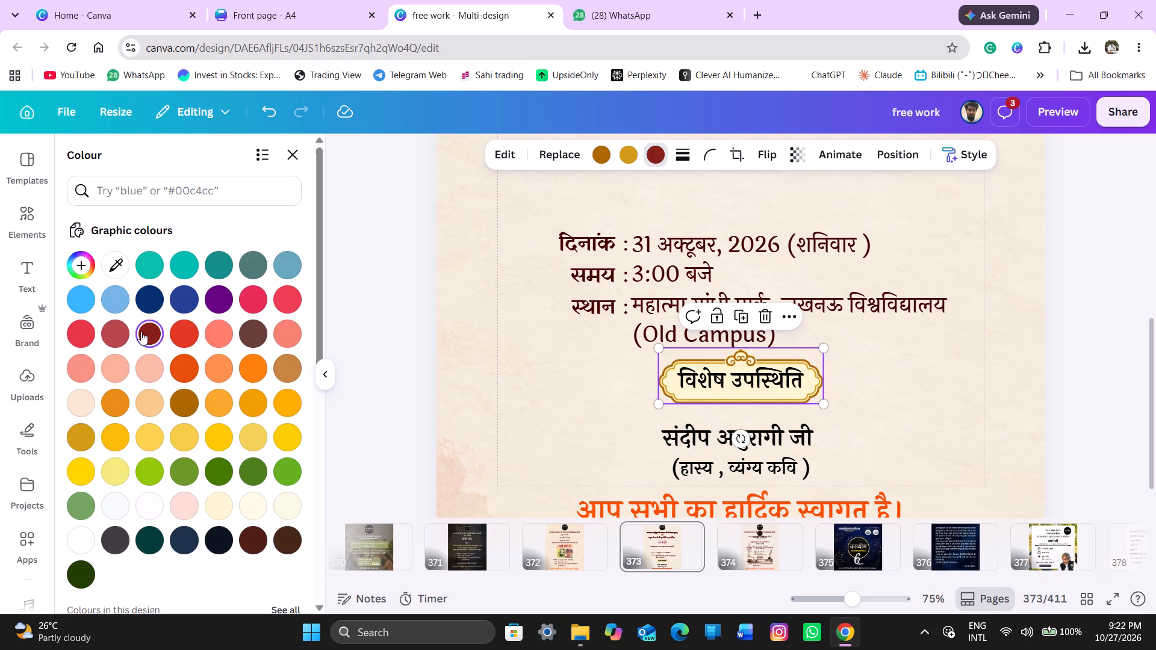
Recolour the banner's gold inner trim, trying light orange #f9e6d0 and settling on white.
click(627, 155)
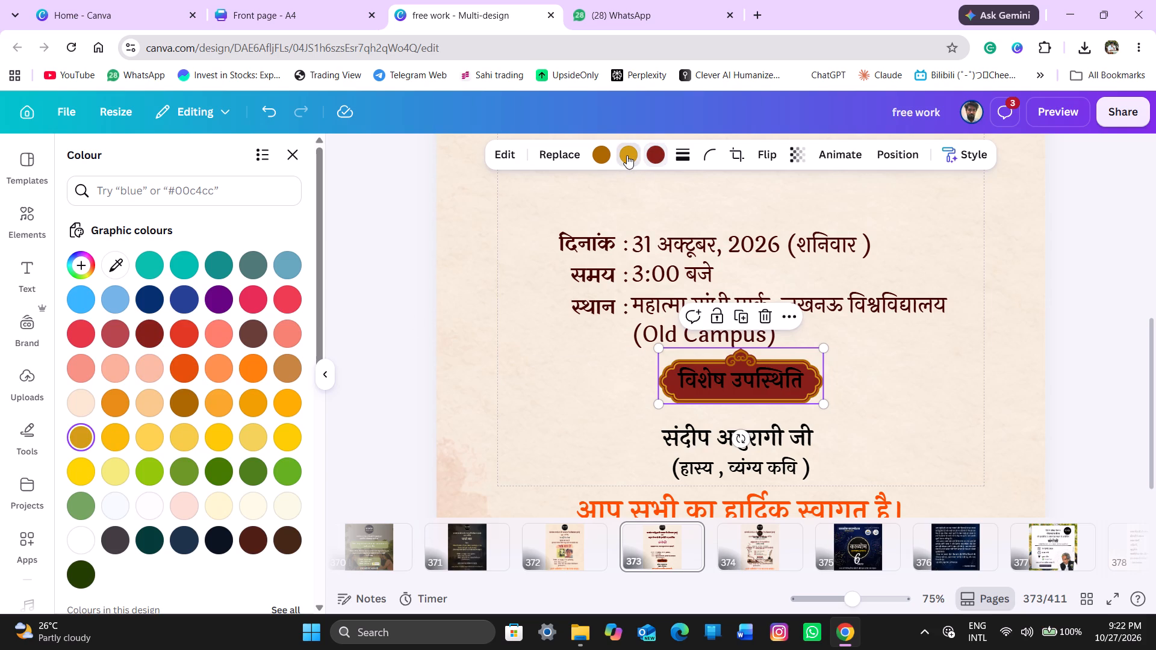
click(81, 400)
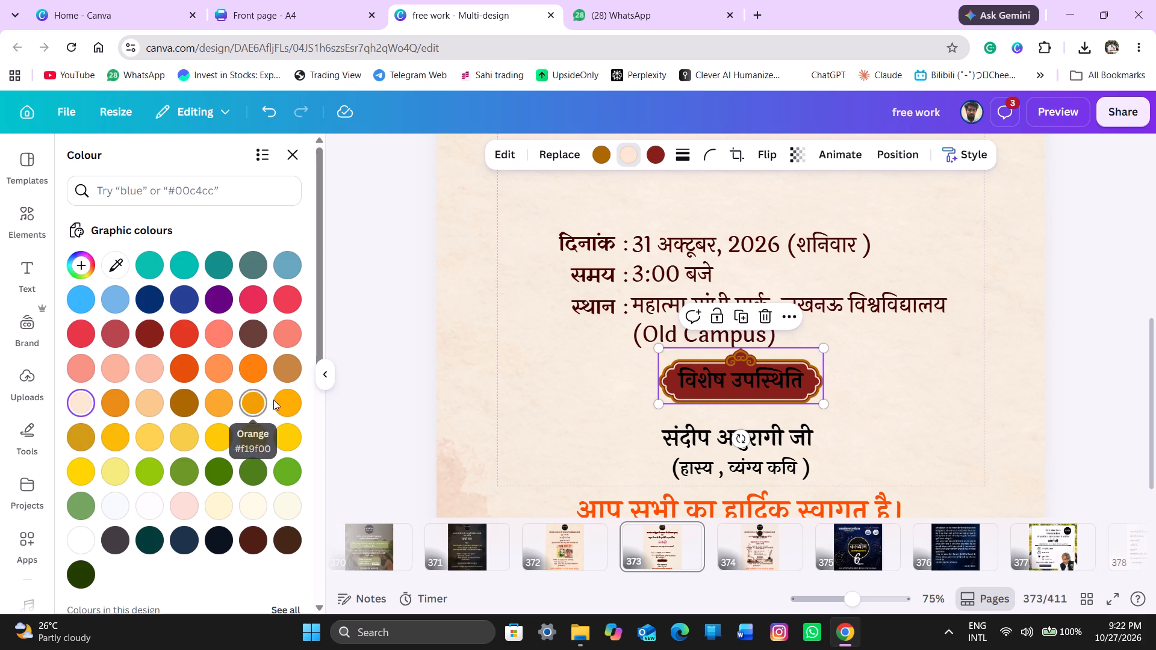
click(144, 500)
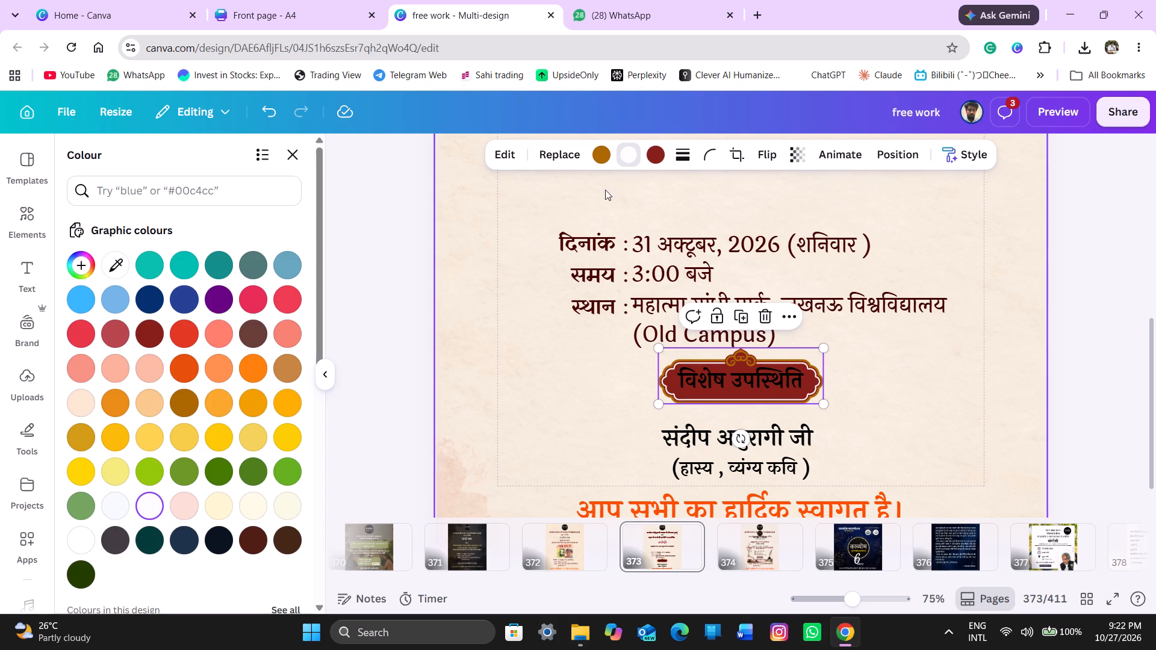
Recolour the banner's brown outer frame, trying dark red #88201a and settling on bright red.
click(603, 153)
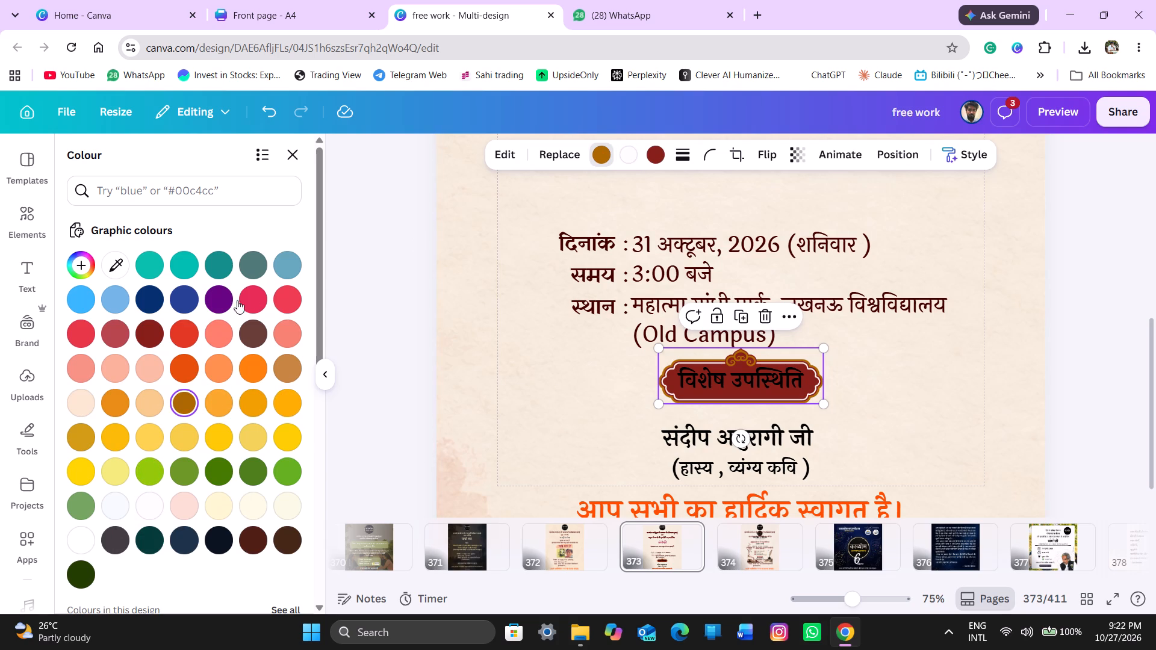
click(157, 330)
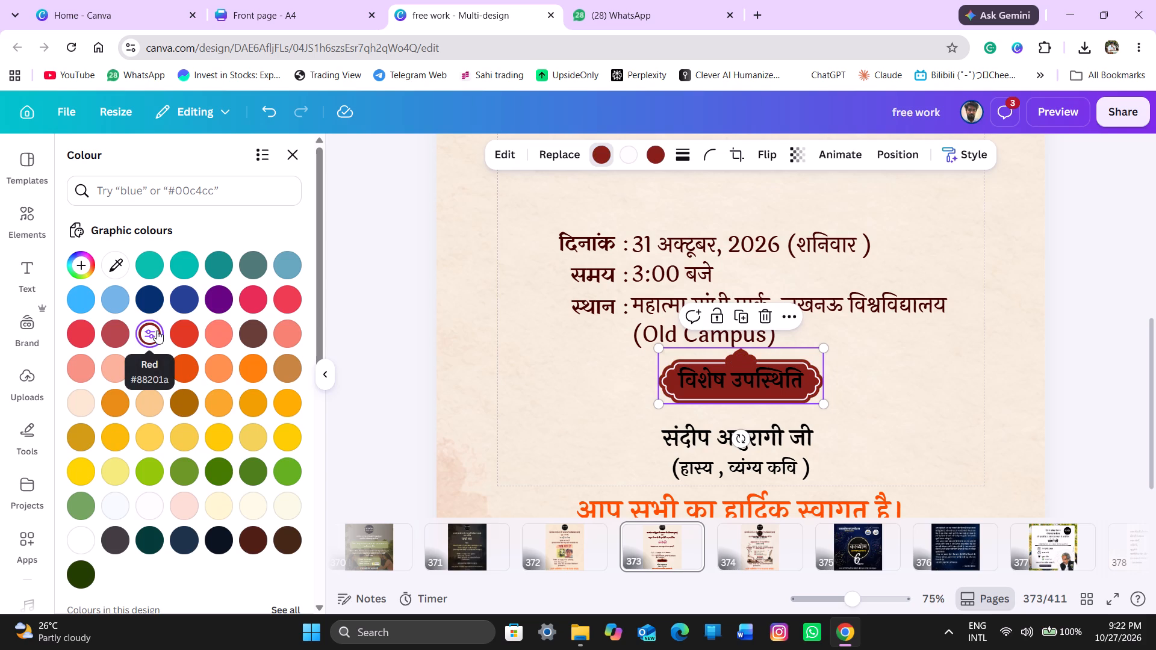
click(188, 329)
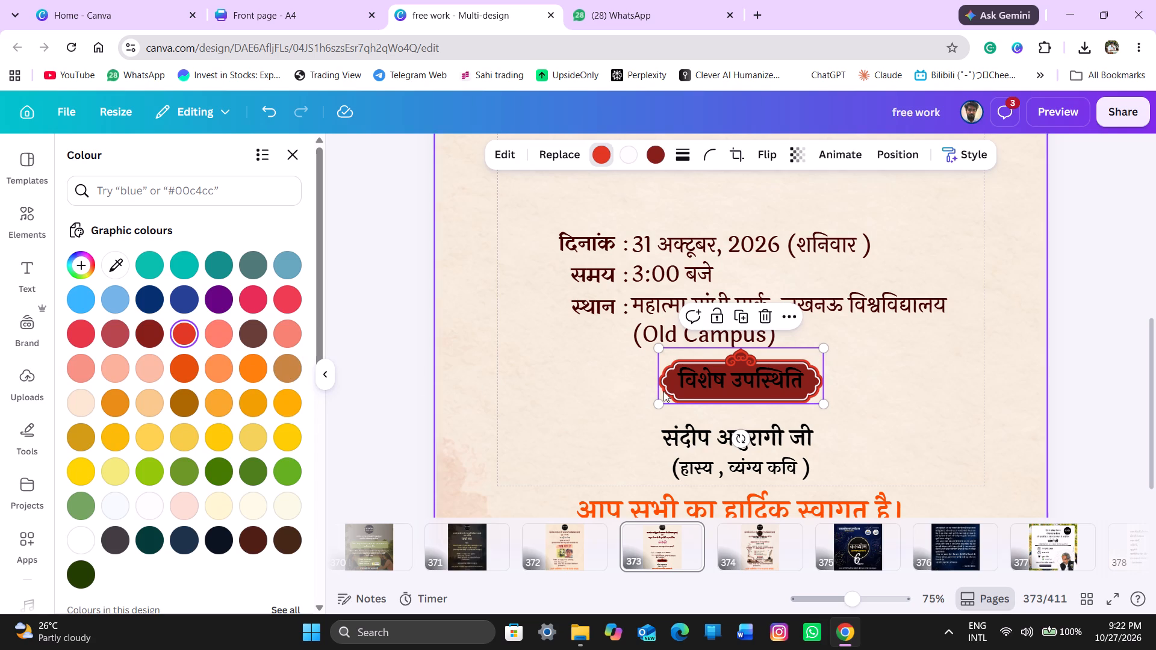
Recolour the विशेष उपस्थिति heading text to light orange #fff6ea.
click(711, 385)
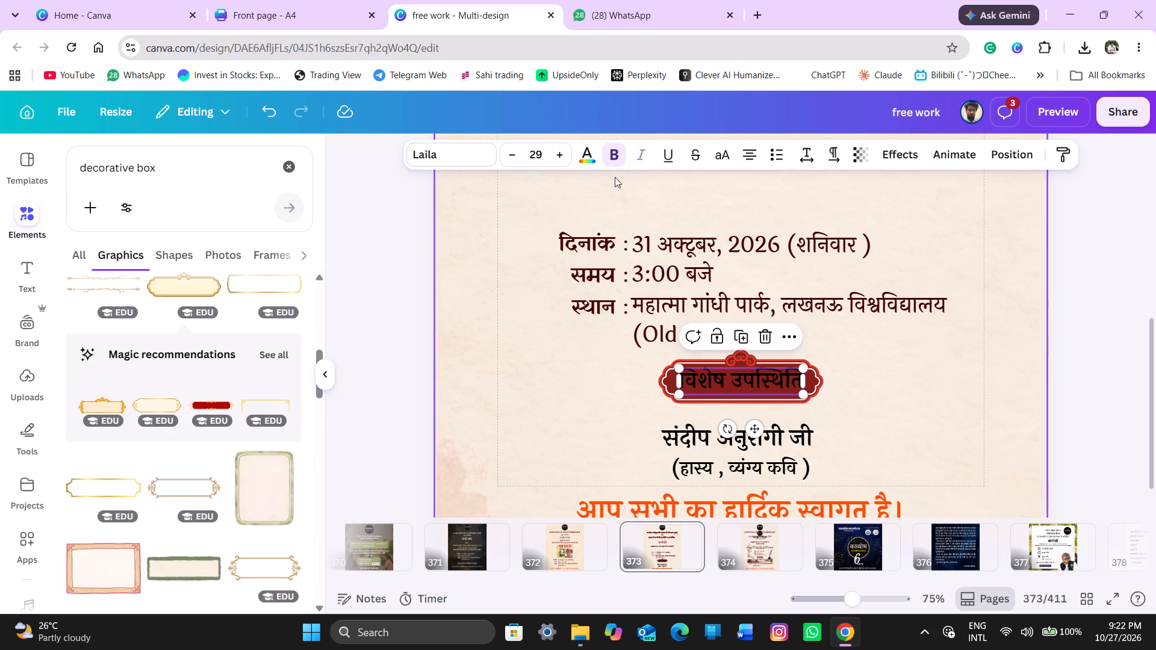
click(589, 149)
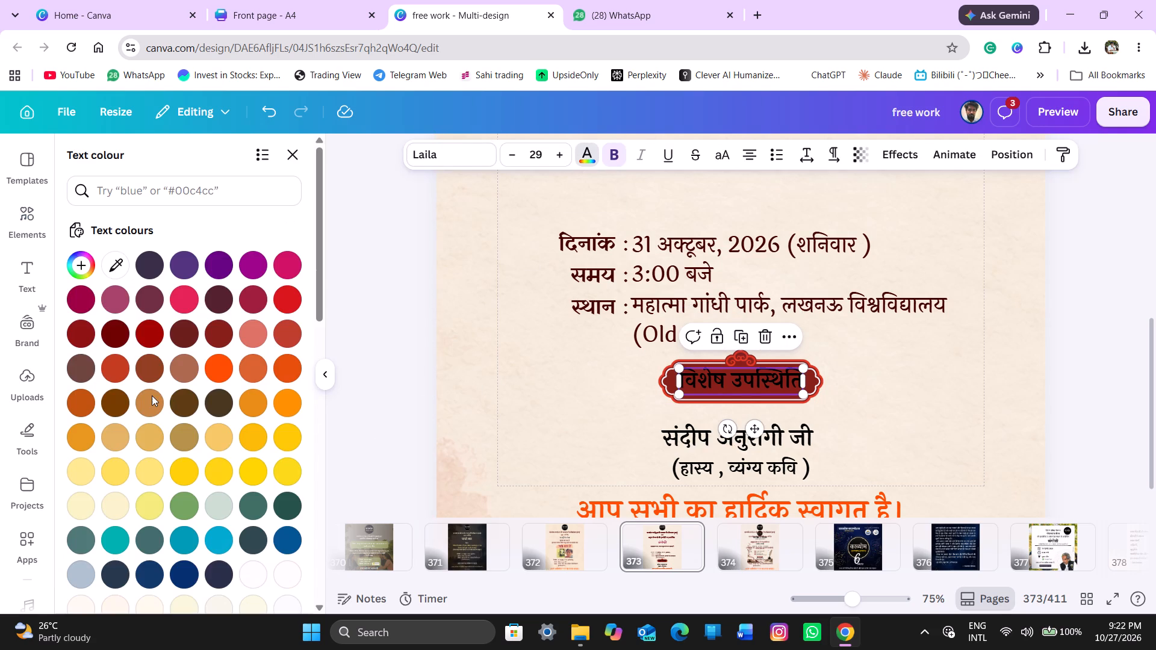
scroll(114, 512, down, 1)
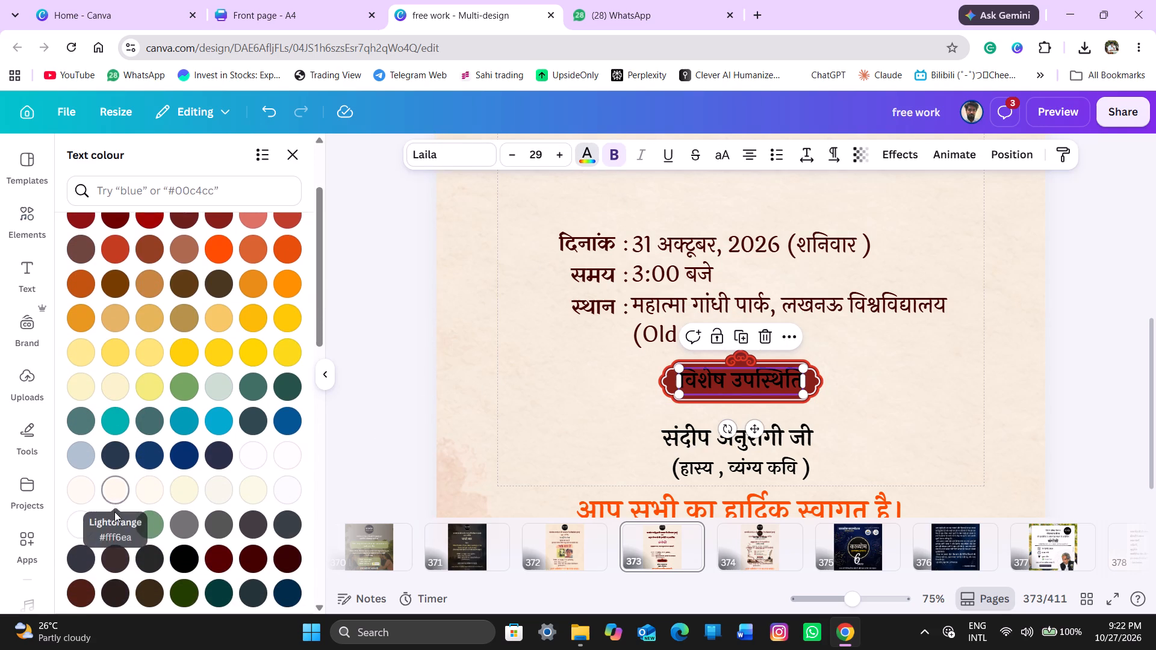
scroll(114, 512, down, 1)
click(114, 491)
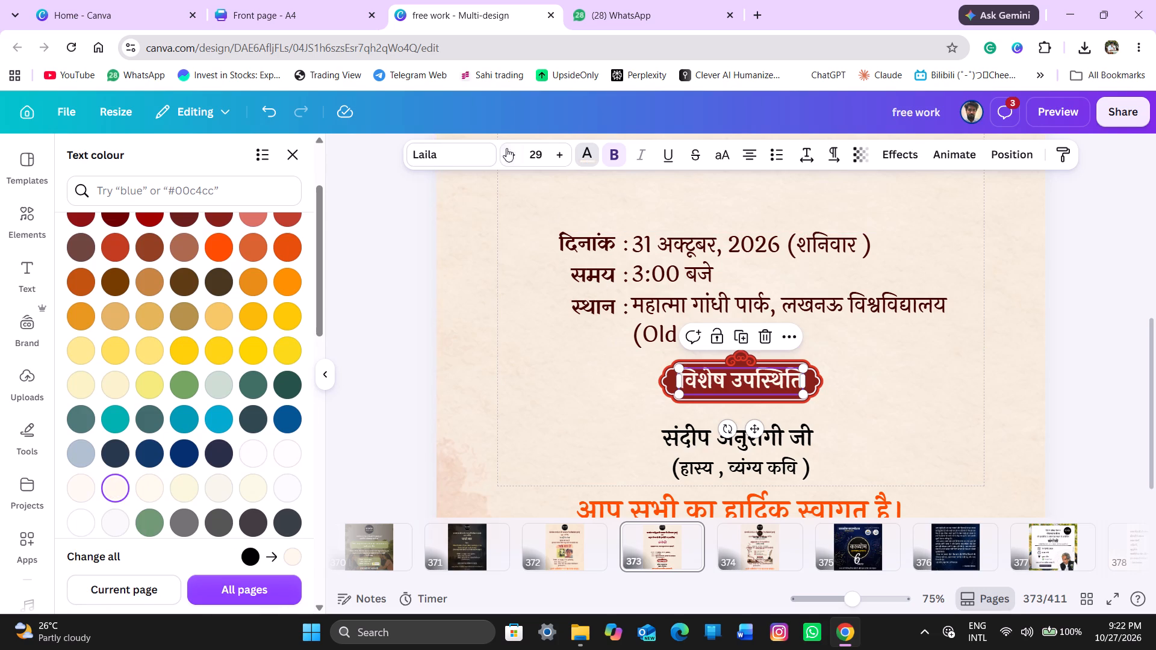
Set the विशेष उपस्थिति heading's font weight to Laila Medium.
click(462, 153)
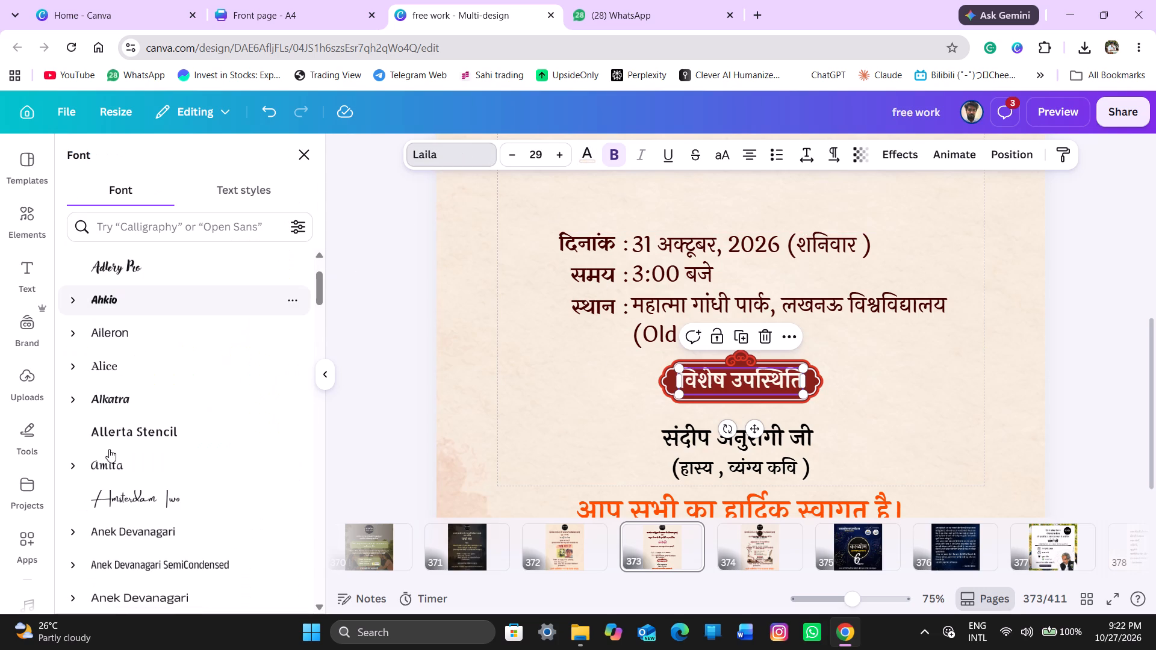
scroll(114, 420, down, 8)
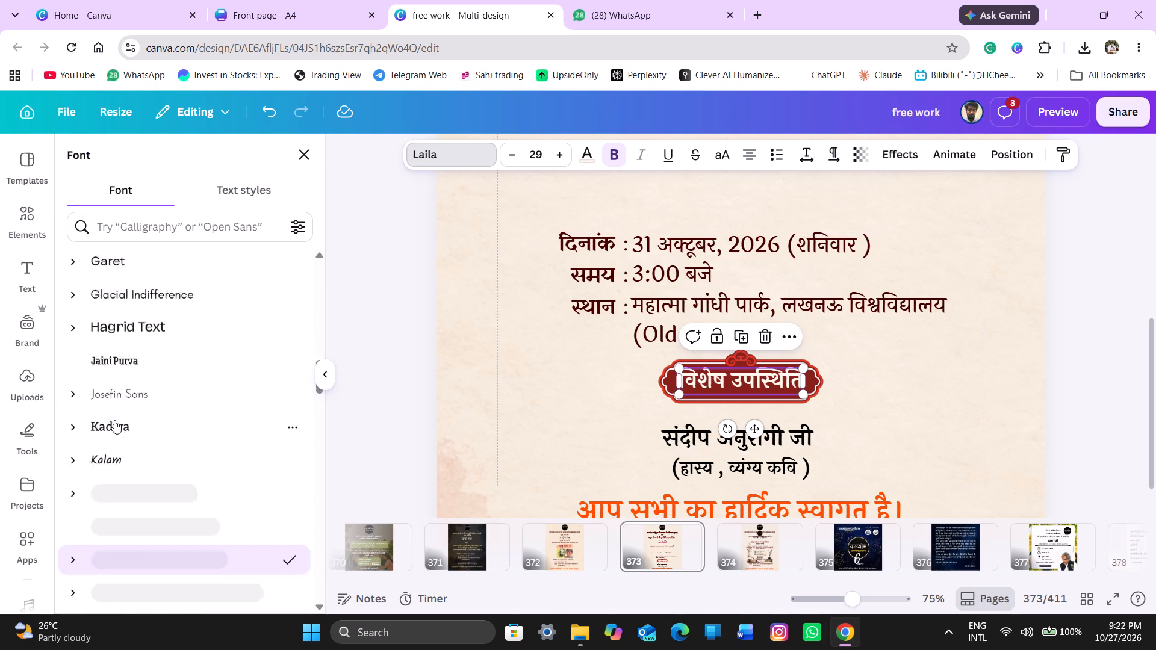
scroll(114, 420, down, 2)
scroll(114, 420, up, 3)
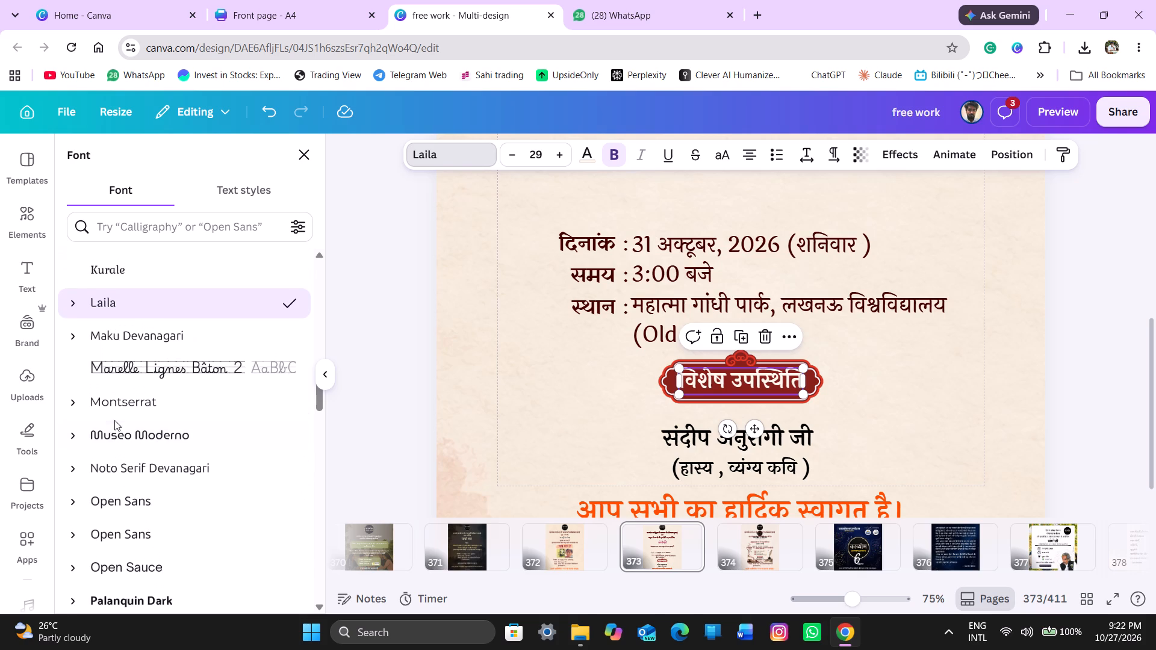
click(70, 298)
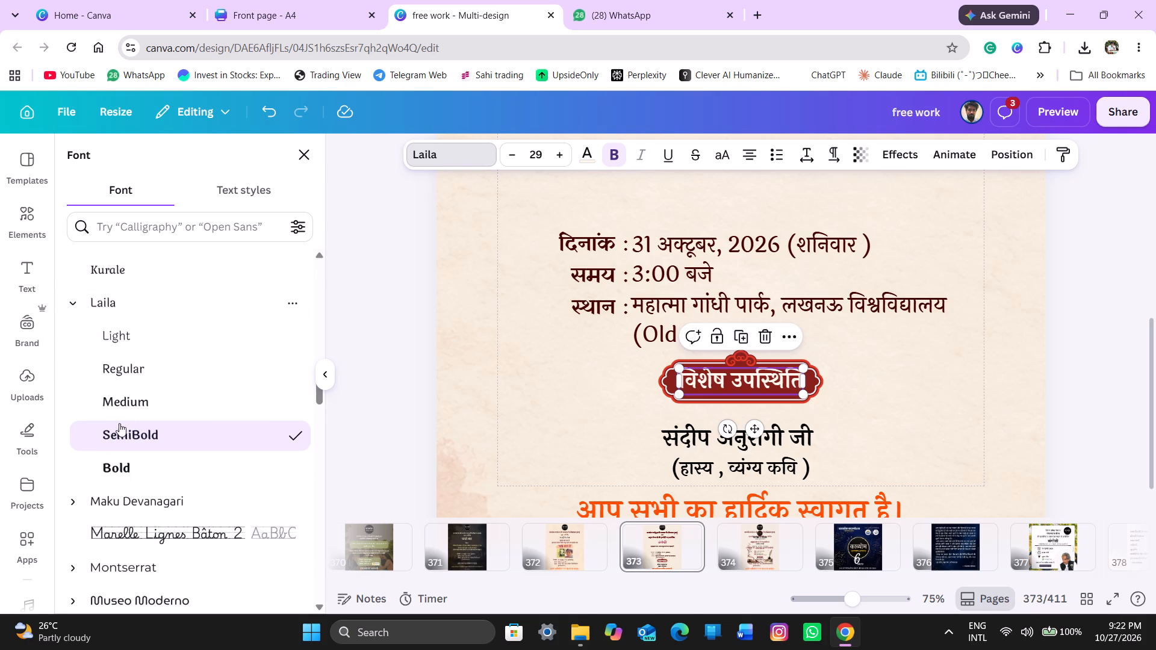
click(121, 403)
scroll(265, 357, right, 1)
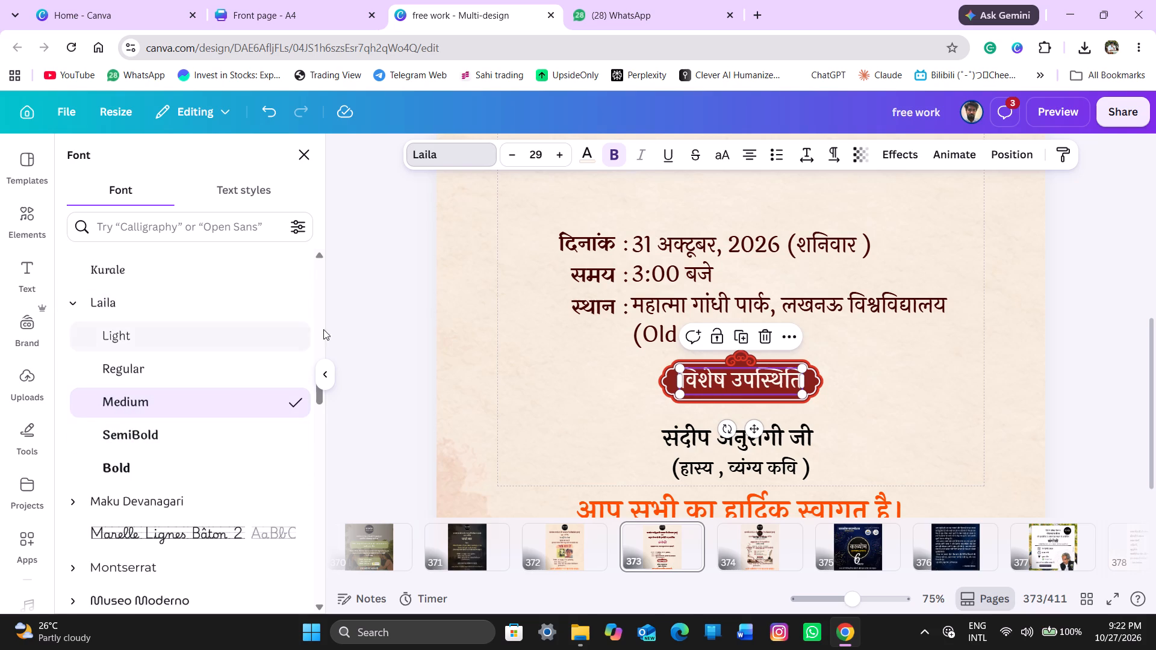
scroll(323, 329, right, 1)
click(332, 370)
click(332, 370)
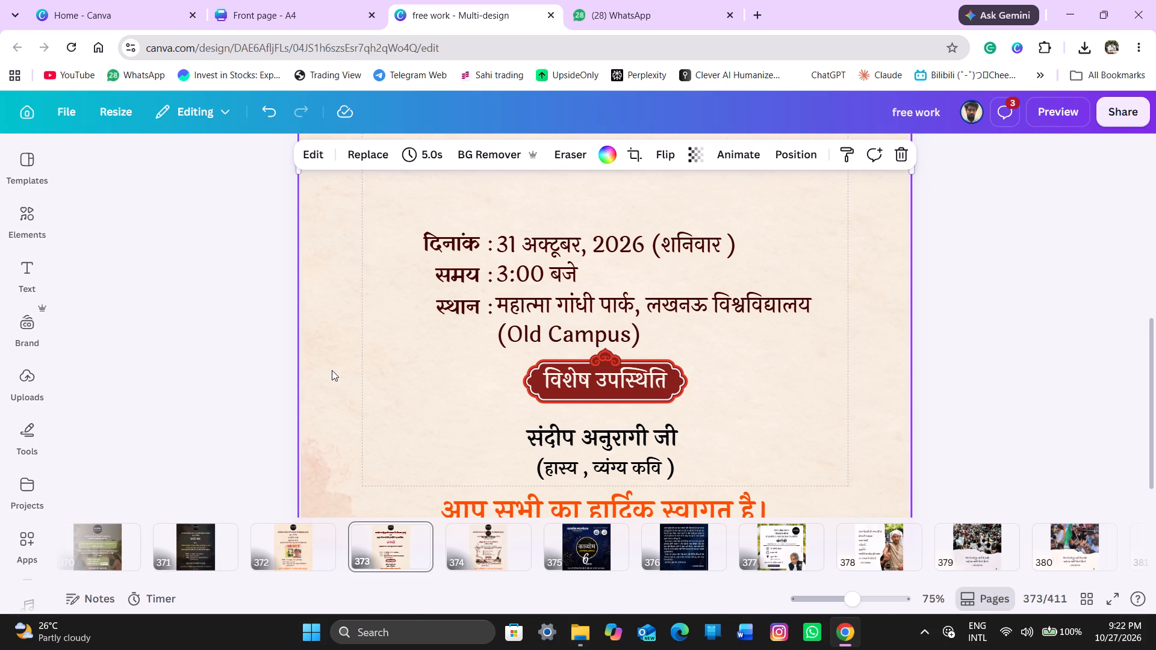
Change the banner's dark red centre fill to dark brown.
scroll(345, 371, right, 1)
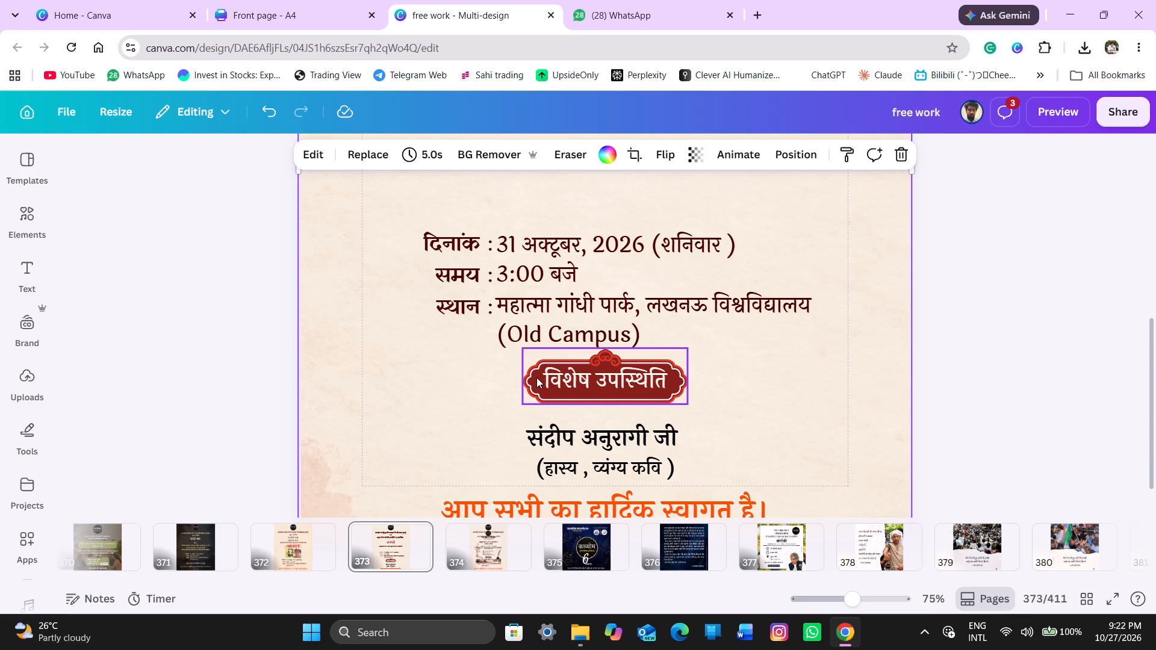
click(536, 377)
scroll(547, 376, down, 1)
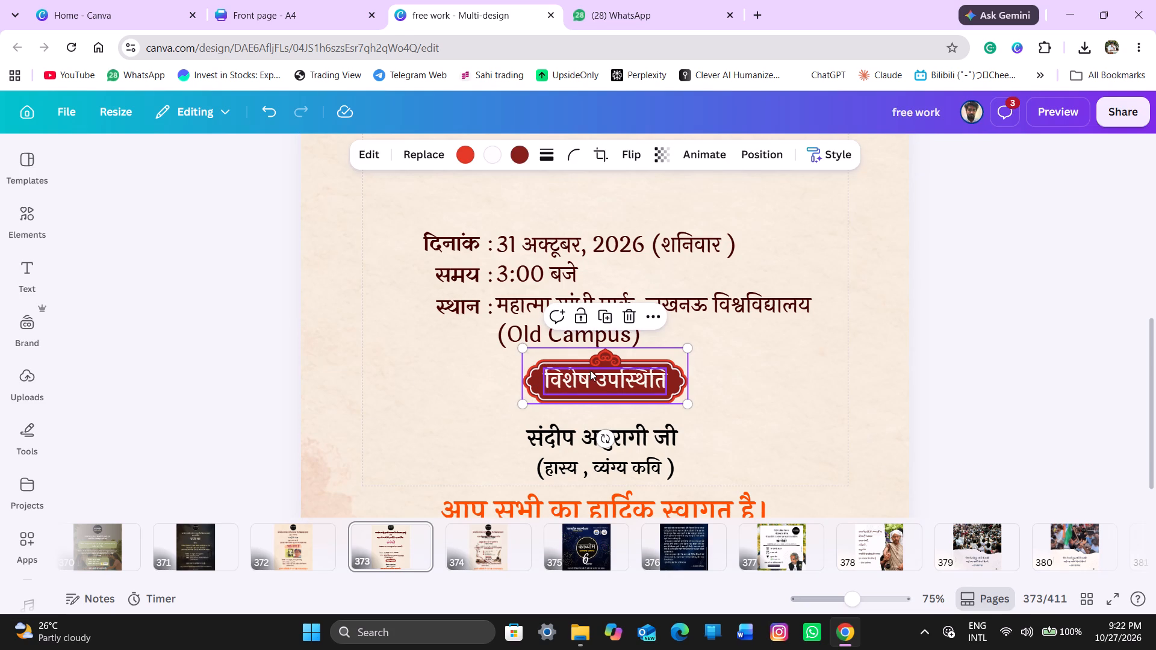
scroll(590, 370, down, 1)
click(518, 156)
scroll(506, 178, left, 1)
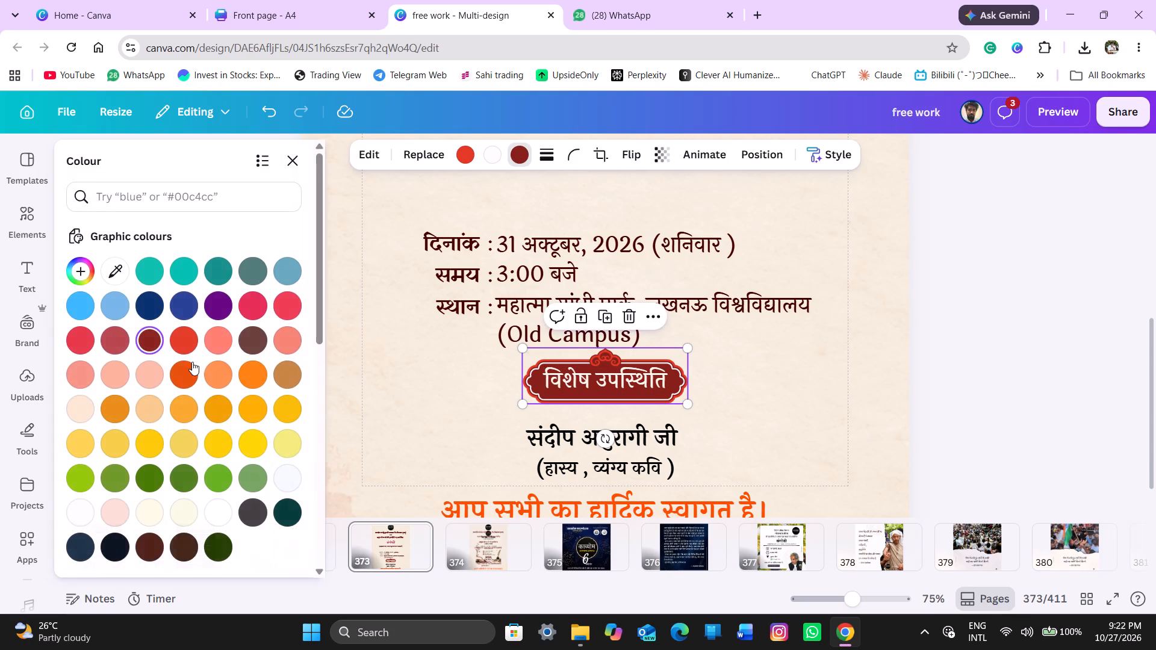
scroll(163, 465, down, 3)
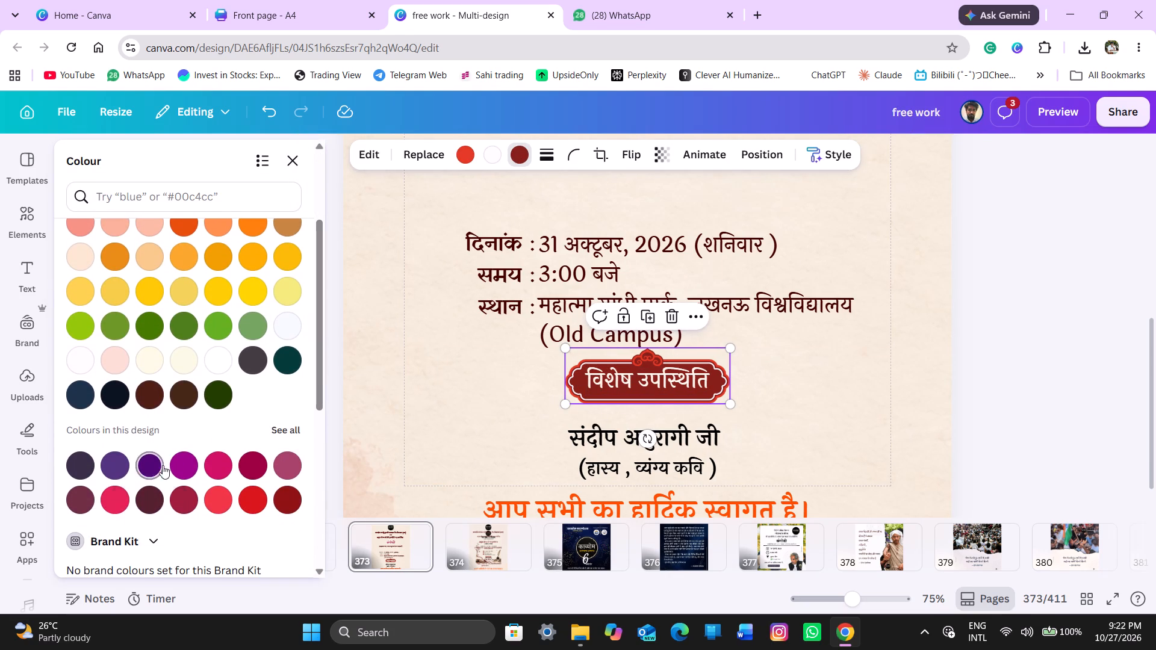
click(188, 397)
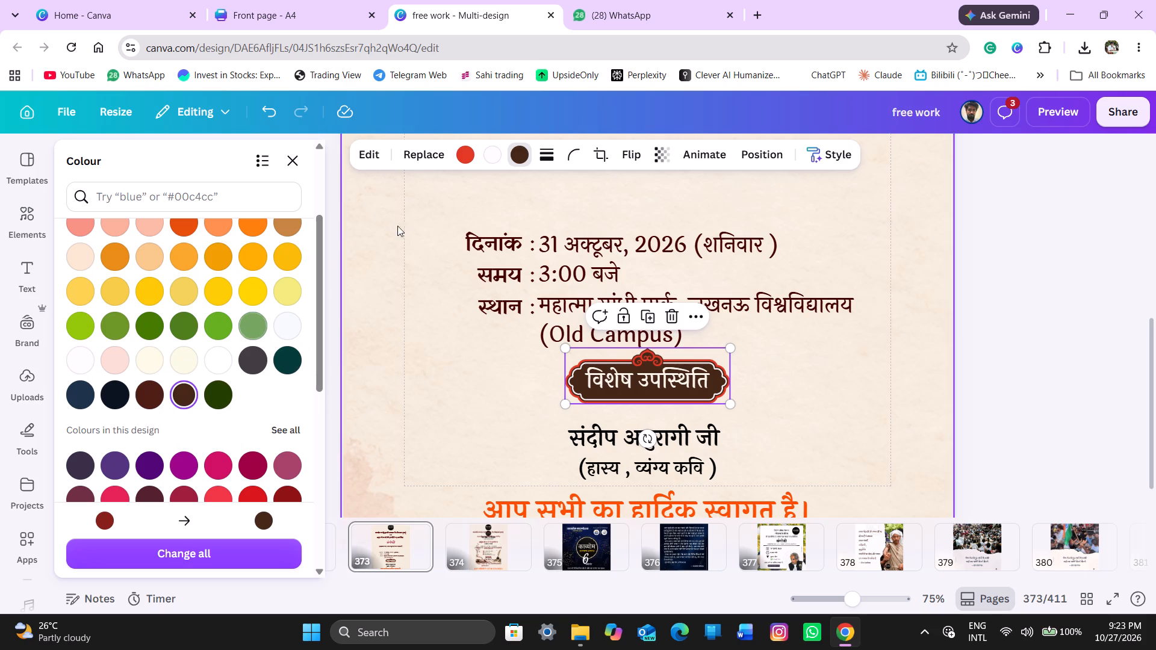
Recolour the banner's outer frame, trying deep moss #233d00, bright red and orange, and settling on dark red #88201a.
click(462, 160)
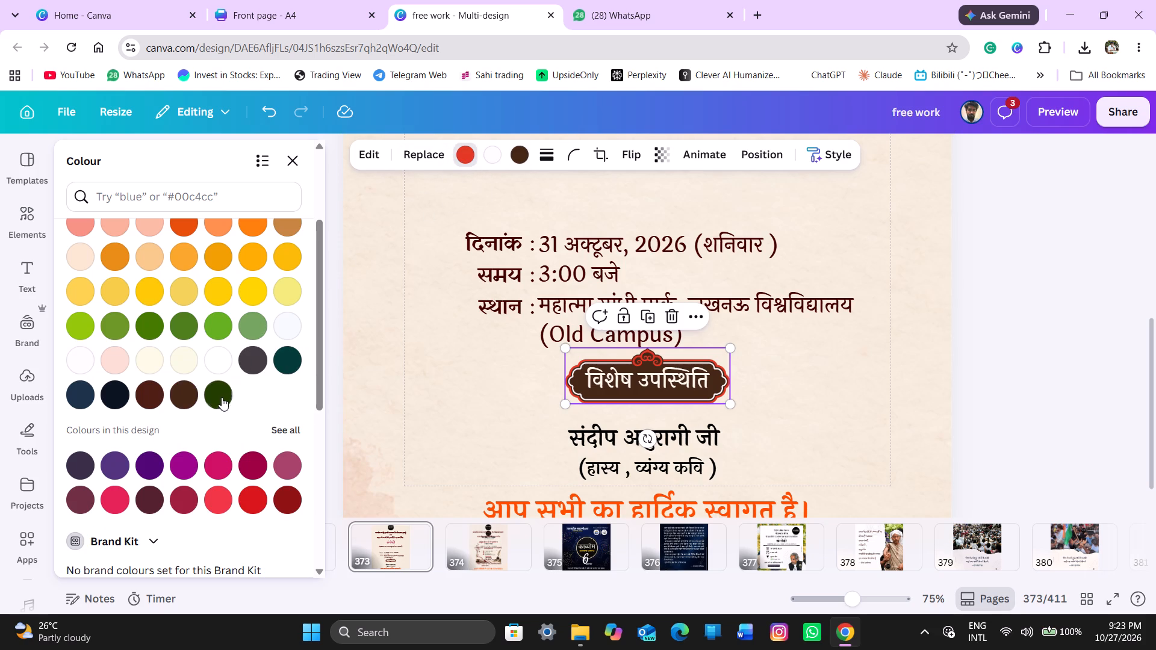
click(217, 398)
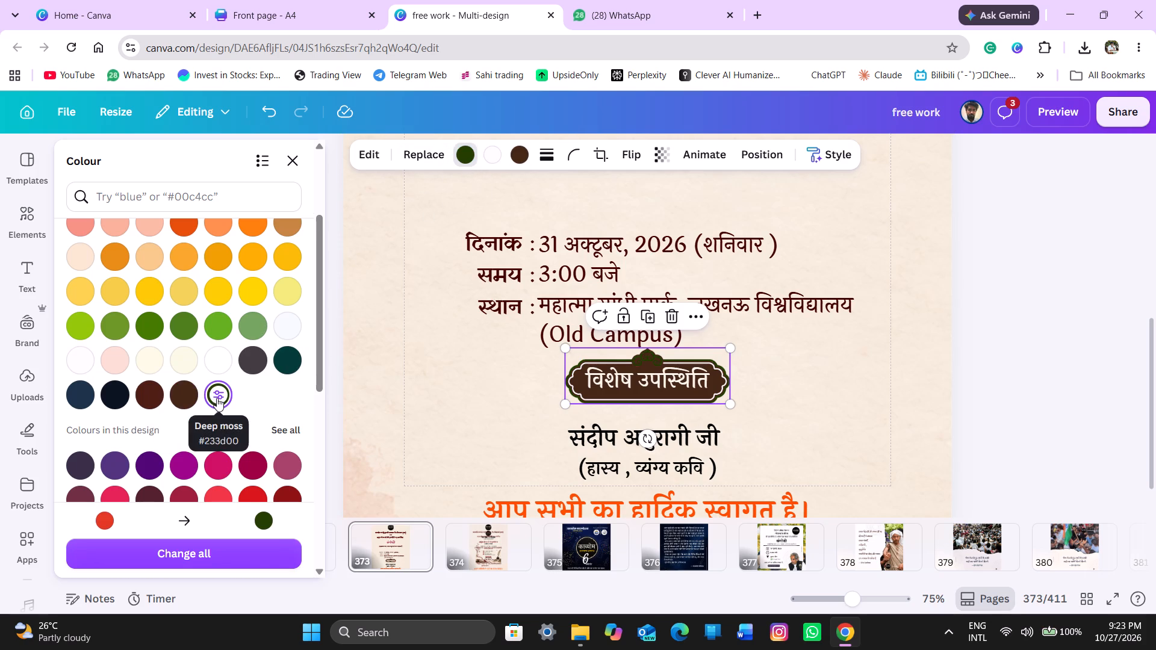
scroll(152, 327, up, 1)
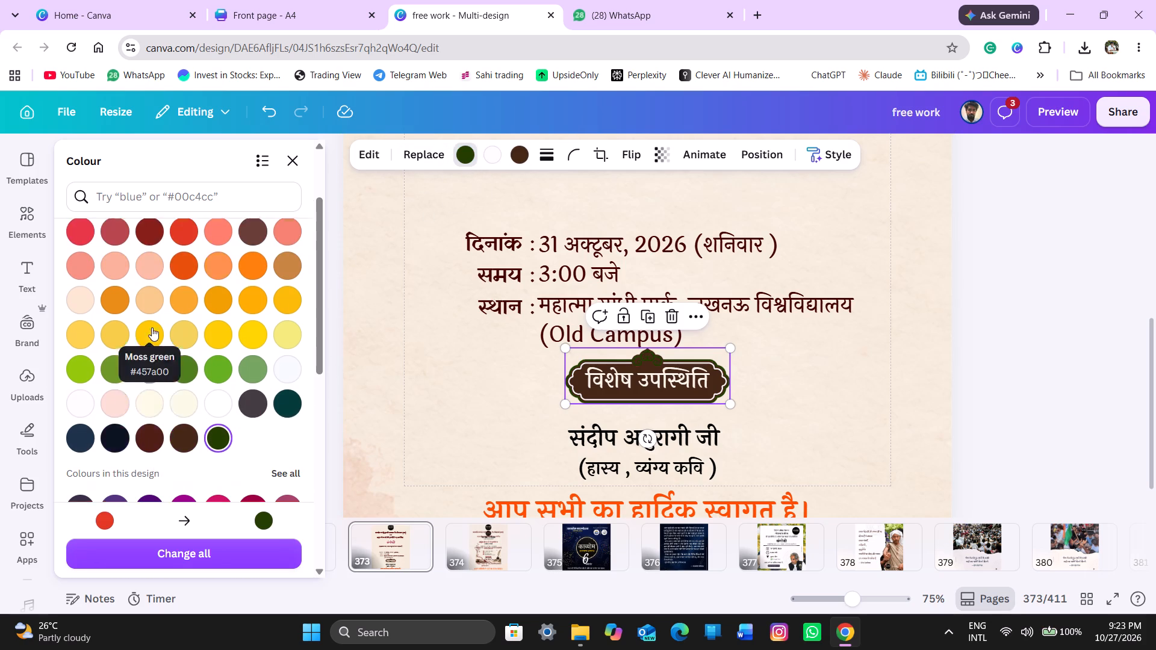
scroll(152, 327, up, 1)
click(181, 336)
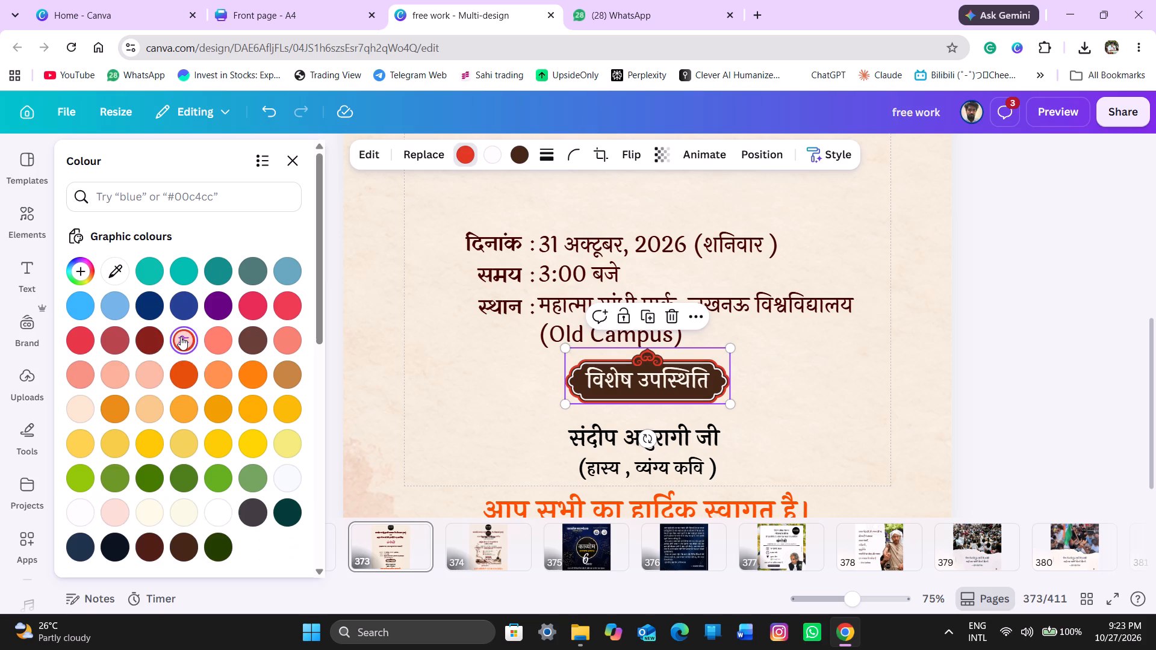
click(131, 337)
click(140, 337)
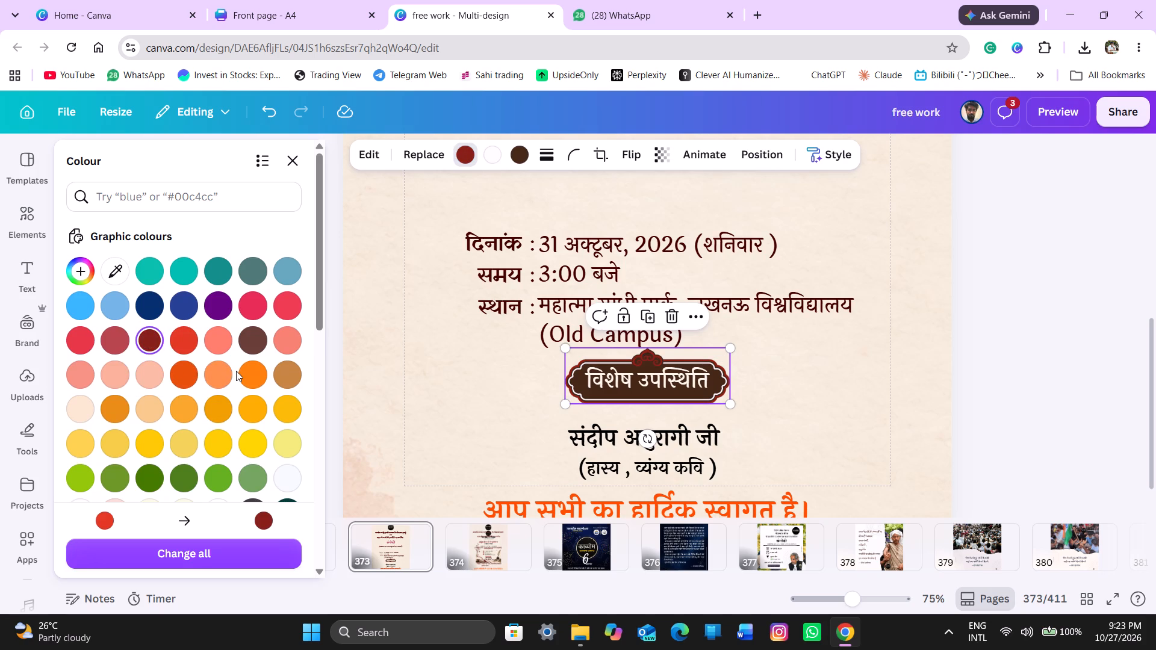
click(179, 383)
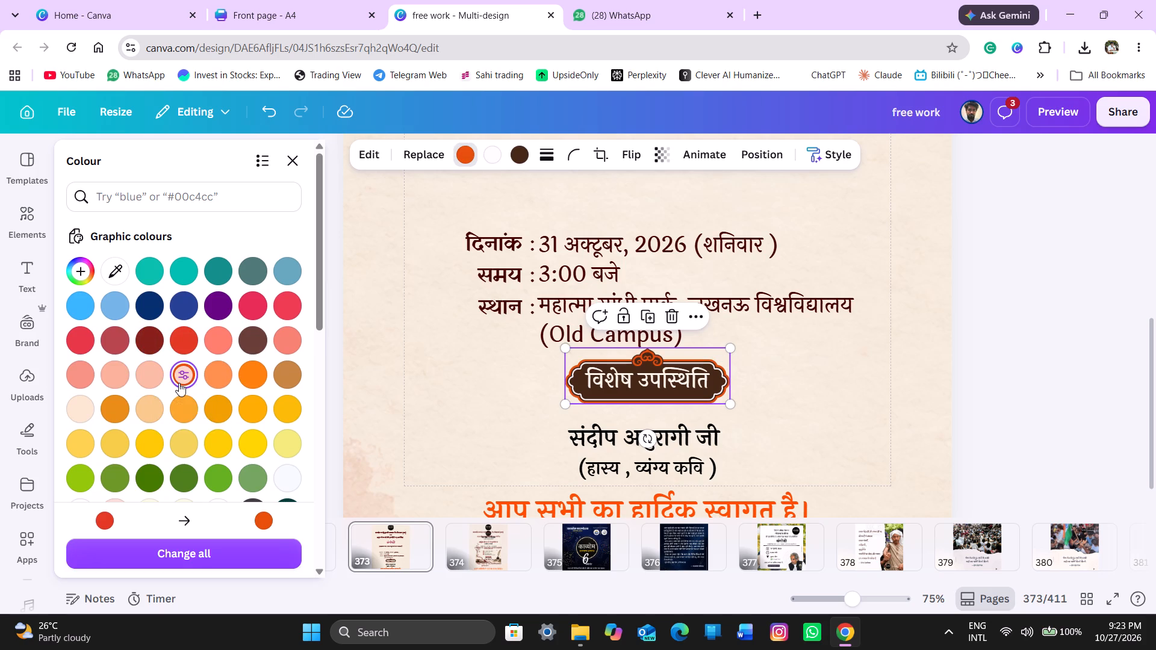
click(164, 340)
double_click(157, 341)
scroll(157, 341, right, 1)
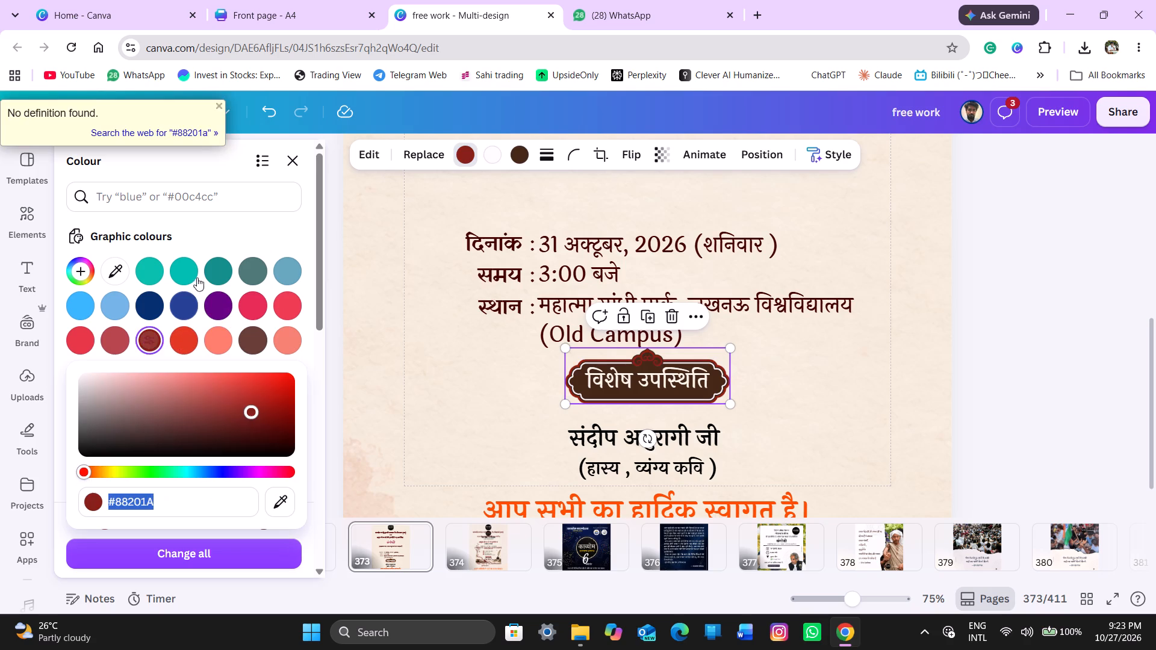
scroll(197, 277, right, 1)
click(288, 162)
scroll(289, 179, up, 1)
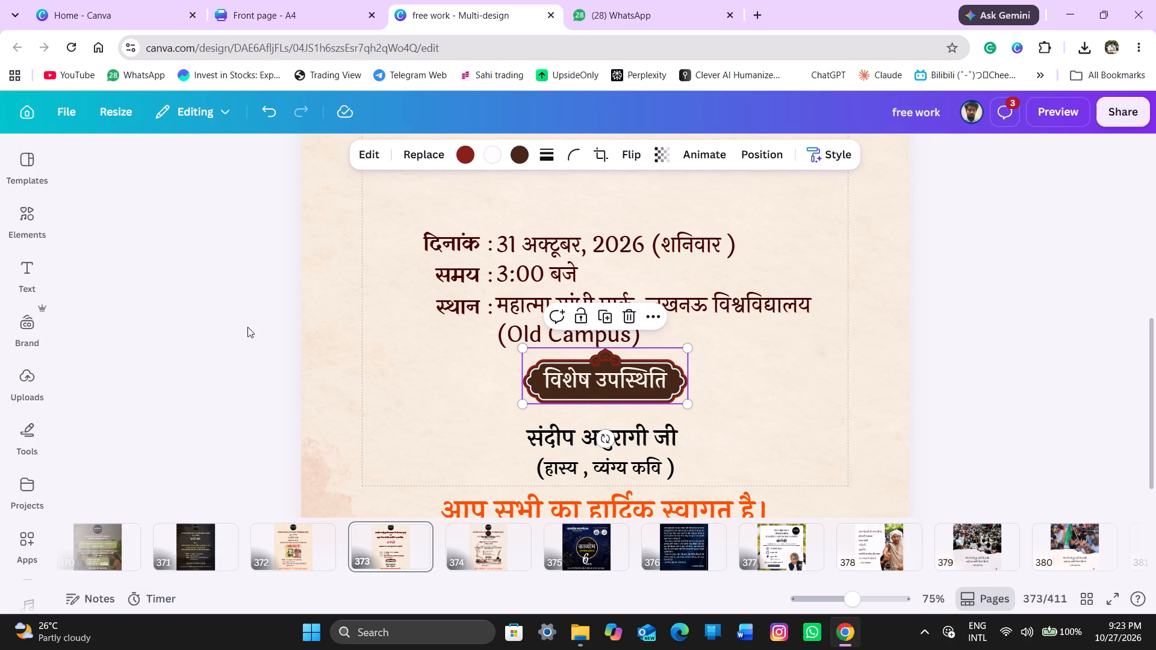
scroll(247, 327, up, 1)
double_click(222, 323)
scroll(247, 330, right, 1)
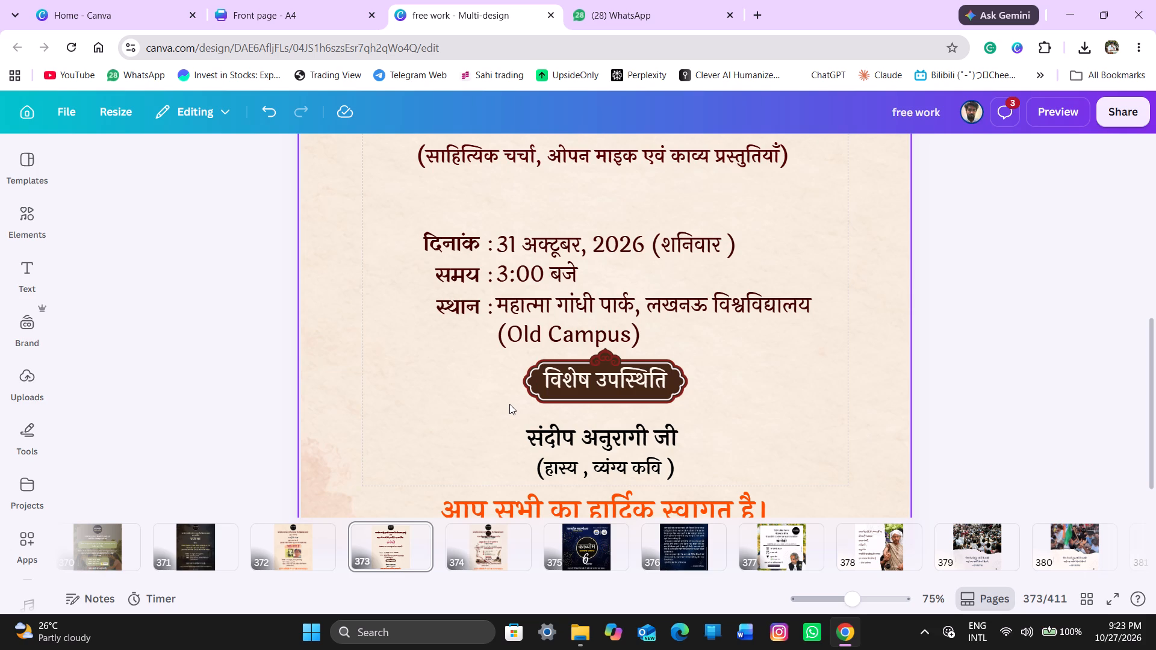
Group the विशेष उपस्थिति heading with its banner.
click(532, 382)
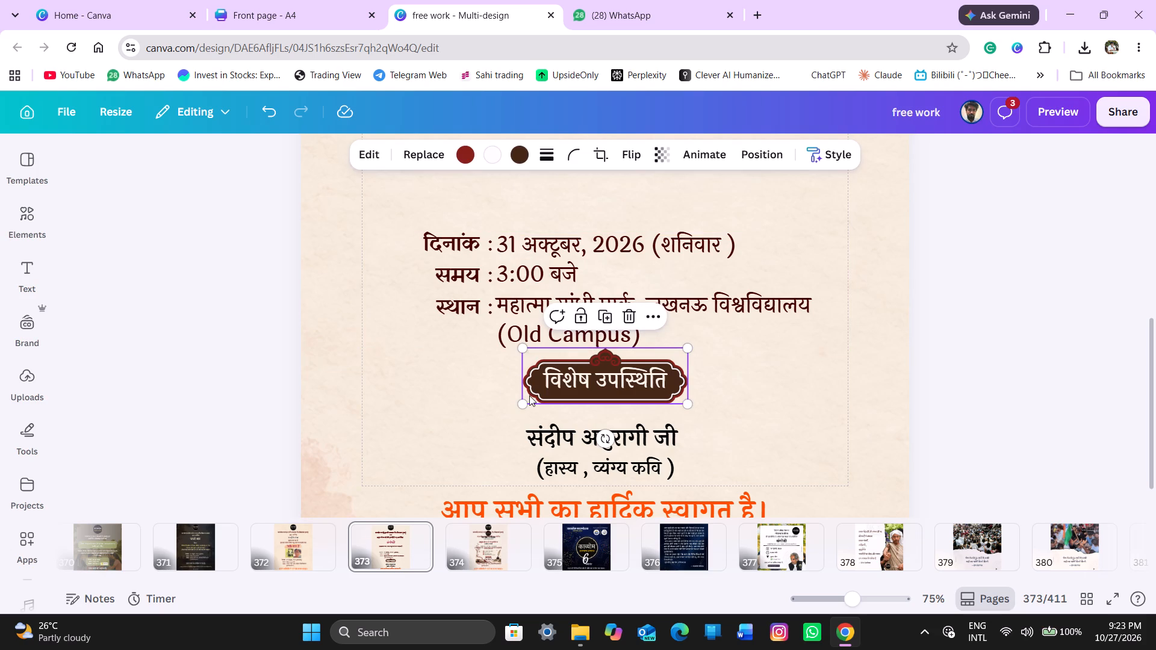
shift+click(566, 385)
click(558, 310)
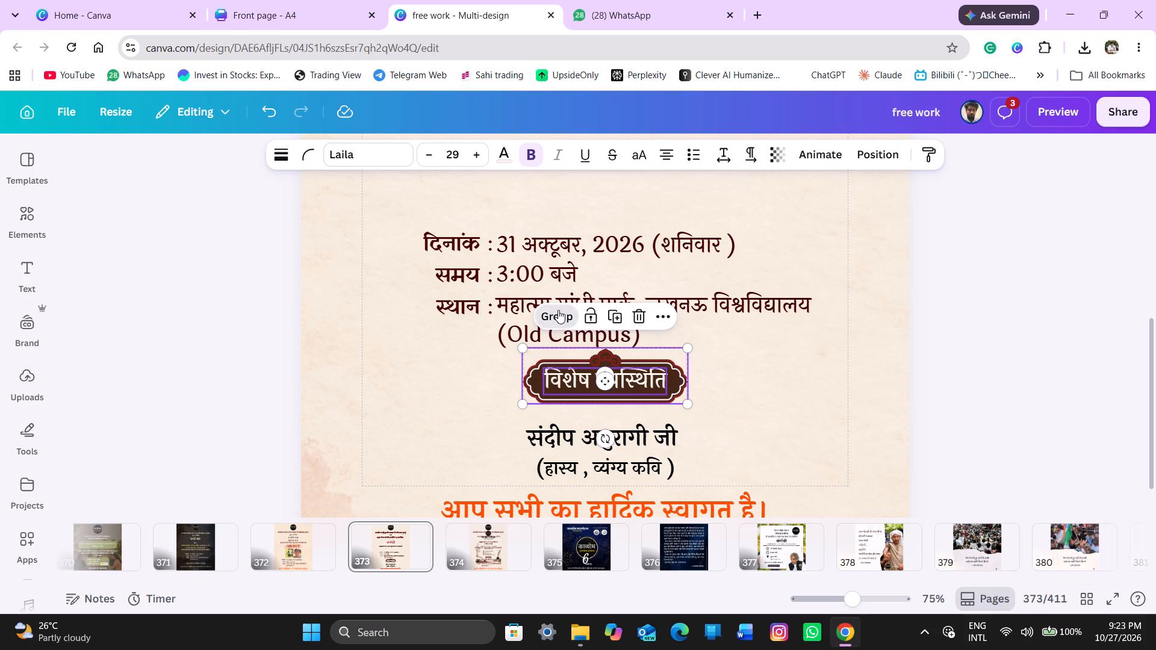
scroll(536, 325, left, 1)
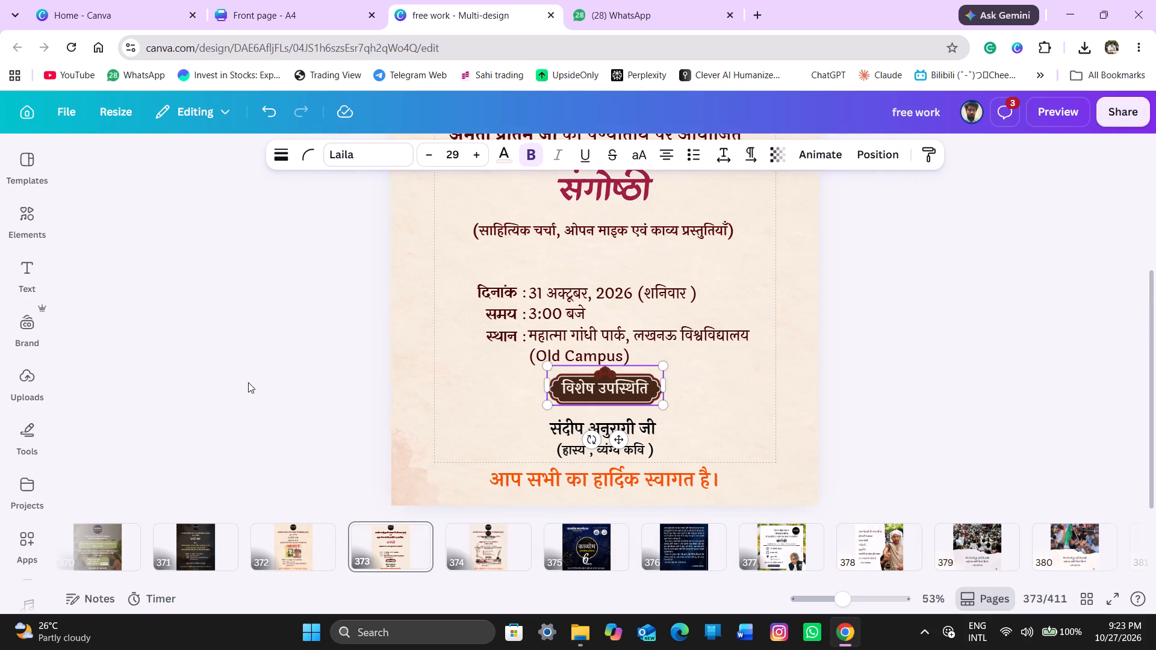
scroll(248, 382, right, 3)
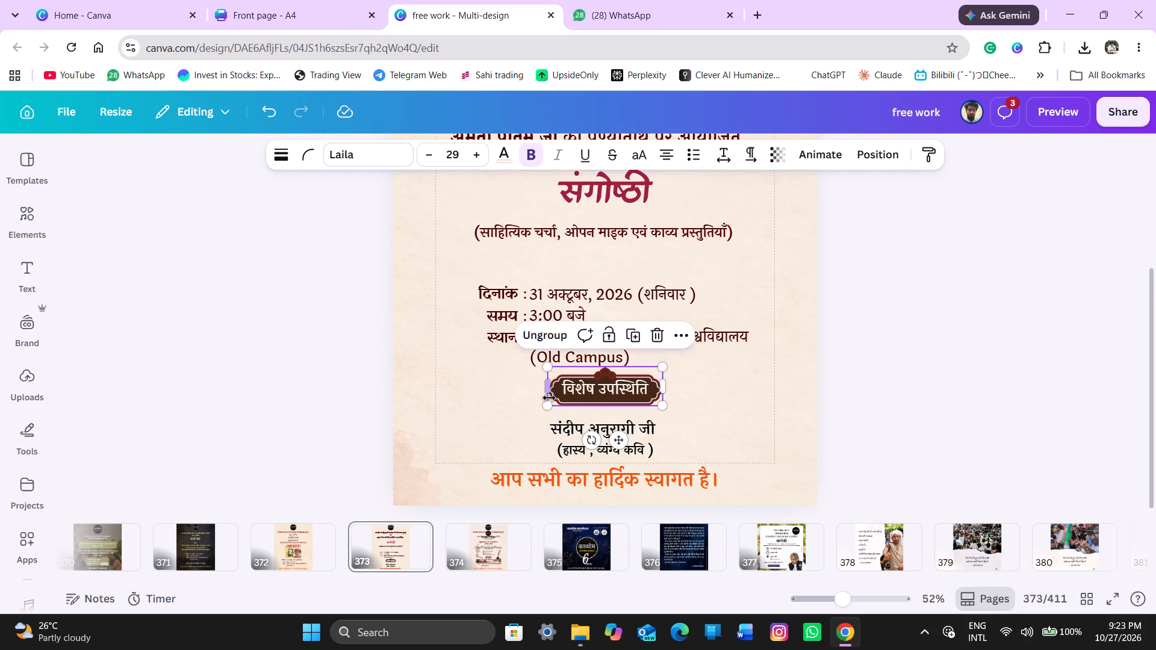
click(350, 403)
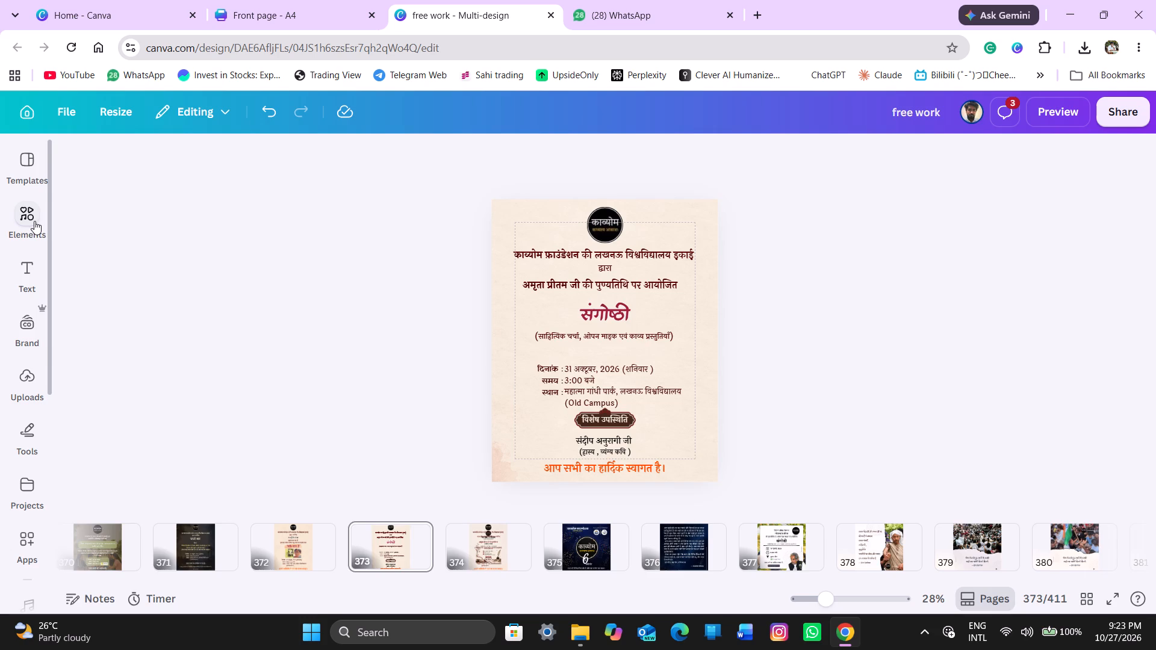
Look through the decorative box graphics in the element search results for further decoration for the poster.
click(34, 221)
scroll(186, 498, down, 4)
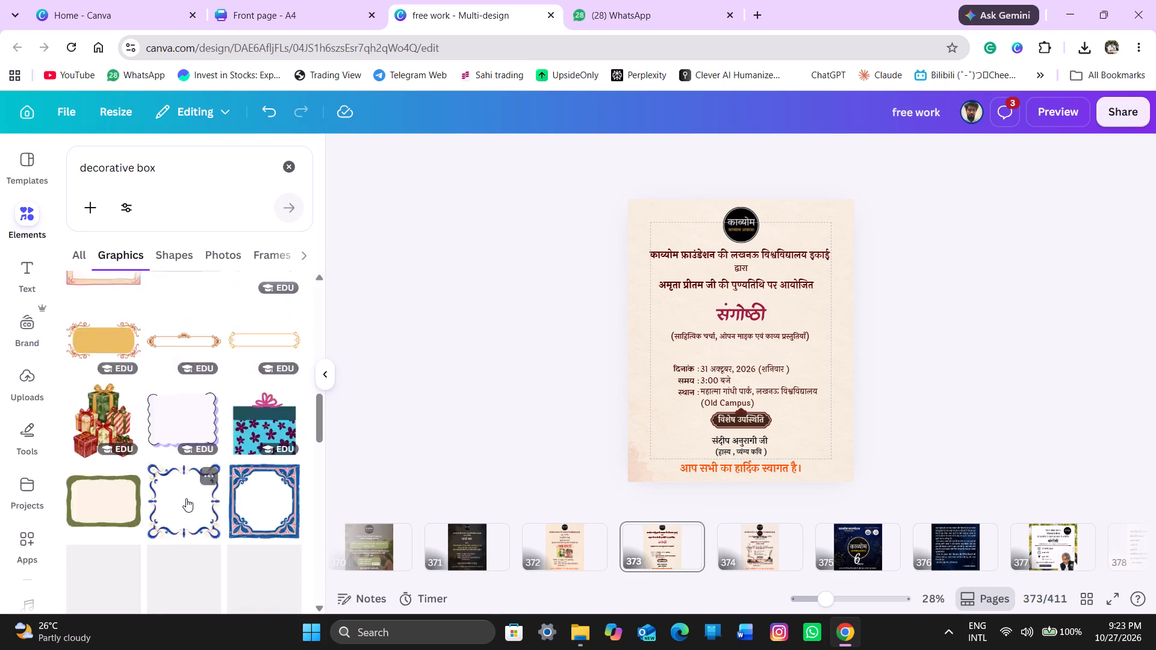
scroll(186, 498, down, 2)
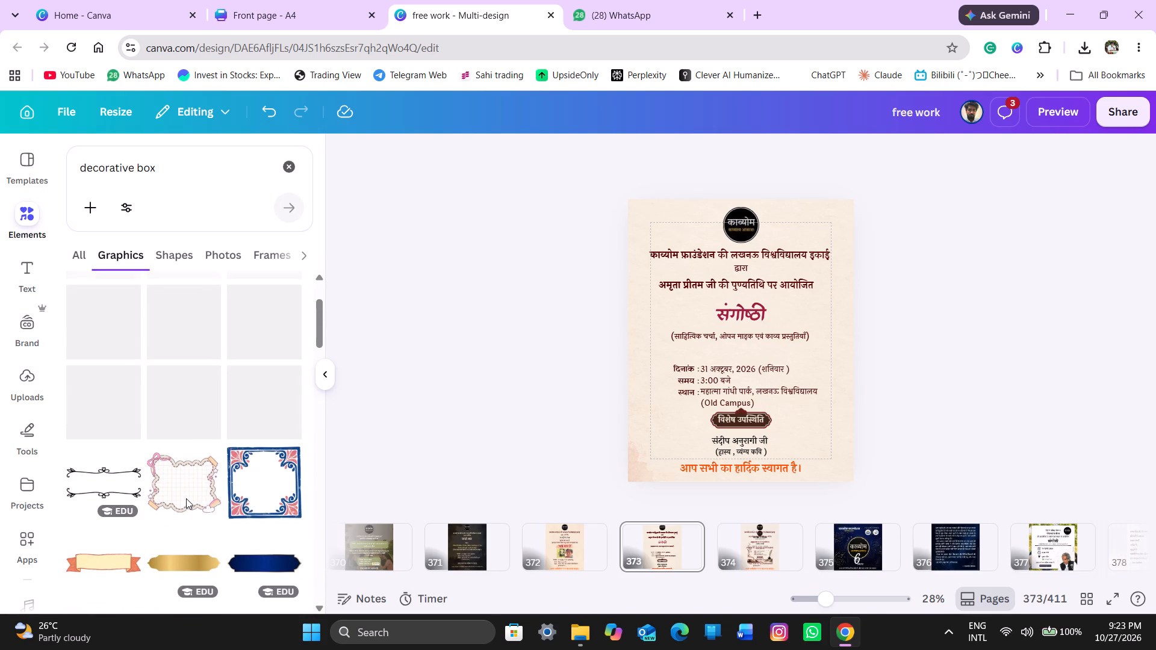
scroll(186, 498, down, 1)
scroll(186, 498, up, 3)
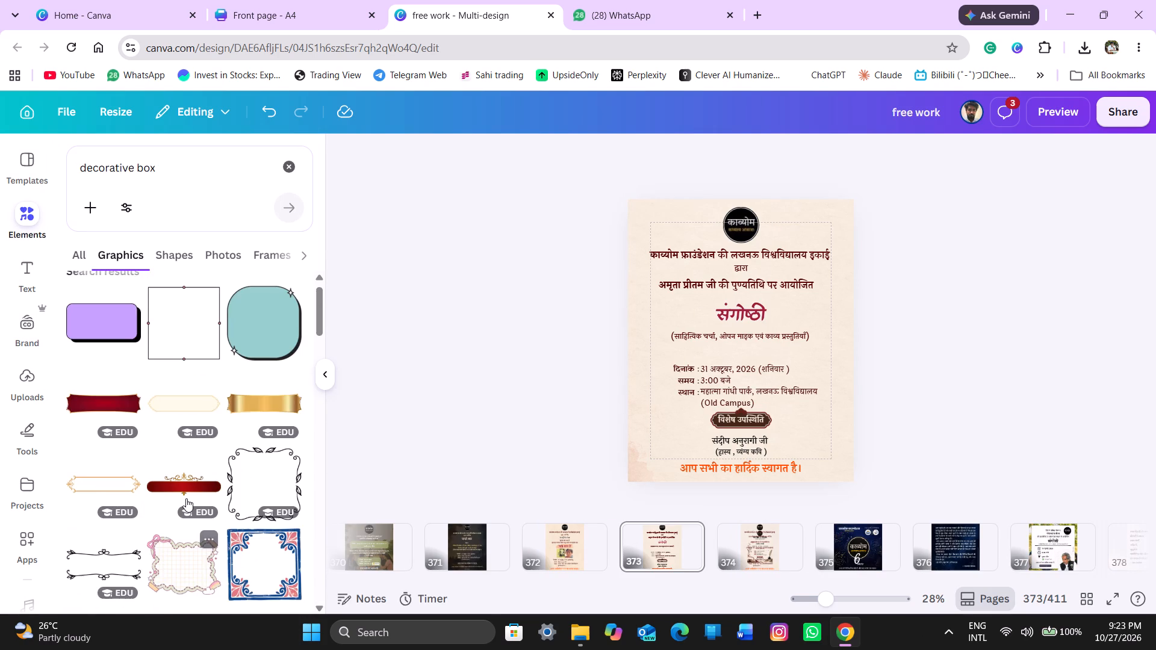
scroll(186, 498, down, 2)
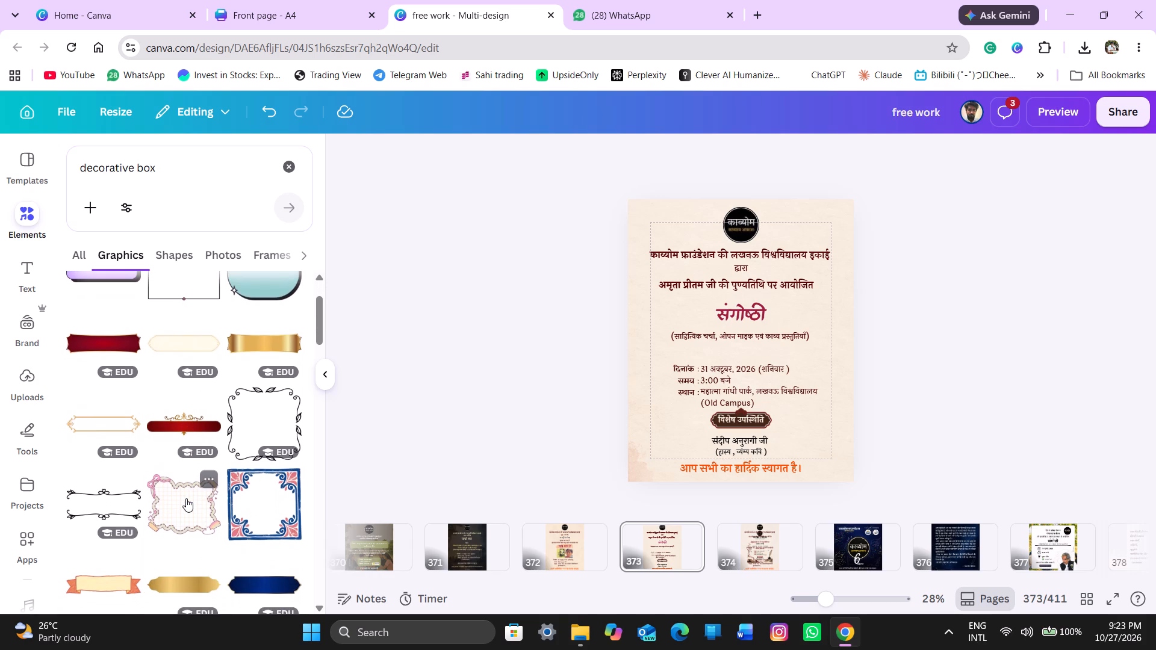
scroll(186, 498, down, 9)
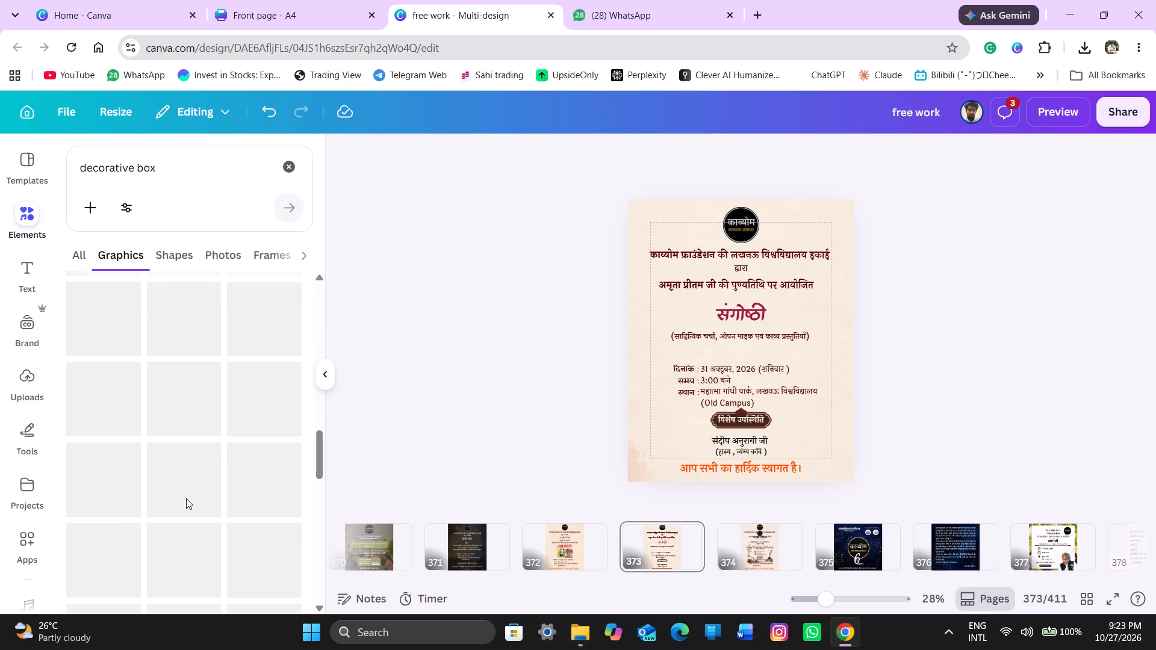
scroll(186, 498, down, 1)
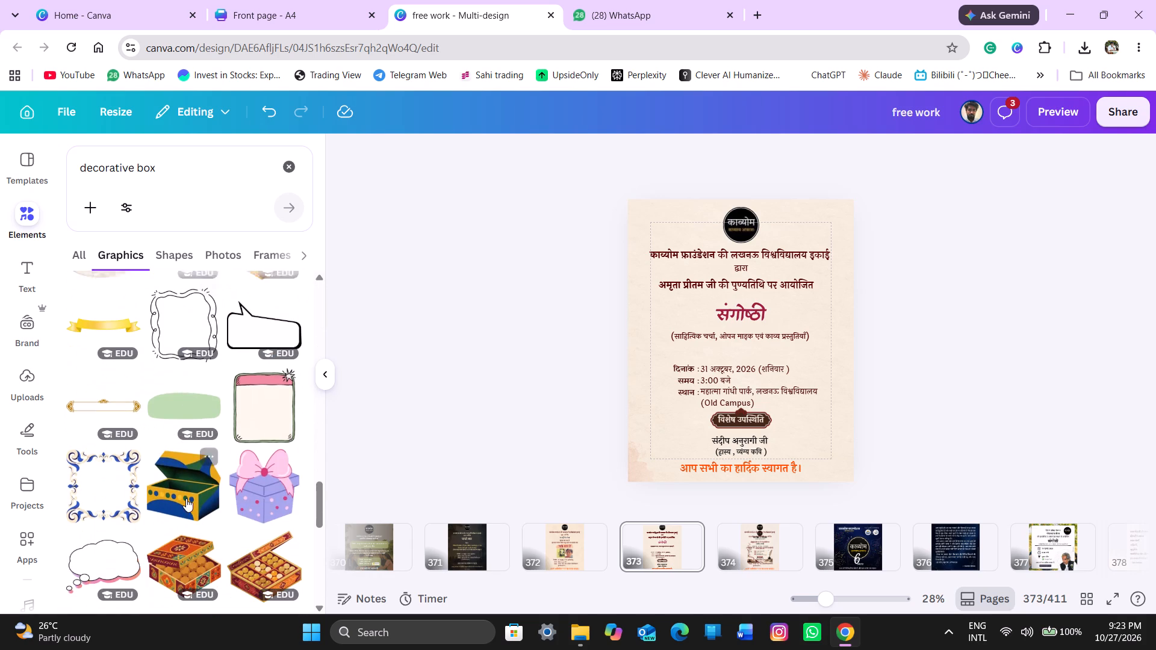
scroll(186, 498, down, 4)
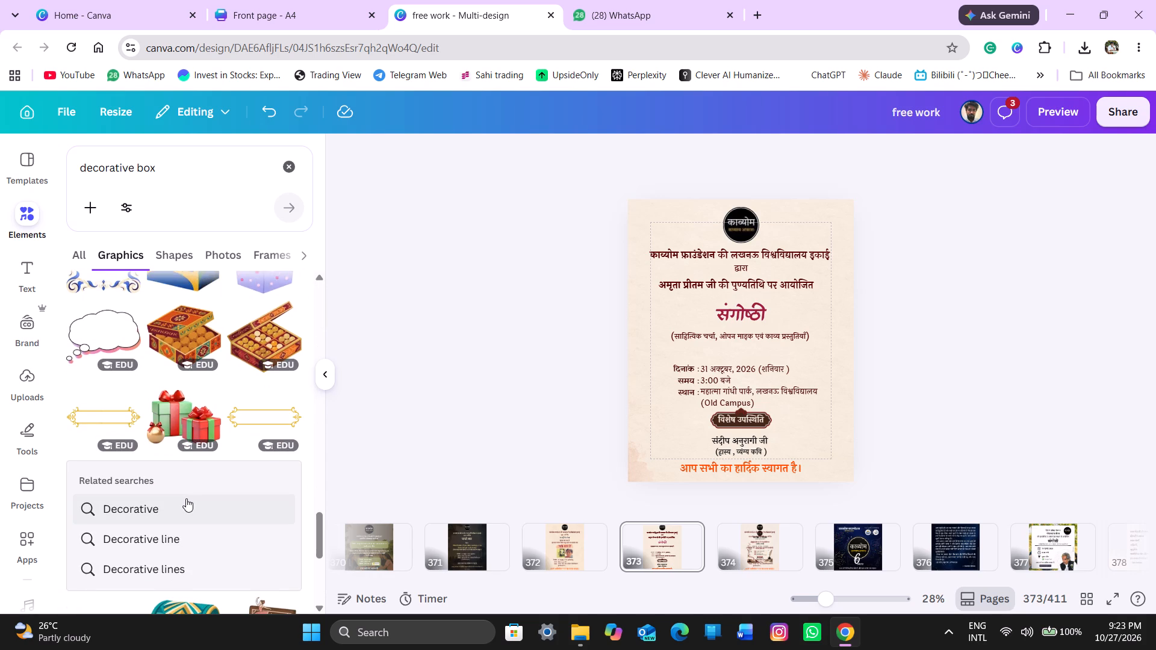
scroll(186, 498, down, 5)
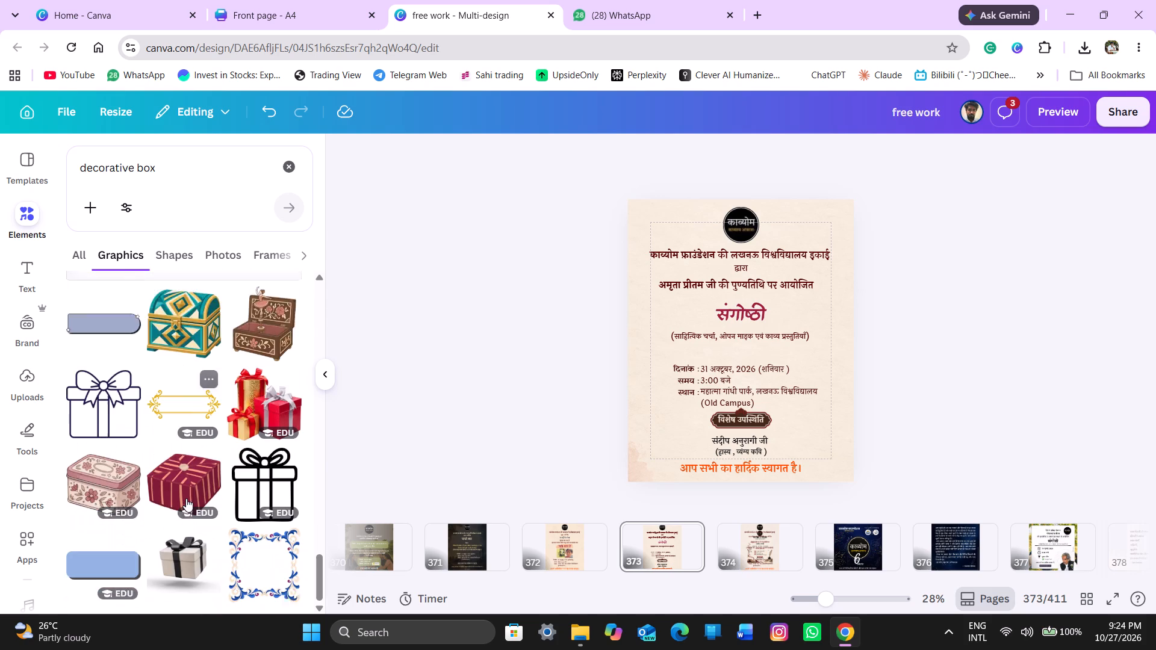
scroll(186, 498, down, 1)
scroll(186, 498, up, 9)
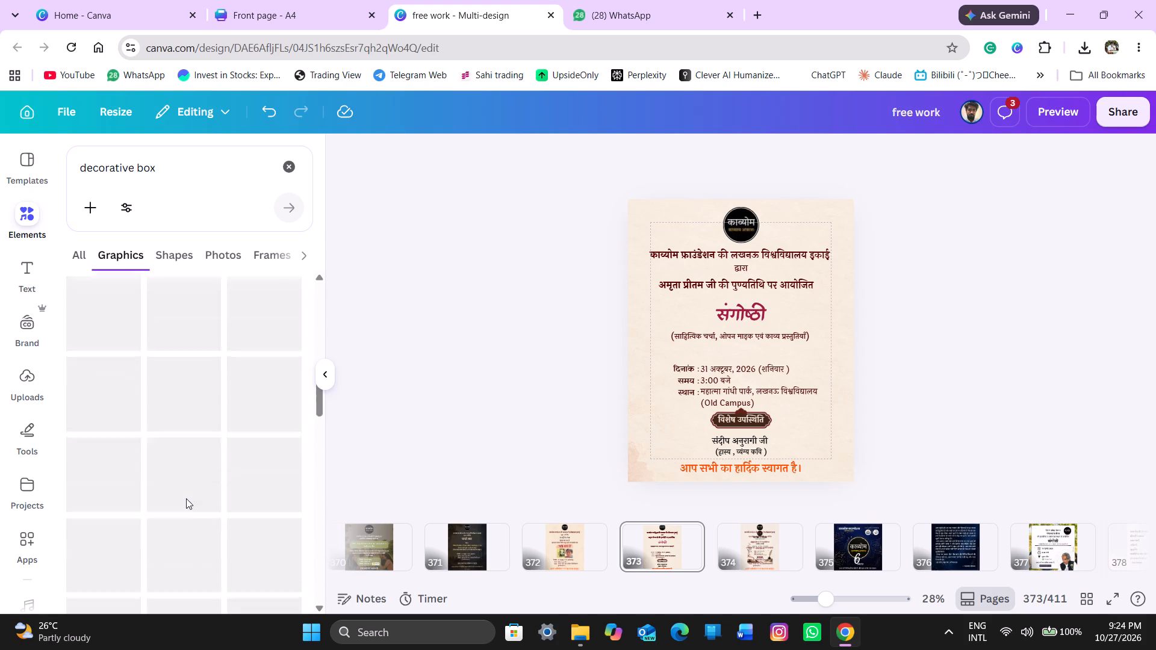
scroll(186, 498, up, 6)
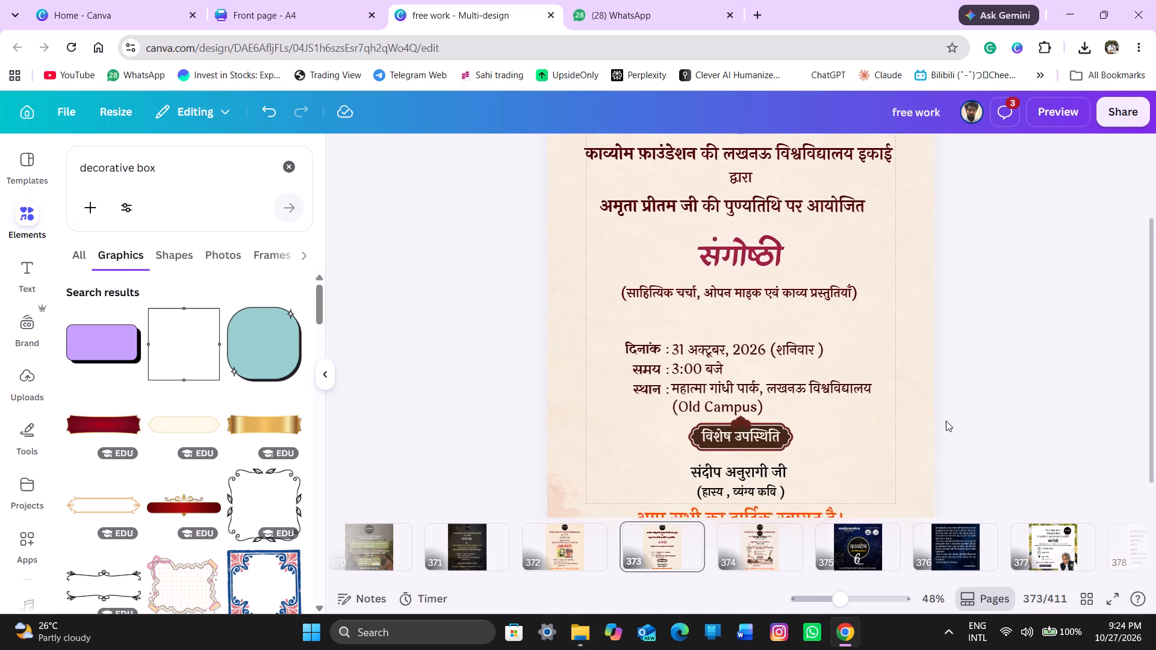
Recolour the विशेष उपस्थिति banner's outer frame, trying bright red, dark red and dark brown, and settling on deep moss #233d00.
scroll(946, 421, down, 2)
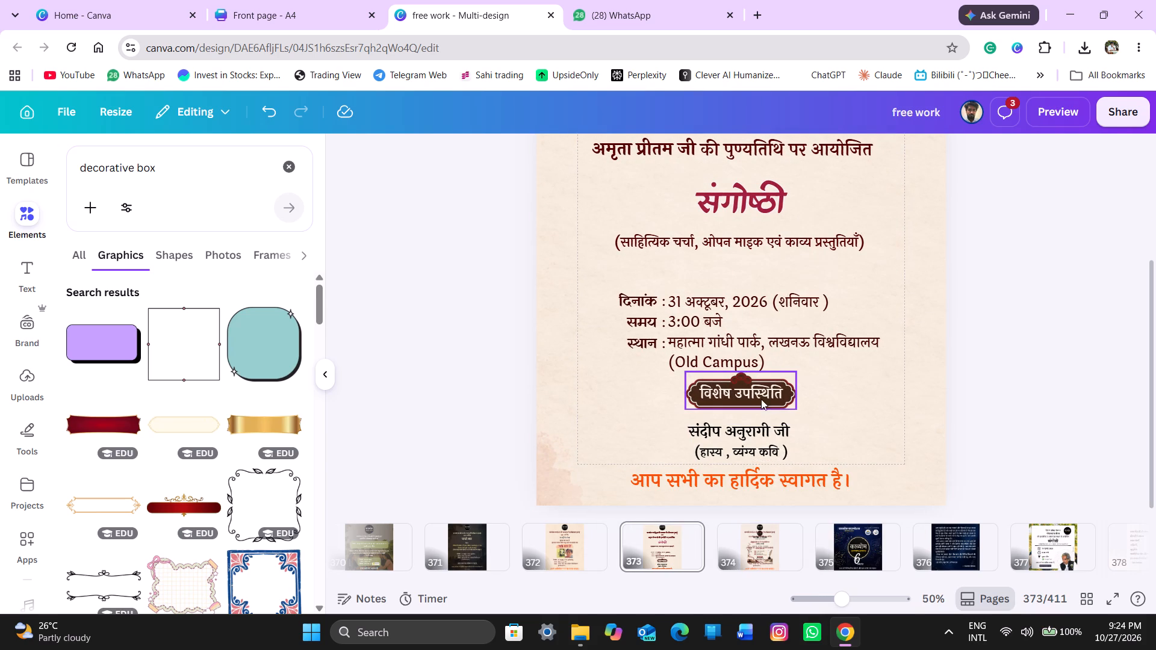
click(718, 390)
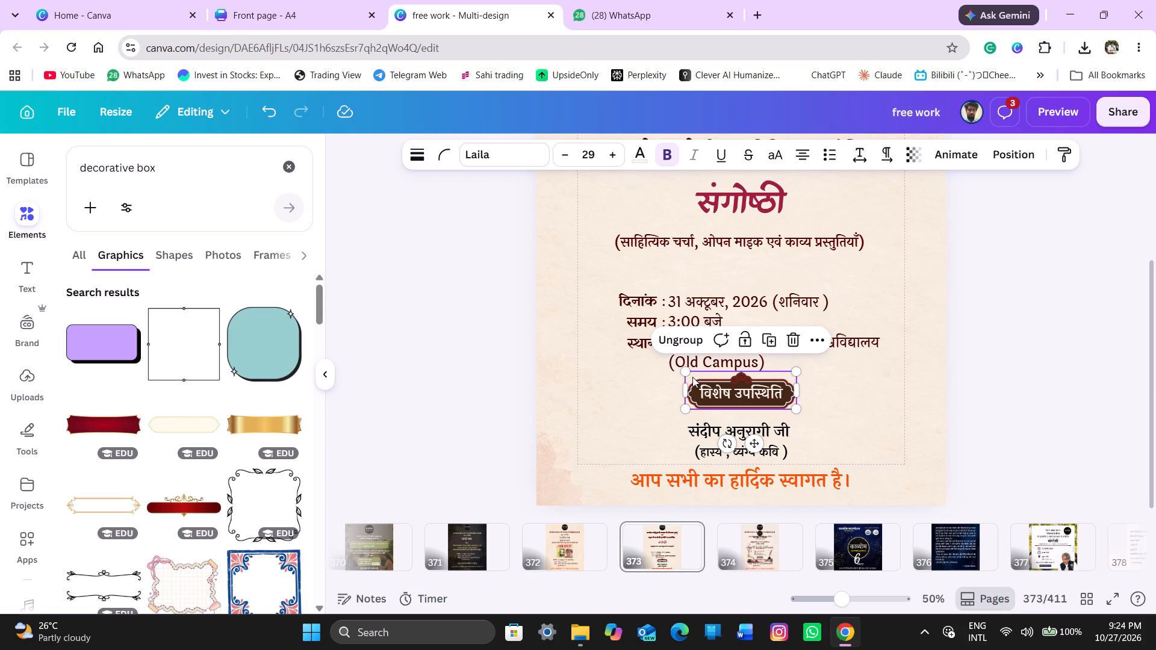
click(692, 377)
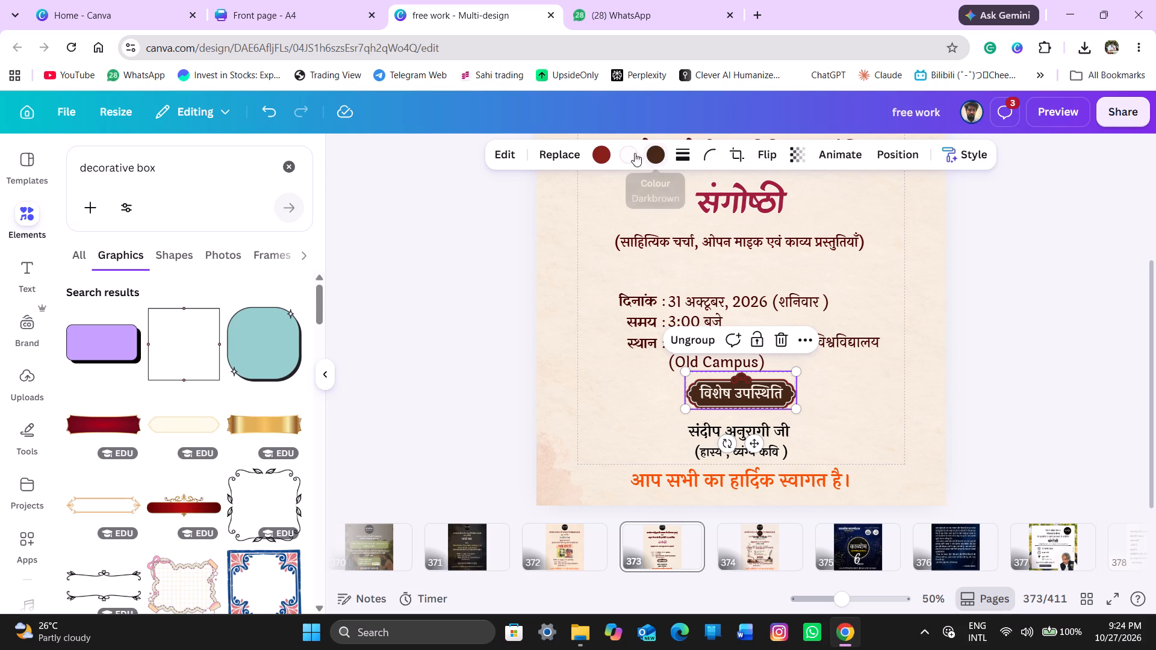
click(599, 161)
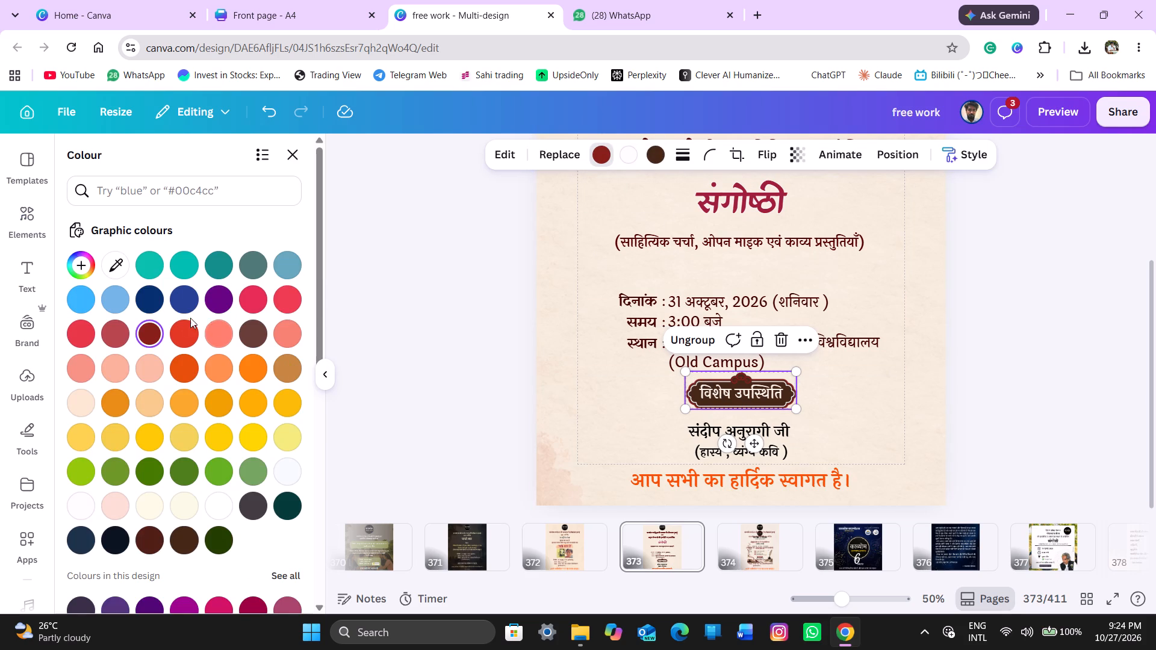
click(180, 336)
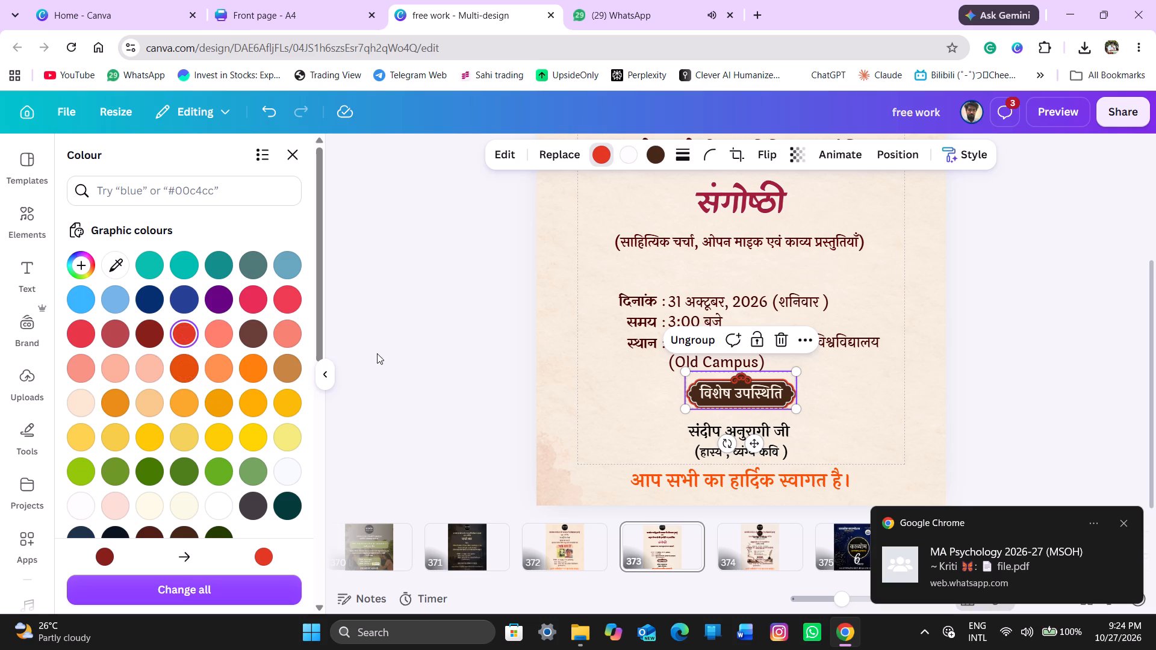
click(154, 329)
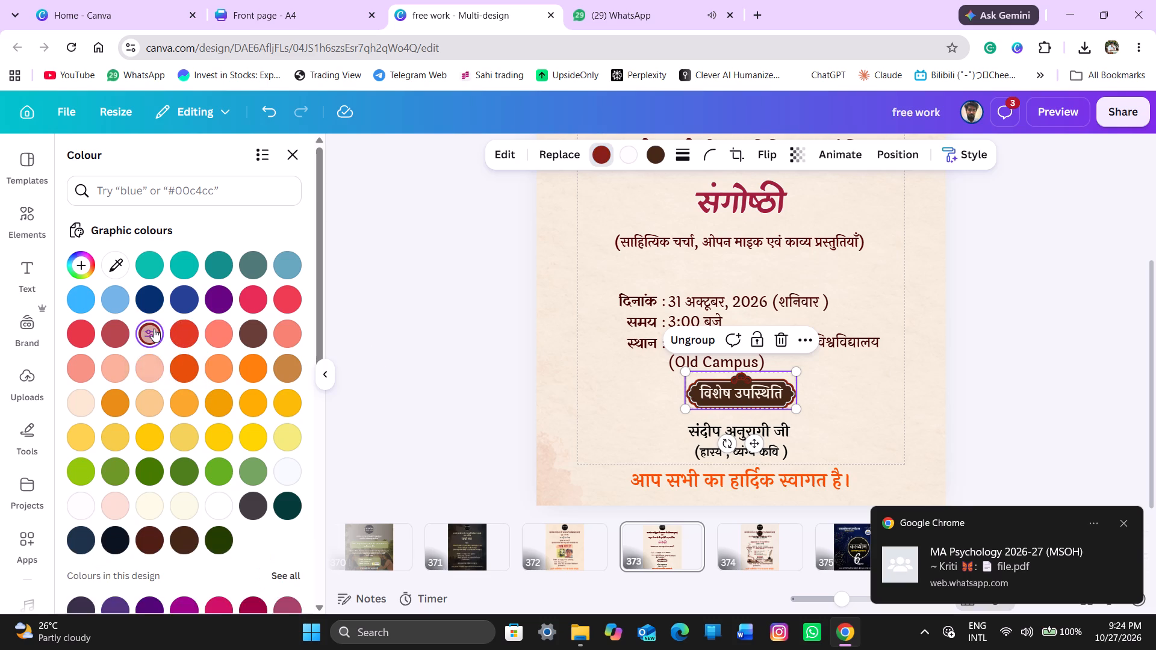
scroll(154, 329, down, 3)
click(193, 339)
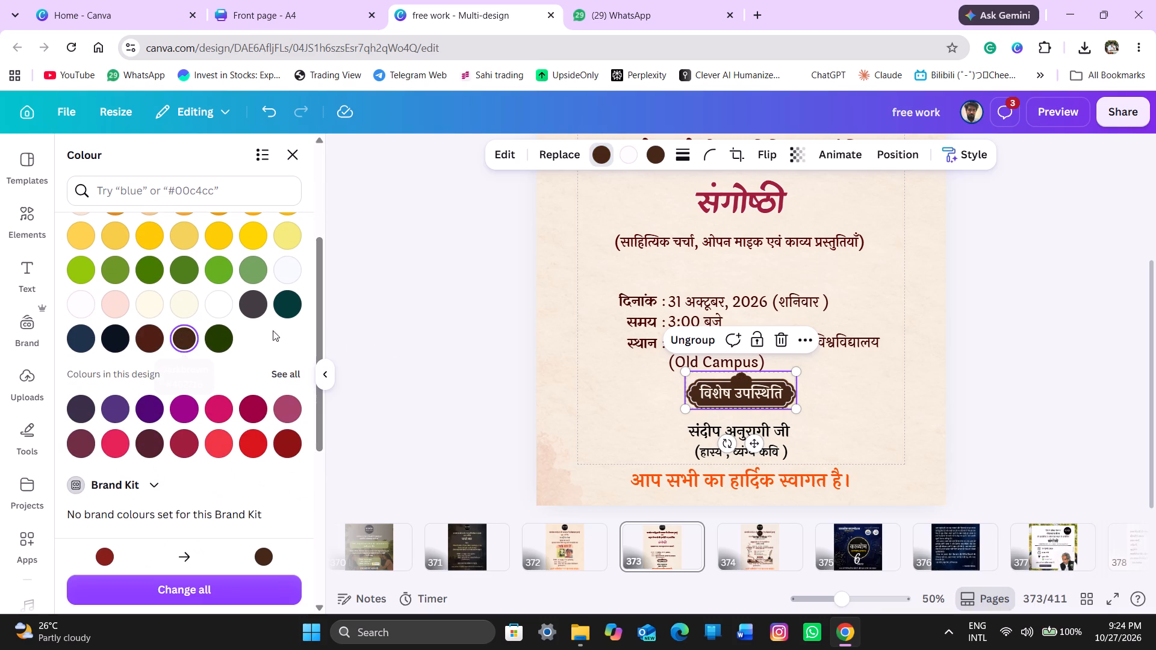
click(225, 333)
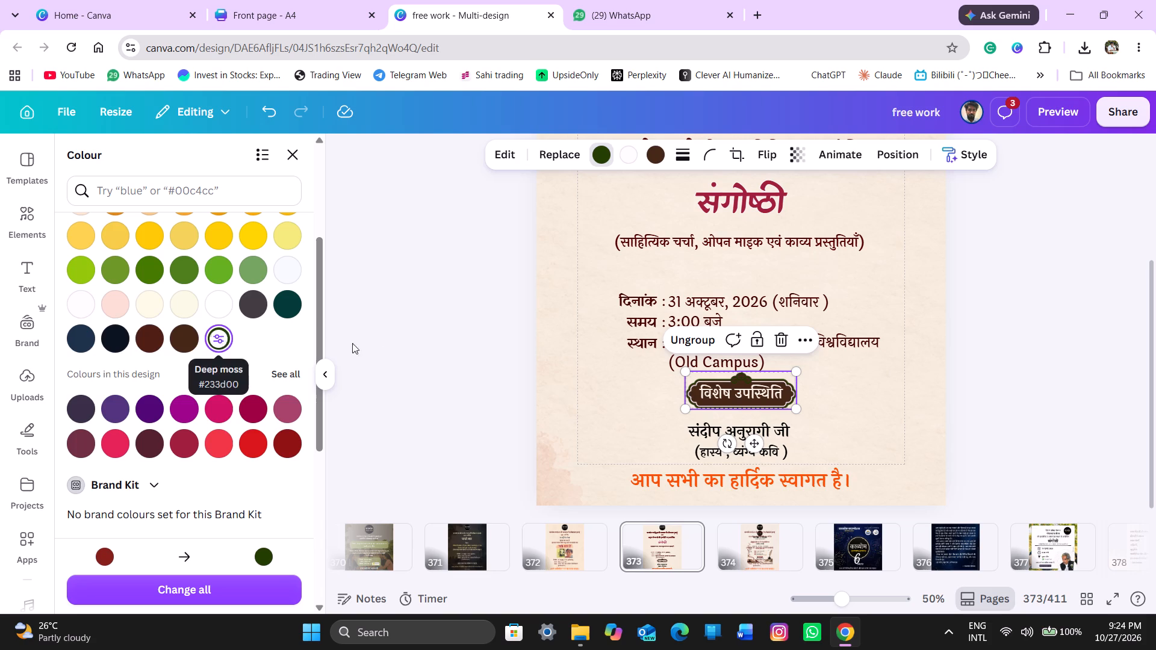
click(398, 347)
click(398, 347)
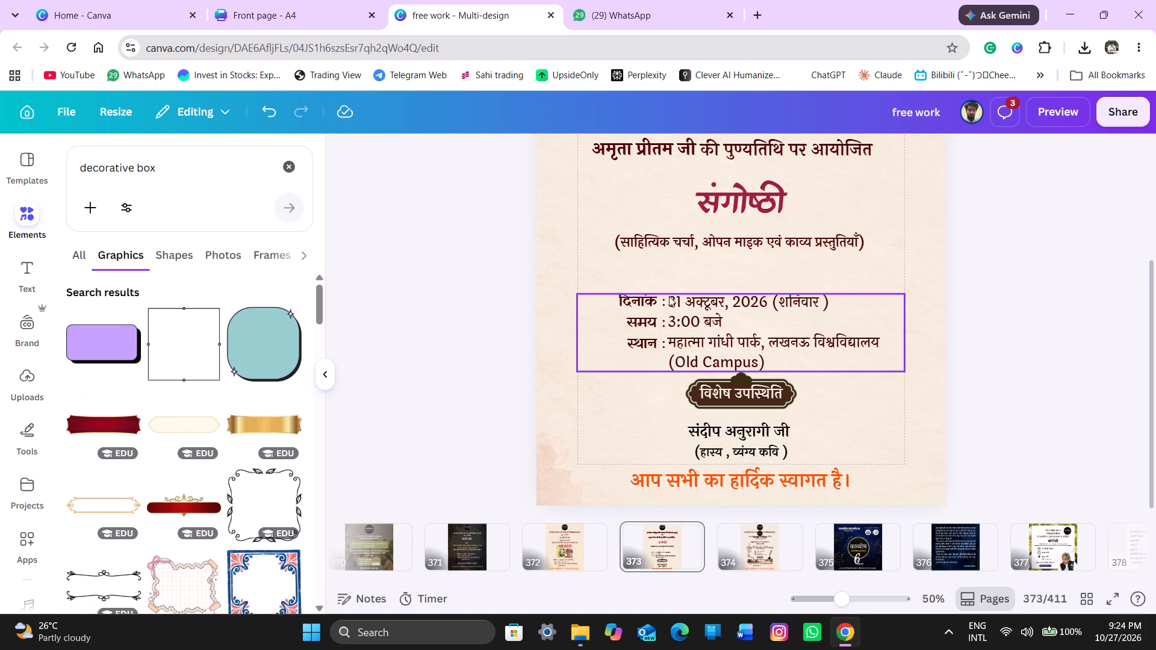
Find the design "संगोष्ठी posters kaavyom" among the recent designs on the Canva home page and open it.
click(132, 1)
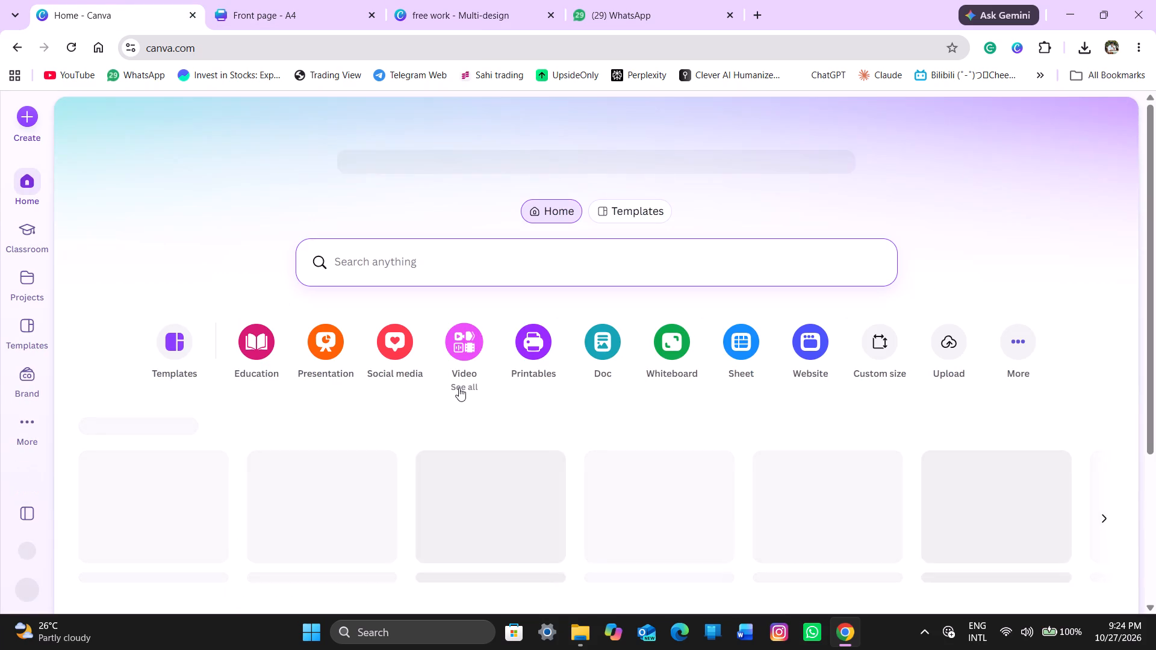
scroll(459, 388, down, 3)
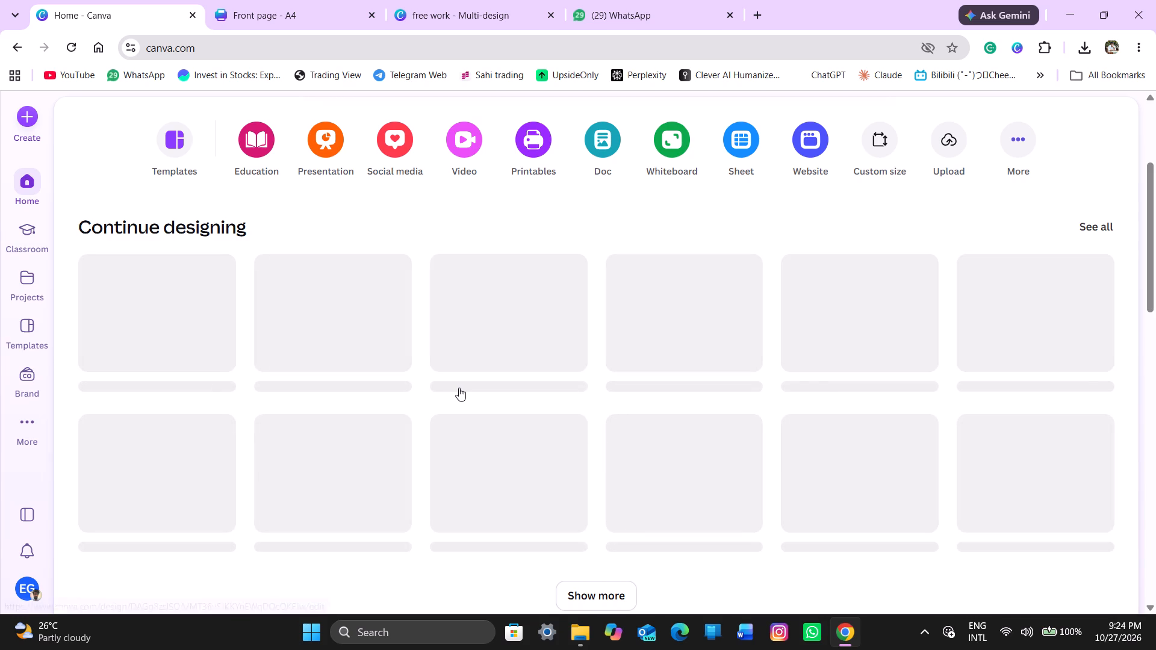
scroll(459, 388, down, 3)
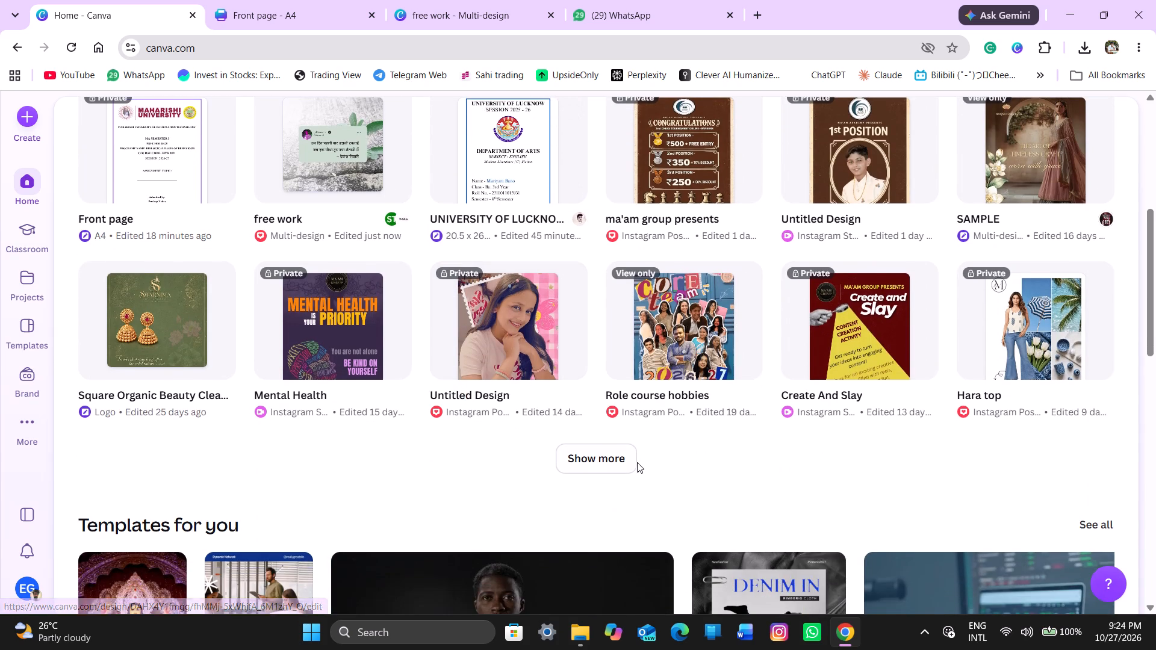
click(601, 451)
scroll(601, 451, down, 1)
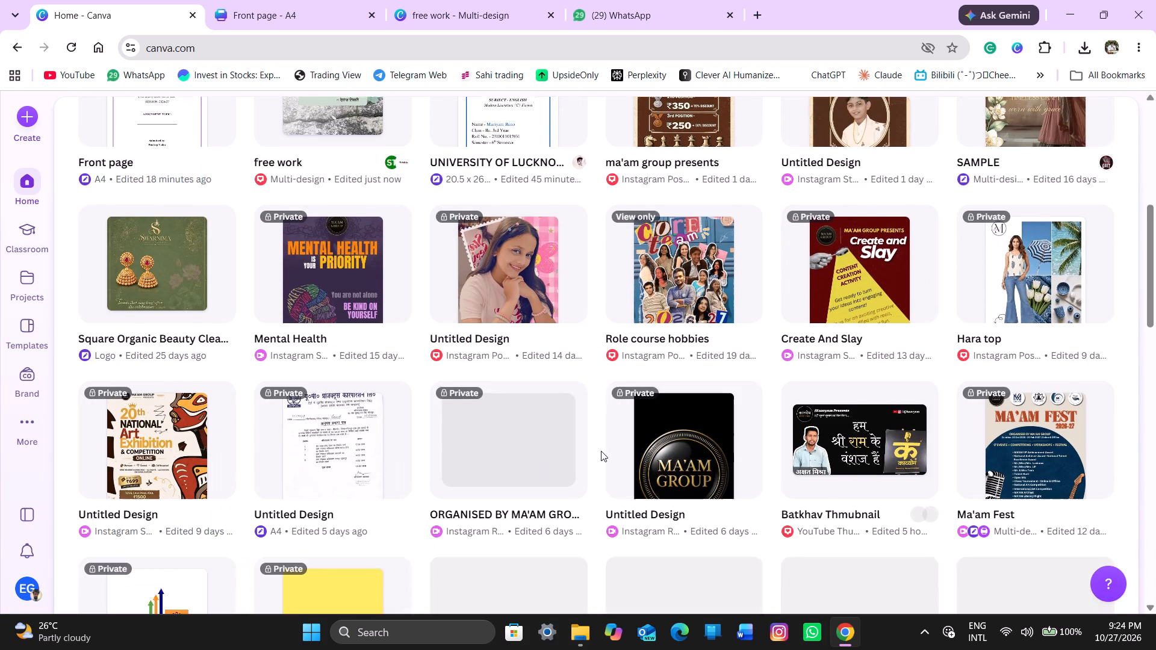
scroll(601, 451, down, 2)
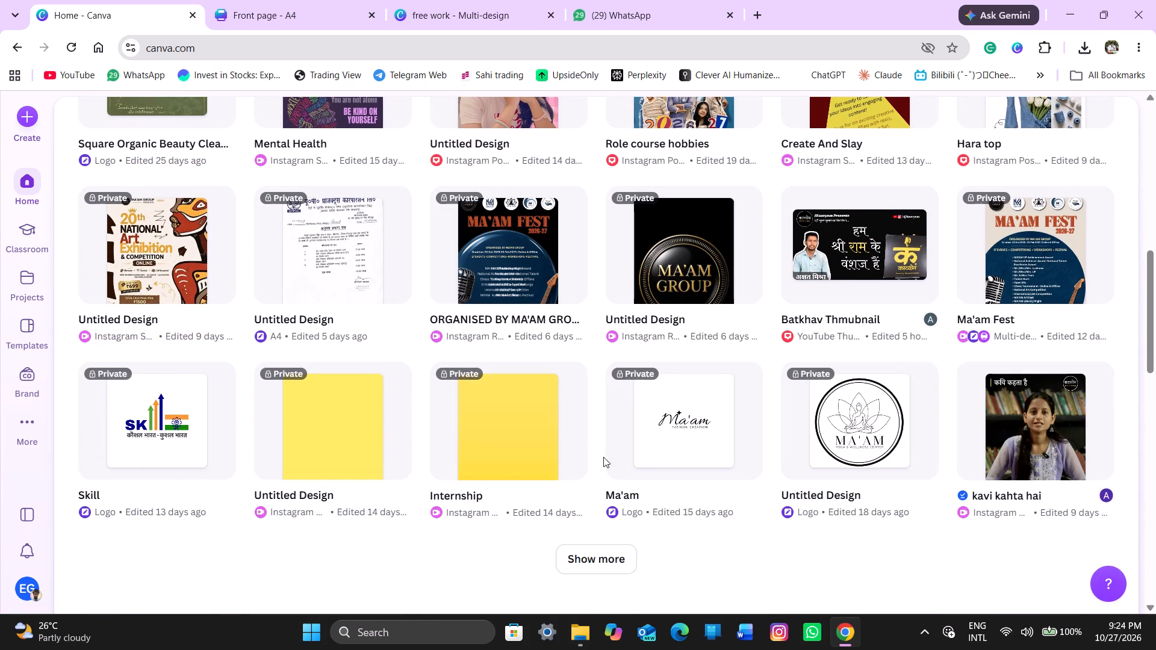
click(598, 548)
scroll(598, 548, down, 2)
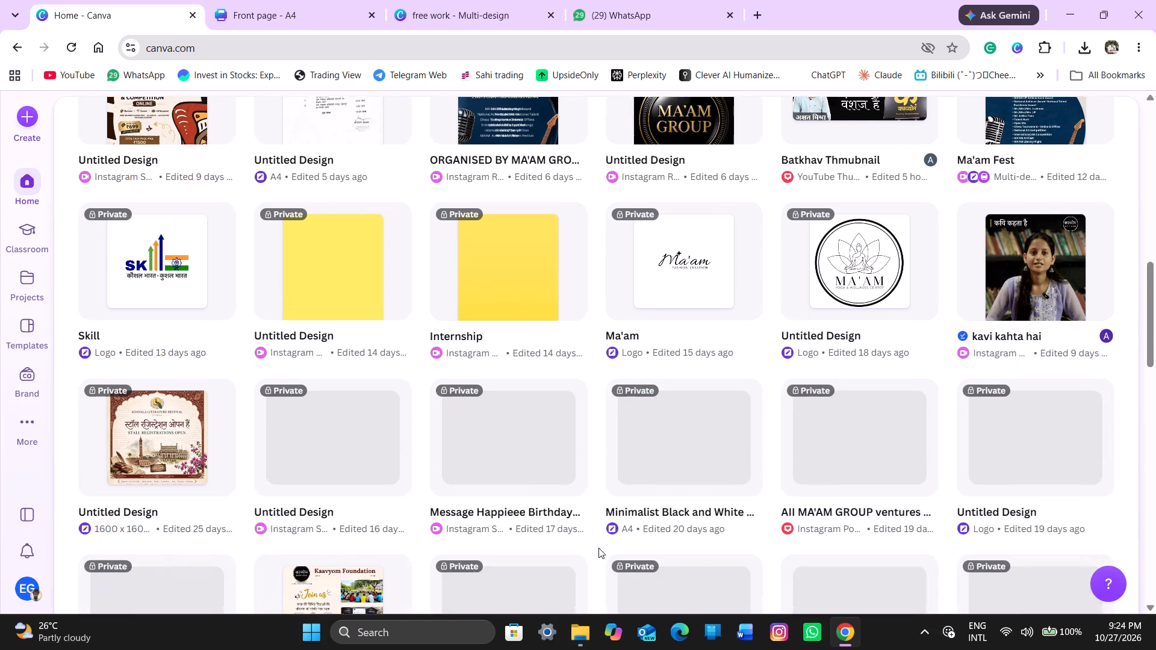
scroll(598, 548, down, 2)
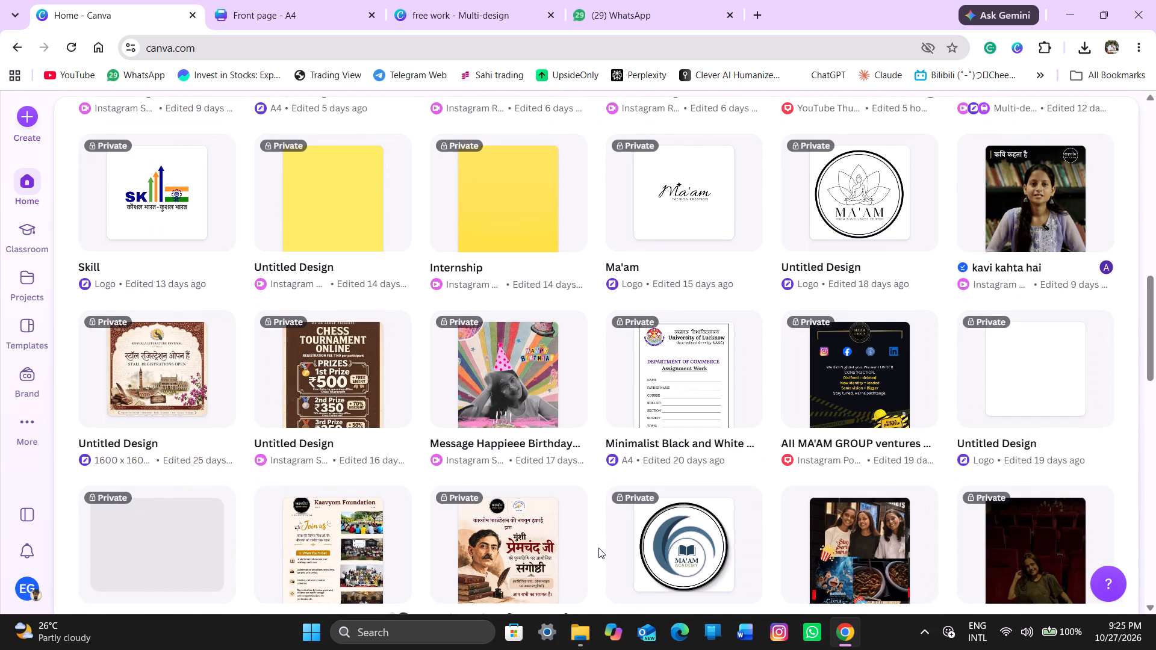
scroll(598, 548, down, 3)
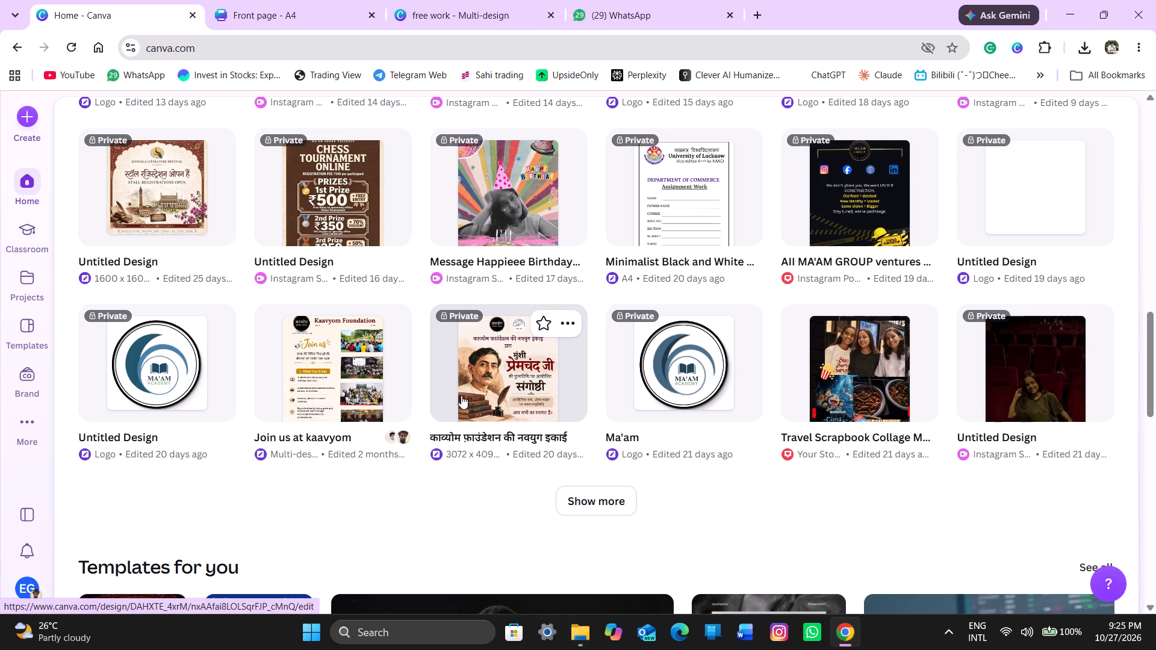
click(579, 493)
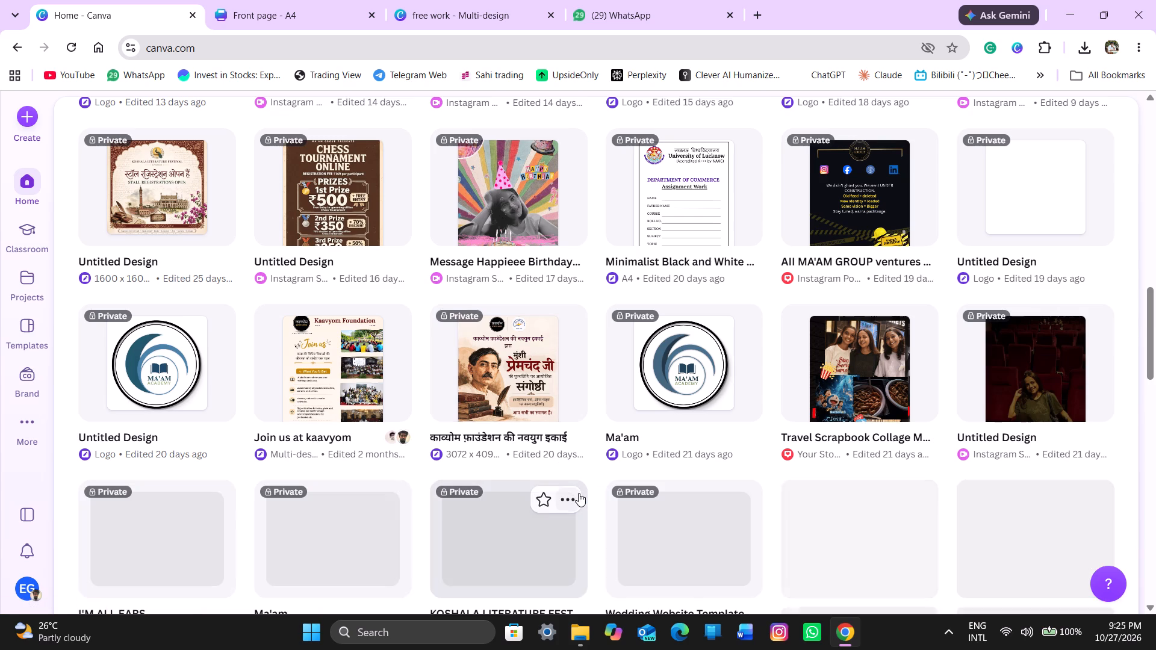
scroll(579, 493, down, 4)
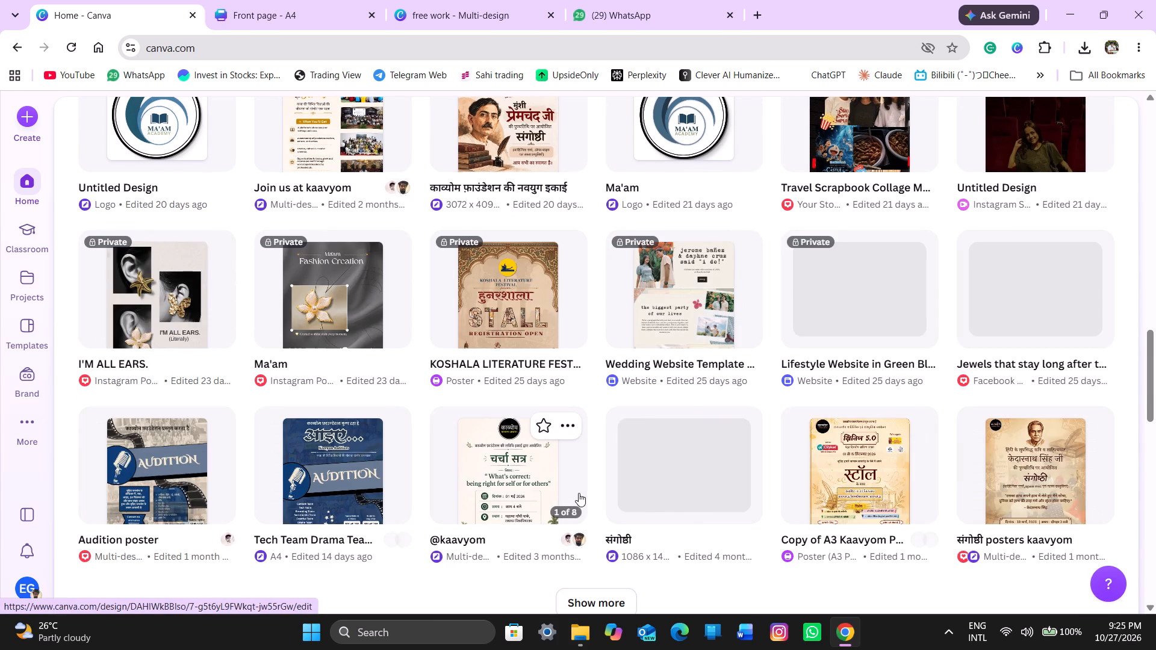
scroll(579, 493, down, 1)
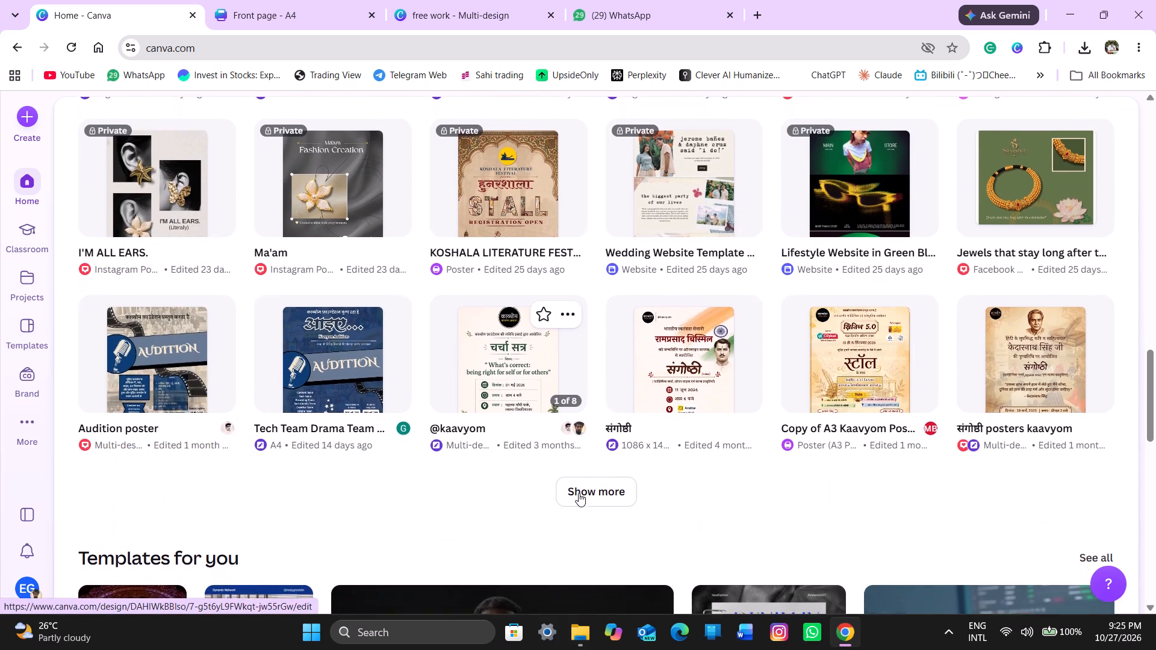
scroll(579, 493, down, 1)
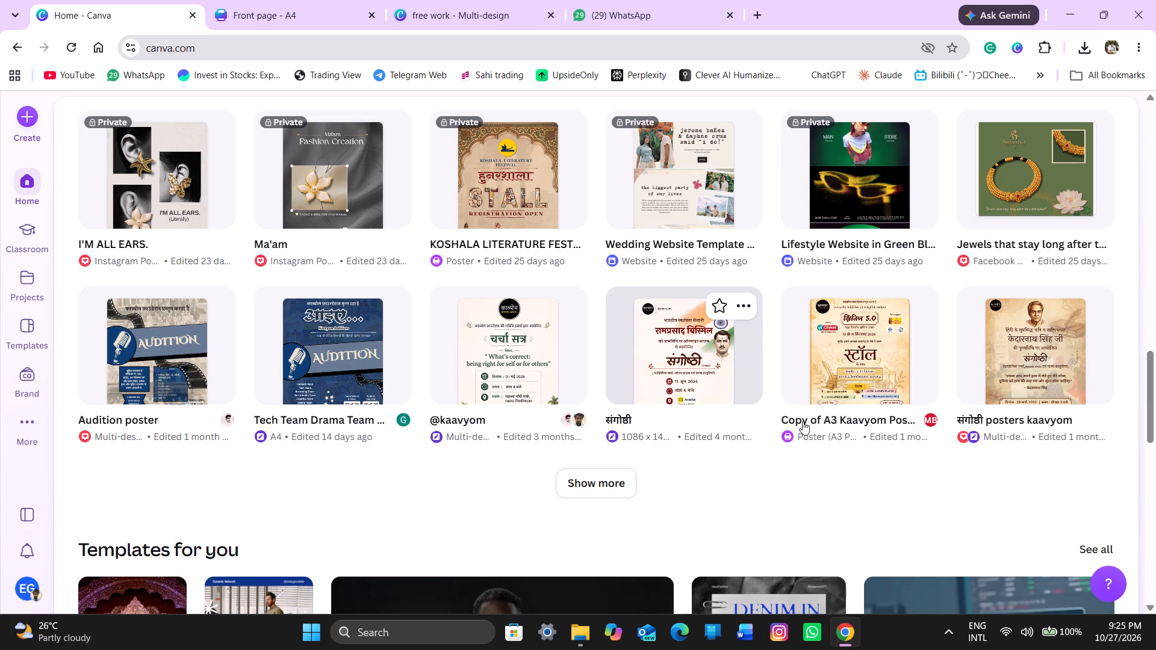
click(1030, 383)
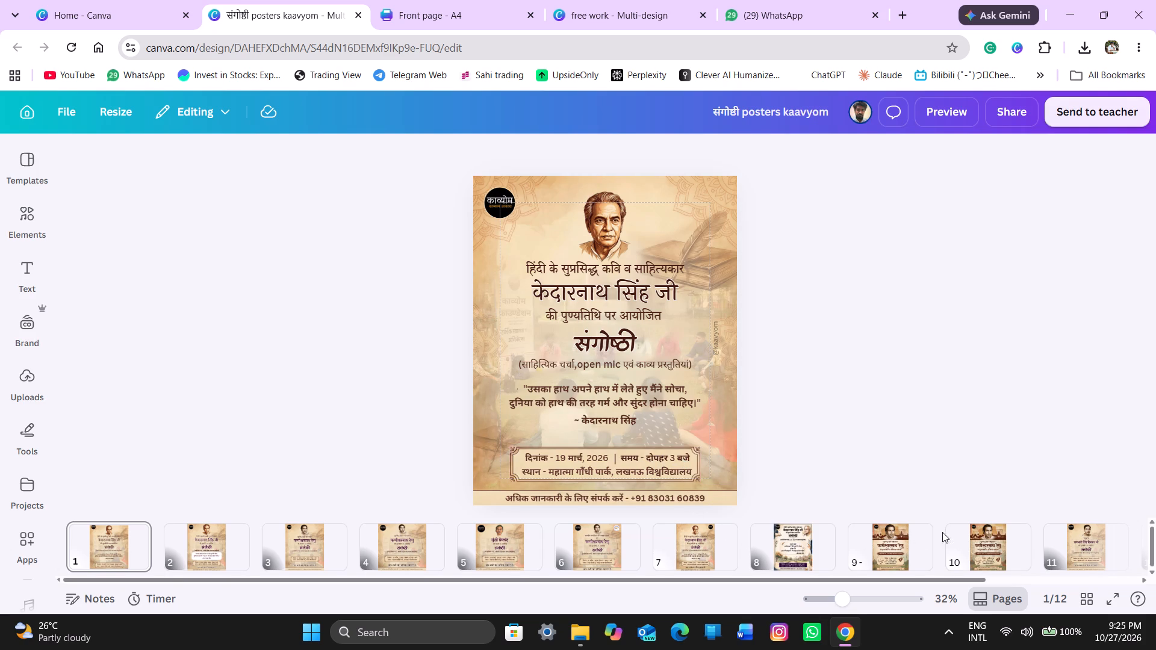
Copy the grouped date, time and venue row with its calendar, clock and location icons from page 12.
scroll(977, 536, left, 6)
click(1000, 553)
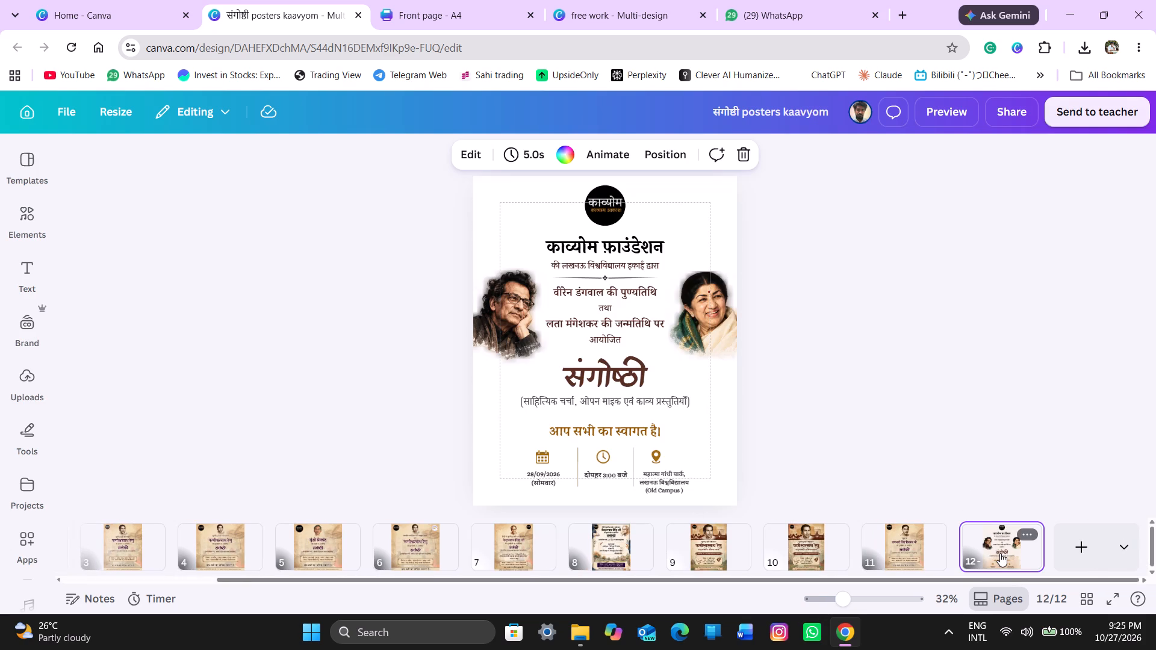
click(610, 466)
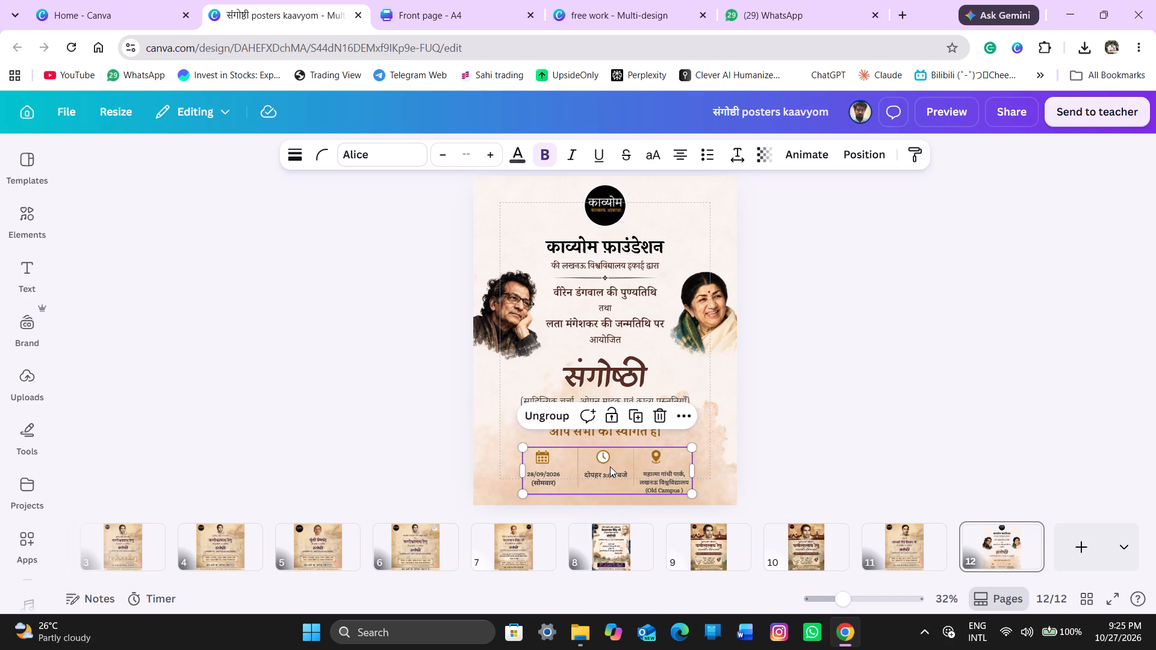
key(ctrl+c)
Return to the "free work" design and duplicate the संगोष्ठी poster on page 373.
click(576, 0)
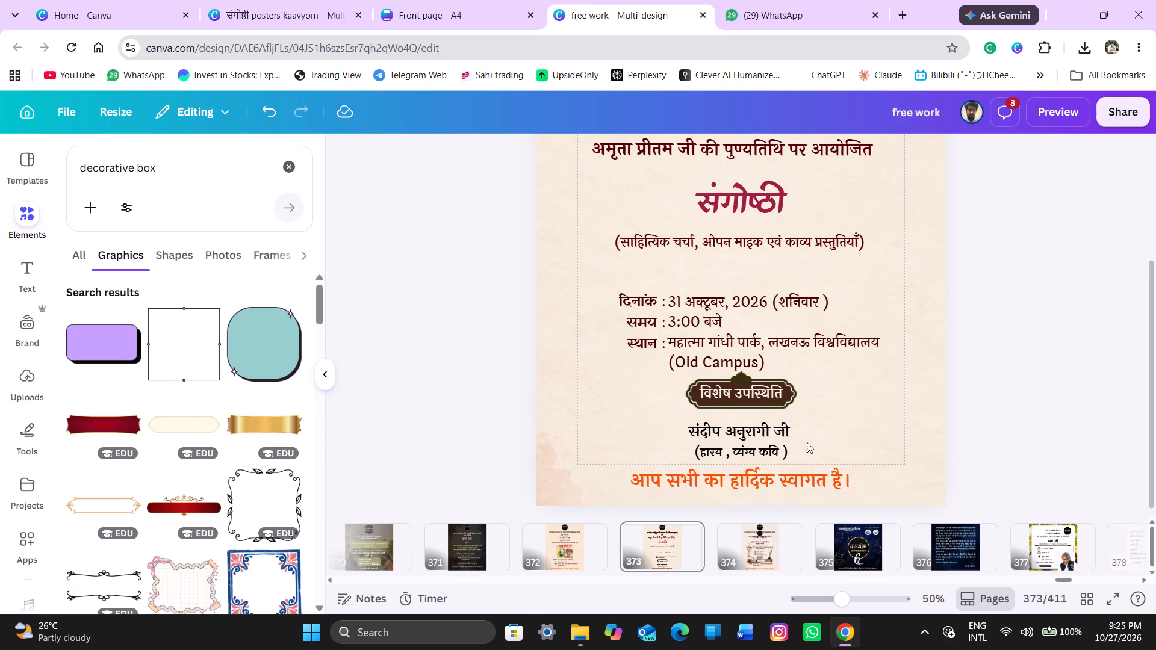
click(664, 564)
key(ctrl+d)
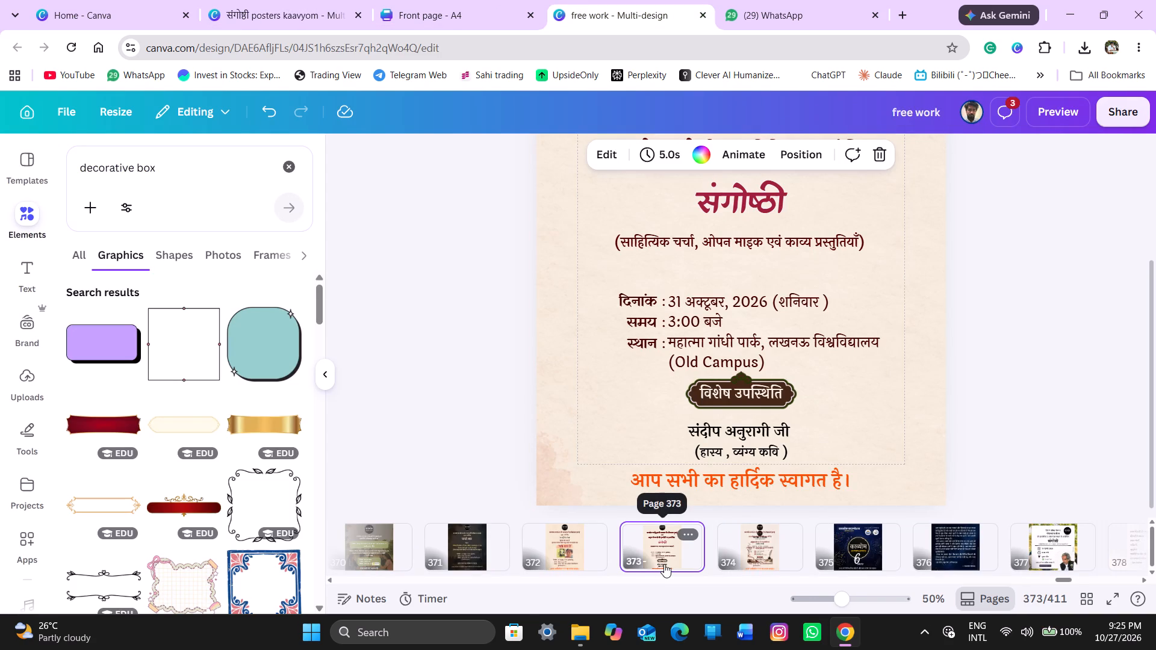
On the duplicated page, replace the दिनांक, समय and स्थान text block with the copied icon row, placed just above the विशेष उपस्थिति banner.
click(689, 335)
key(Delete)
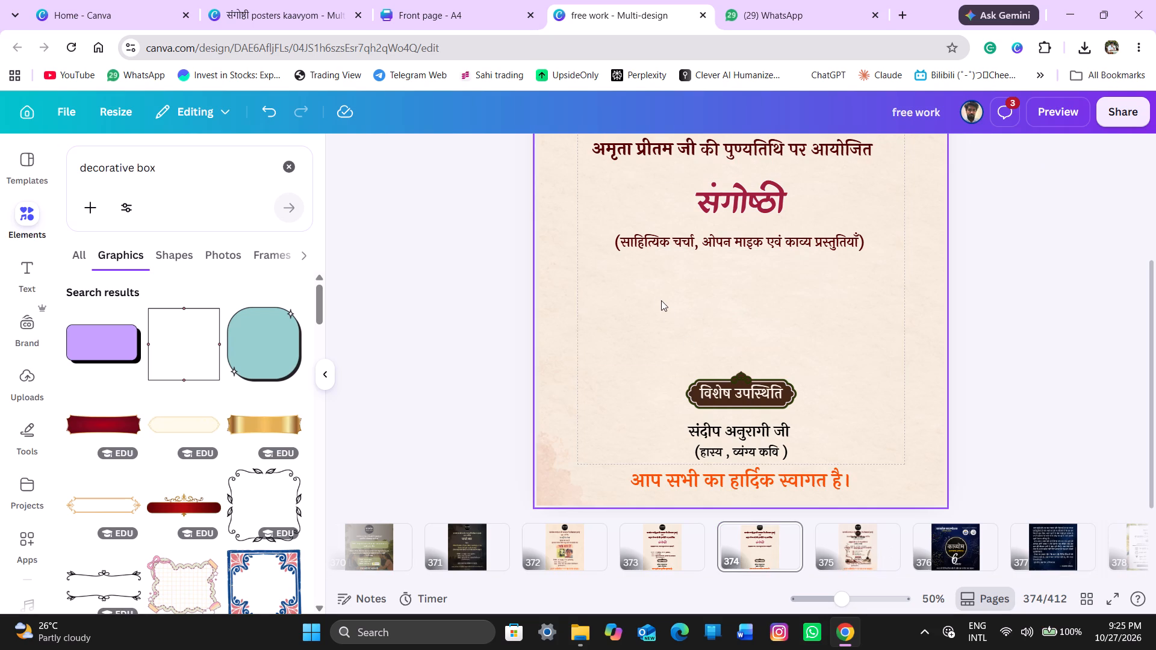
key(ctrl+v)
drag(698, 433, 698, 419)
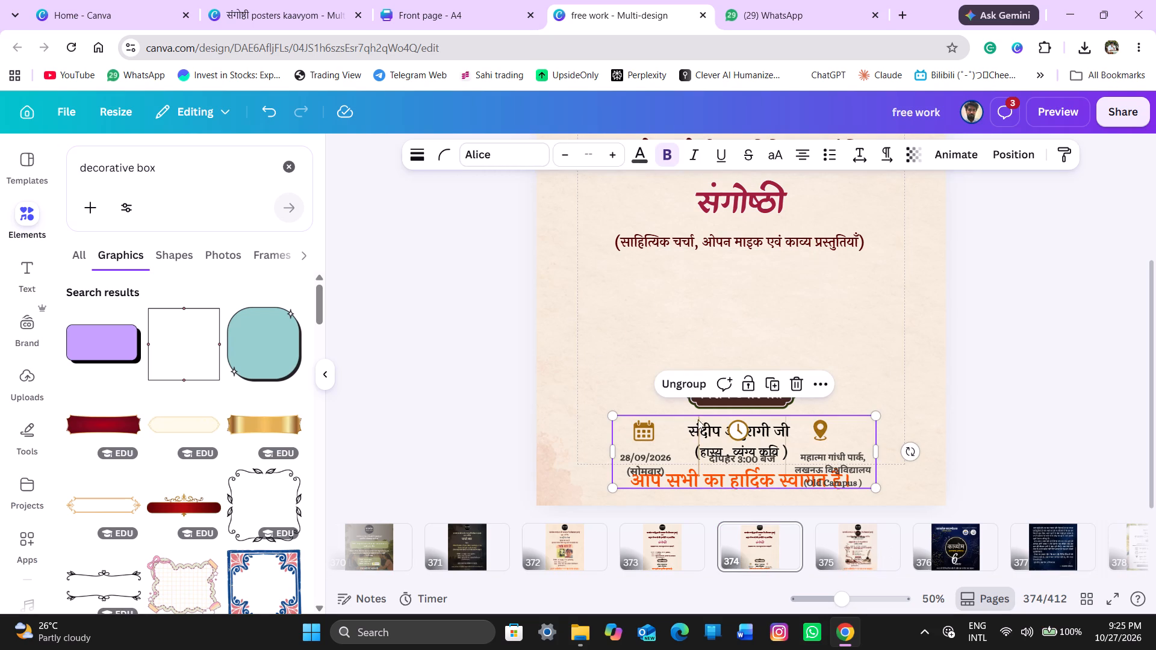
drag(698, 419, 698, 302)
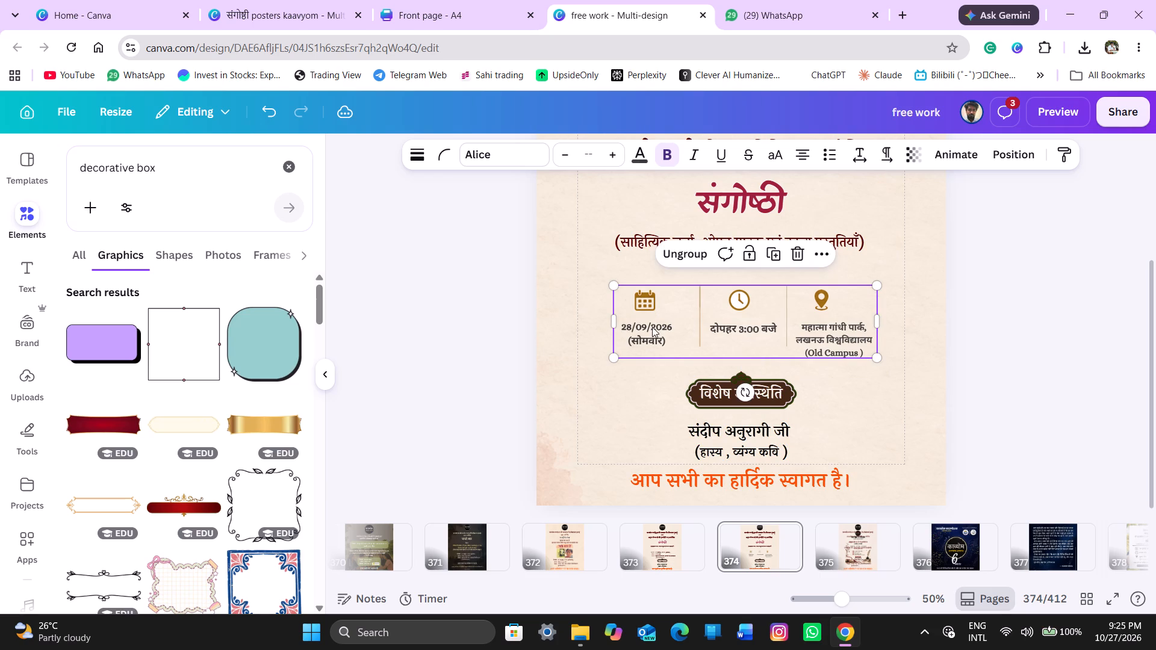
Replace the text under the calendar icon with the date 31/10/2026 and start a new line below it.
click(650, 331)
click(650, 331)
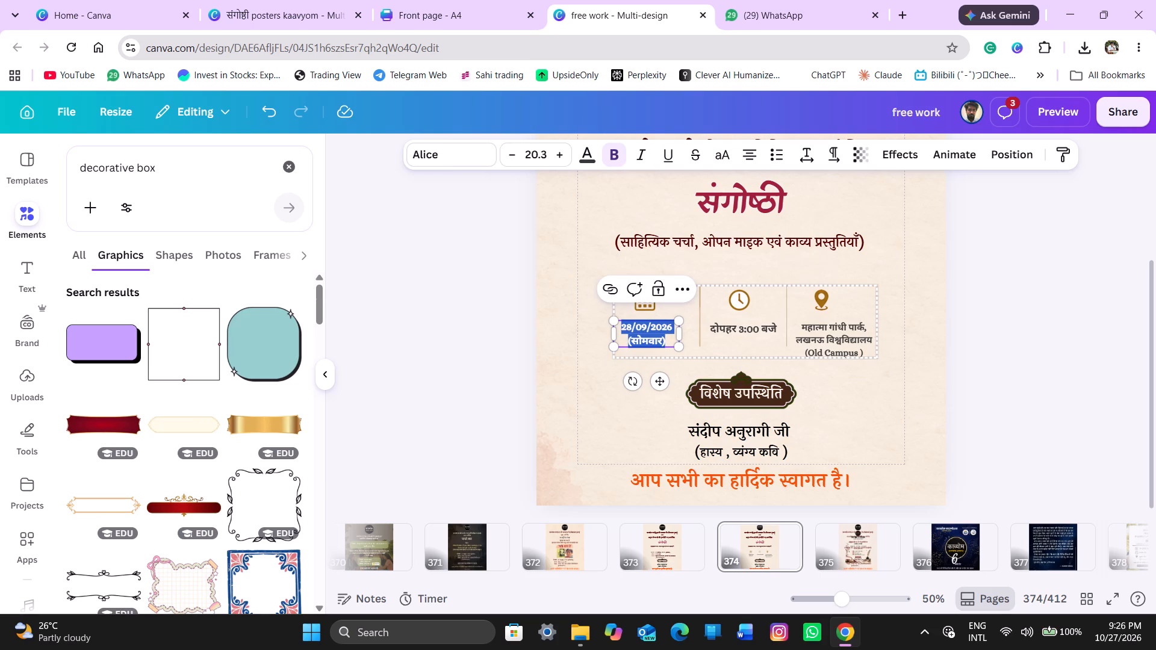
text(30)
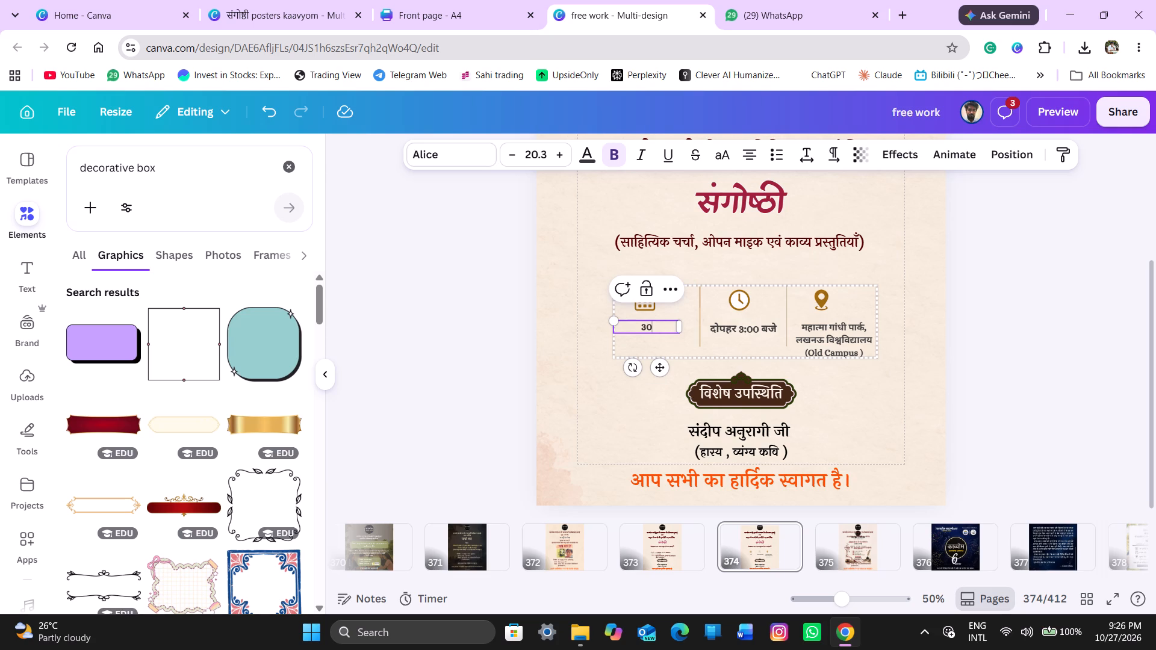
text(/10)
key(BackSpace)
key(BackSpace)
key(BackSpace)
key(BackSpace)
key(1)
text(/10/2026)
key(Return)
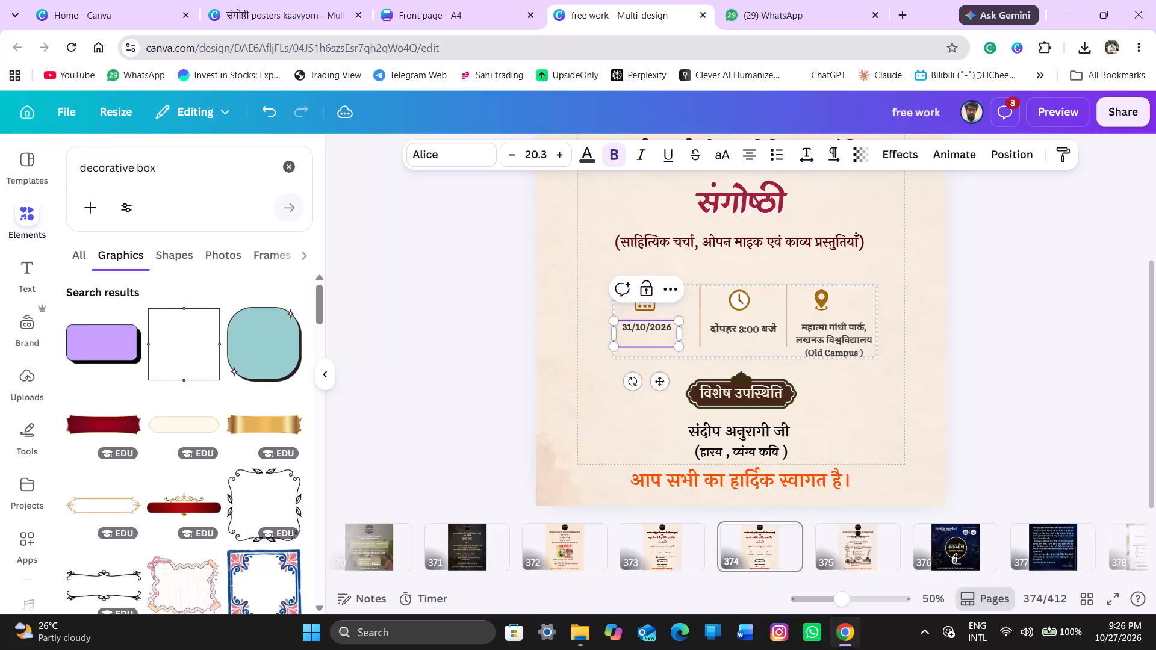
Switch the keyboard layout to Hindi Phonetic and add (शनिवार ) on the line below the date.
click(969, 637)
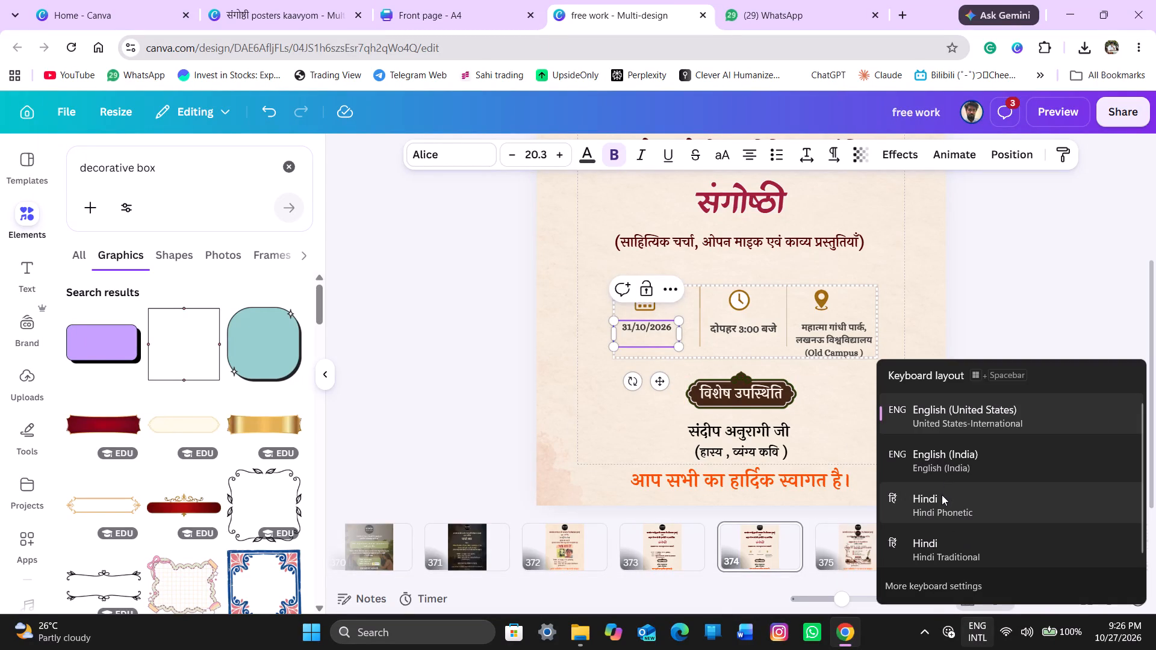
click(942, 495)
key(s)
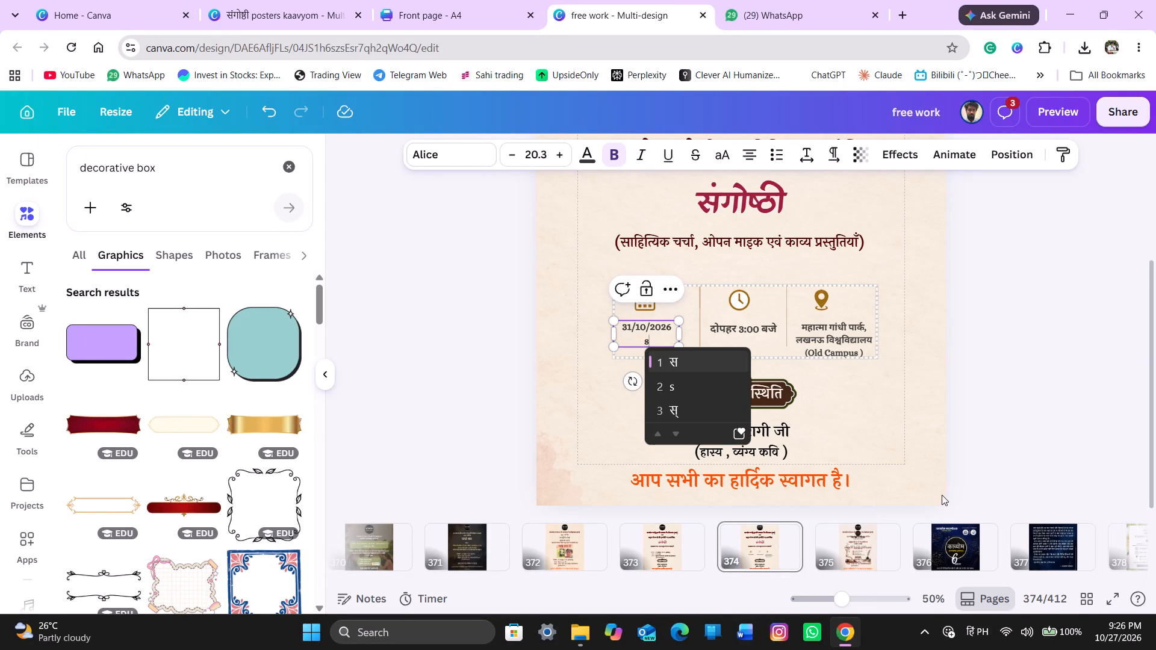
key(BackSpace)
key(shift+parenleft)
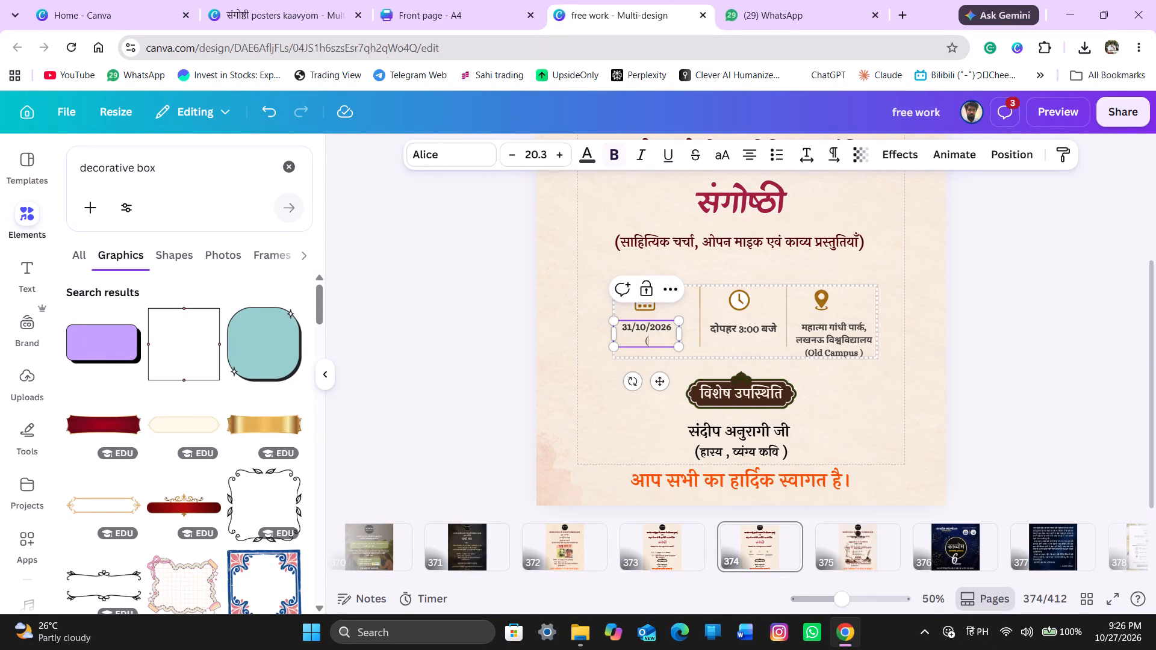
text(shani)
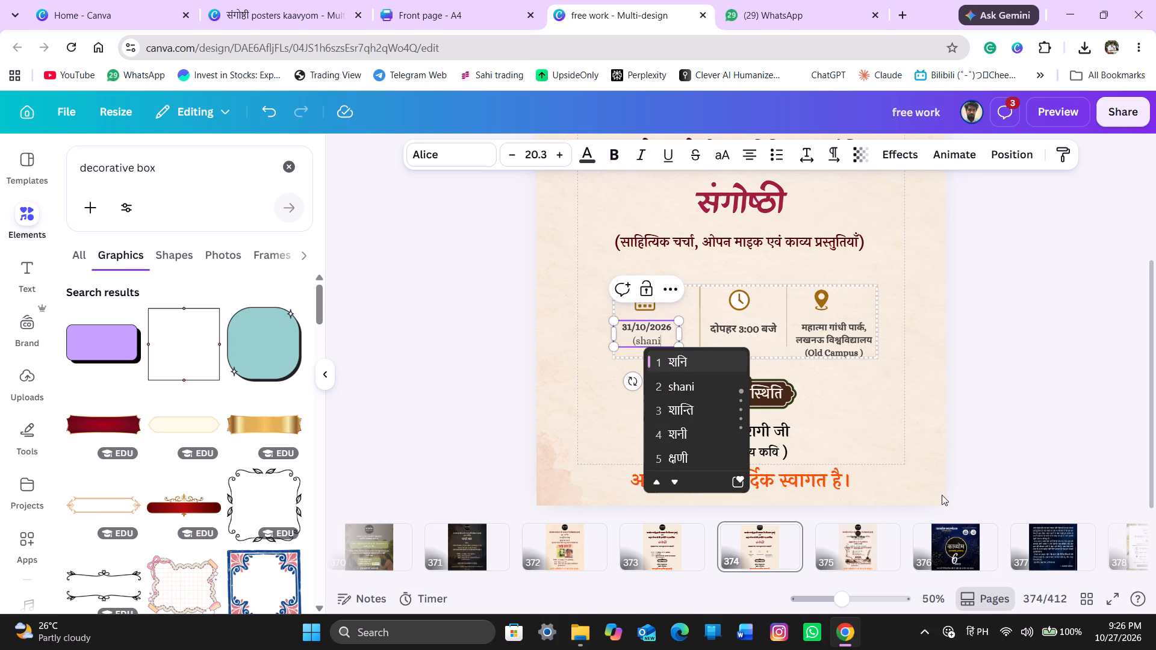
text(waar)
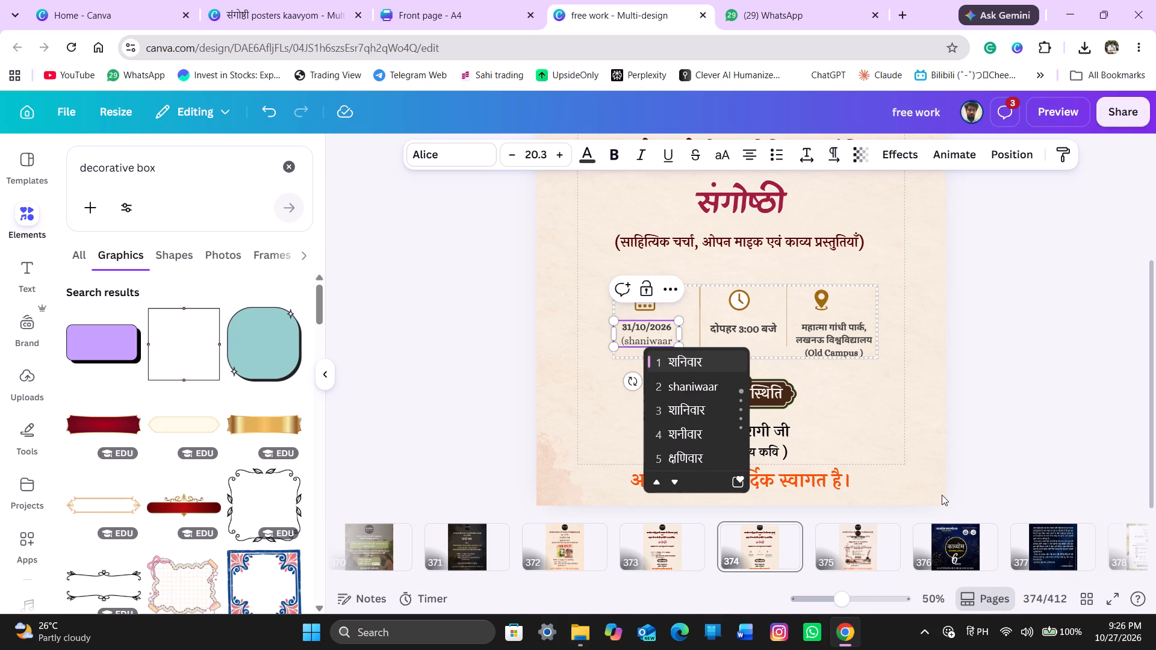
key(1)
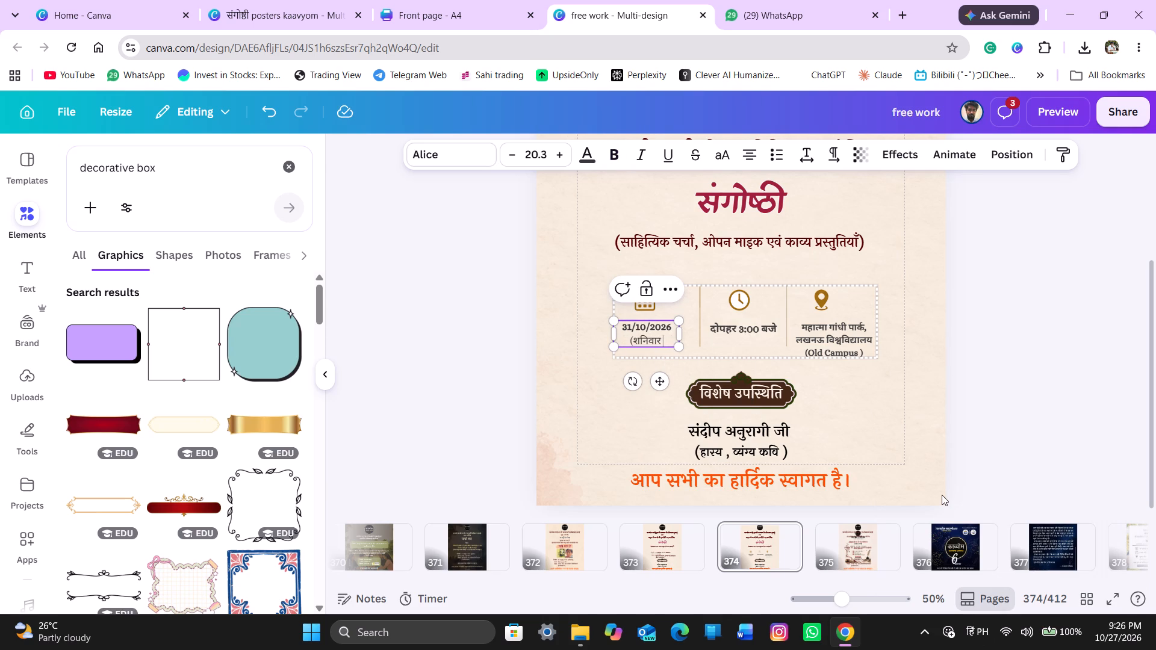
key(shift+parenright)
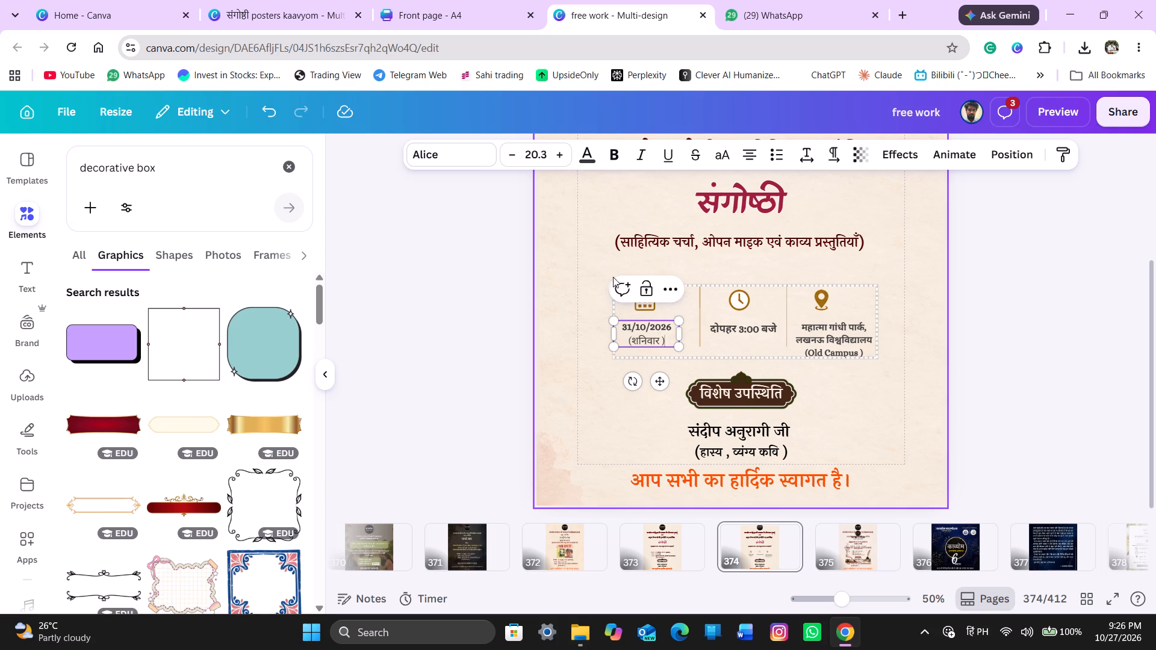
click(431, 316)
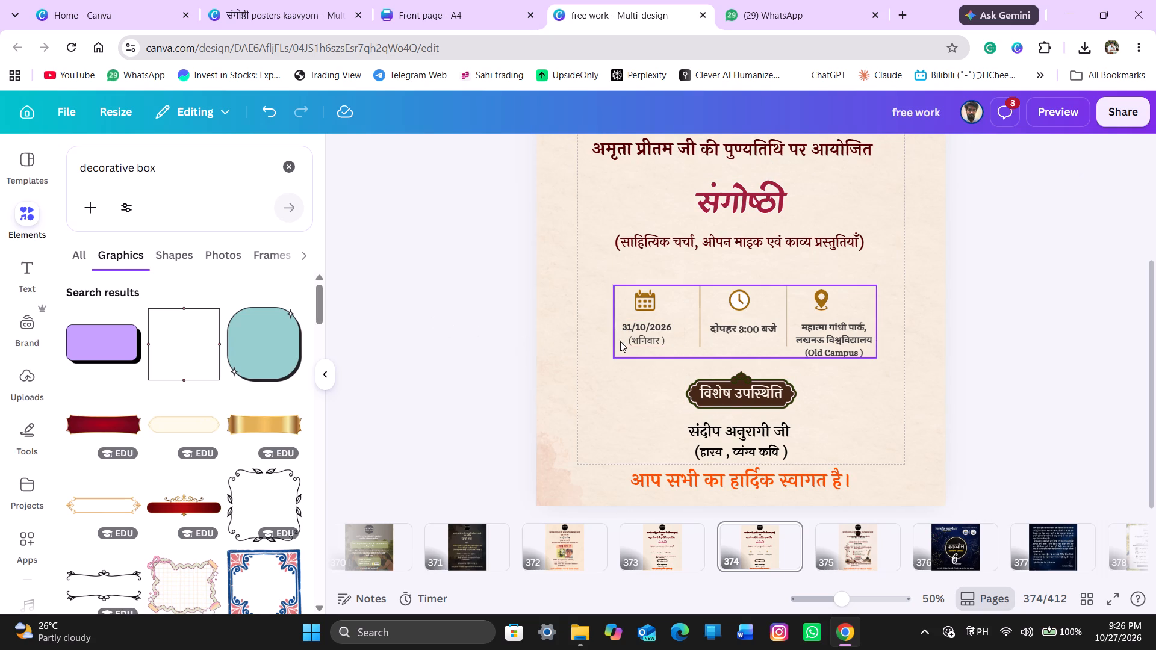
Make the whole date and weekday text under the calendar icon bold.
click(627, 340)
click(636, 339)
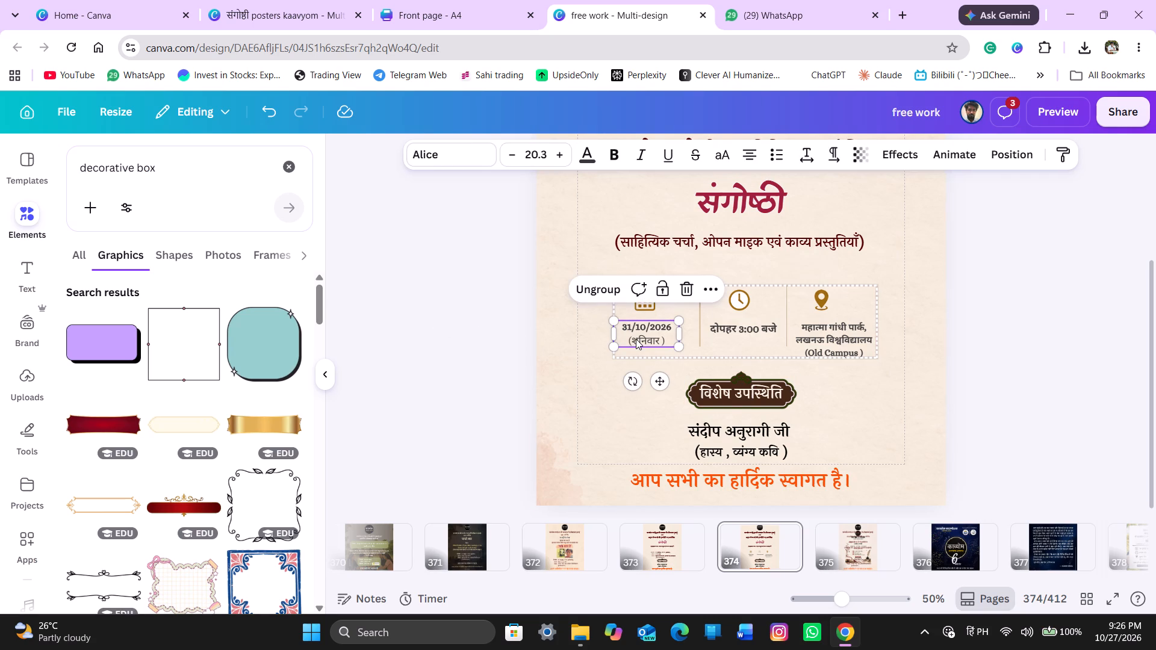
click(615, 148)
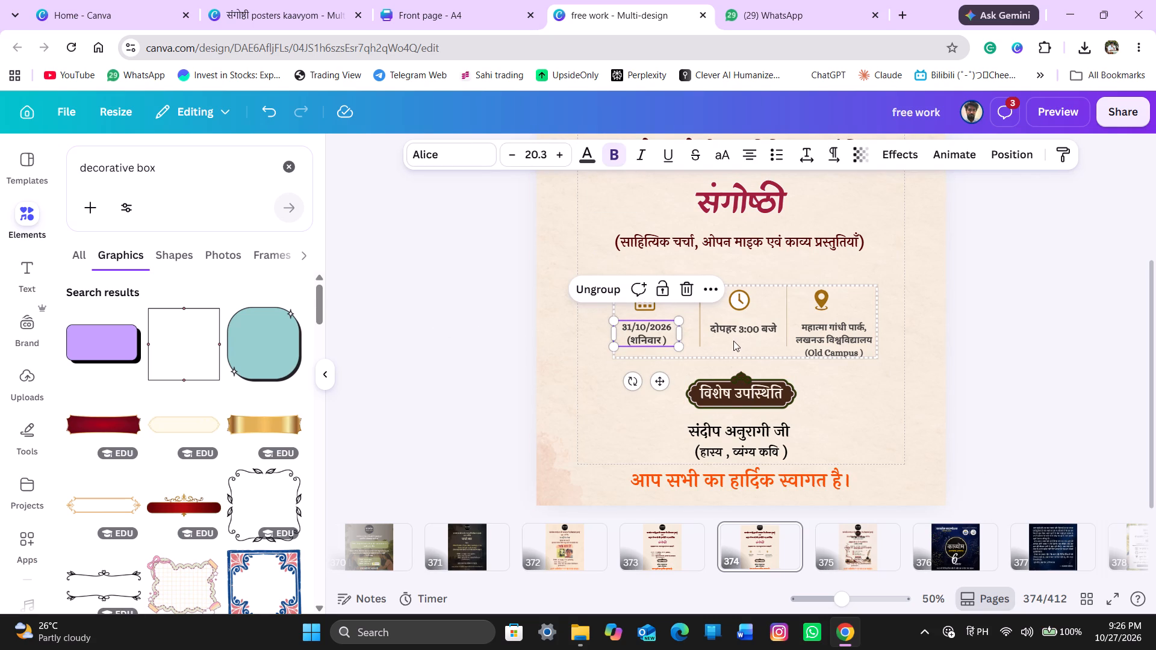
Remove the word दोपहर from the time under the clock icon so that it reads 3:00 बजे.
double_click(736, 327)
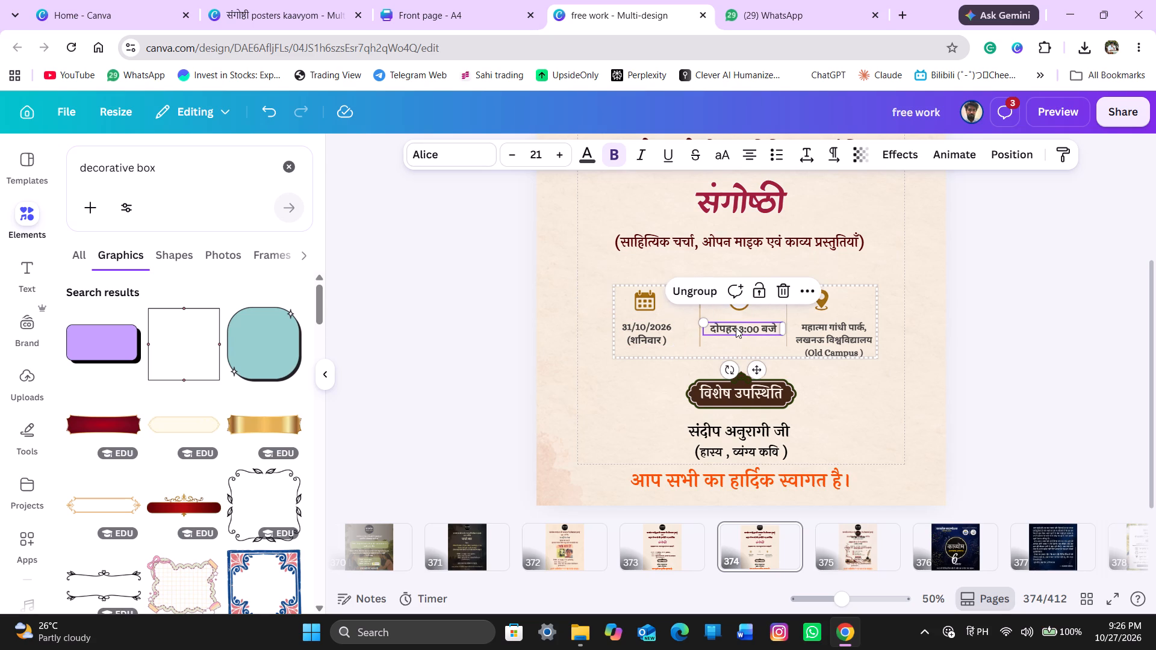
click(736, 327)
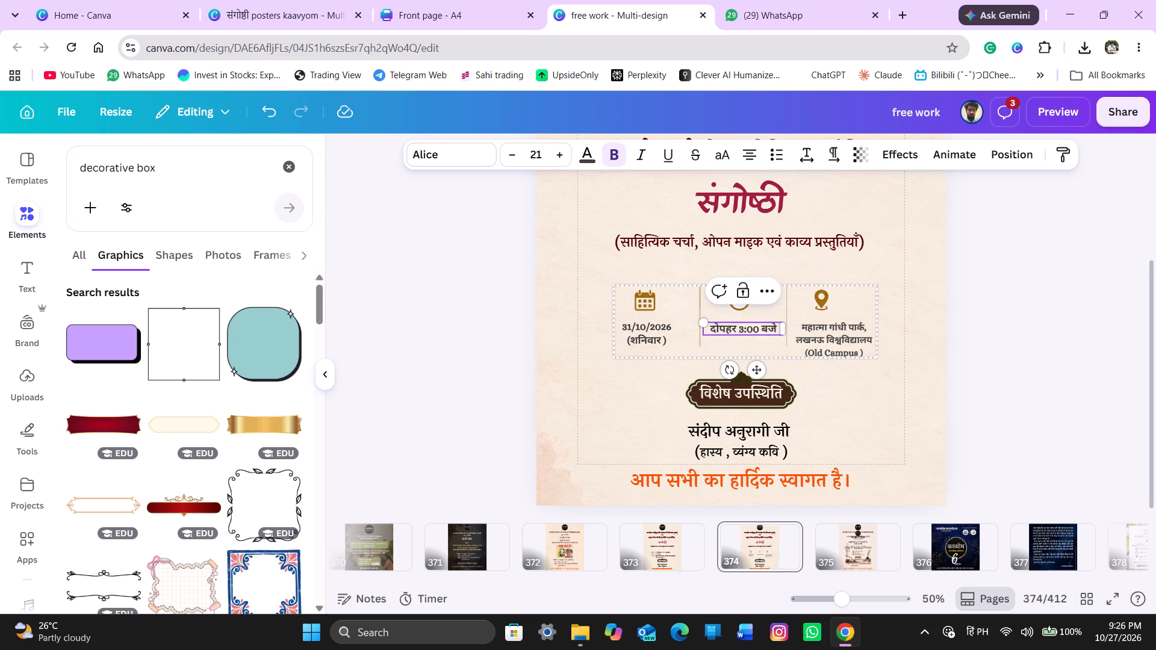
key(Right)
key(BackSpace)
key(BackSpace)
key(BackSpace)
key(BackSpace)
key(BackSpace)
key(BackSpace)
click(968, 347)
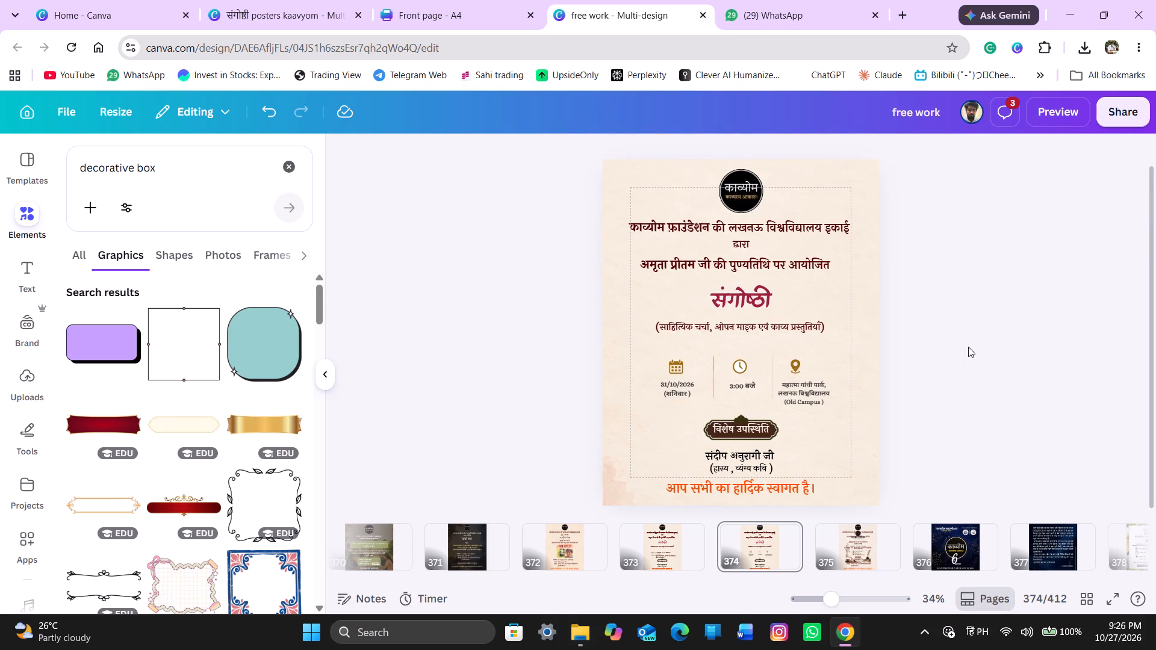
Set the font size of the word द्वारा in the heading's second line to 30.
scroll(968, 347, down, 2)
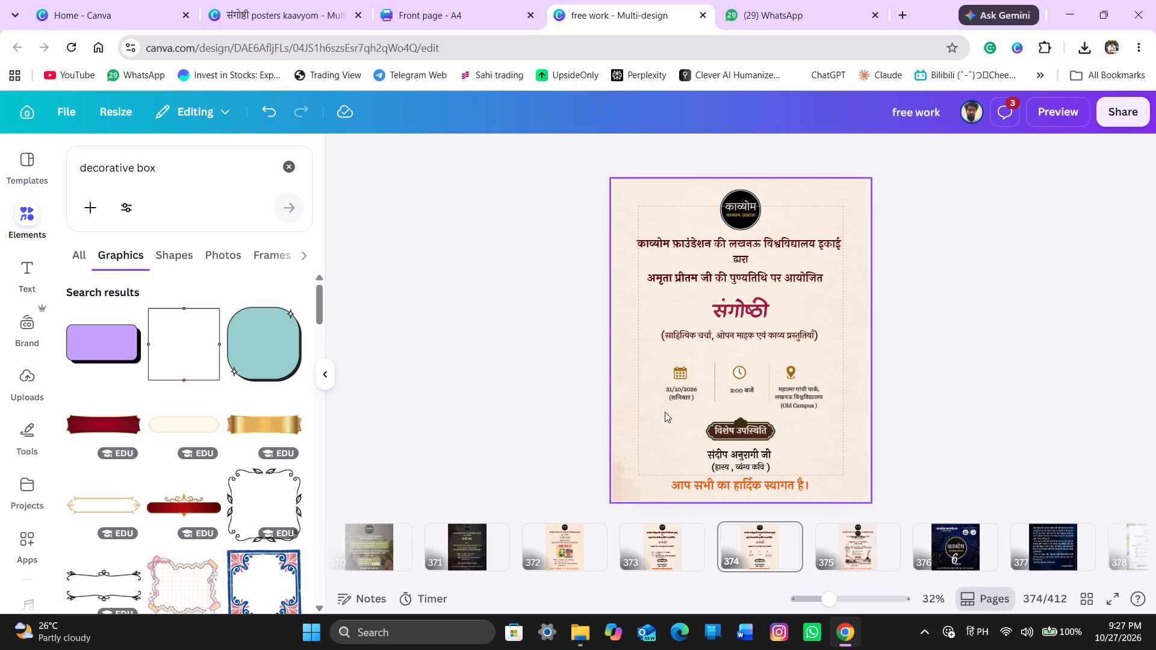
double_click(738, 255)
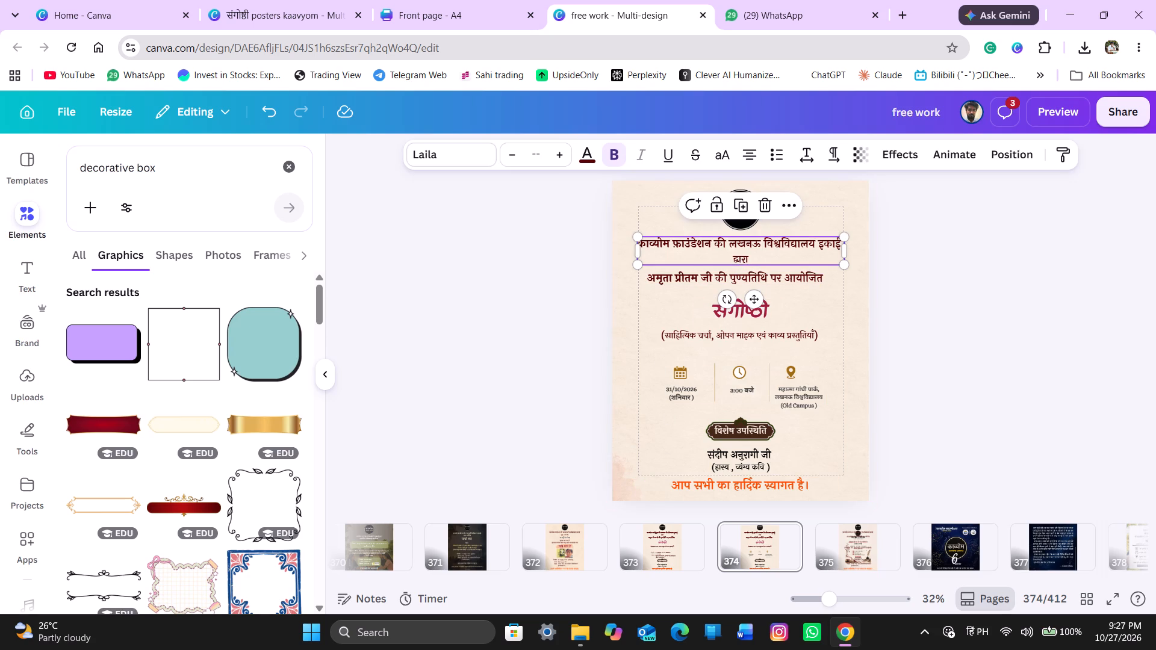
click(733, 255)
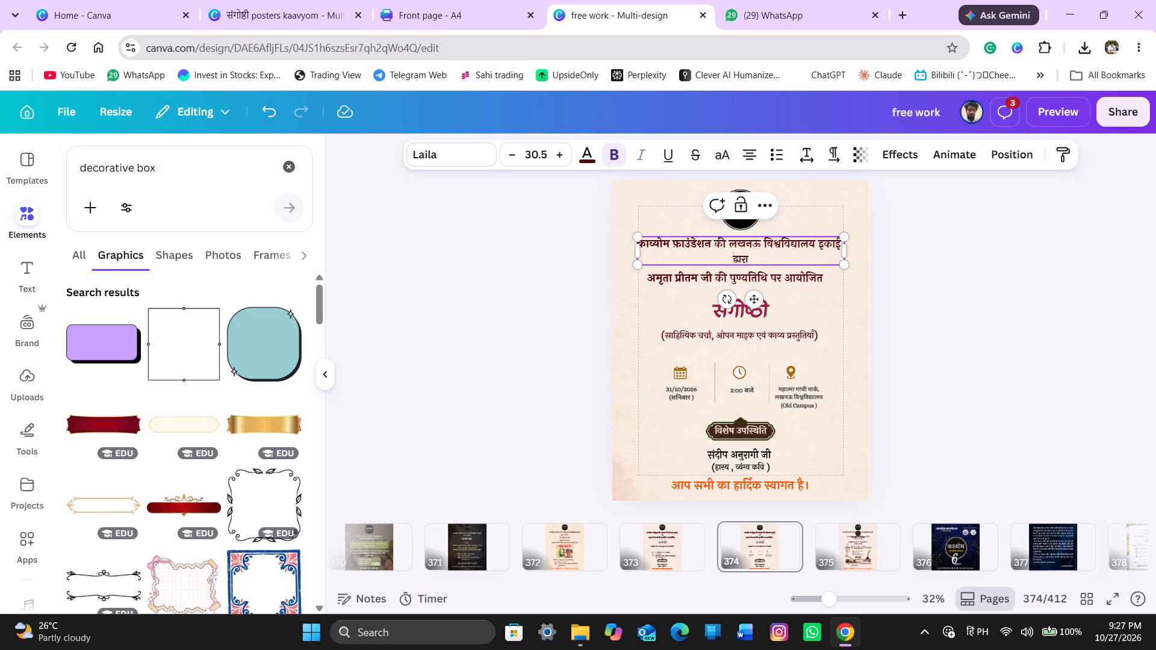
key(shift+Down)
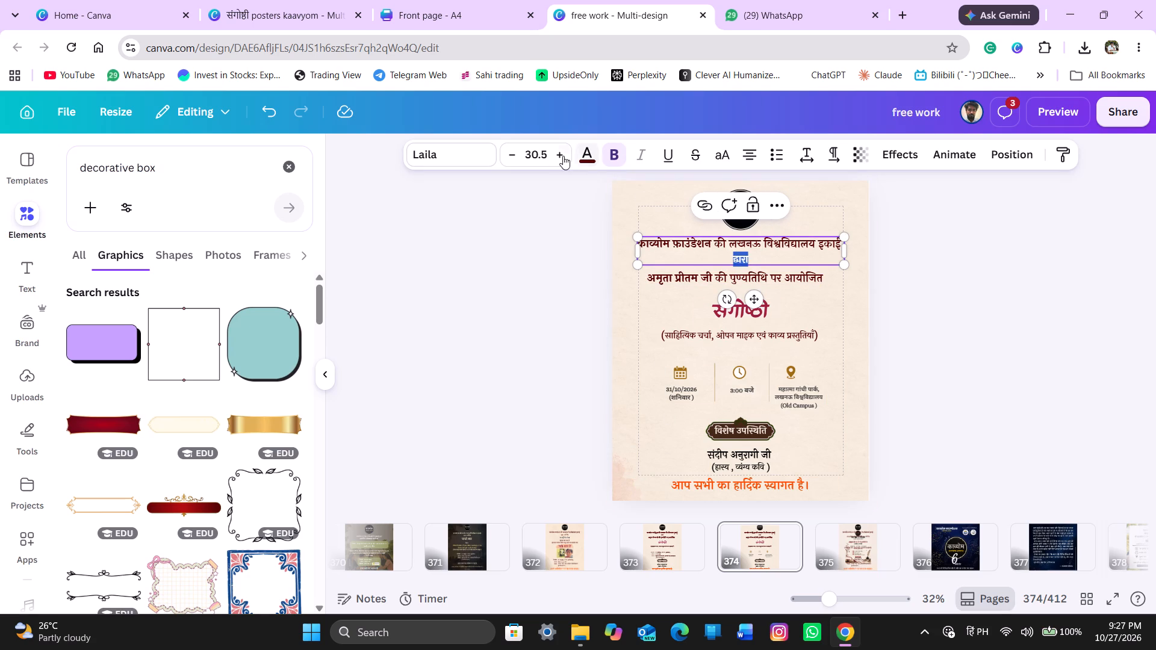
click(540, 152)
text(30)
key(Return)
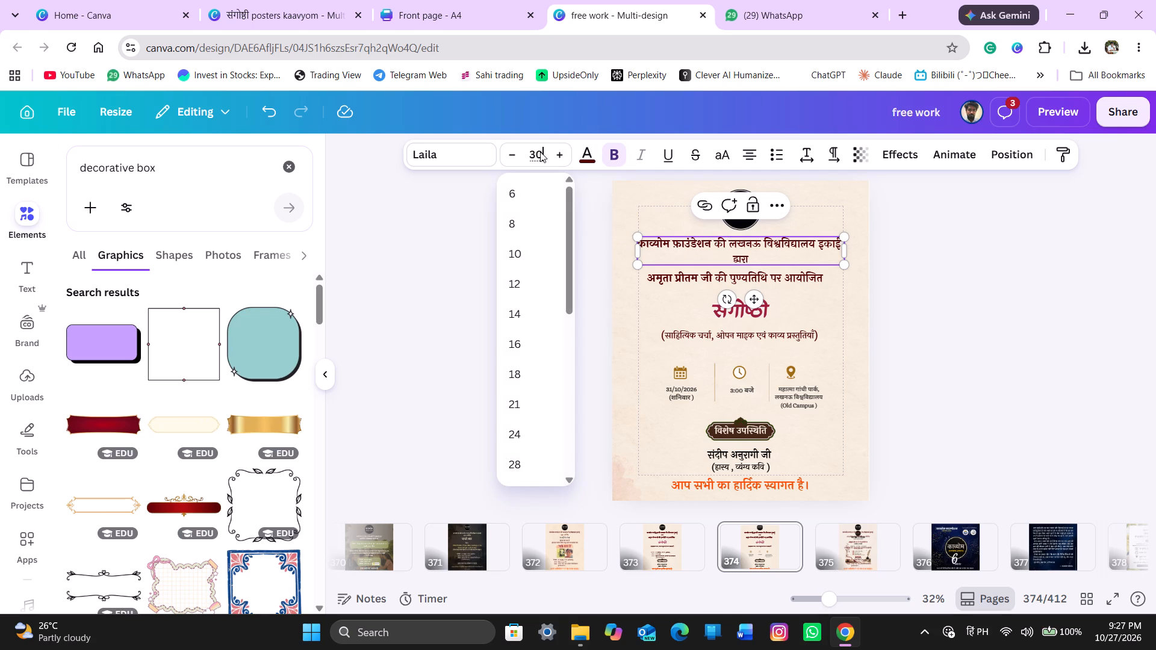
click(447, 240)
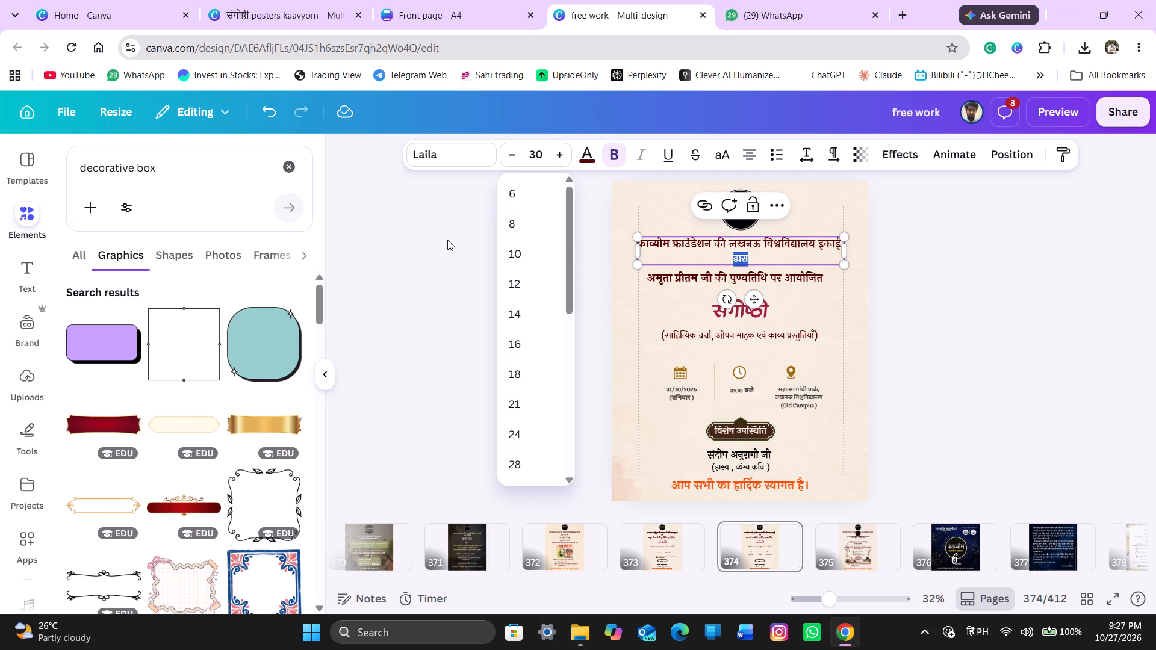
click(447, 240)
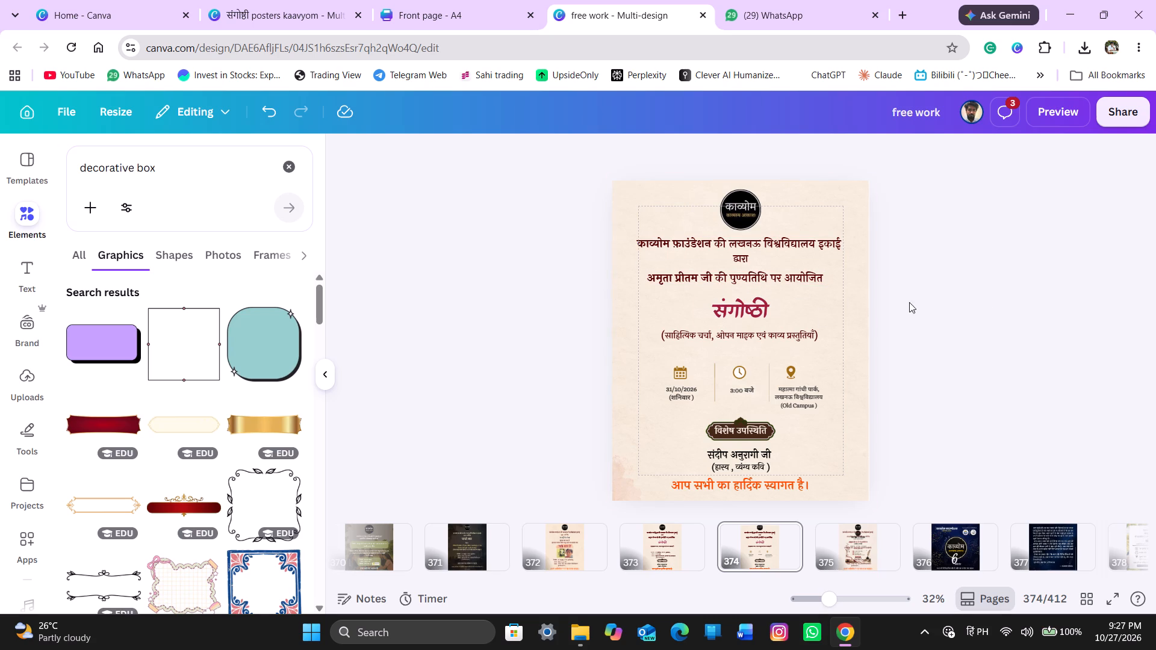
Copy the ornamental divider from page 12 of the संगोष्ठी posters kaavyom design and place it between the अमृता प्रीतम जी line and the संगोष्ठी heading.
click(759, 309)
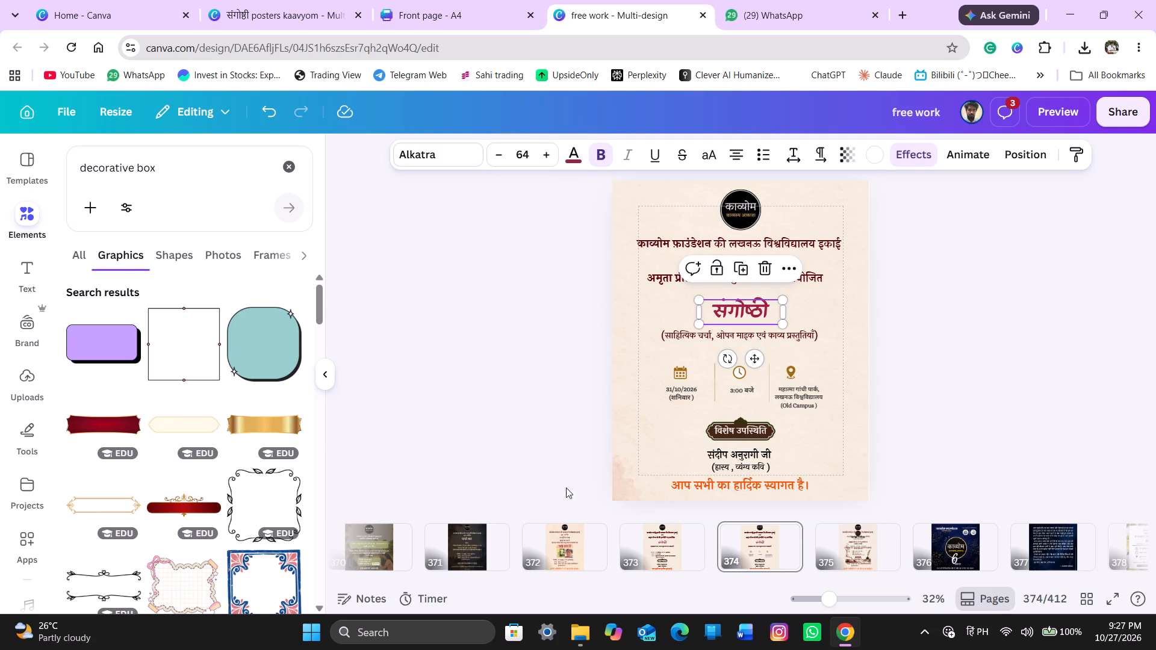
click(276, 1)
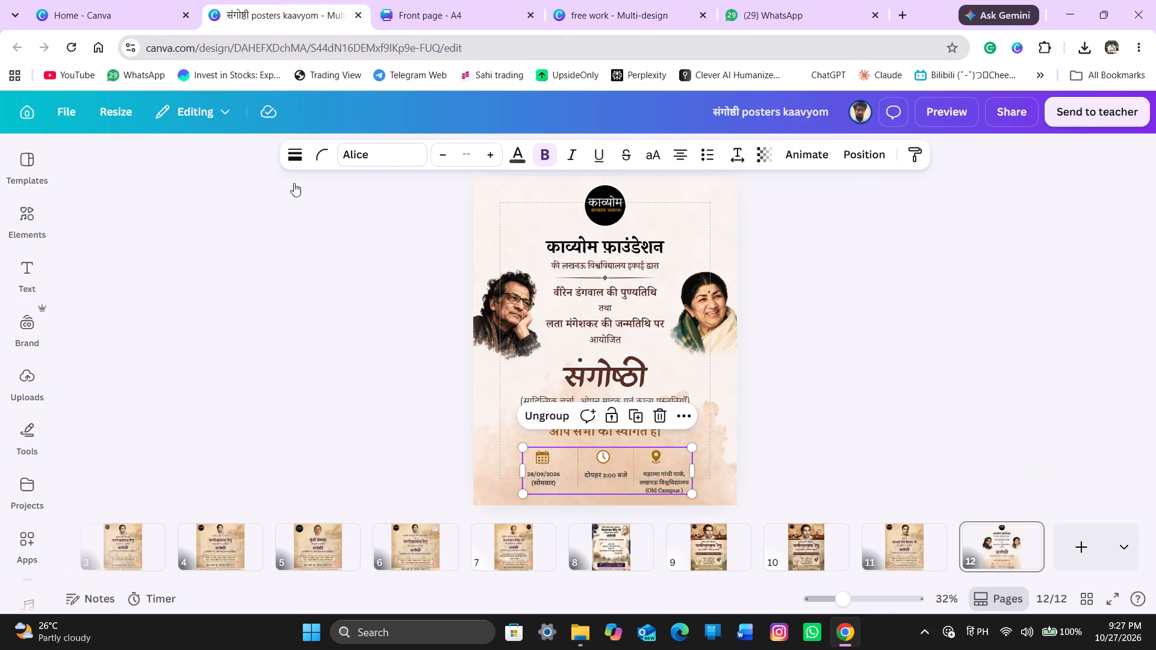
click(258, 251)
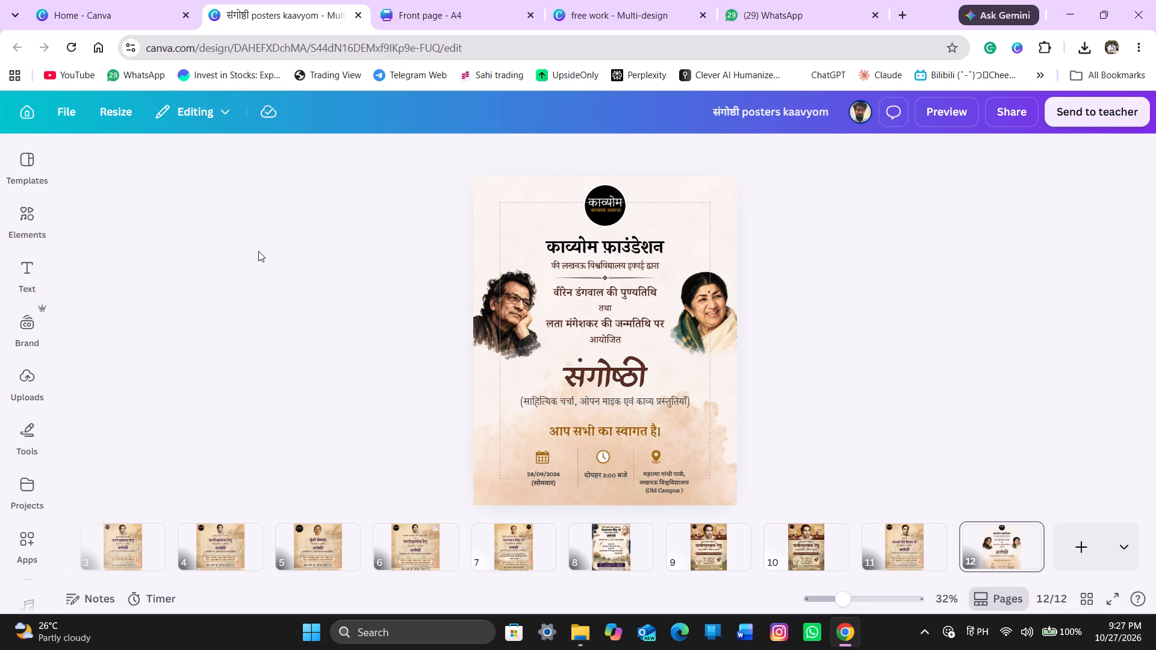
click(602, 277)
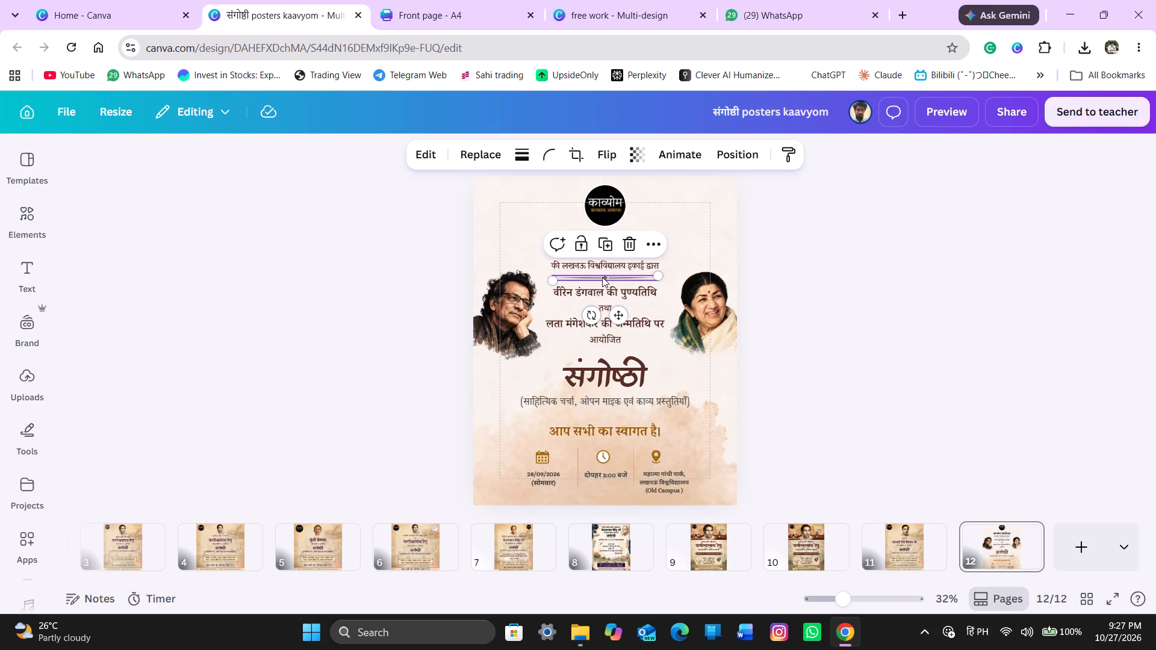
key(ctrl+c)
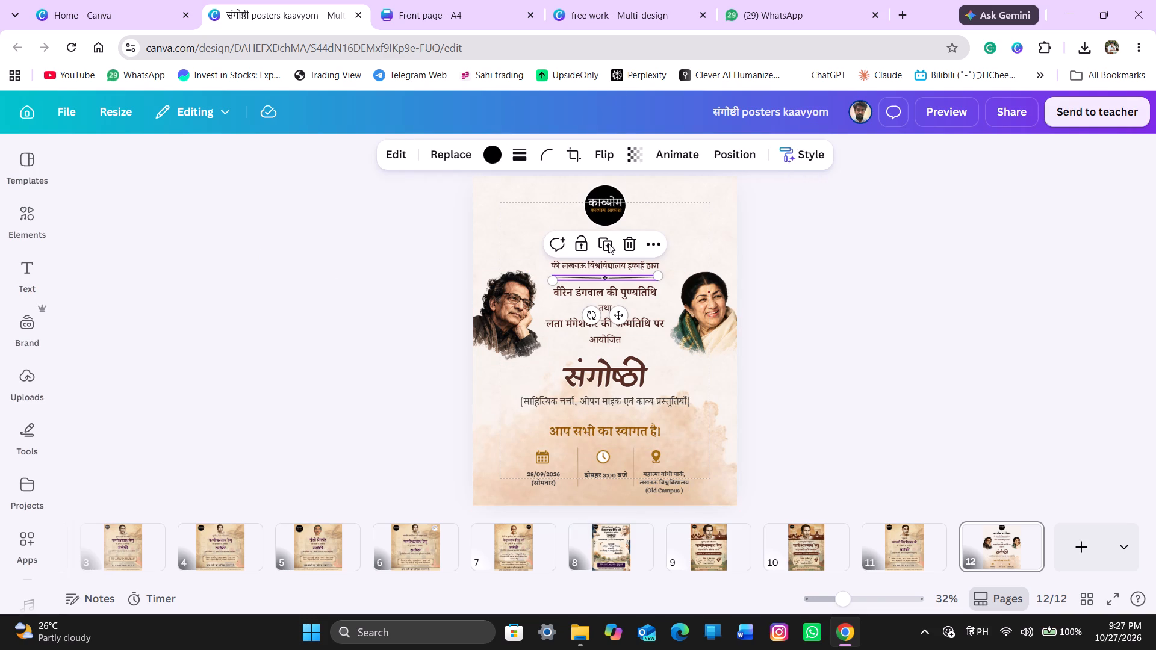
click(629, 0)
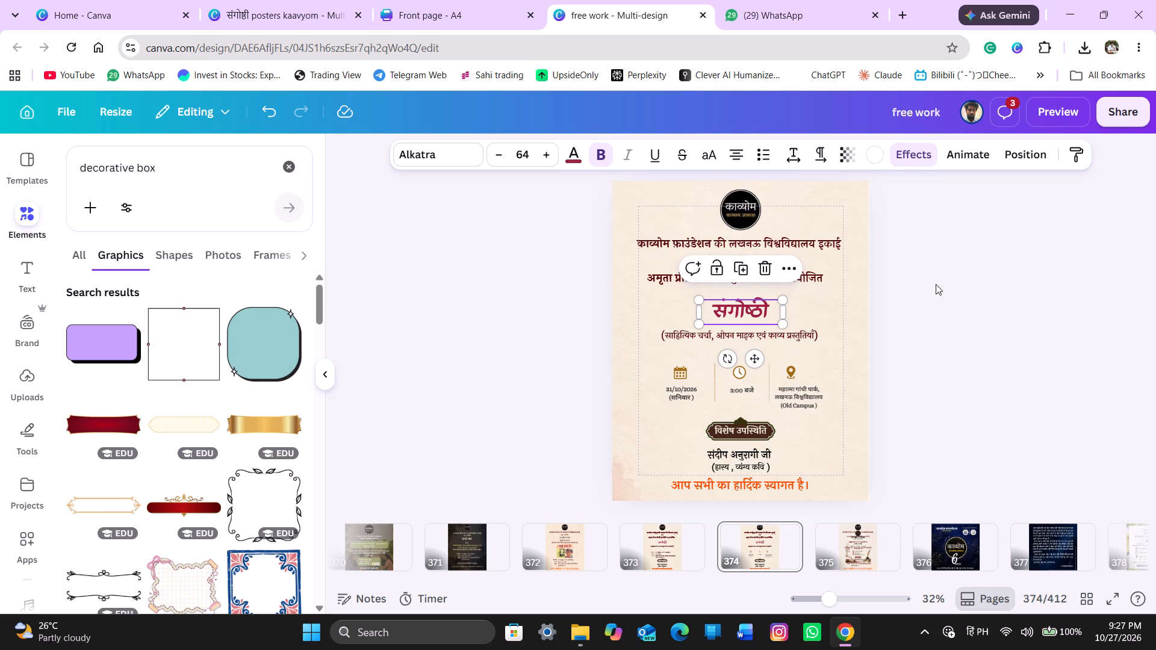
click(957, 305)
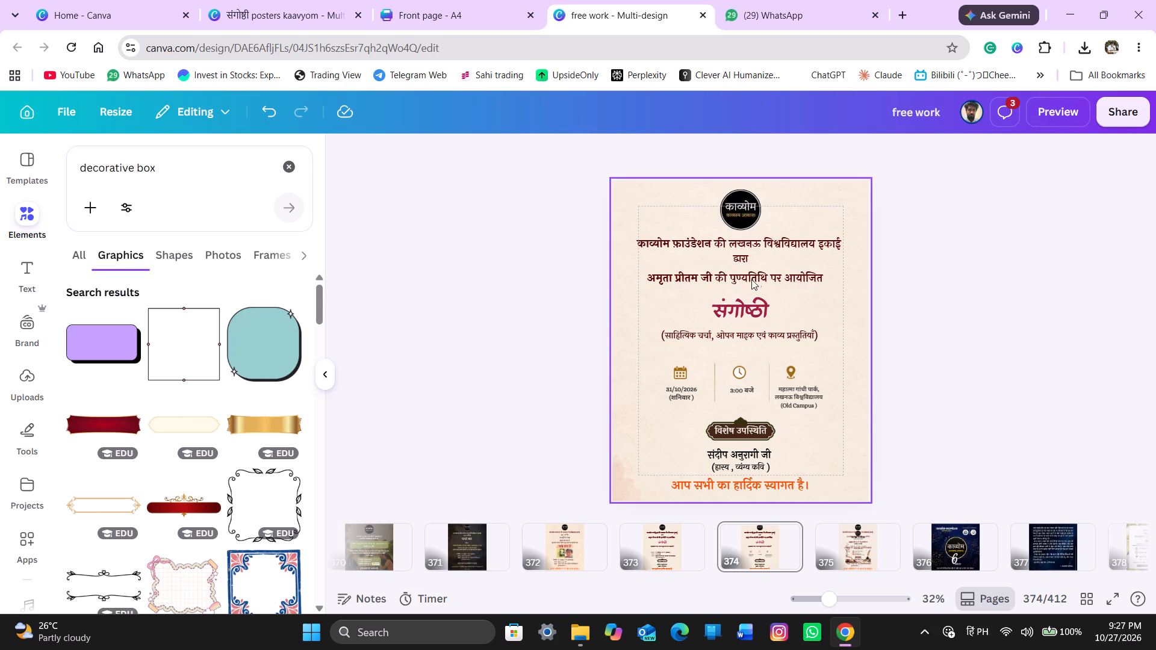
key(ctrl+v)
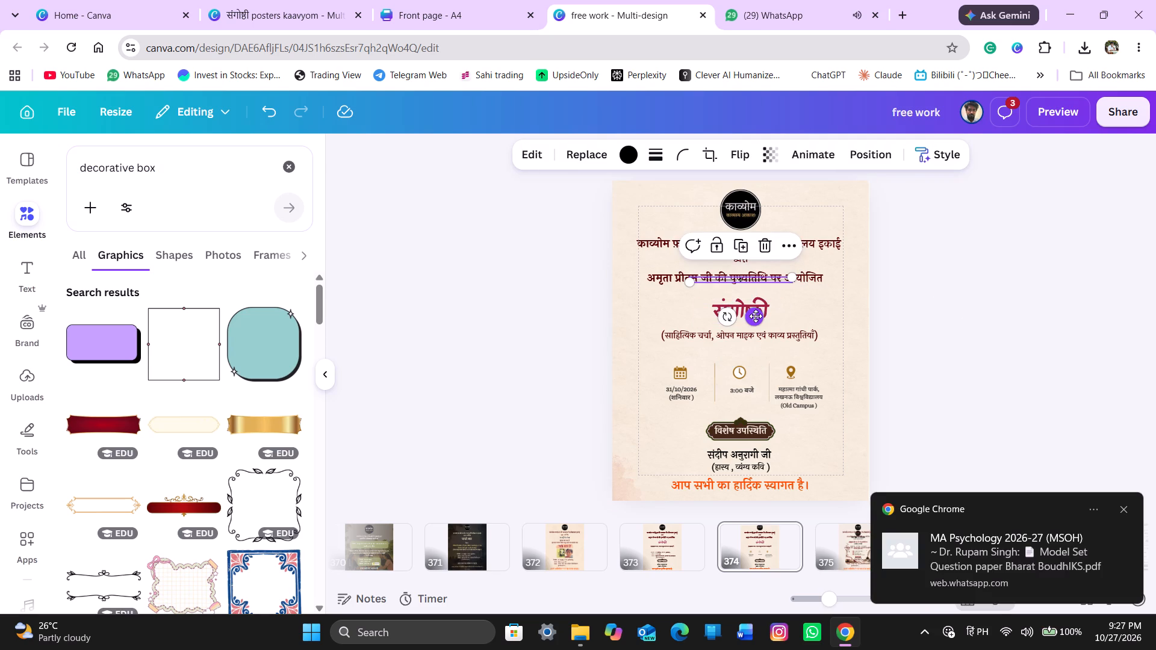
drag(756, 316, 761, 303)
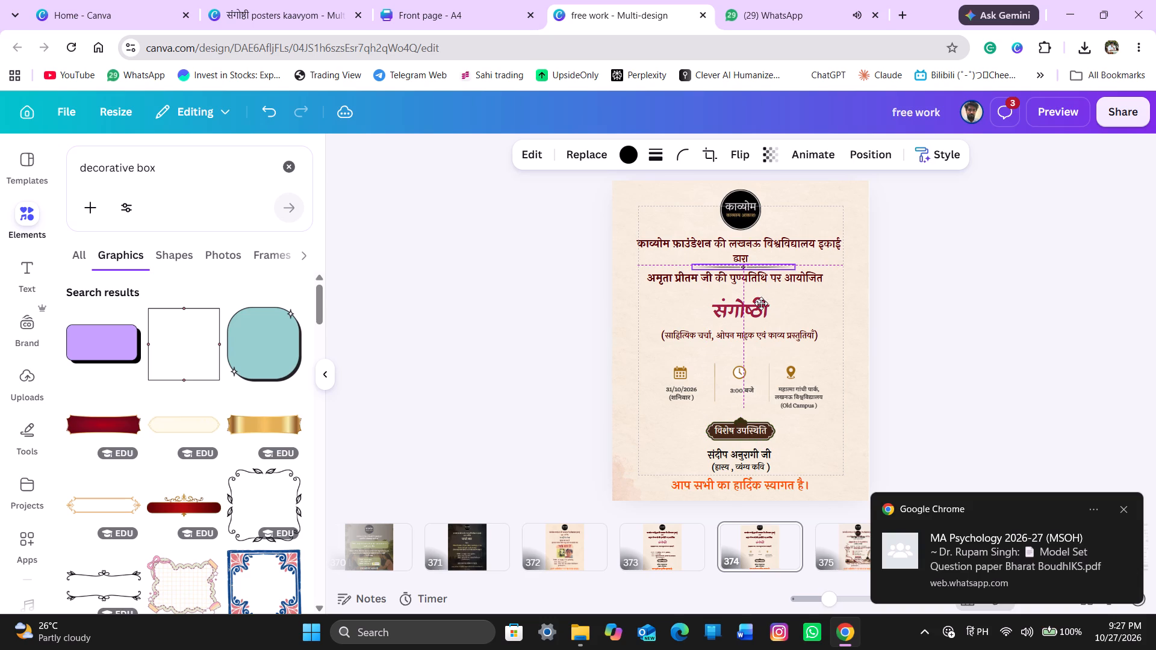
drag(761, 303, 756, 325)
click(991, 287)
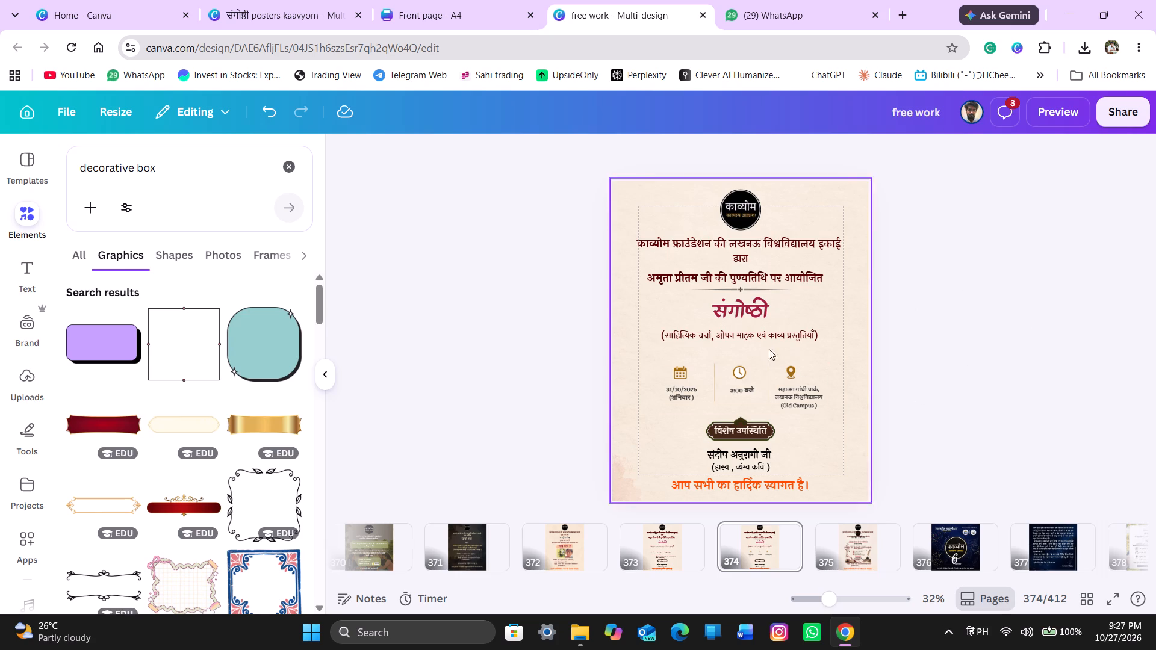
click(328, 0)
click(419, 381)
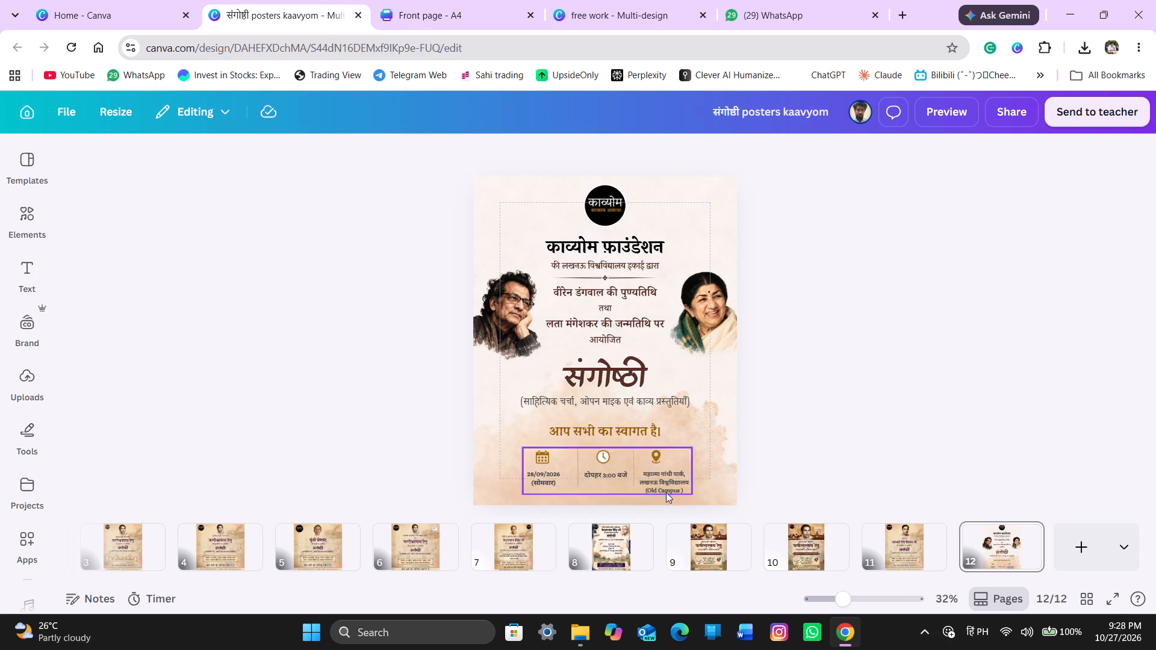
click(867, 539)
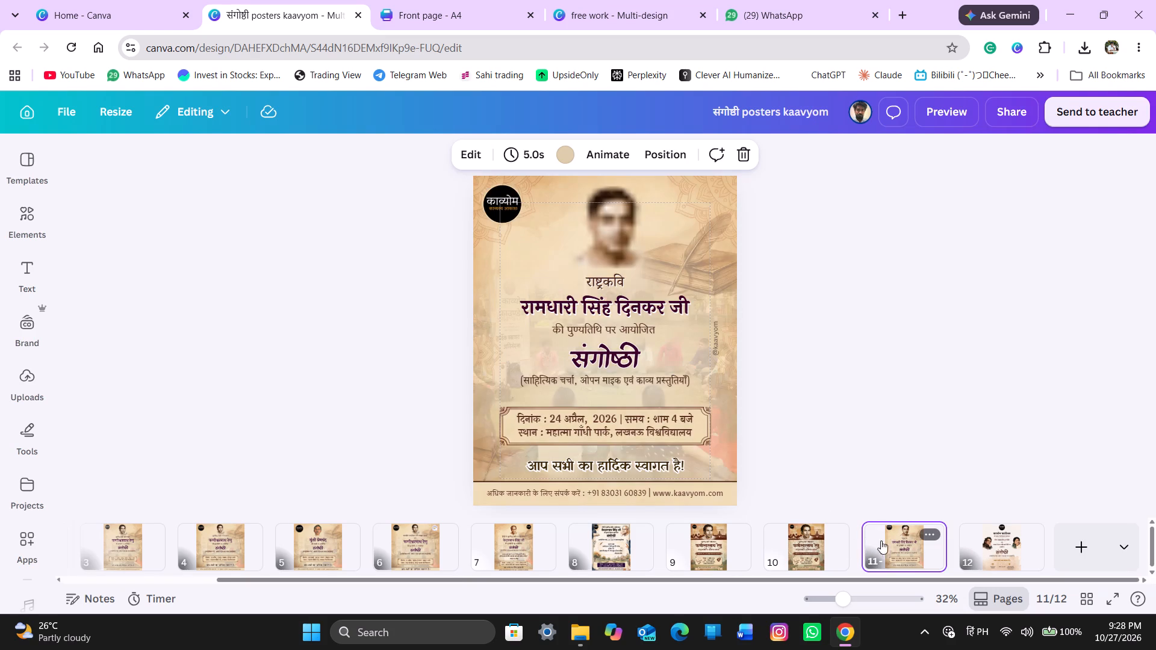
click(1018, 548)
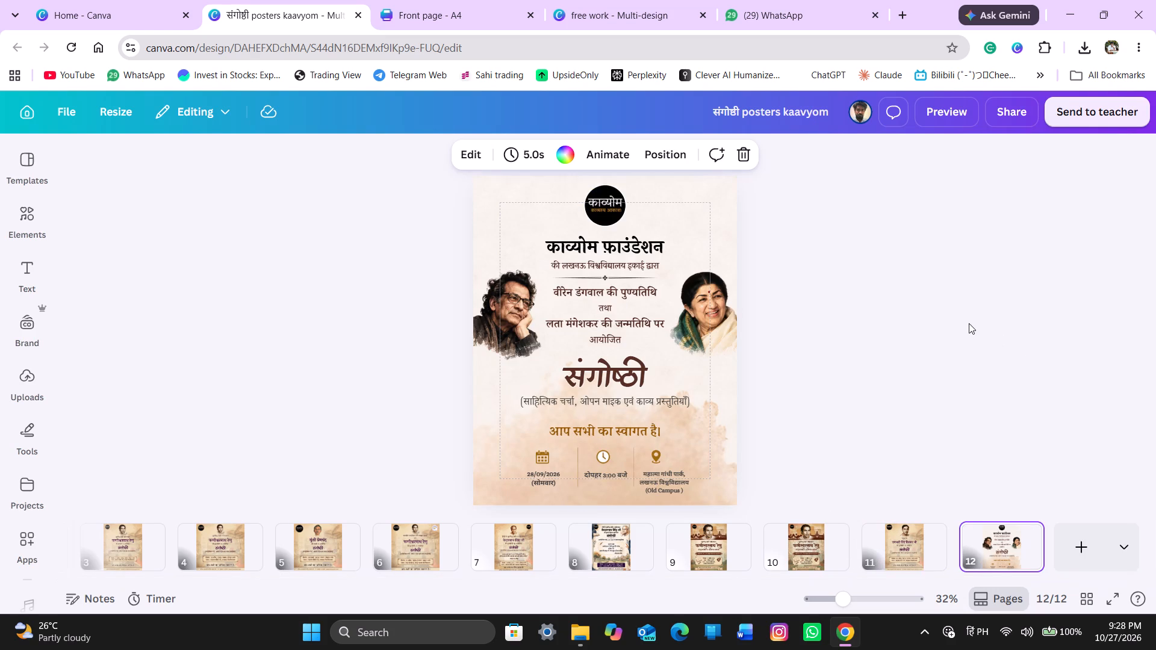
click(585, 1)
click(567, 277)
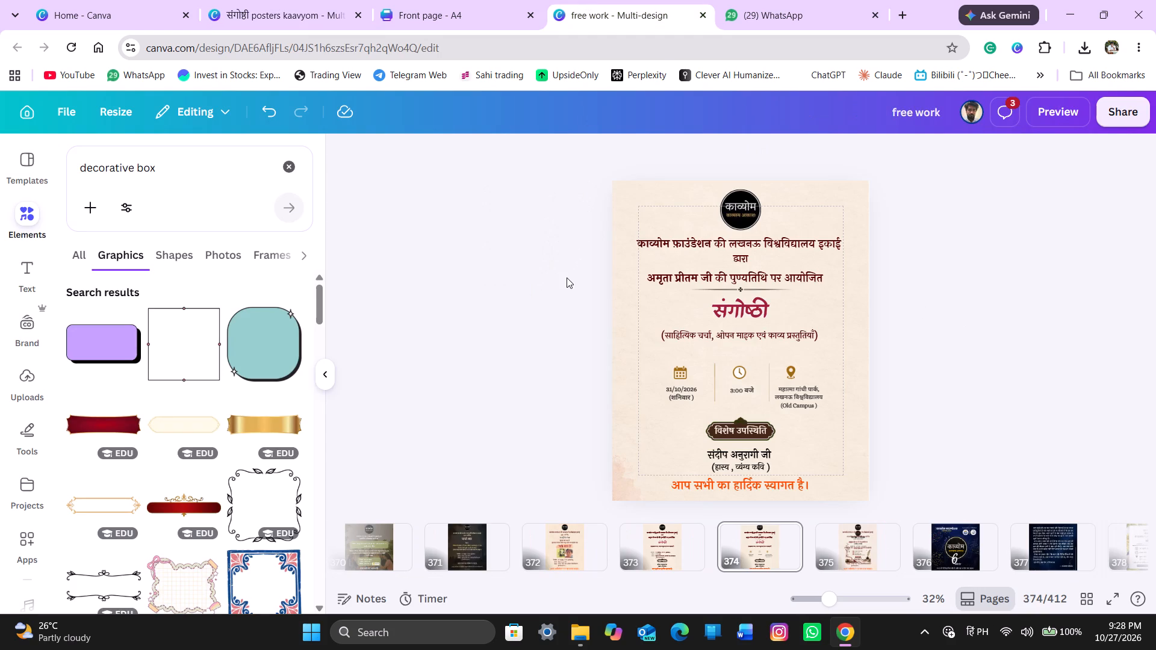
Search Google Images for अमृता प्रीतम in a new browser tab and look through the first pictures.
click(906, 11)
text(amrita)
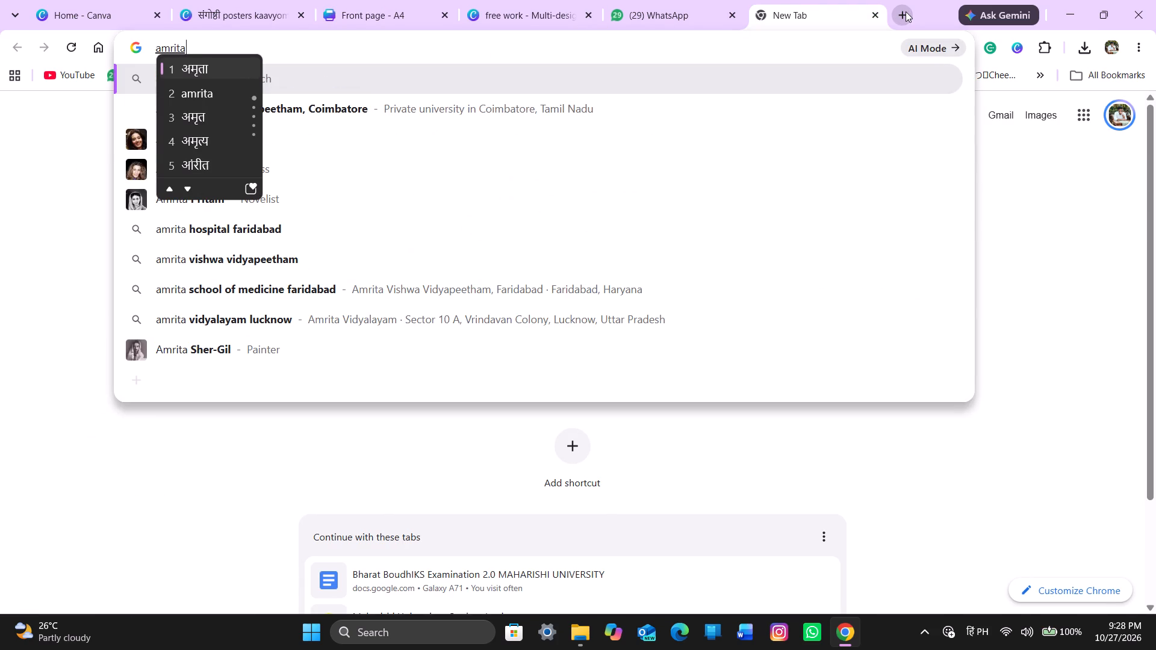
key(space)
text(prita)
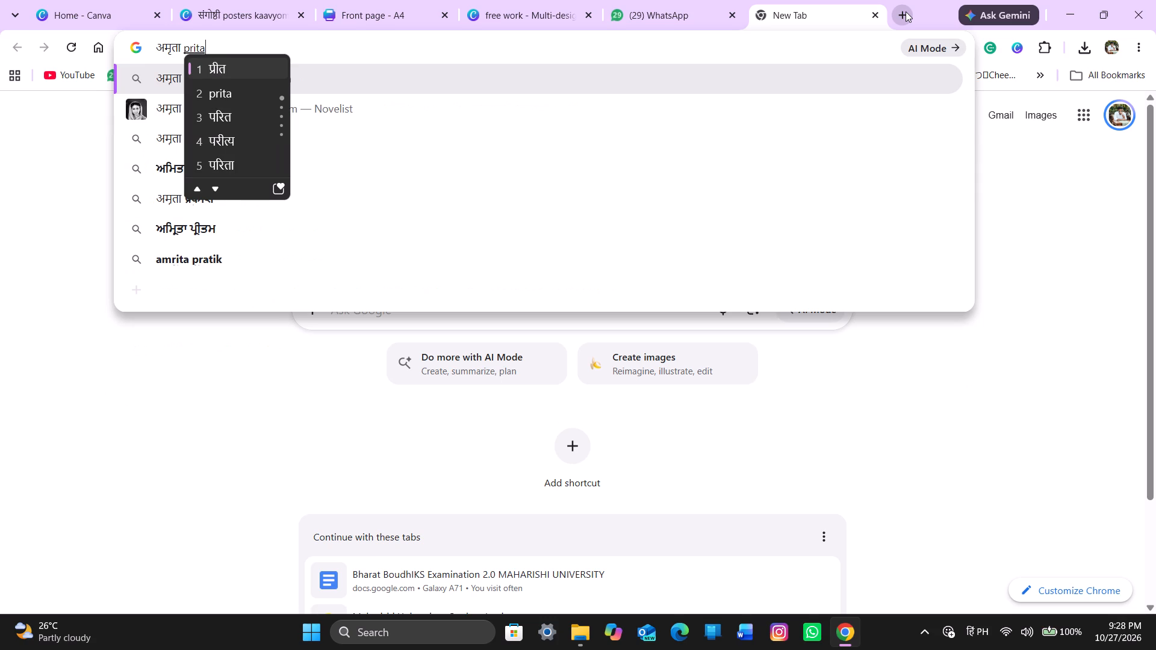
key(m)
key(1)
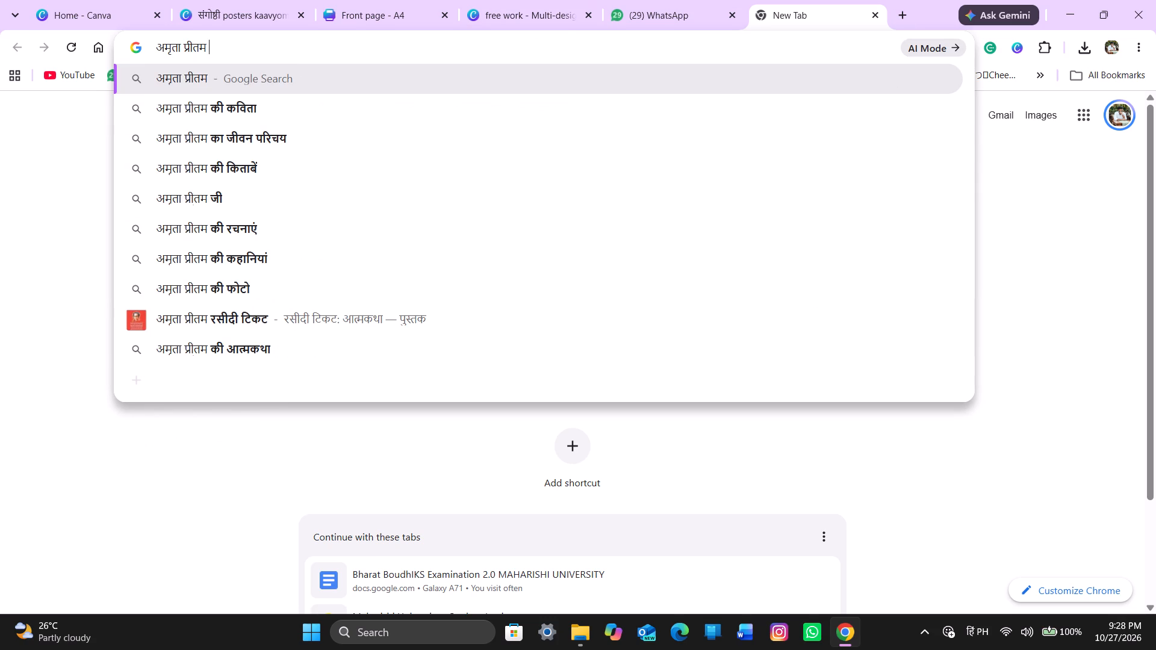
key(Return)
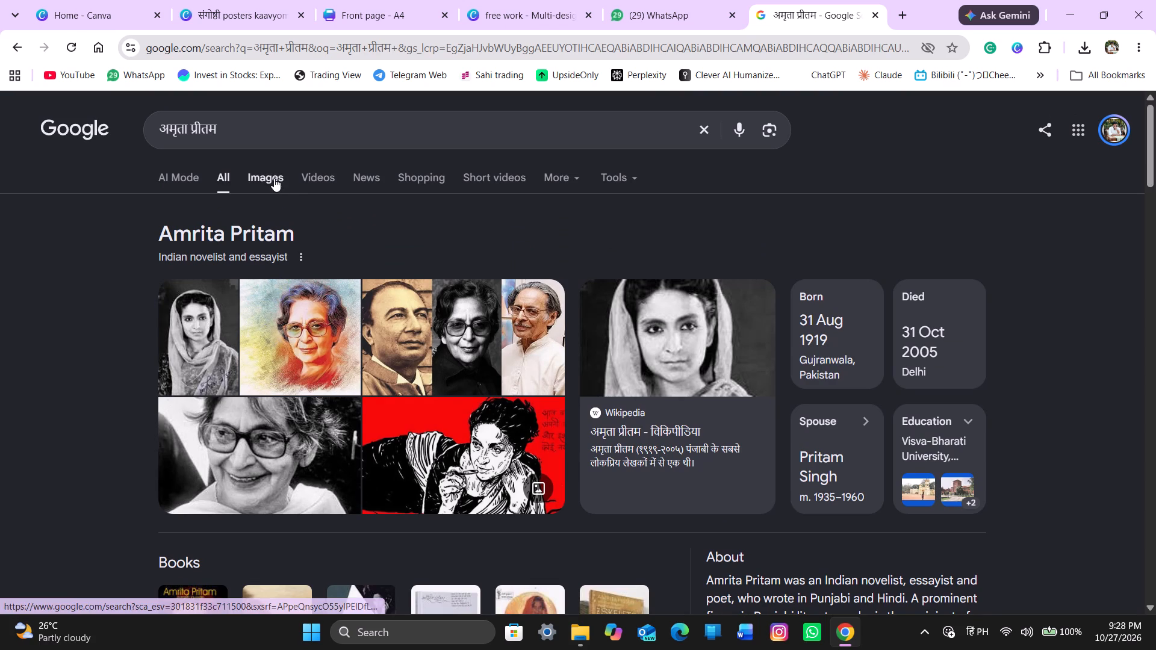
click(274, 178)
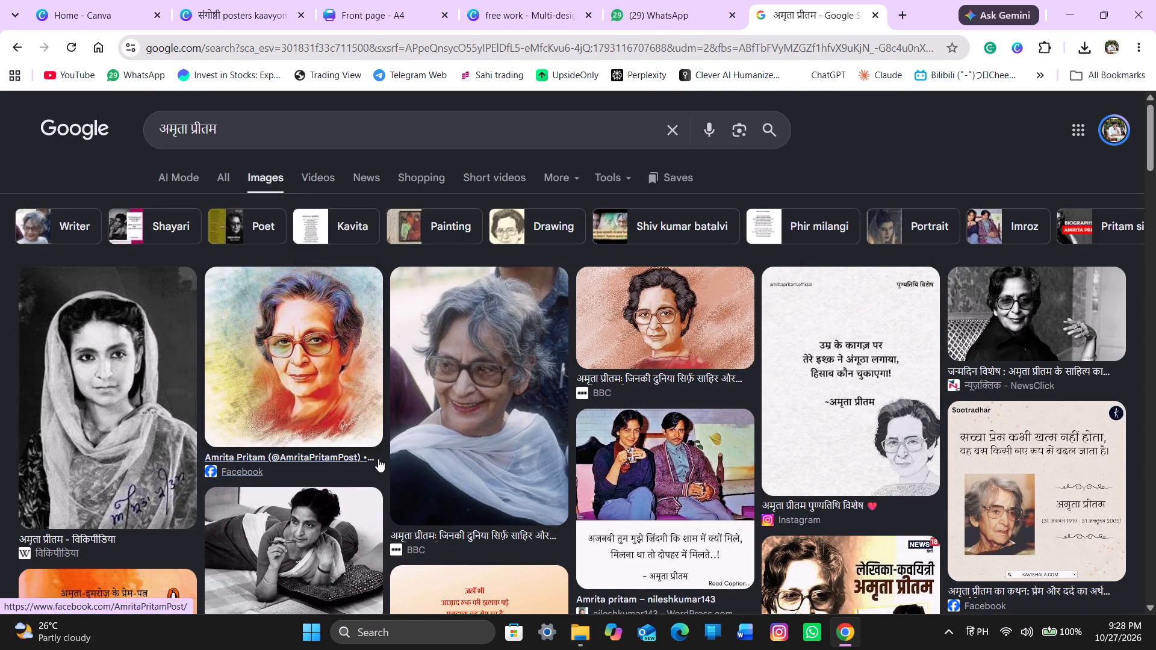
scroll(378, 459, down, 2)
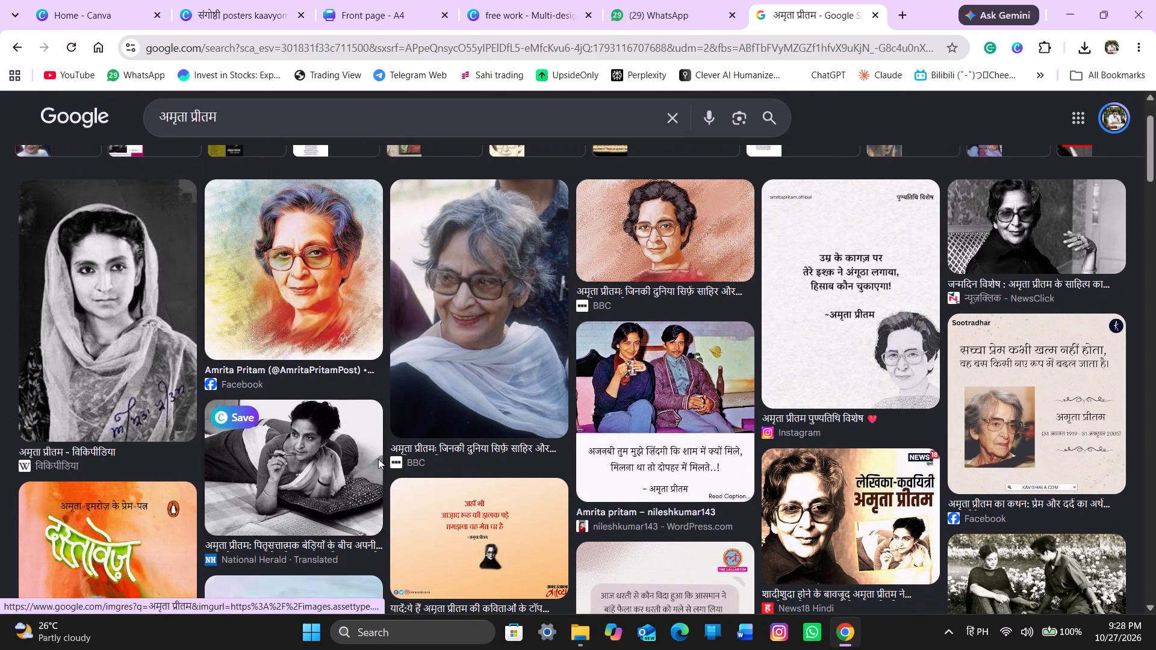
scroll(378, 459, down, 3)
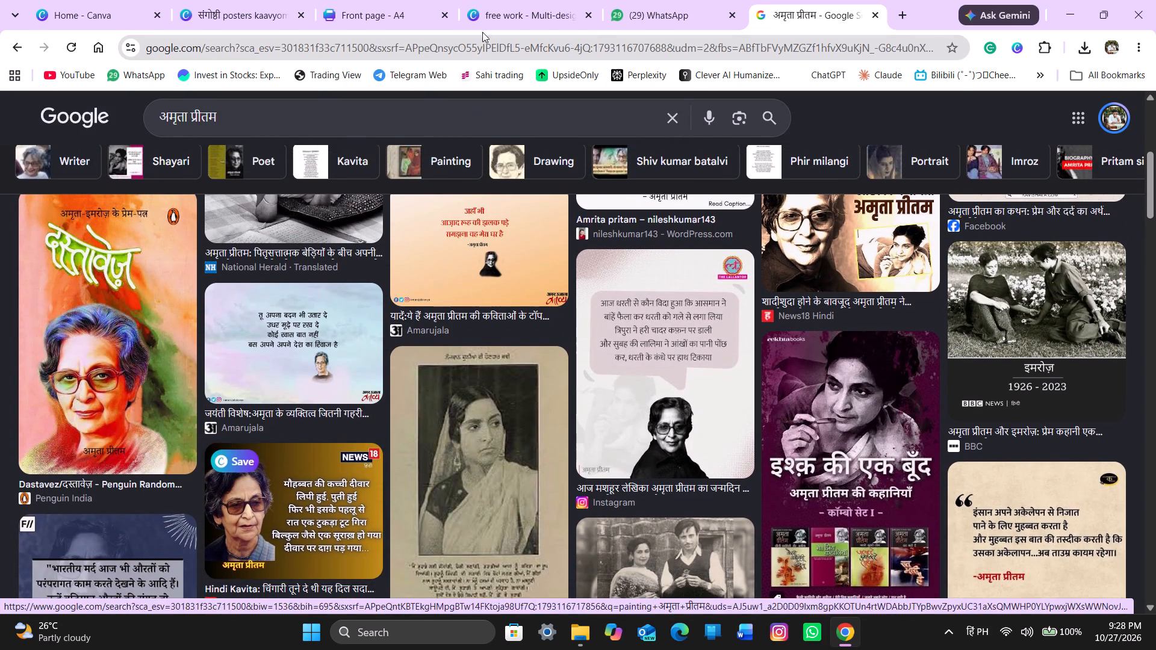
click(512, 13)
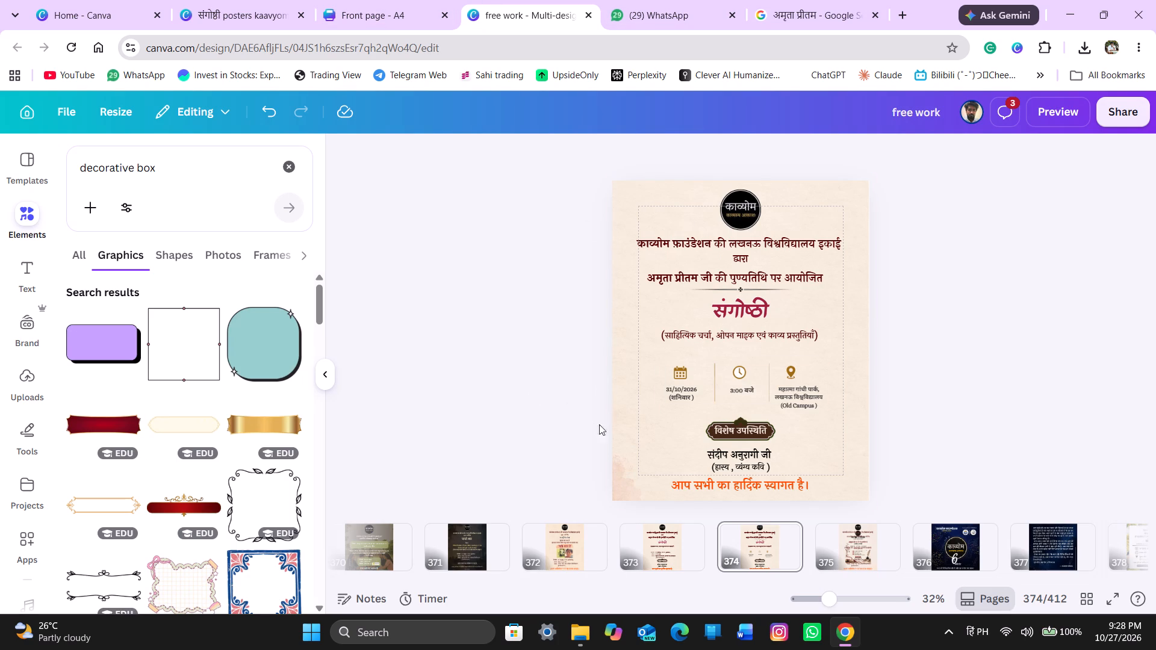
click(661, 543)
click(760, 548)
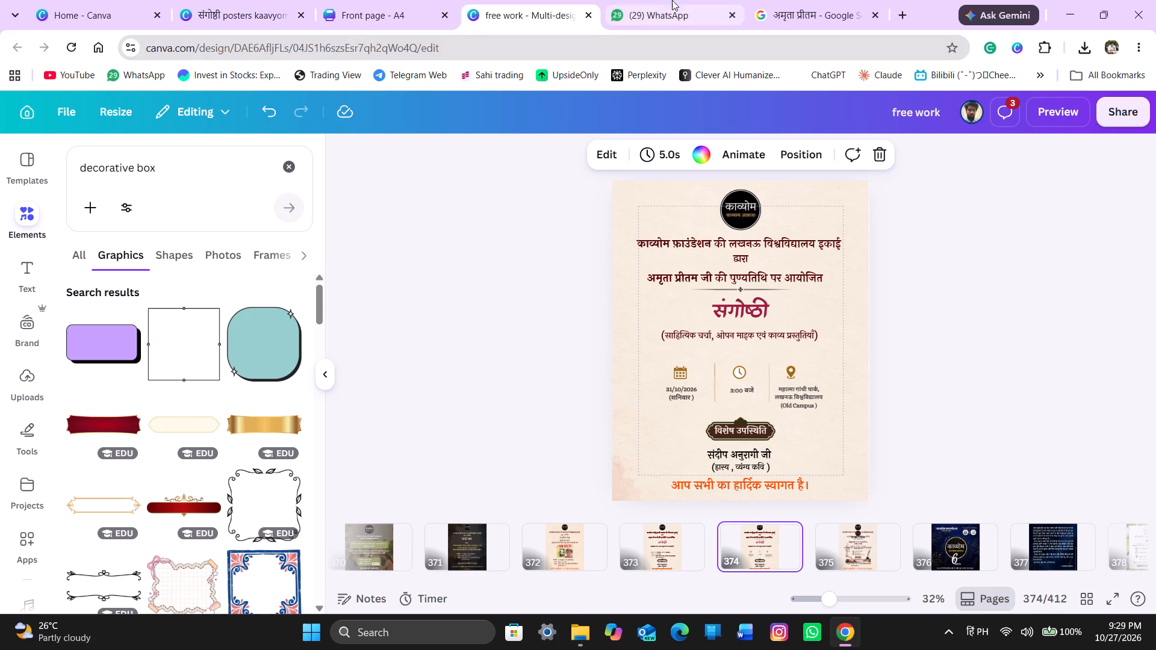
Look through the अमृता प्रीतम image results for a portrait and open the preview of Penguin India's दस्तावेज़ book cover.
click(820, 0)
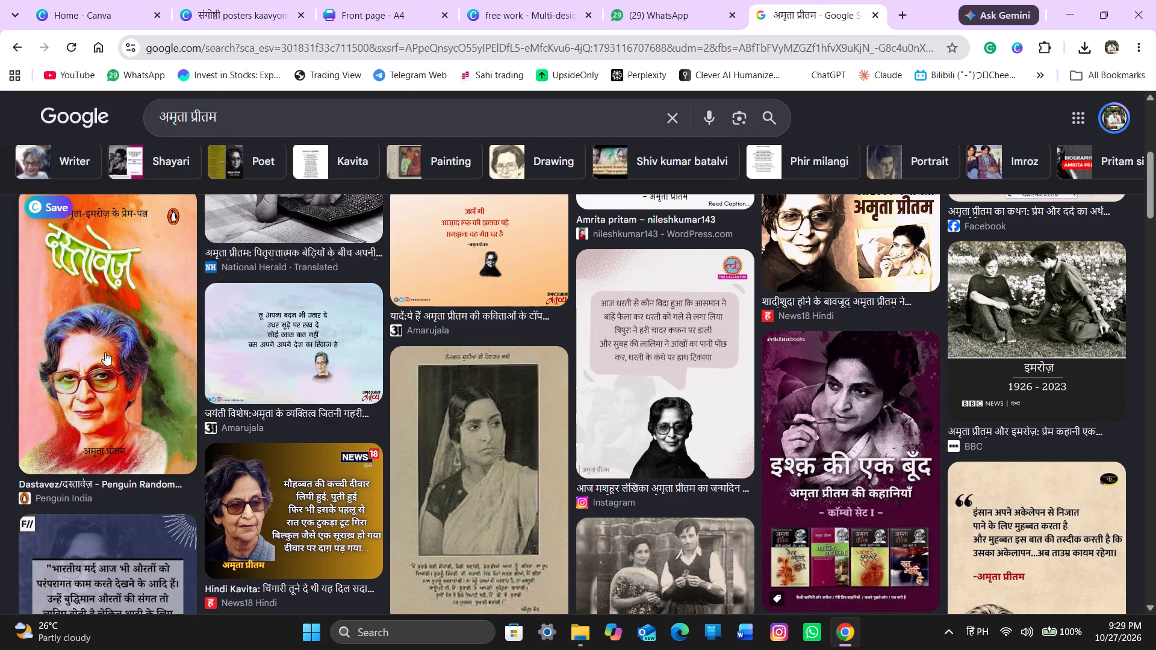
scroll(110, 348, down, 1)
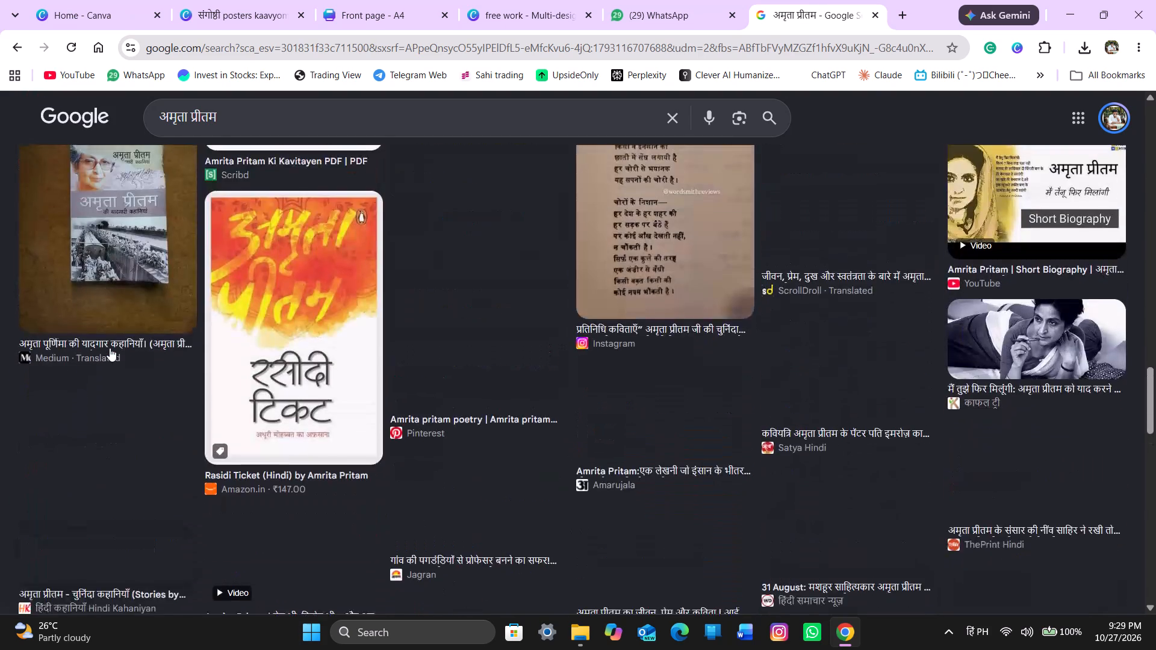
scroll(110, 348, down, 1)
scroll(110, 348, up, 14)
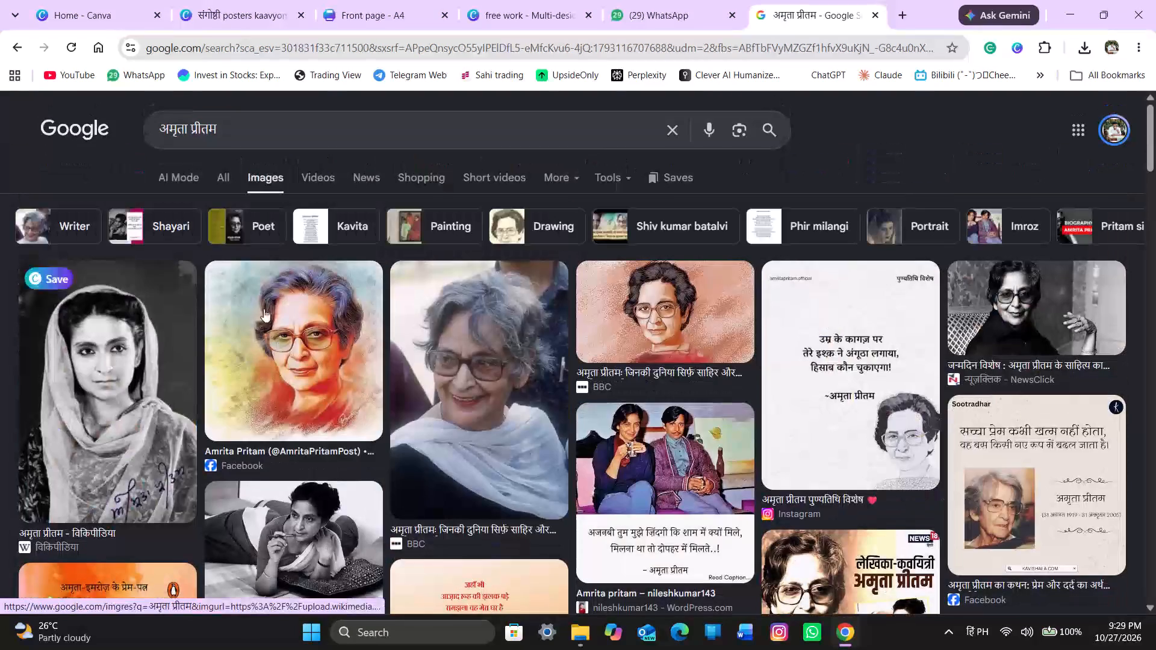
click(229, 173)
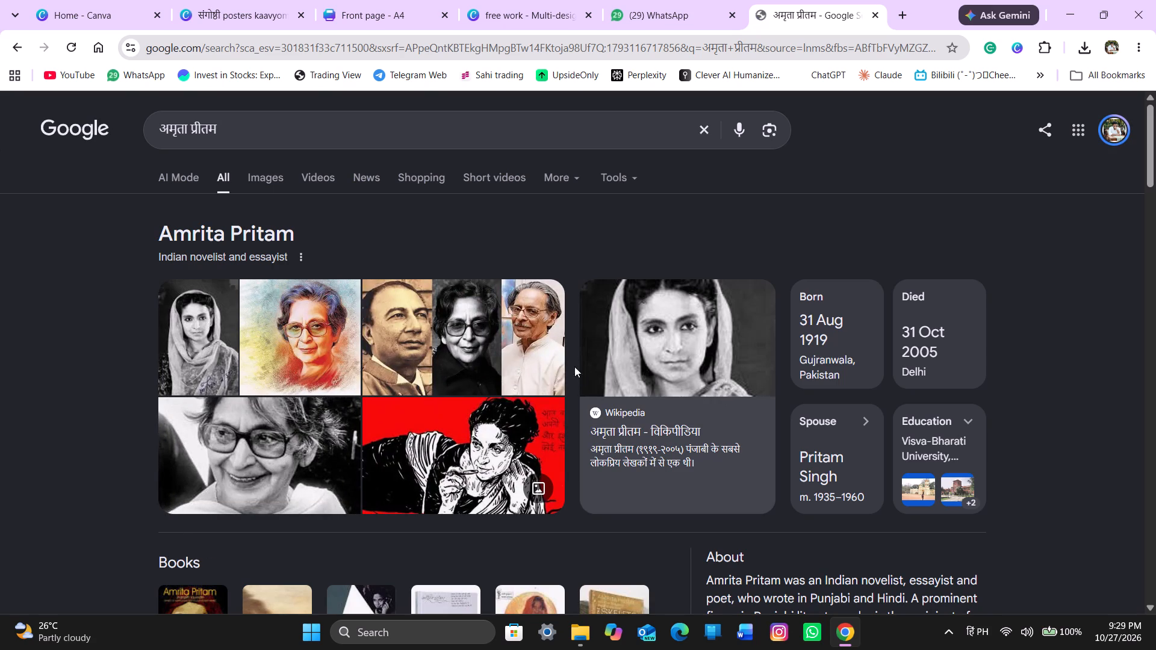
click(266, 186)
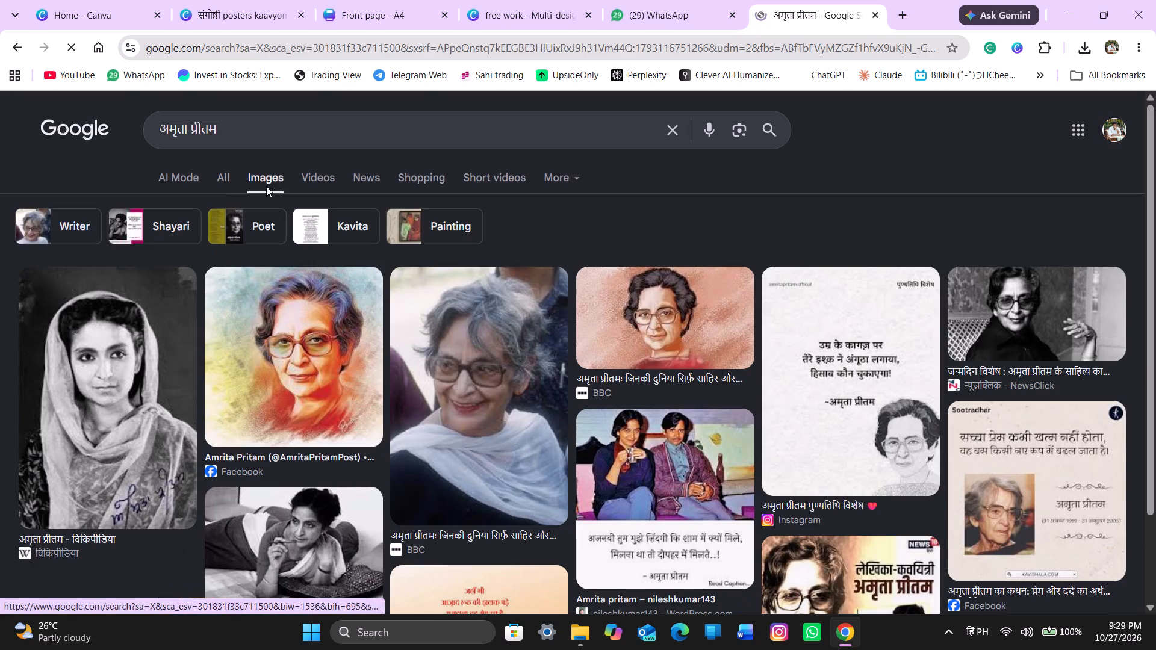
scroll(459, 457, down, 2)
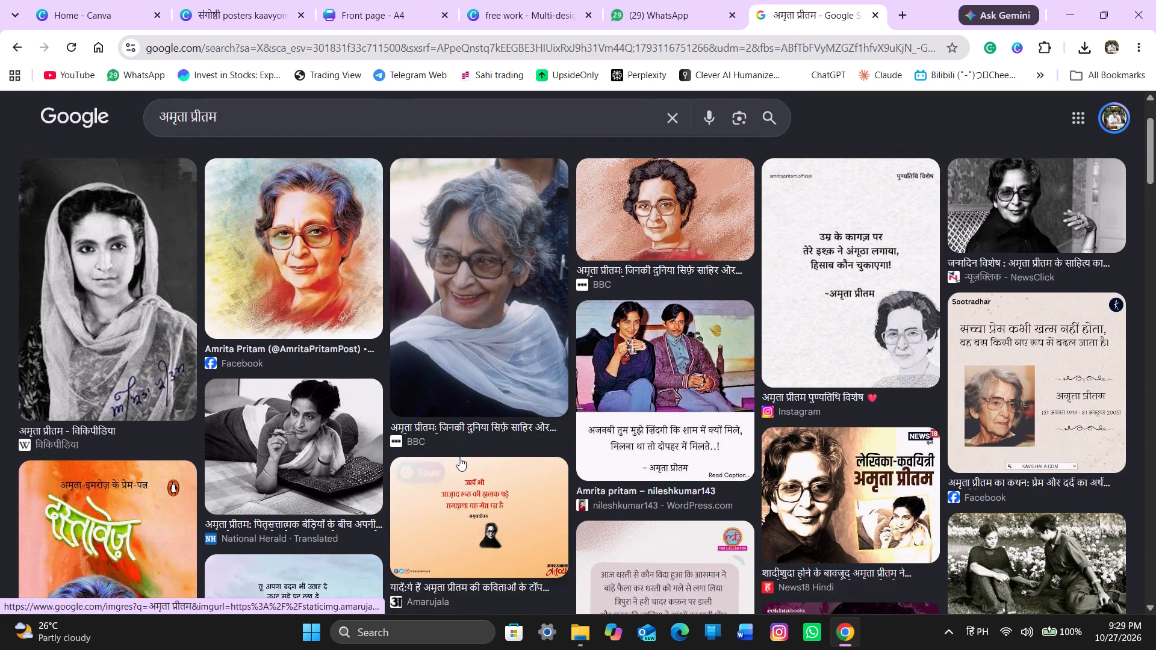
scroll(459, 457, down, 2)
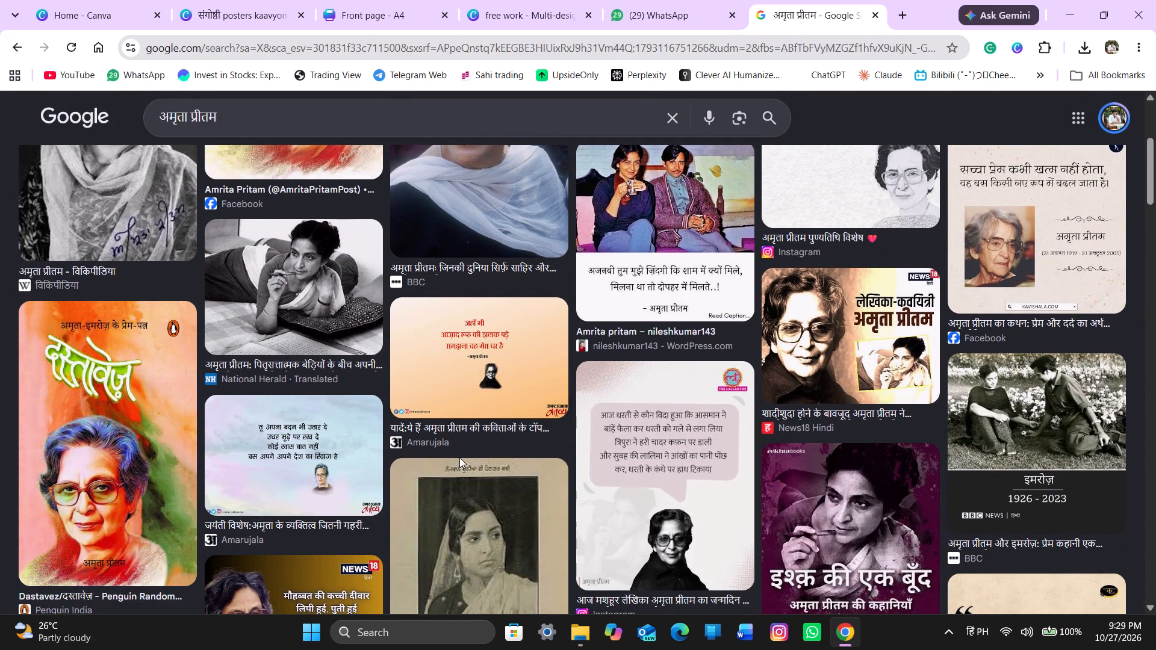
scroll(459, 457, down, 1)
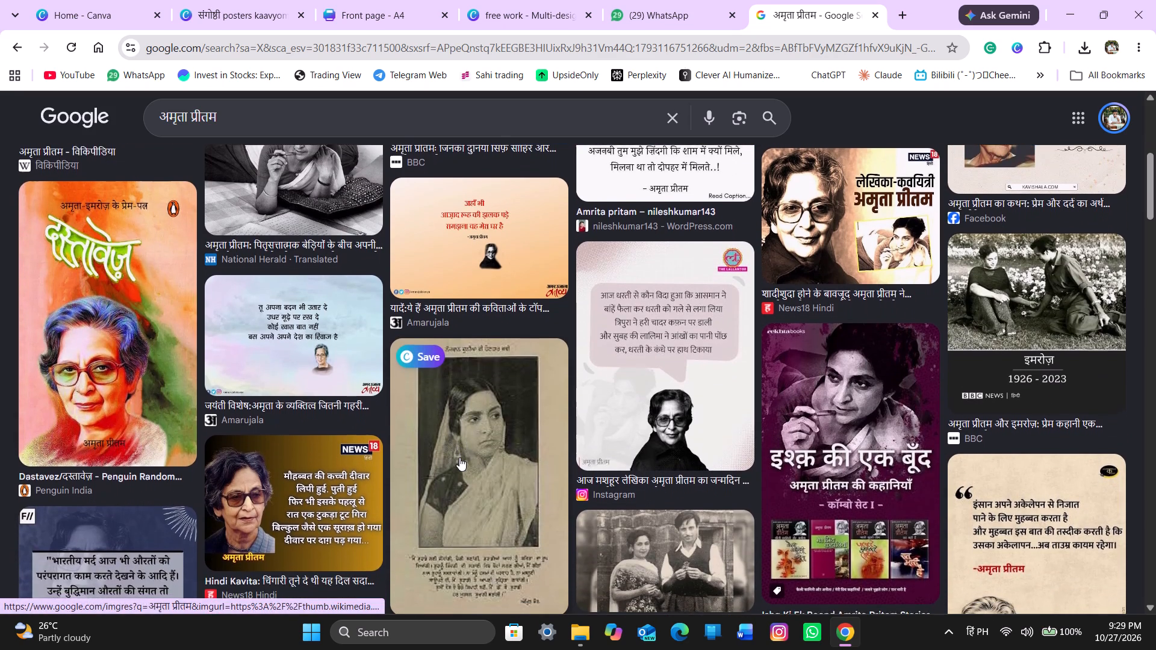
scroll(459, 457, down, 1)
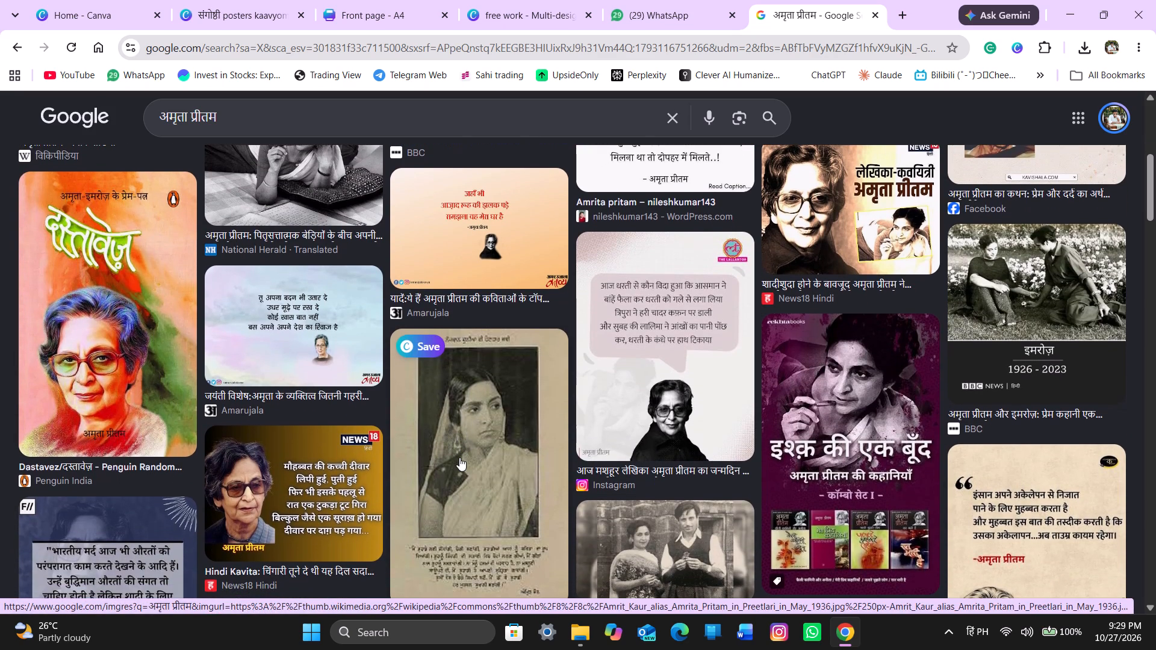
scroll(459, 457, up, 3)
scroll(459, 457, down, 1)
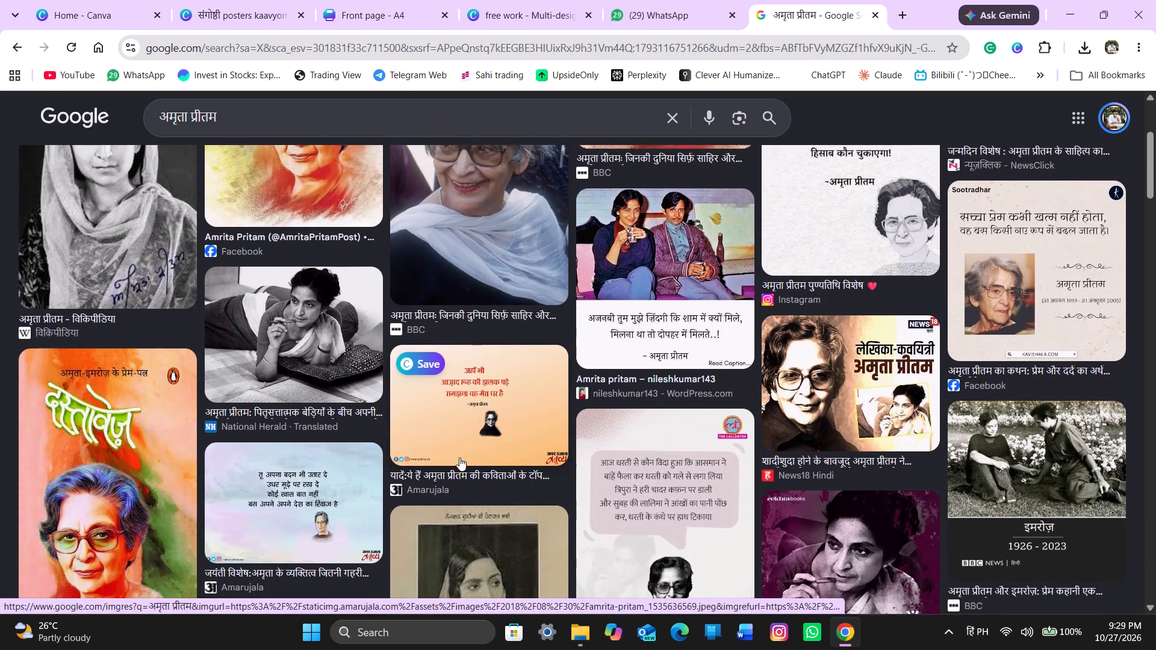
scroll(459, 457, down, 2)
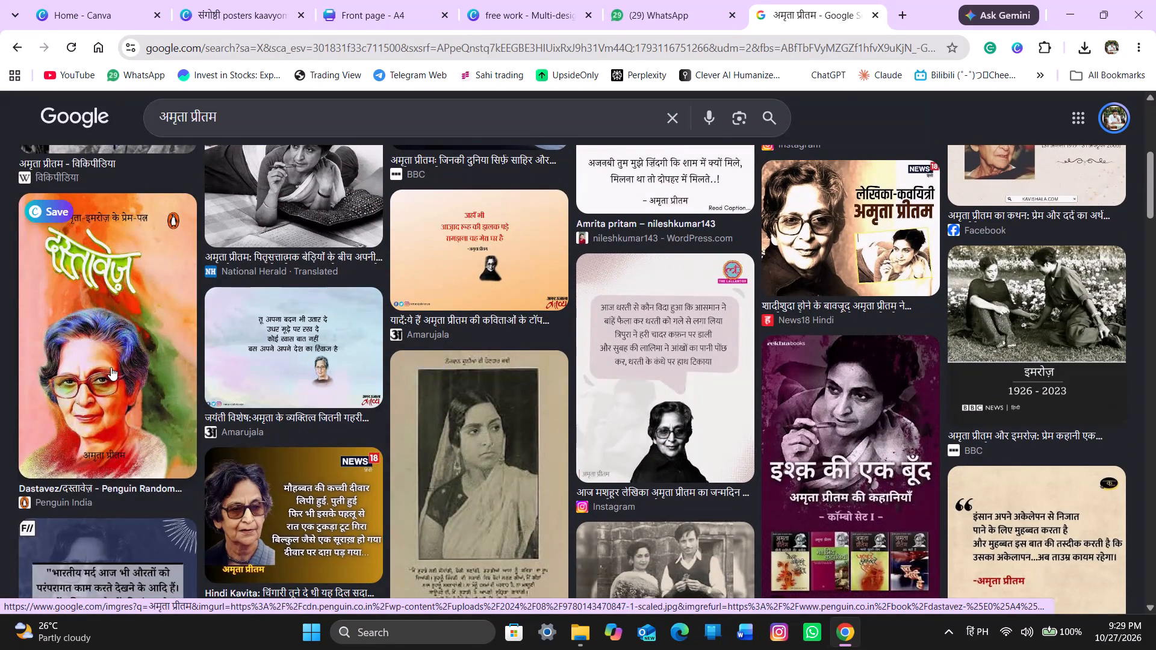
click(111, 367)
click(694, 305)
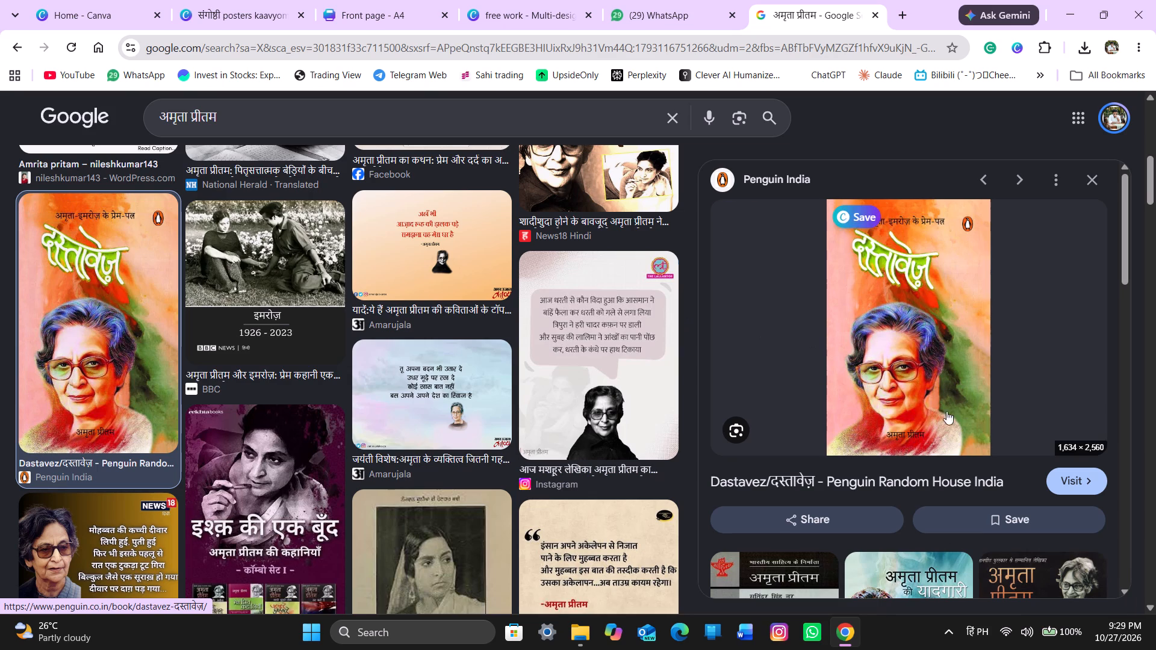
Copy the दस्तावेज़ book cover image from the Google results and paste it onto page 374 of the free work design.
click(848, 214)
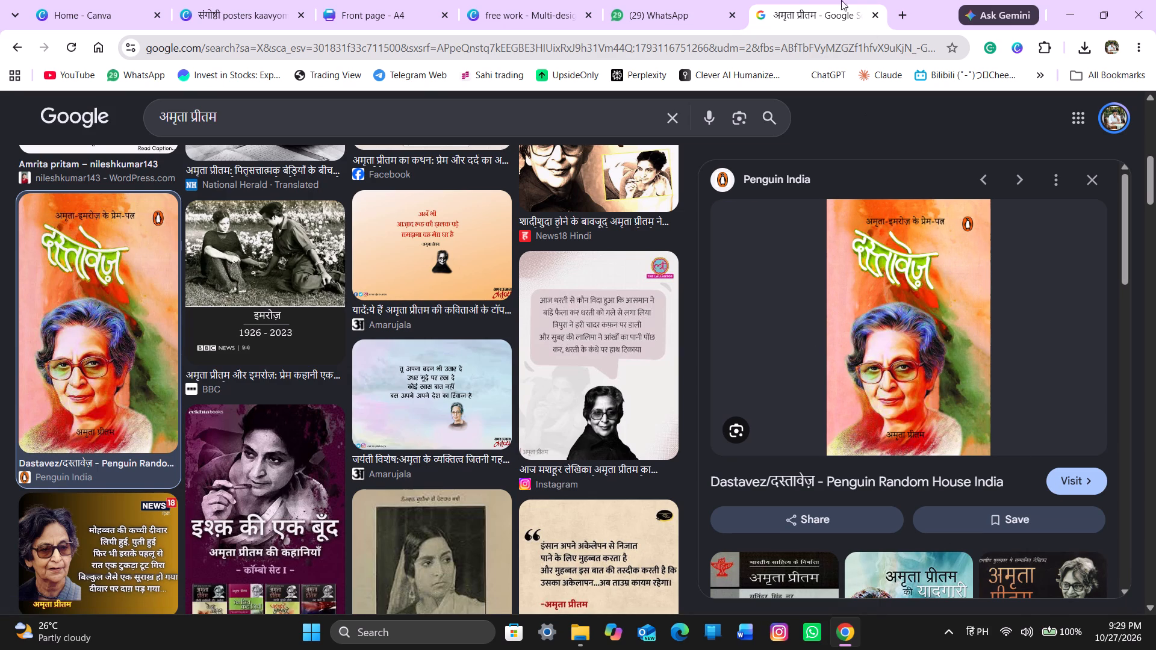
click(495, 7)
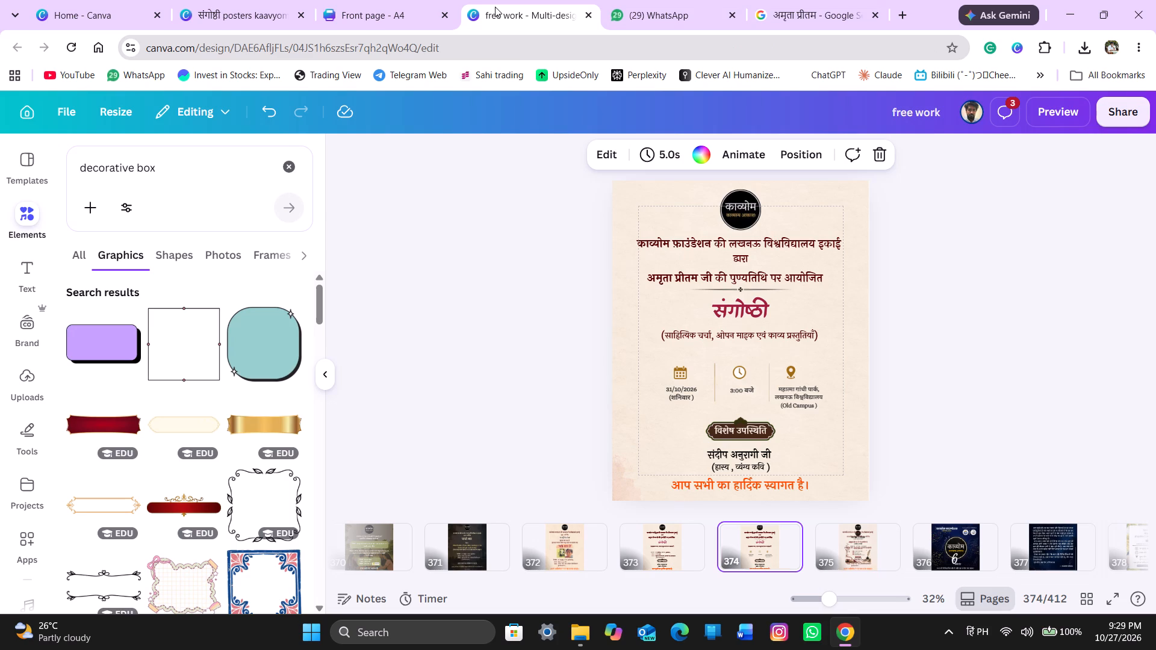
click(20, 378)
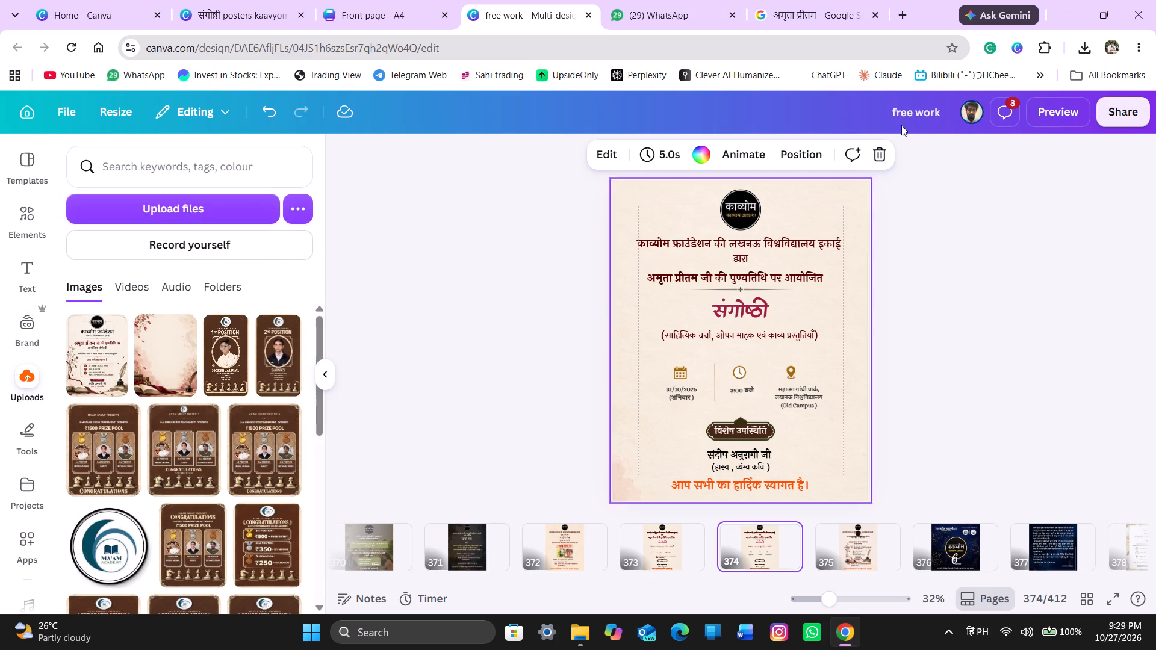
click(808, 0)
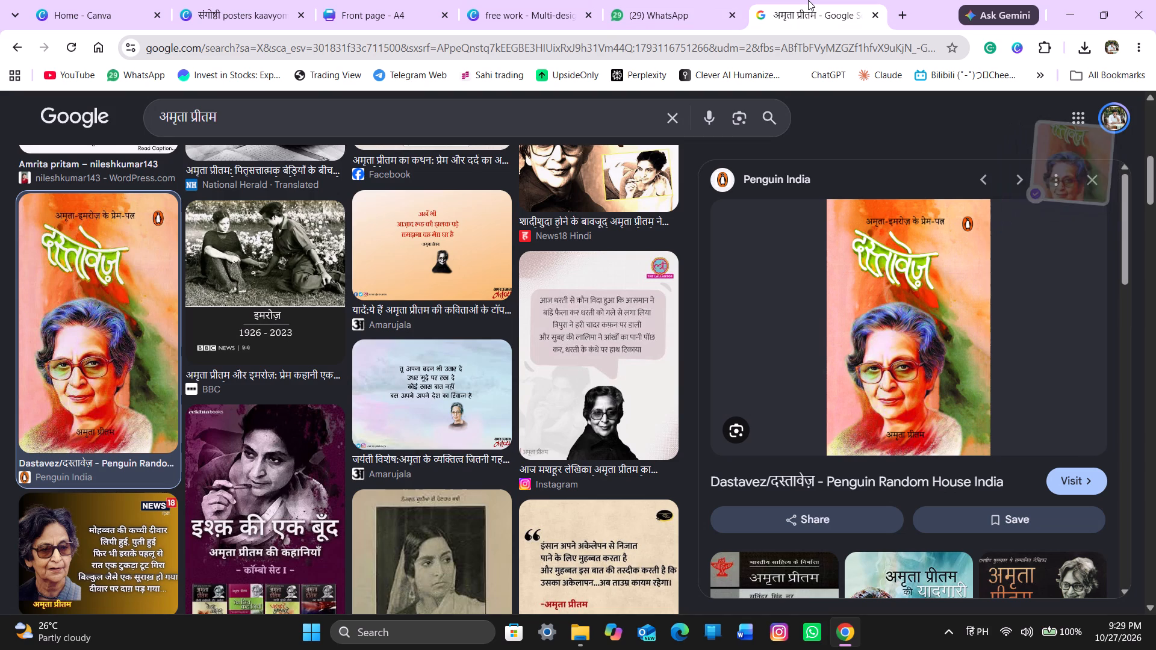
right_click(901, 368)
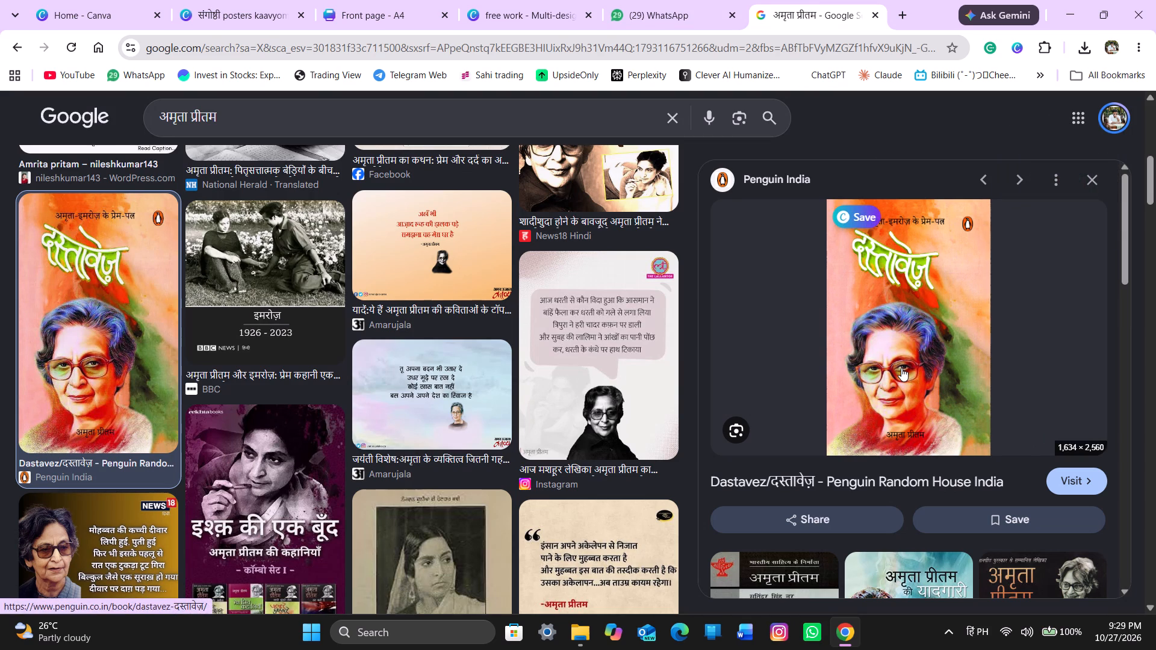
click(947, 480)
click(546, 0)
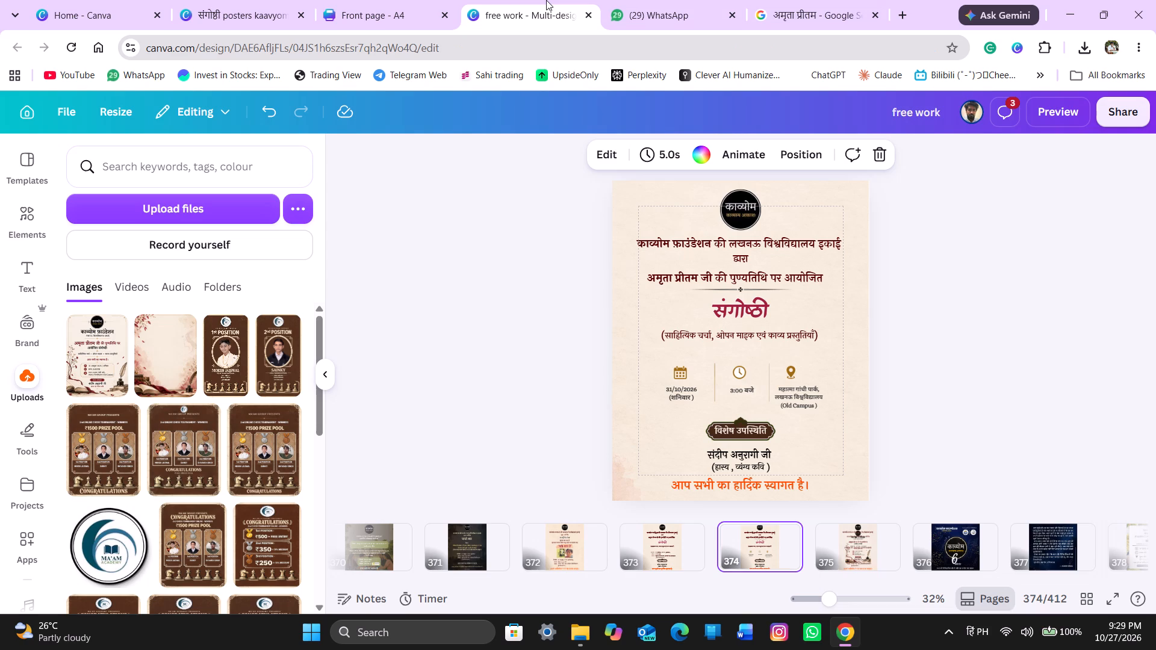
key(ctrl+v)
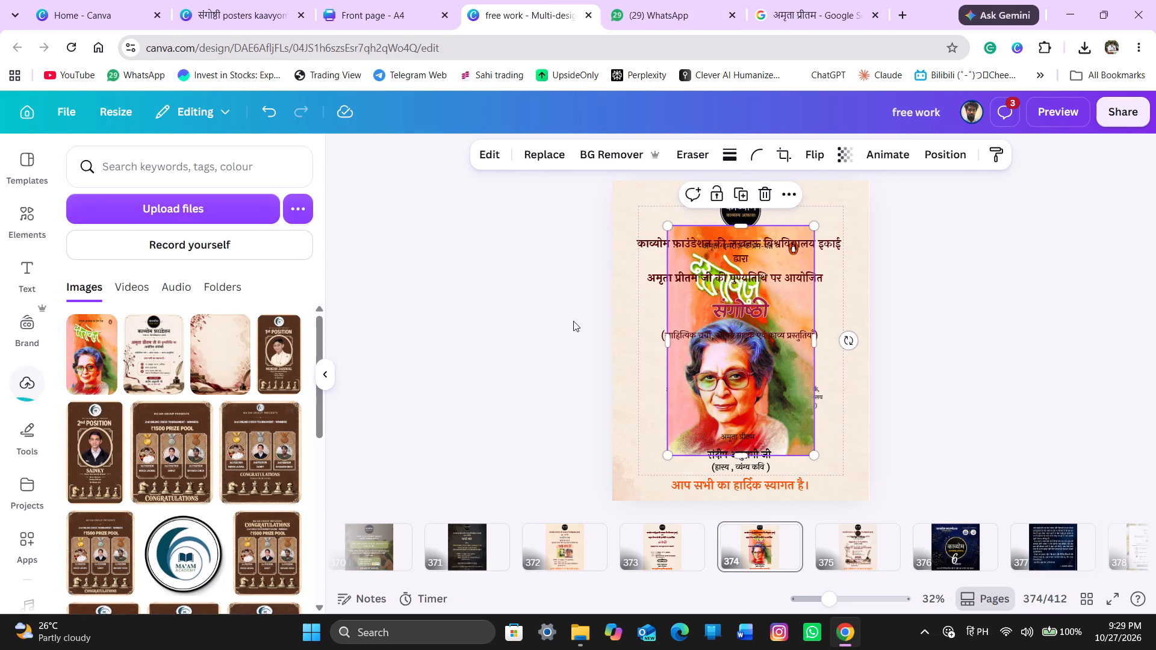
Remove the background from the pasted अमृता प्रीतम book cover image.
drag(600, 169, 603, 156)
click(603, 156)
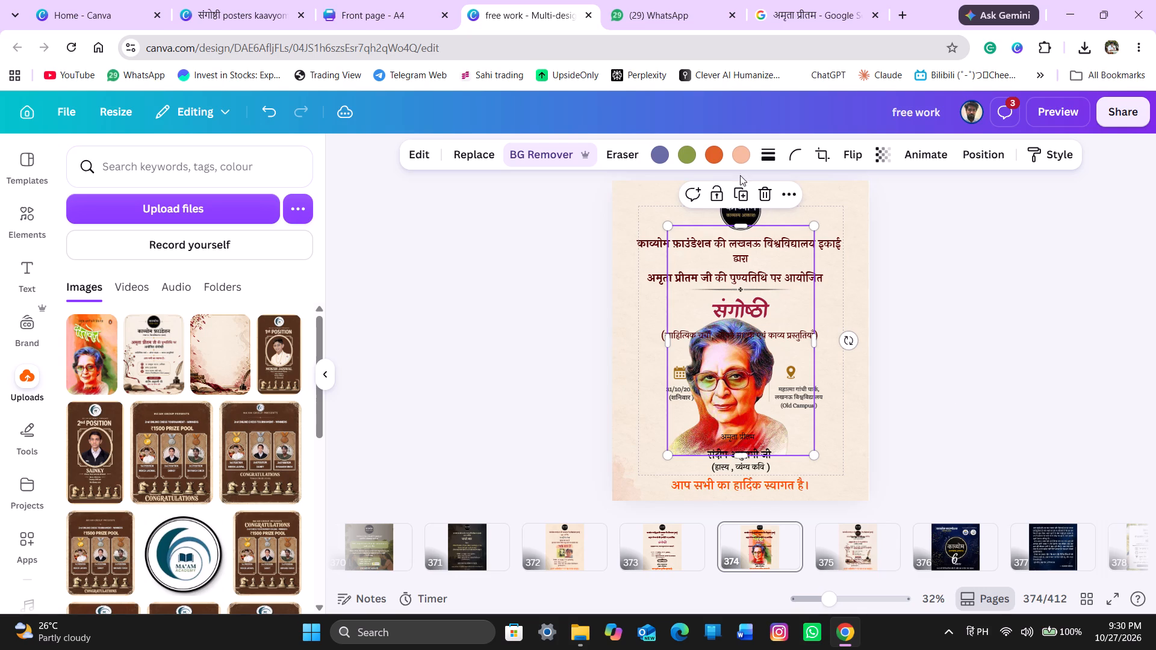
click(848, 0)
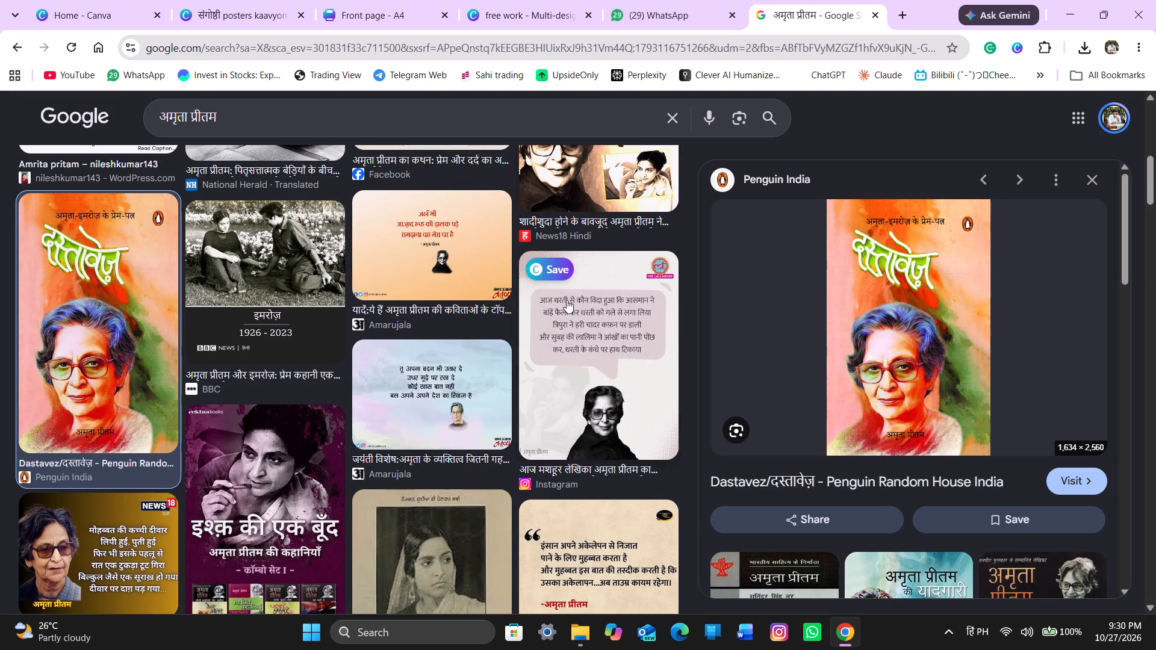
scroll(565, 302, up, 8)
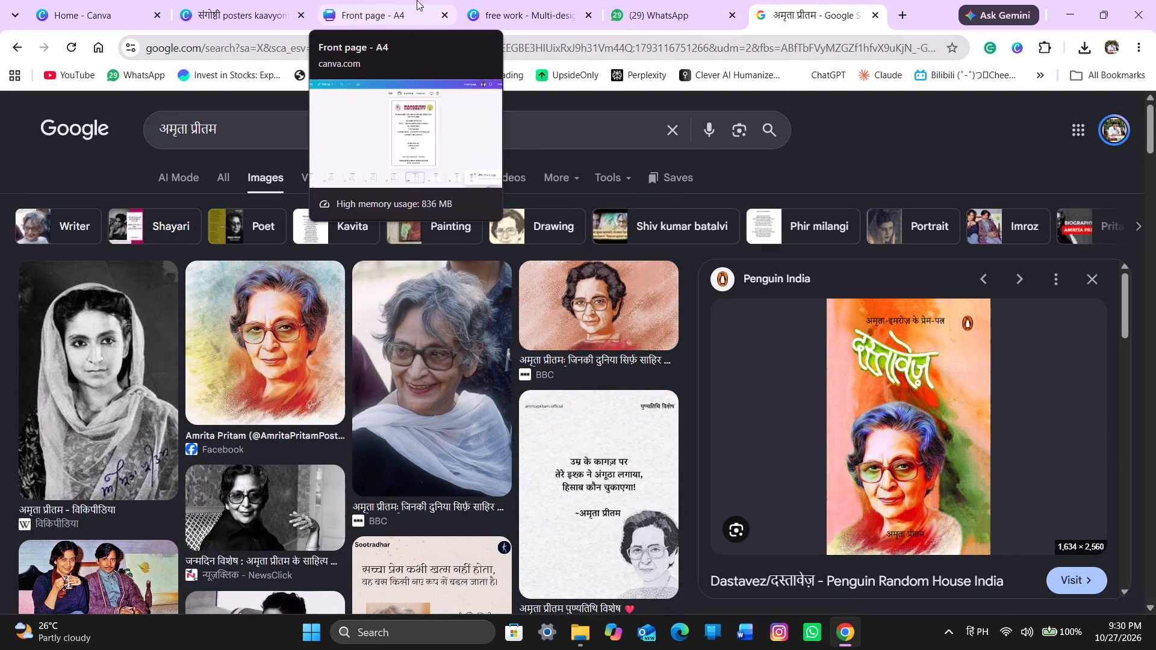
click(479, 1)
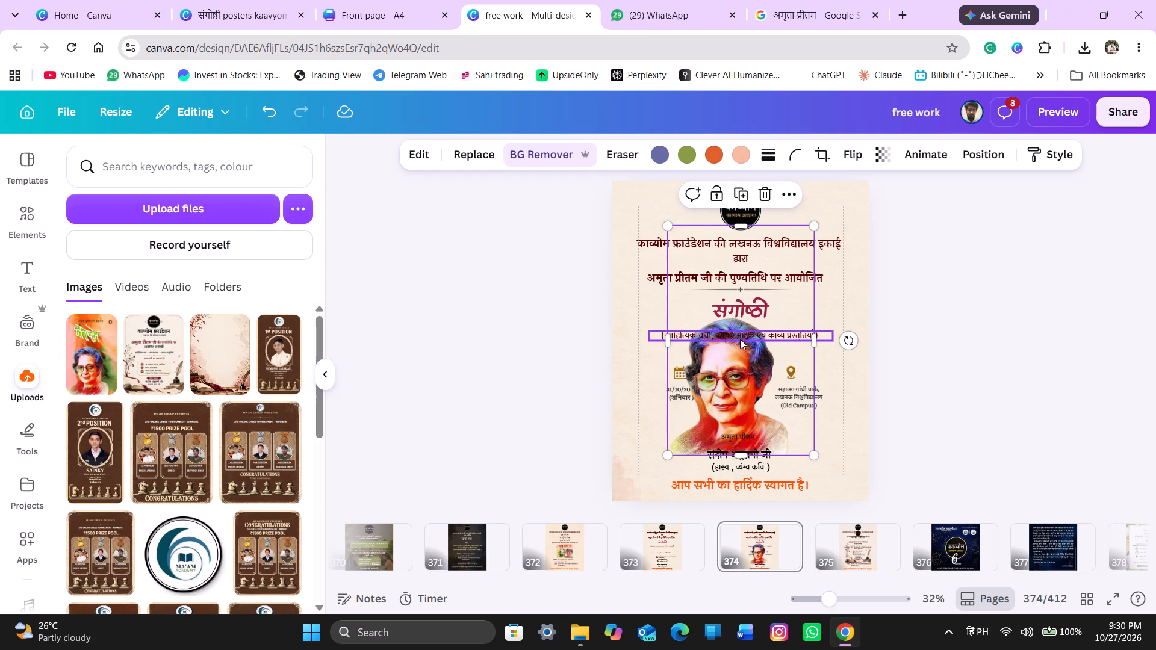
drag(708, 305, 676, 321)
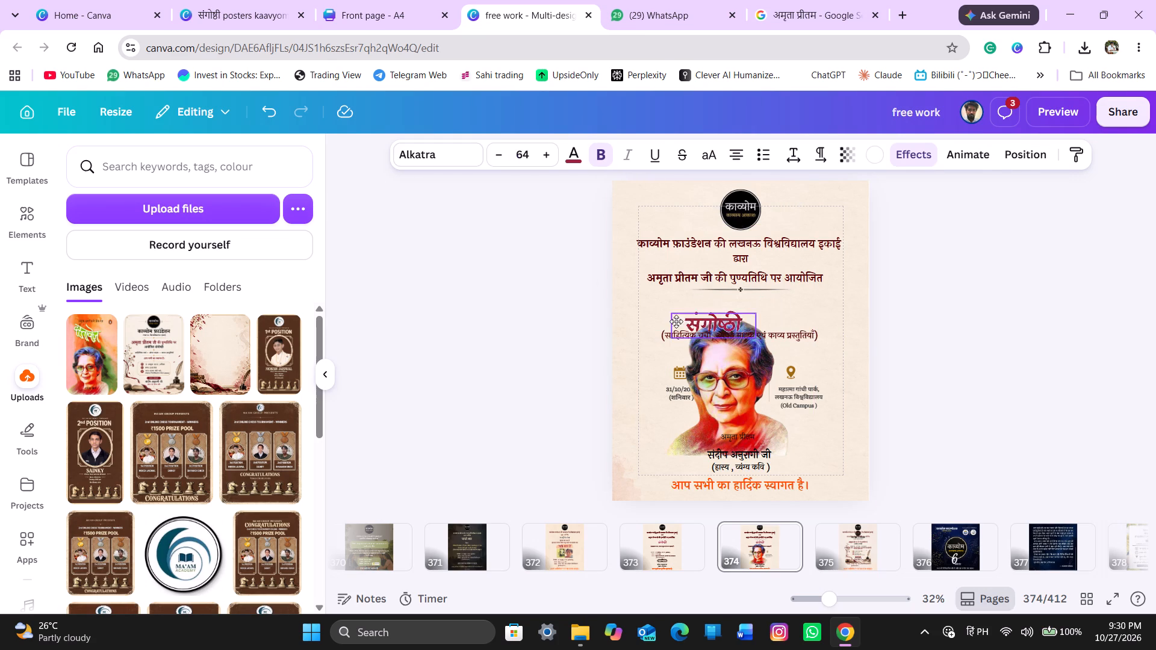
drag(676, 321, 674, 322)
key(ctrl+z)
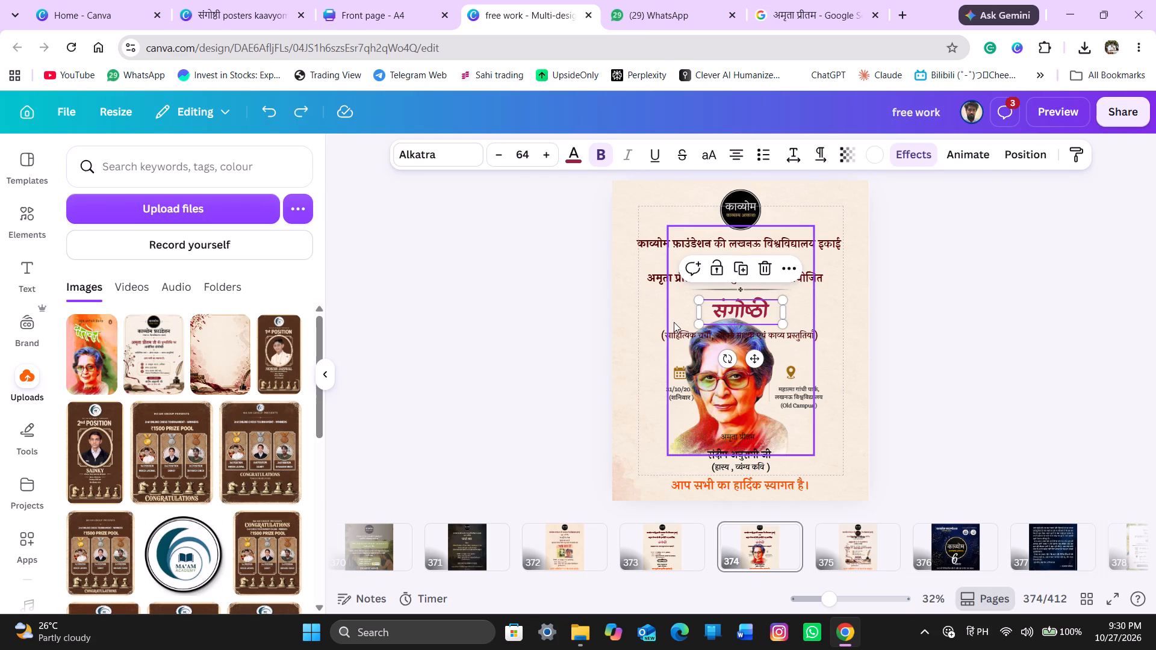
Move the अमृता प्रीतम portrait to the poster's lower-right corner, with its bottom edge on the page's bottom edge.
click(703, 422)
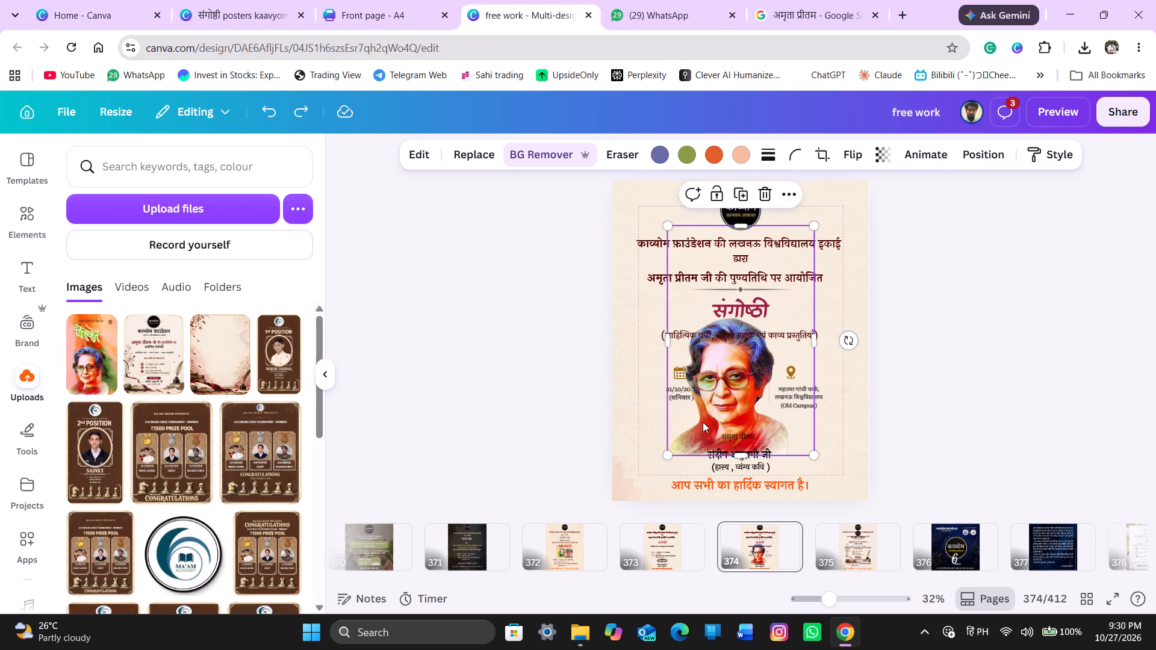
drag(703, 422, 650, 415)
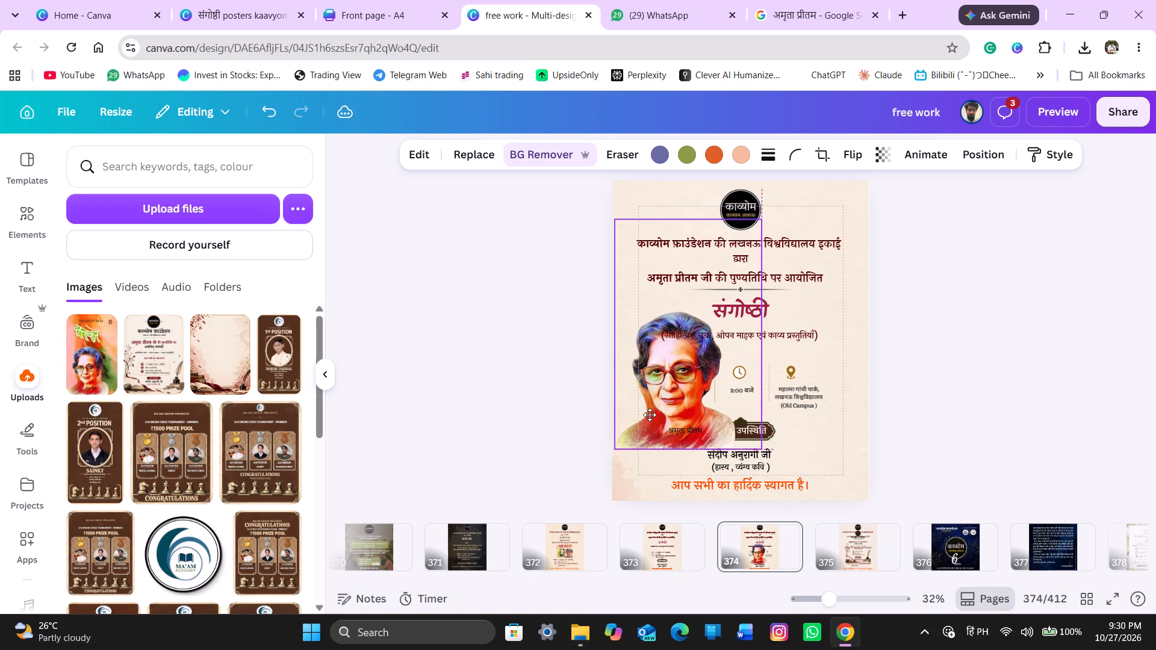
drag(650, 415, 721, 425)
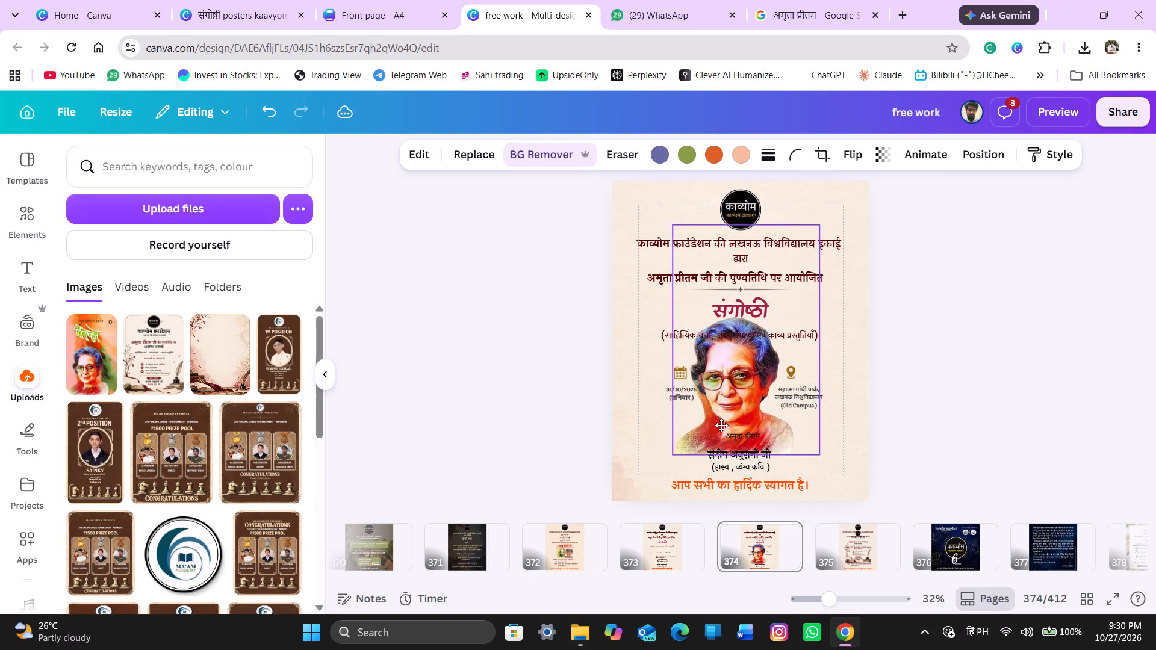
drag(721, 425, 783, 468)
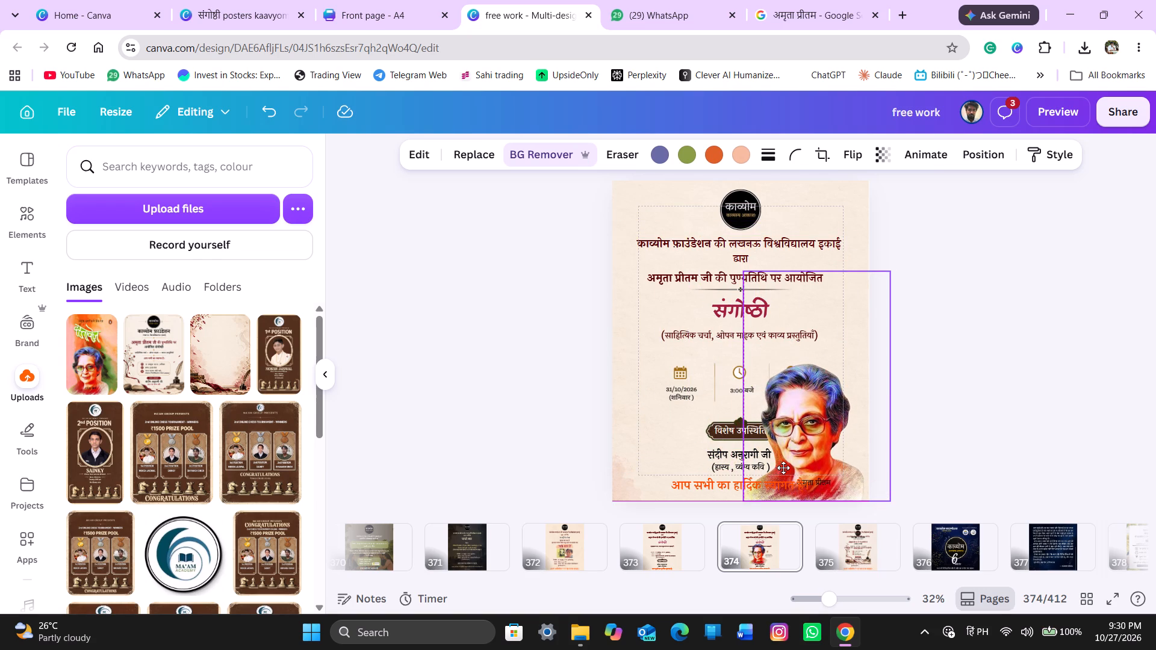
drag(783, 468, 789, 463)
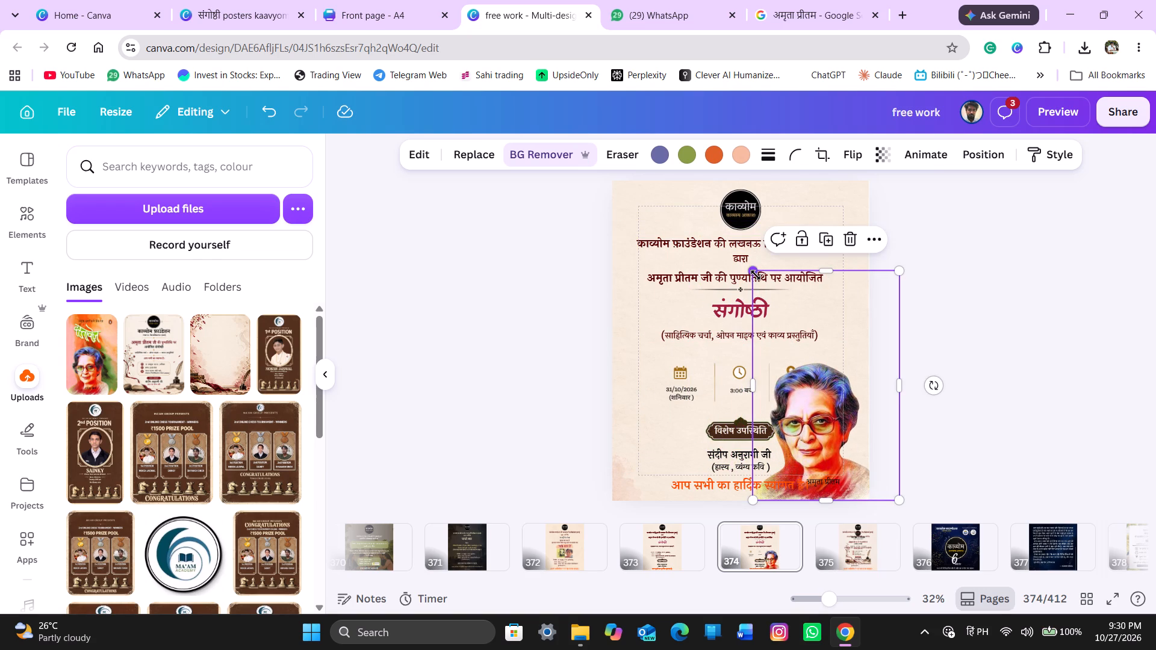
Crop the empty upper part of the portrait image down to just above the hair.
drag(824, 276, 828, 344)
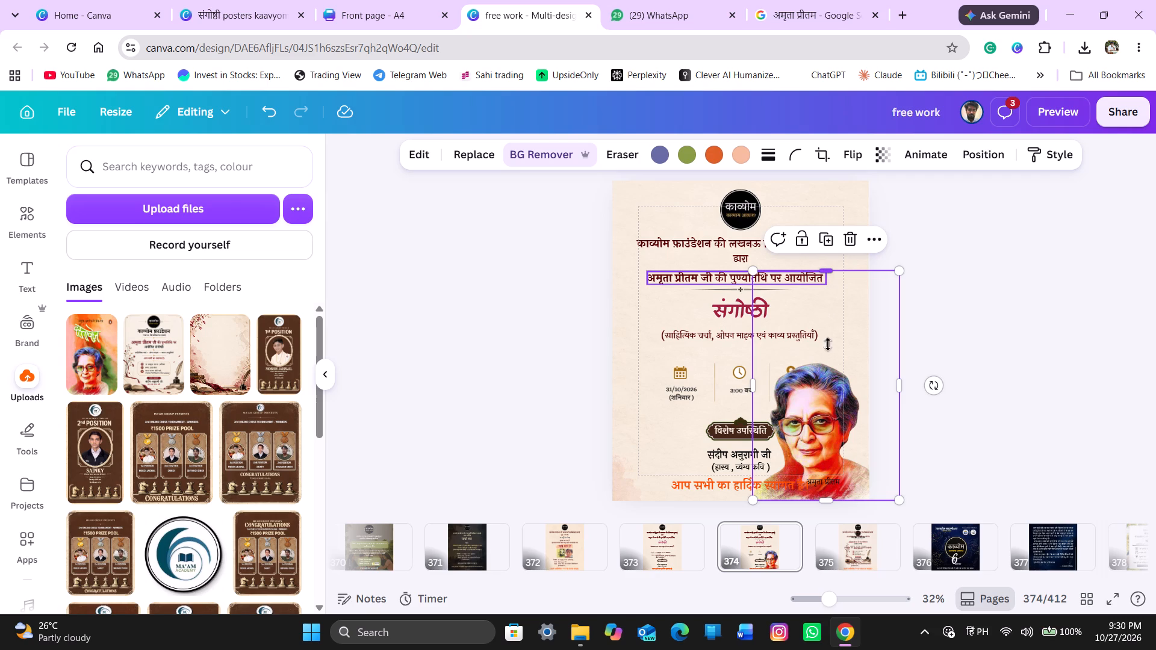
drag(828, 344, 824, 322)
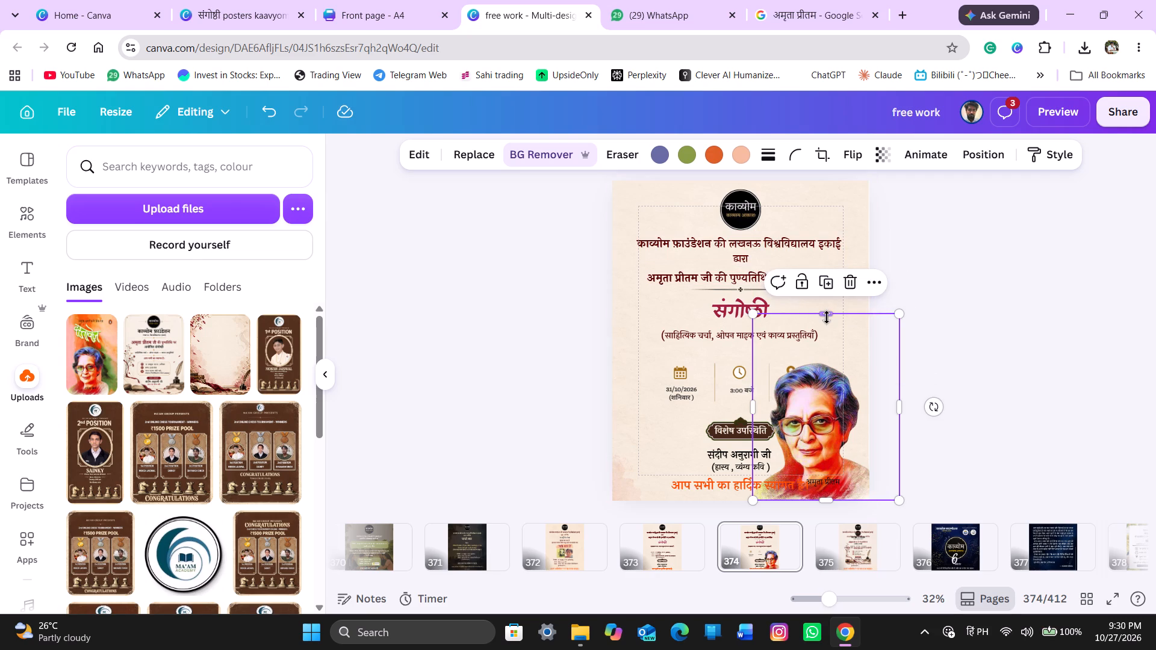
drag(827, 317, 827, 356)
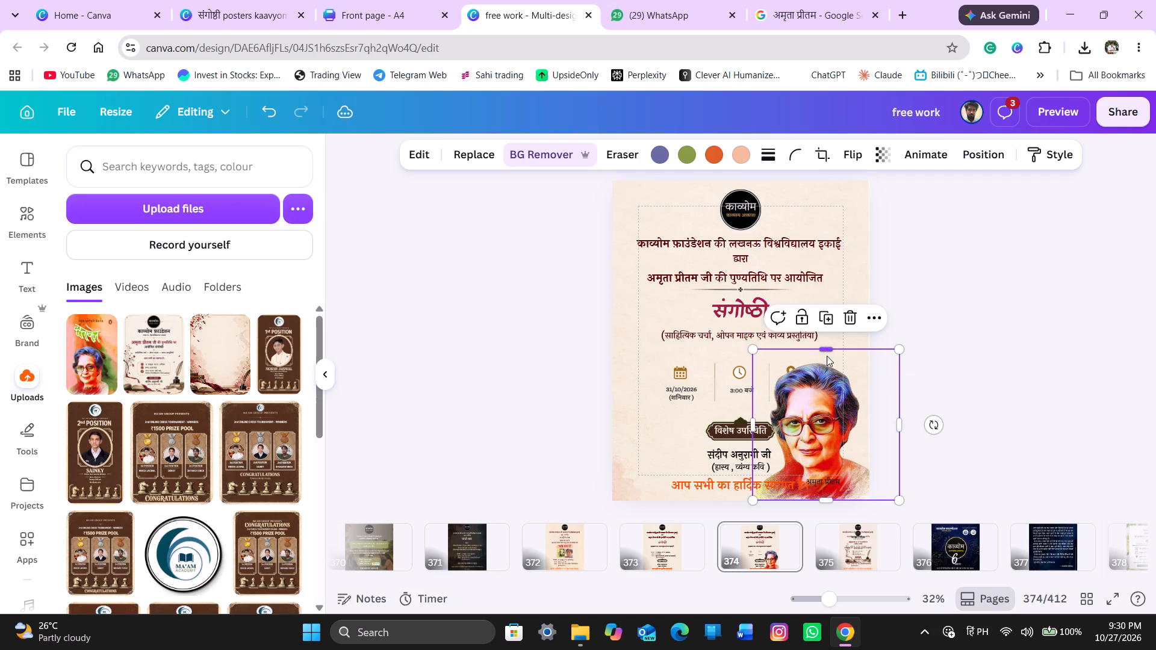
click(993, 392)
Shrink the portrait in the poster's lower-right corner so it sits beside the guest name and the welcome line.
click(849, 414)
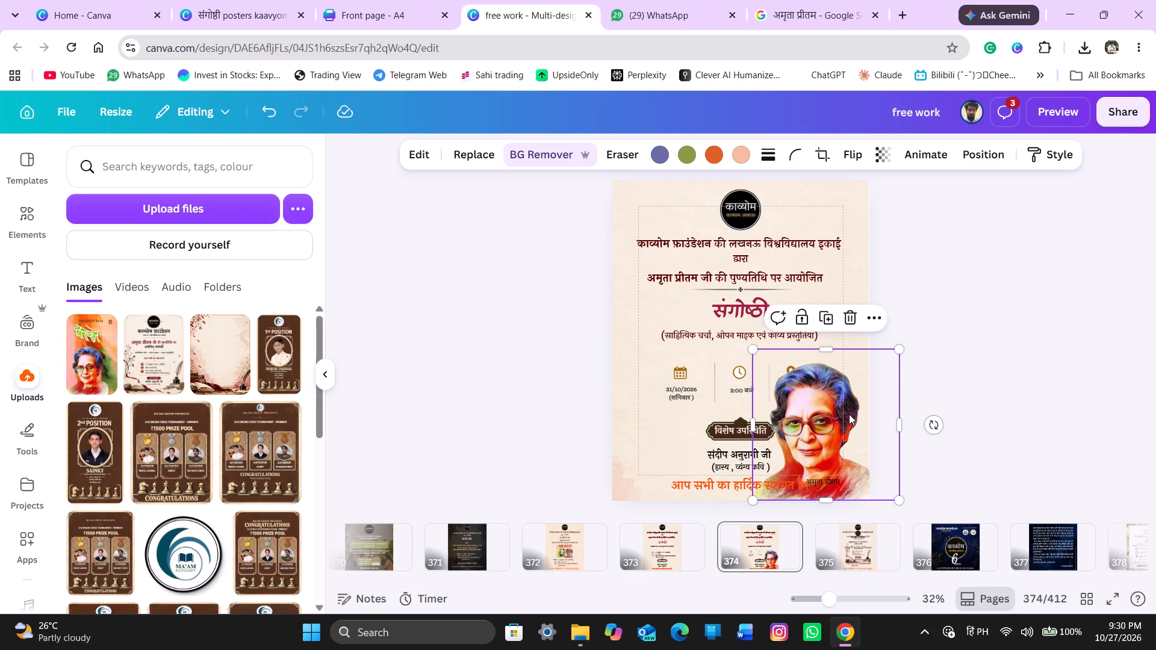
click(849, 414)
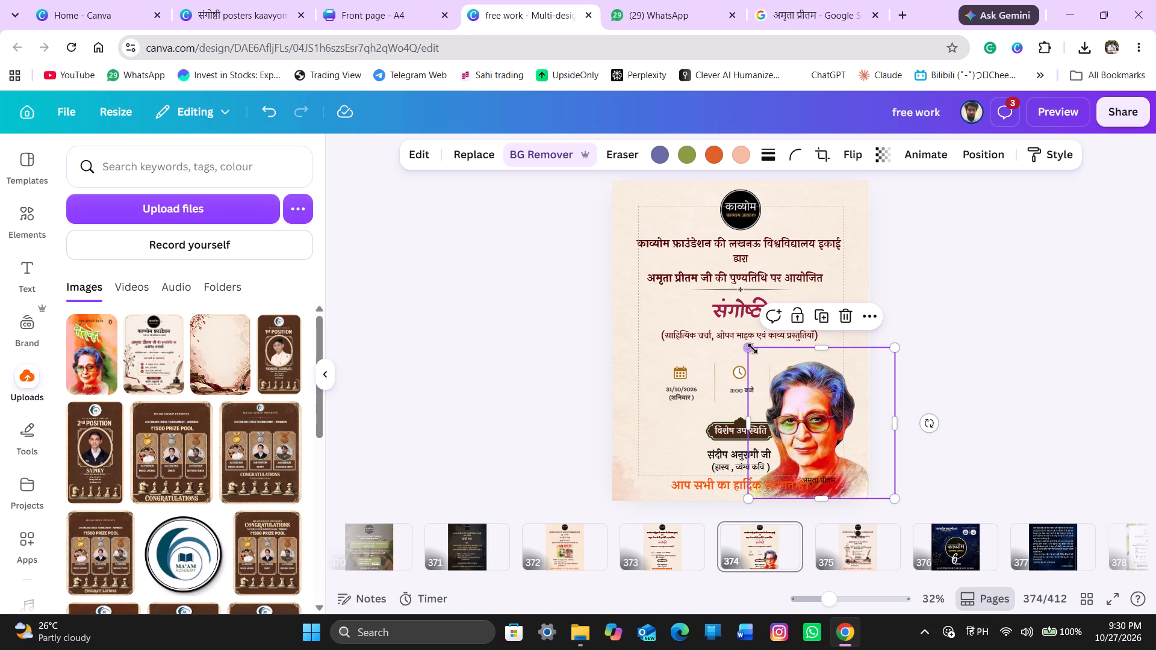
drag(751, 348, 794, 422)
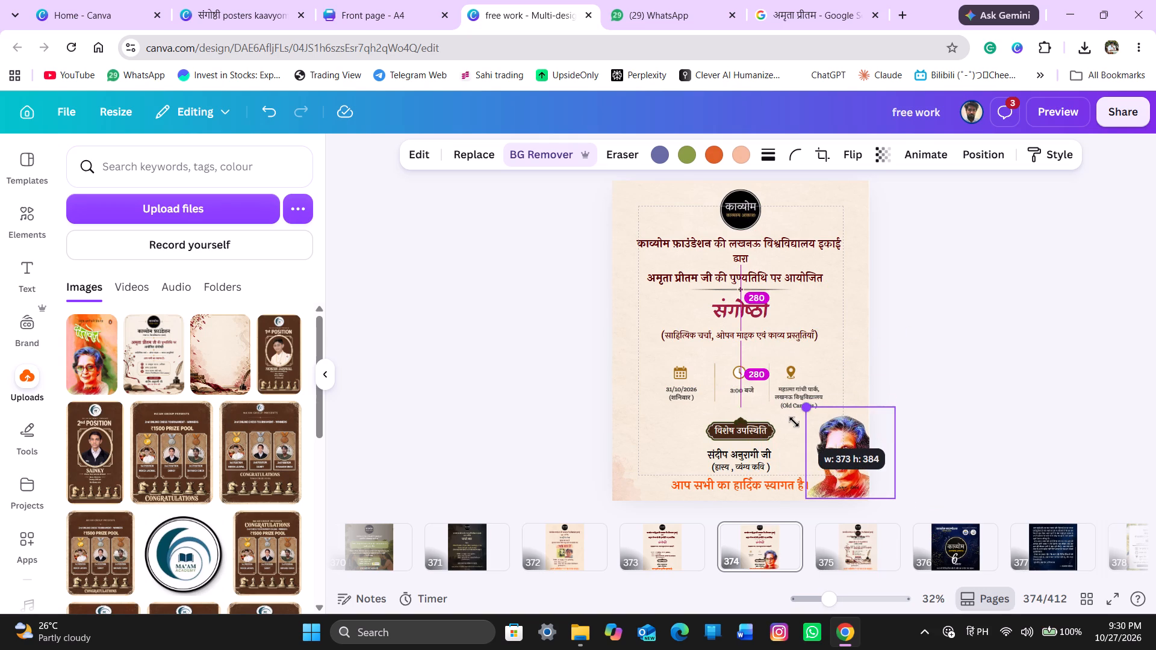
drag(794, 422, 786, 421)
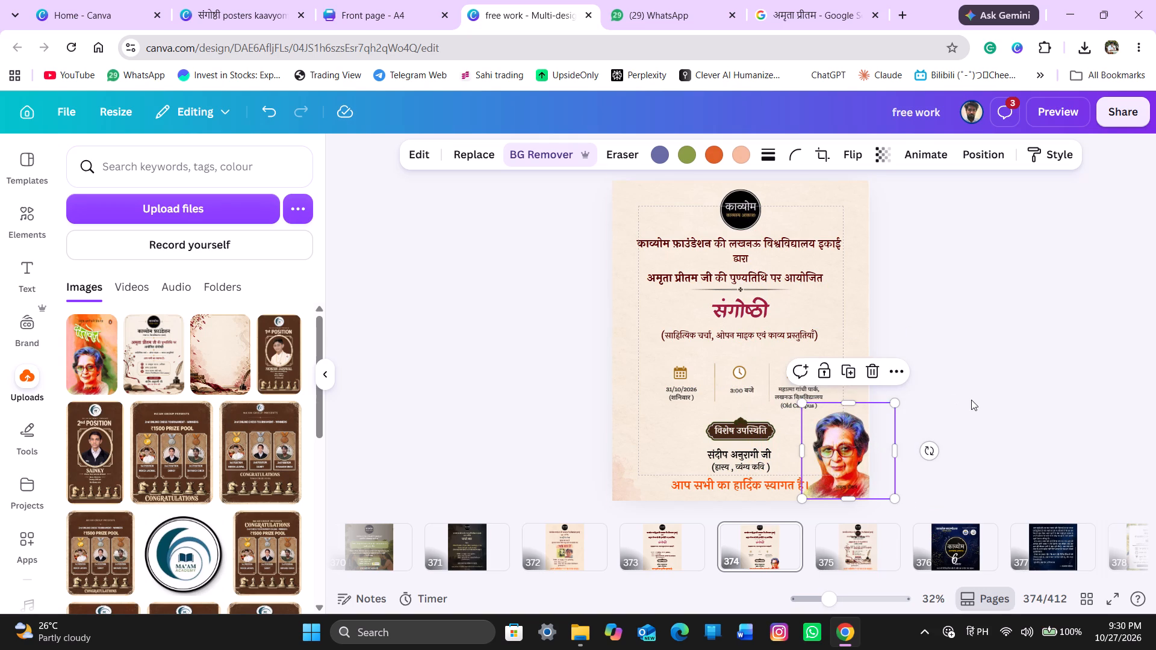
click(971, 400)
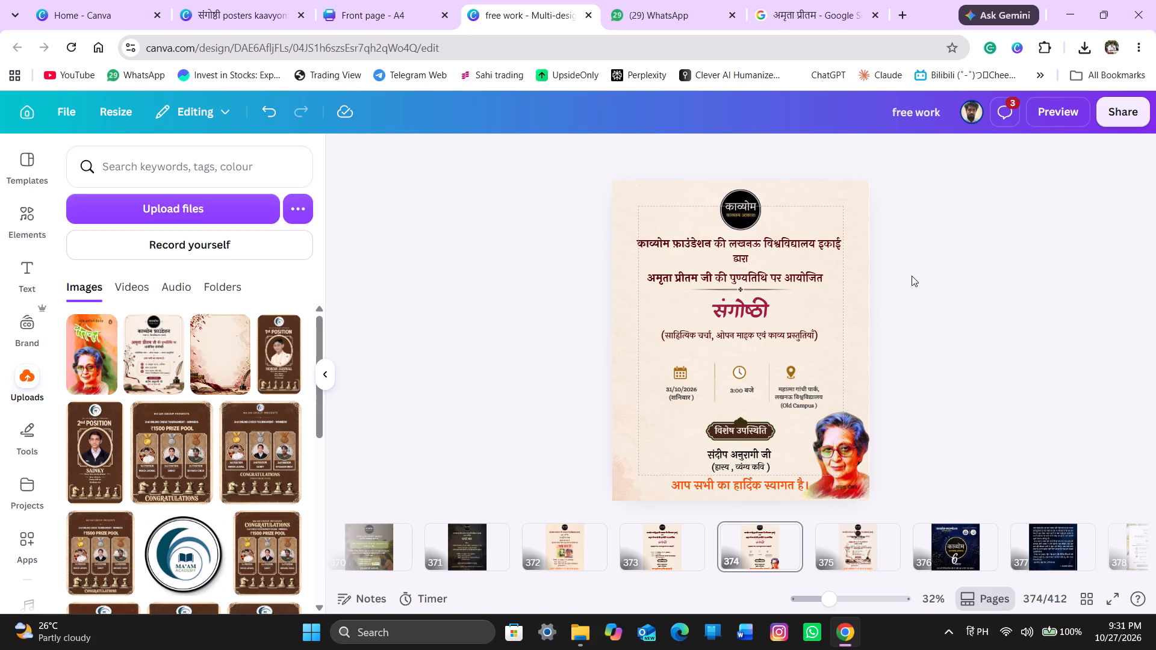
Change the संगोष्ठी heading's text colour to the dark reddish brown.
click(740, 313)
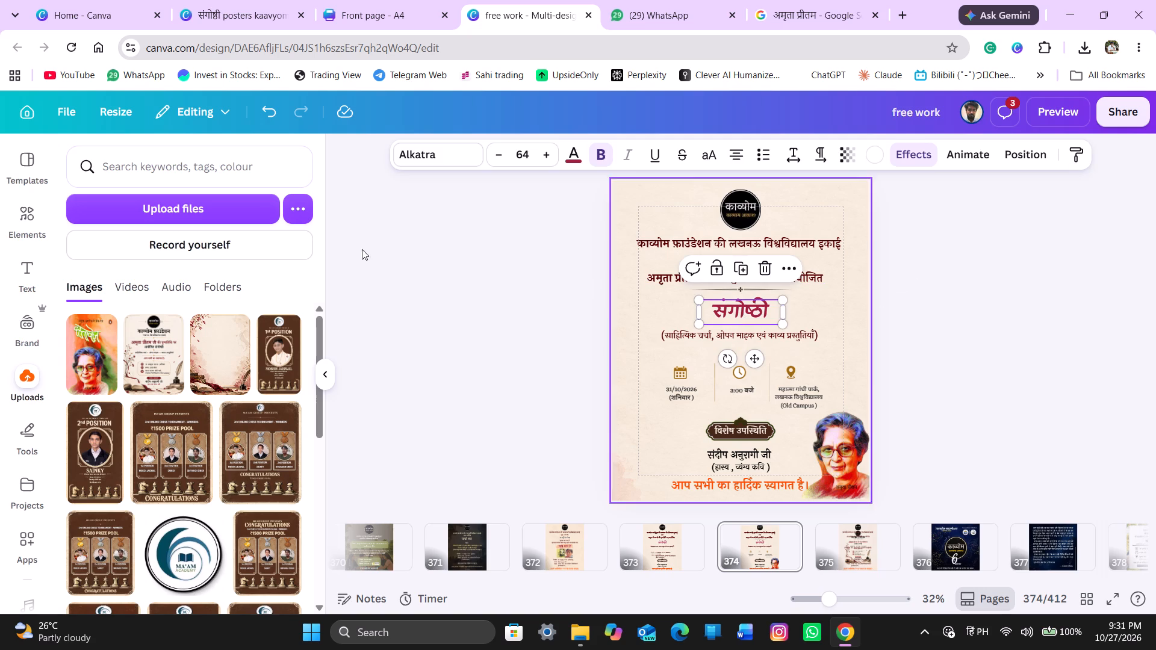
click(573, 147)
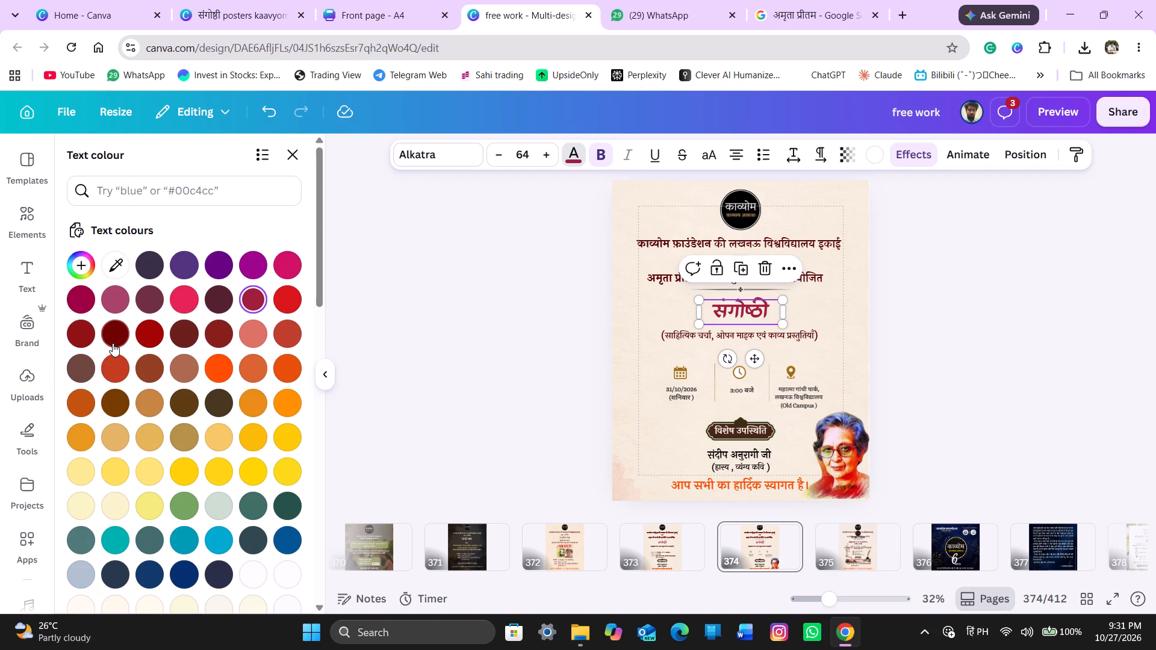
scroll(134, 427, down, 2)
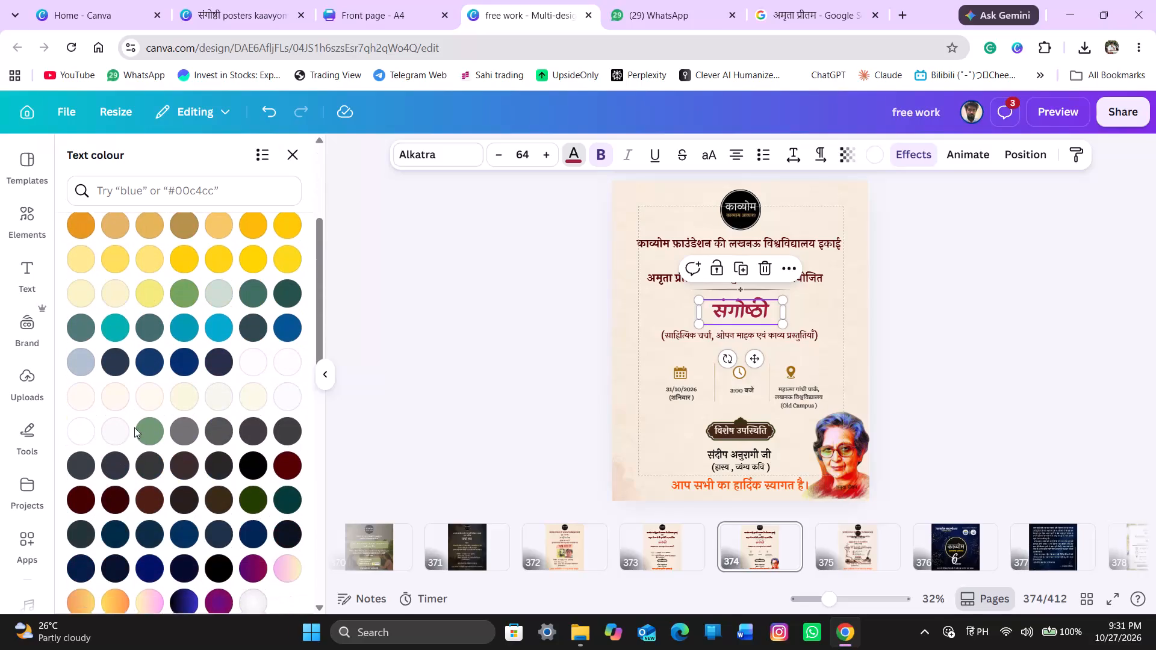
scroll(134, 427, down, 1)
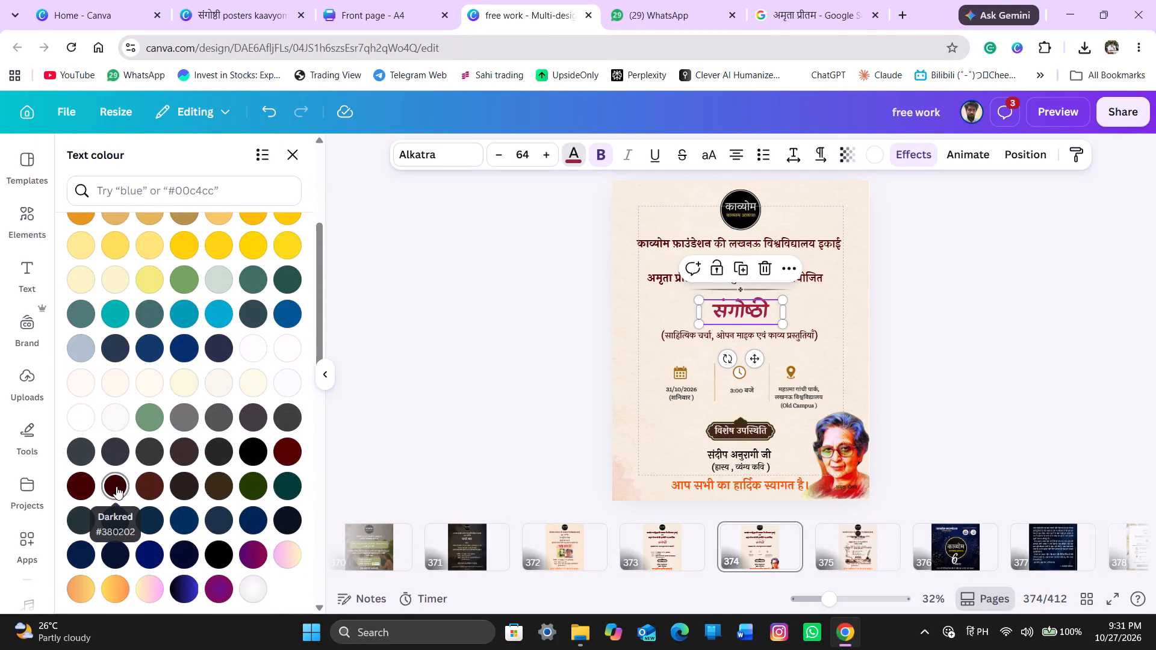
click(151, 487)
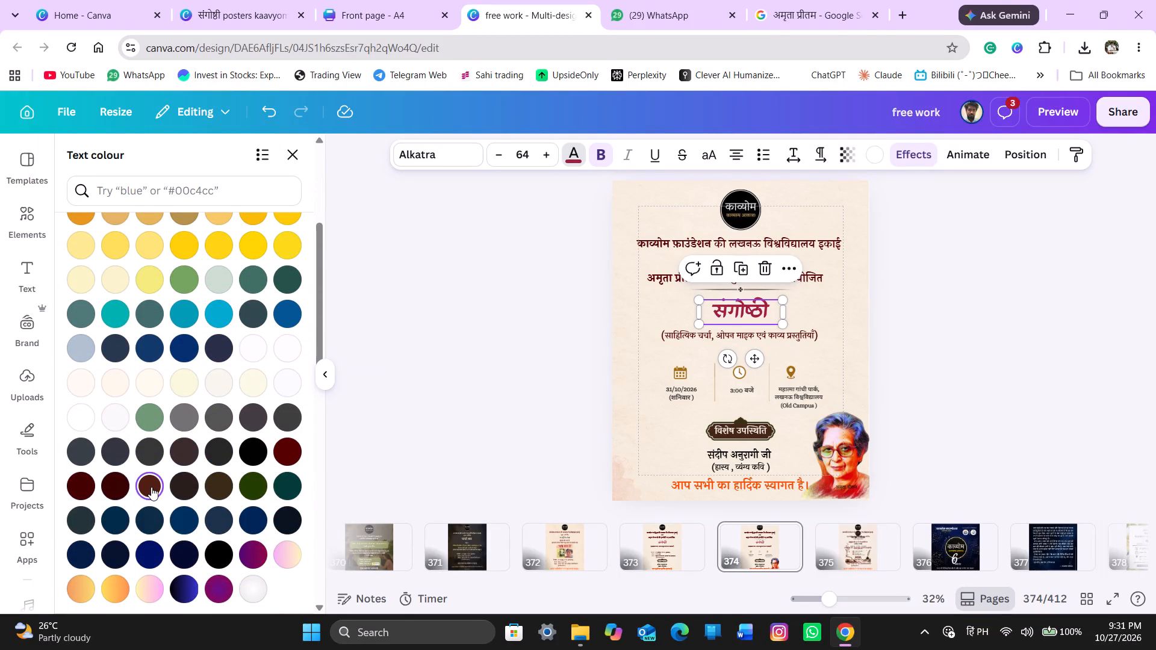
Recolour the अमृता प्रीतम जी की पुण्यतिथि line, trying dark greybrown #392a16 before applying the heading's dark reddish brown.
click(662, 278)
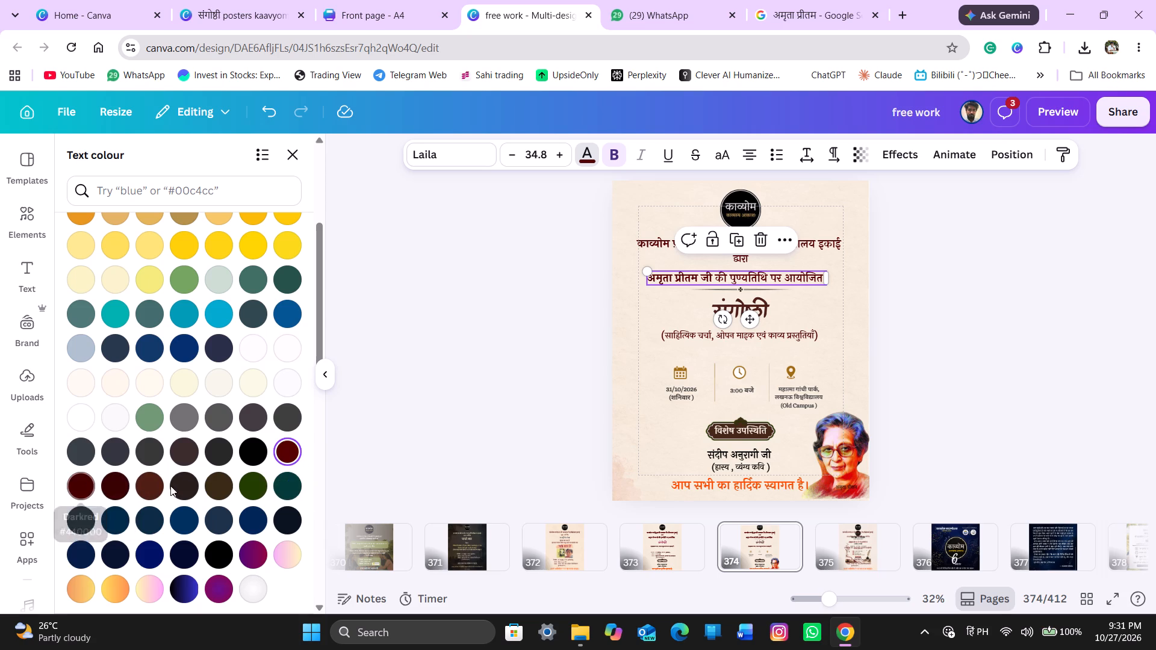
click(222, 484)
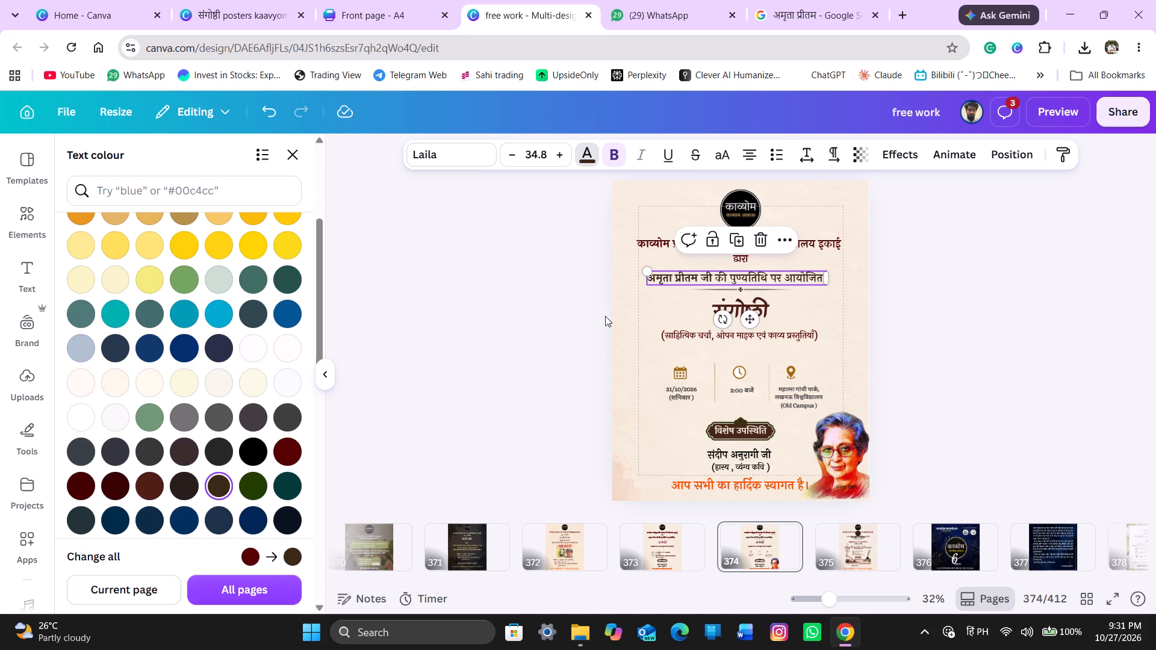
click(151, 486)
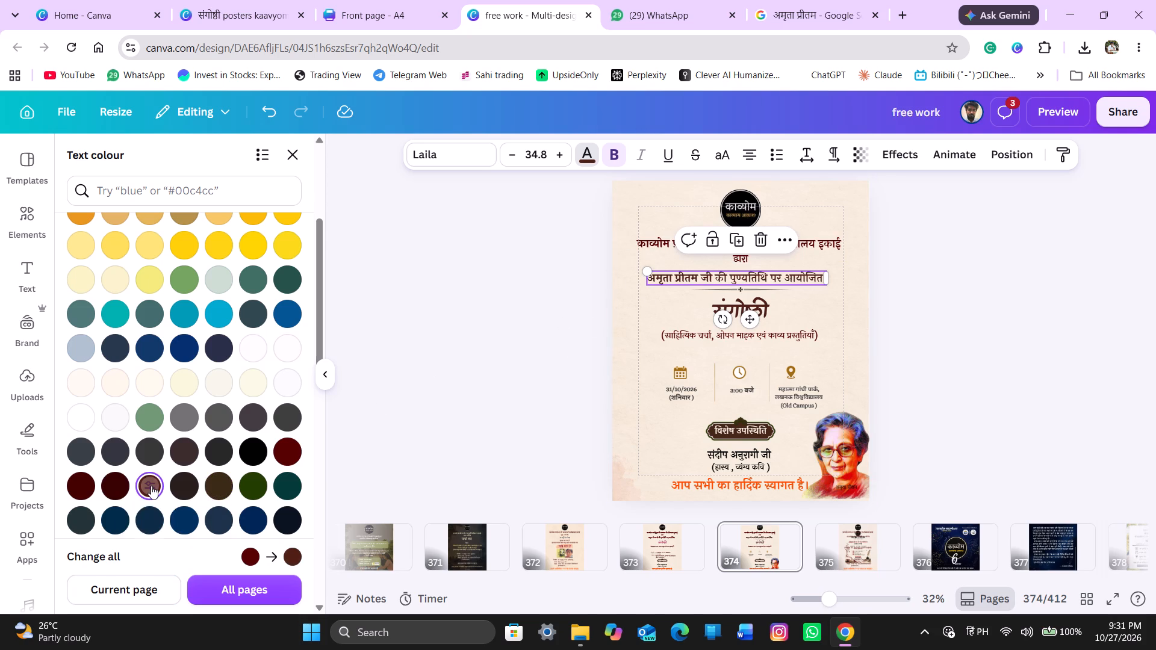
Recolour the काव्योम फ़ाउंडेशन line at the poster's top, trying dark brown before applying the heading's dark reddish brown.
click(642, 240)
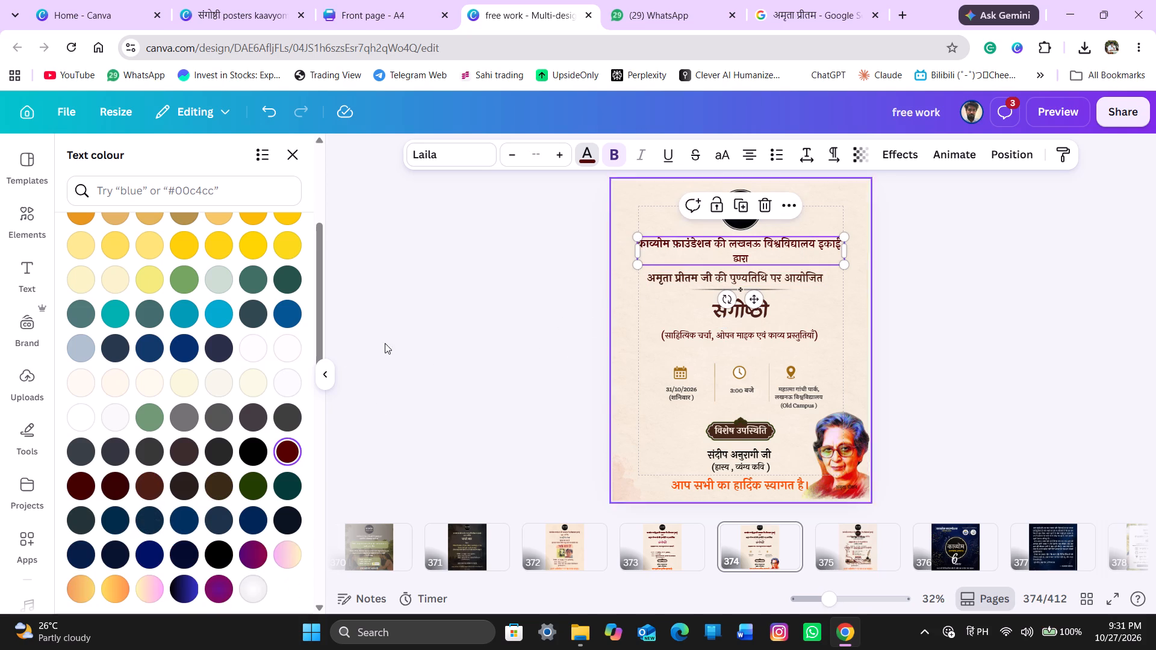
click(229, 487)
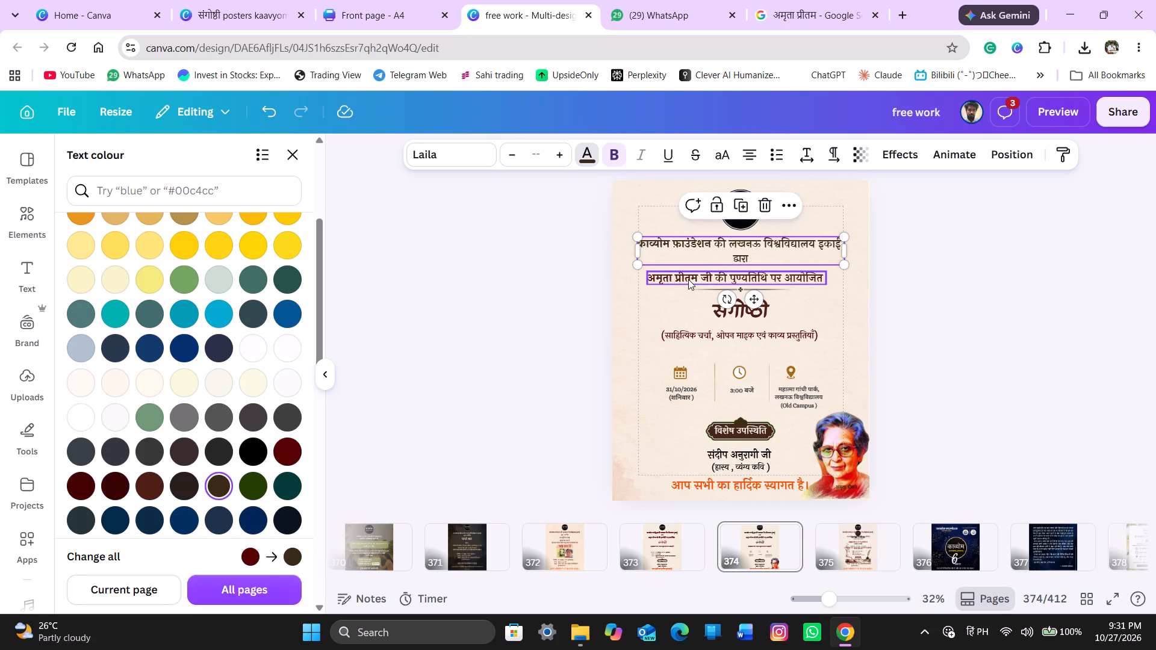
click(663, 253)
click(507, 354)
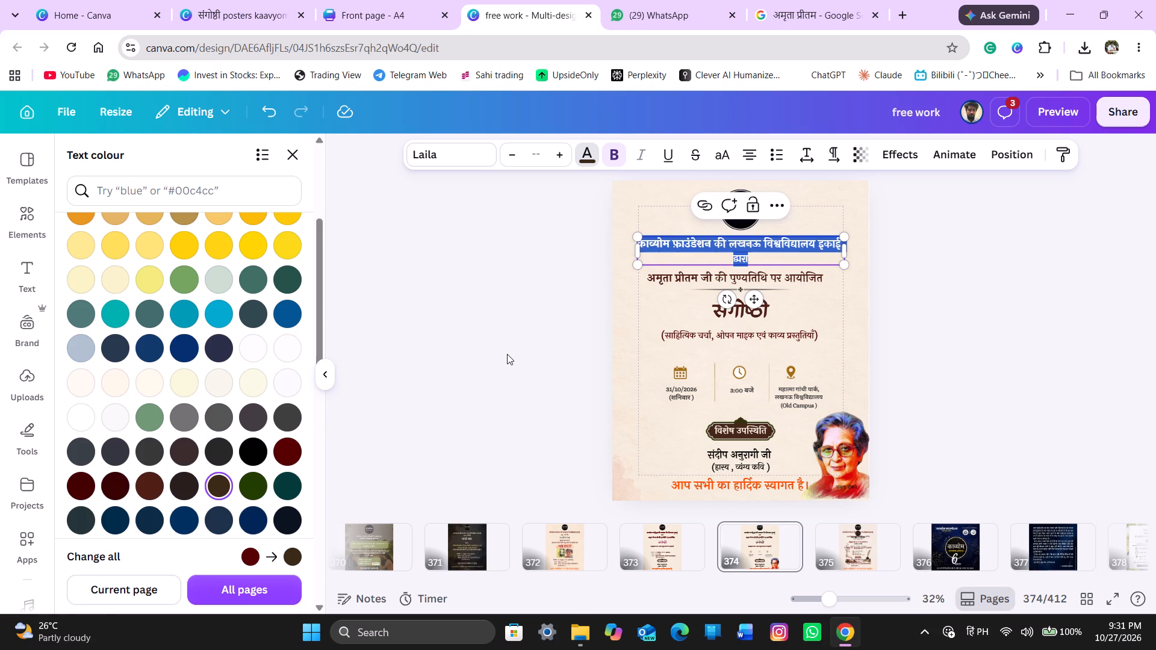
click(512, 331)
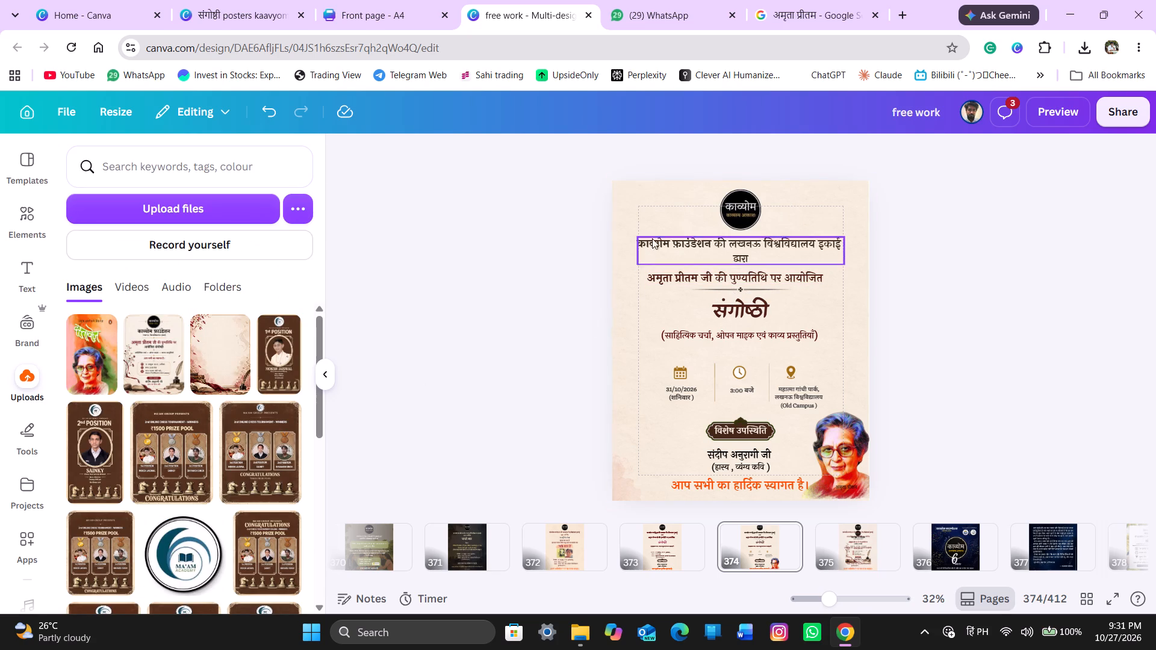
drag(657, 232, 653, 243)
click(653, 243)
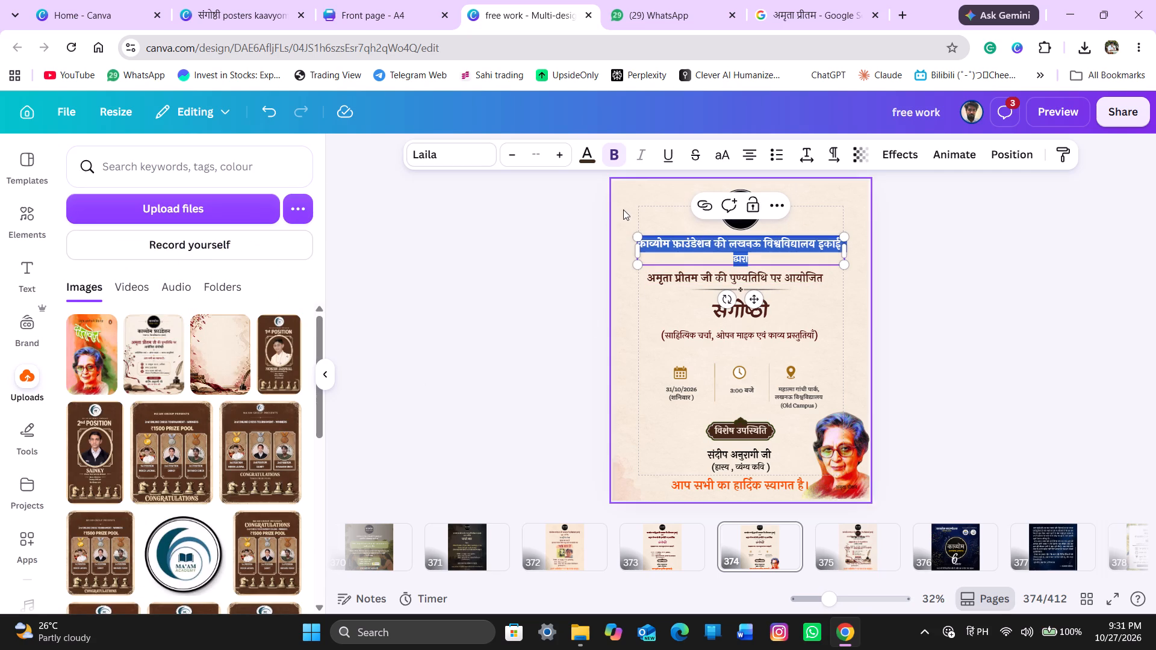
click(575, 231)
click(650, 241)
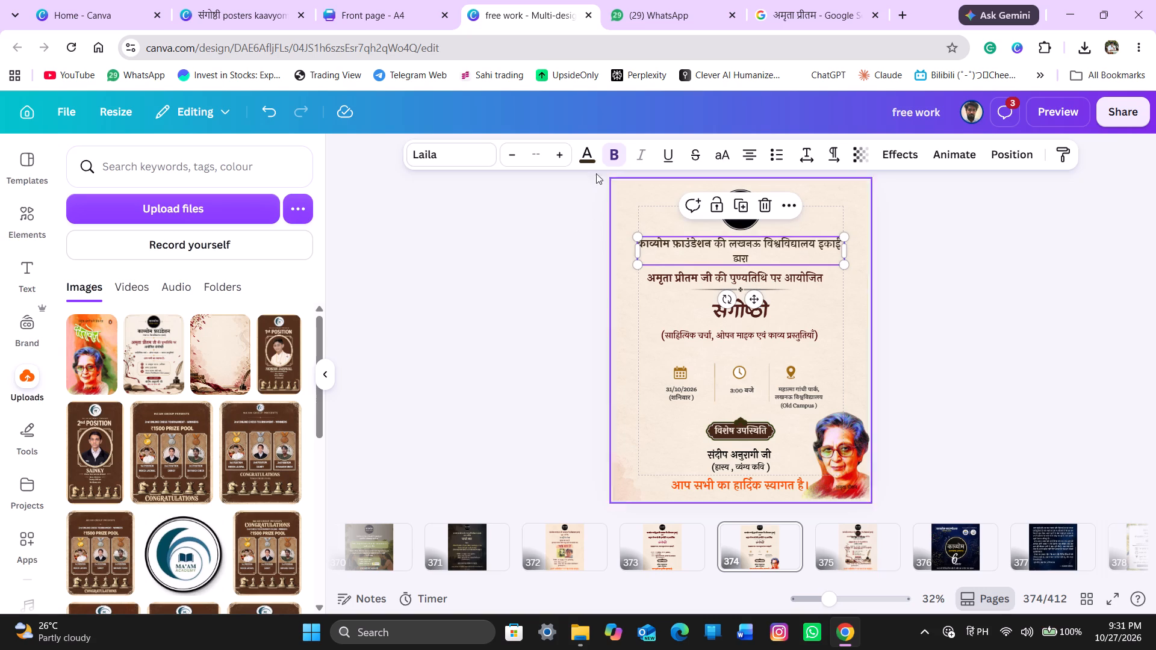
click(587, 153)
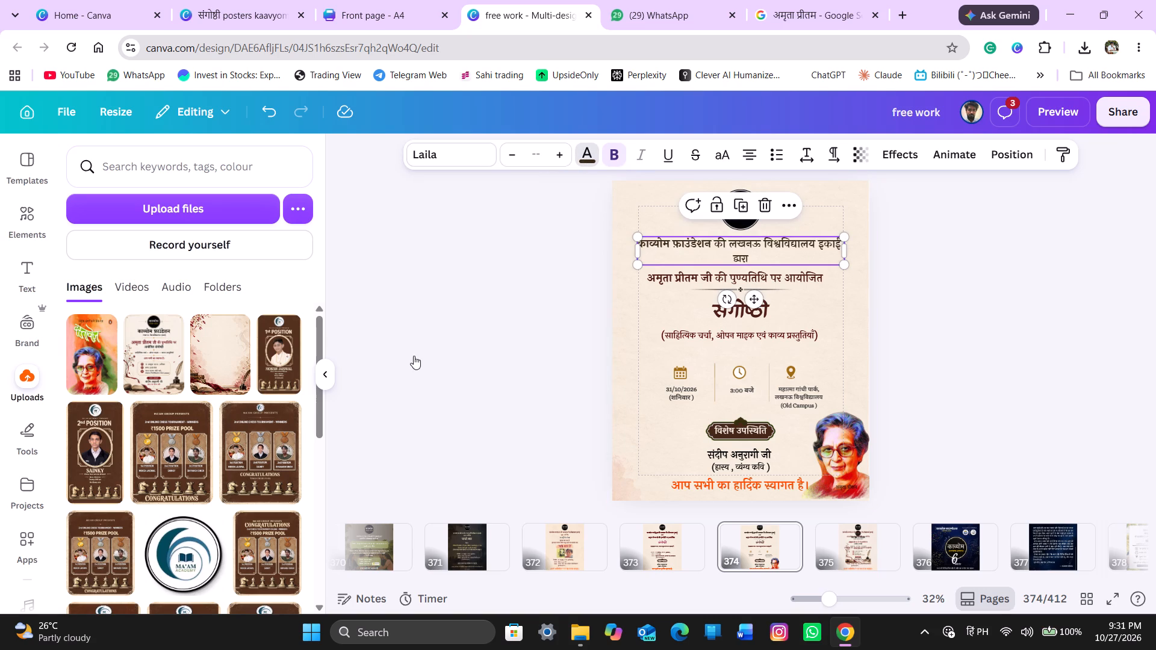
scroll(202, 490, down, 4)
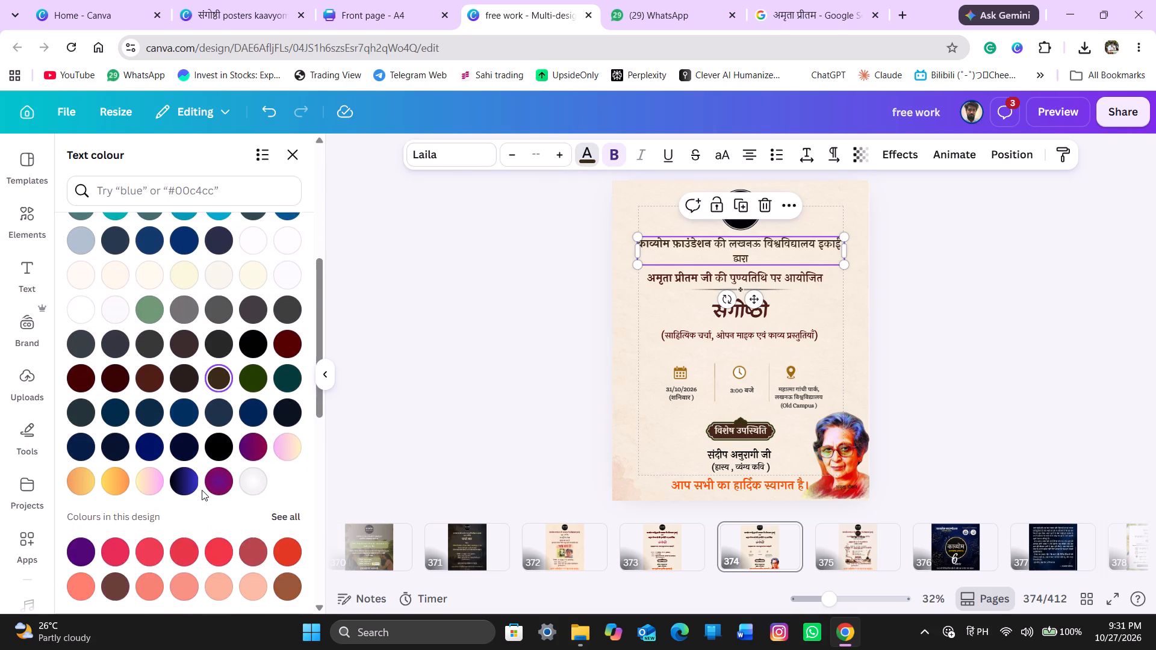
click(149, 373)
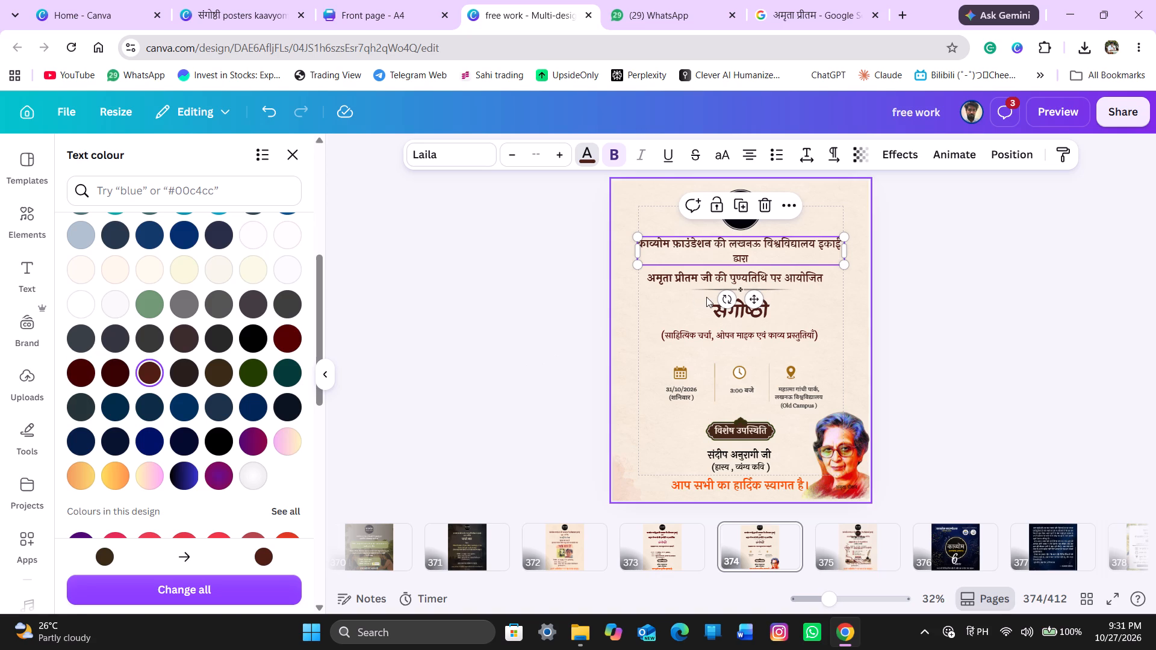
Change the bracketed साहित्यिक चर्चा subtitle's text colour to the same dark reddish brown.
click(689, 342)
click(138, 377)
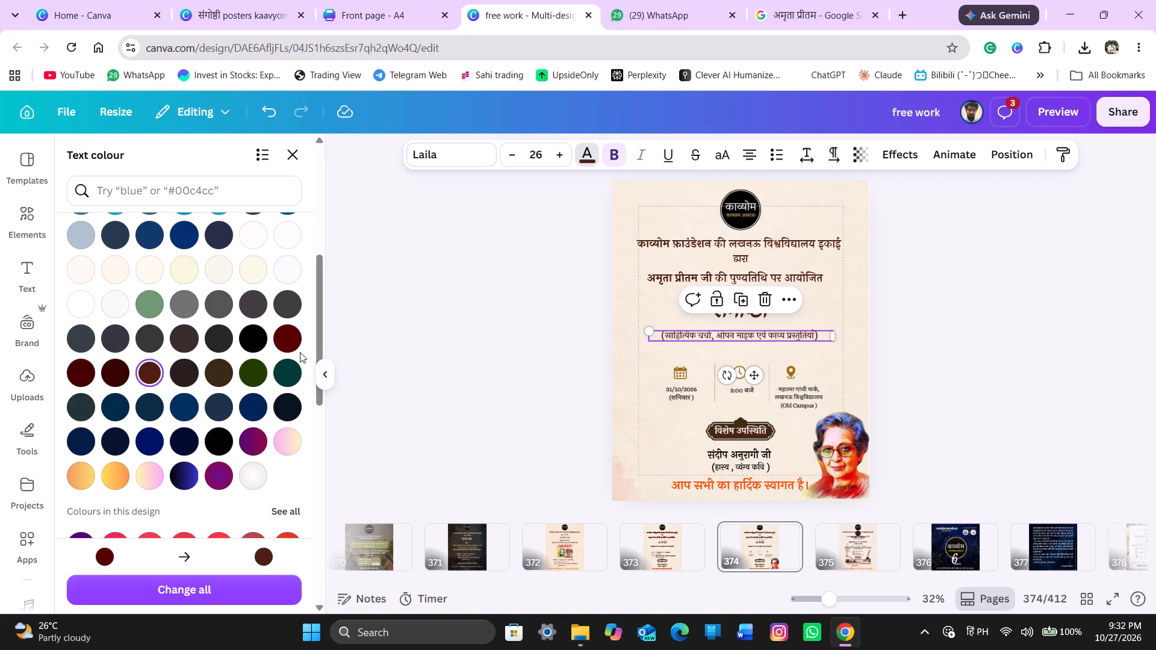
Copy the square watercolour portrait of Amrita Pritam from the Facebook result in Google Images and paste it onto poster page 374 in Canva.
click(321, 373)
click(422, 383)
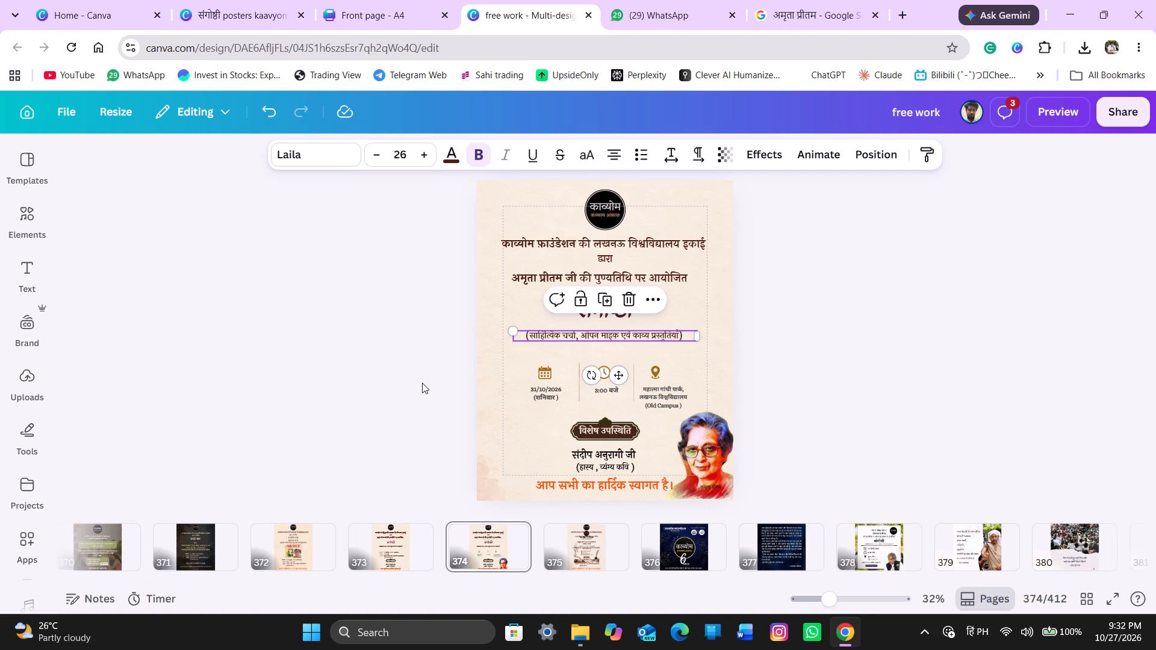
scroll(472, 389, down, 1)
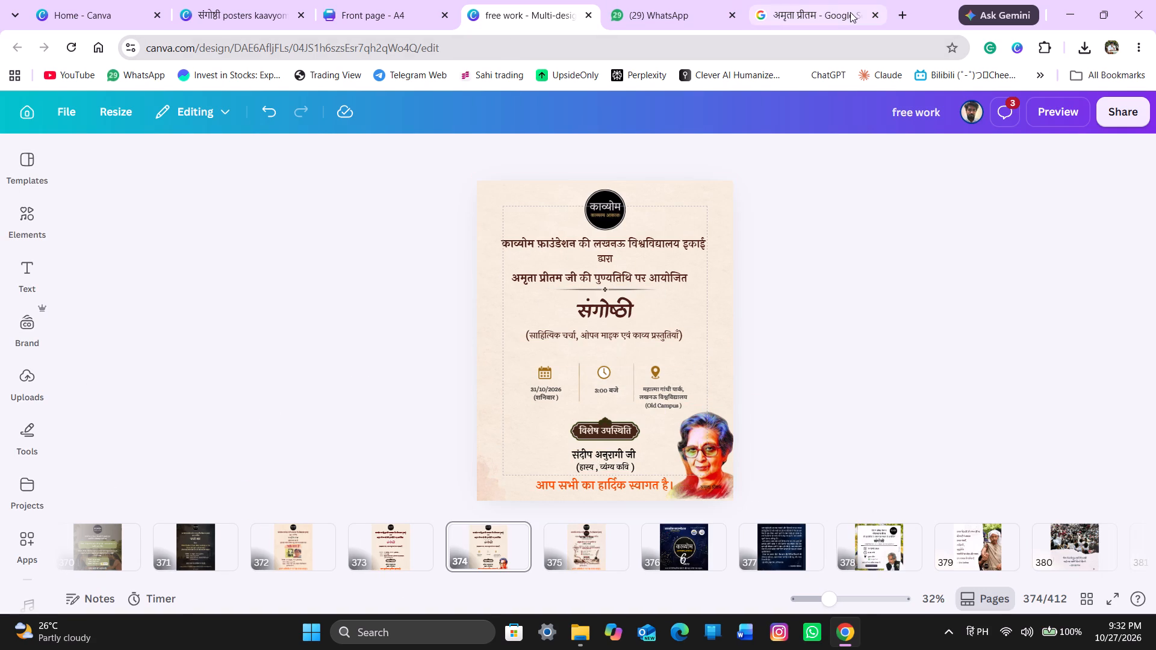
click(850, 12)
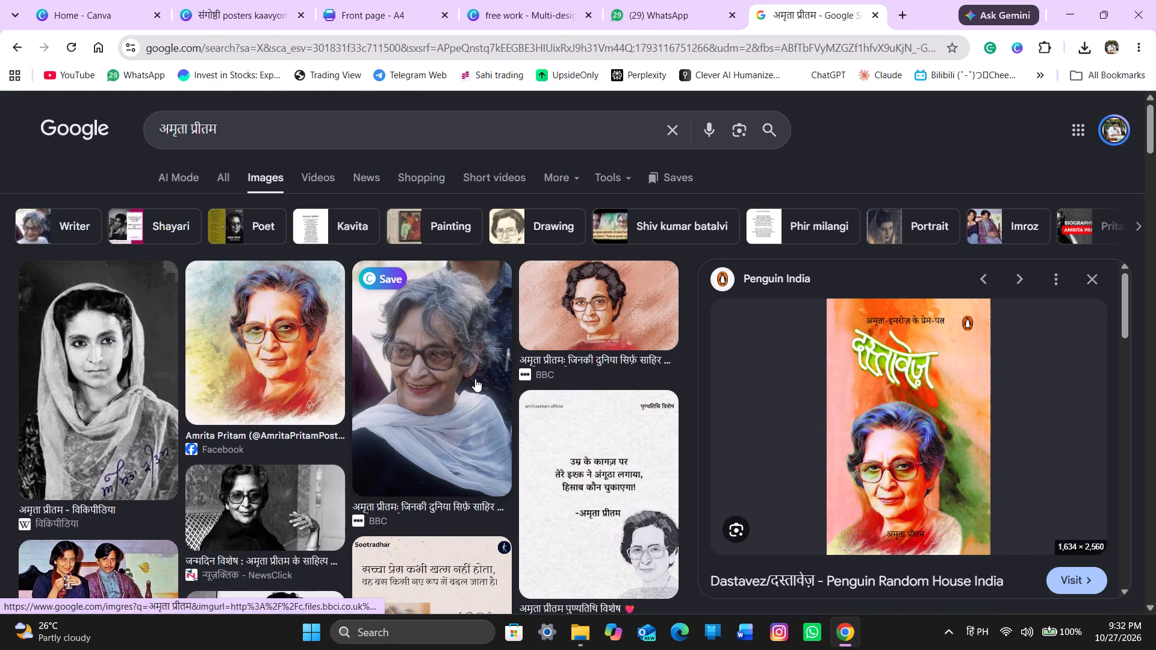
click(245, 359)
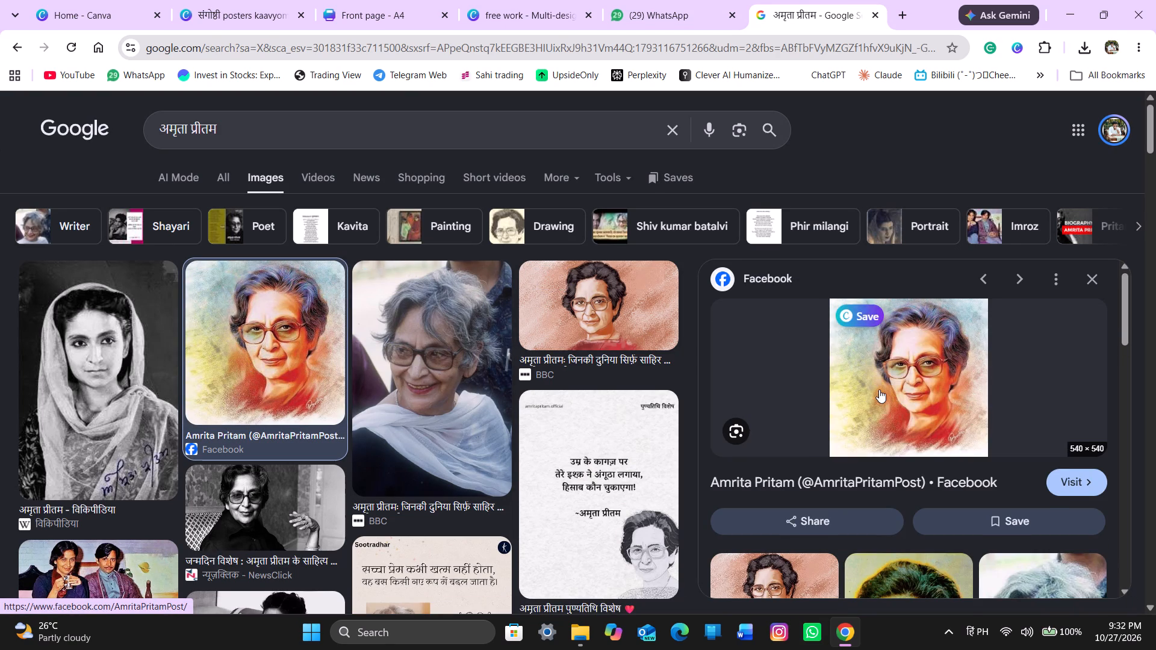
right_click(925, 414)
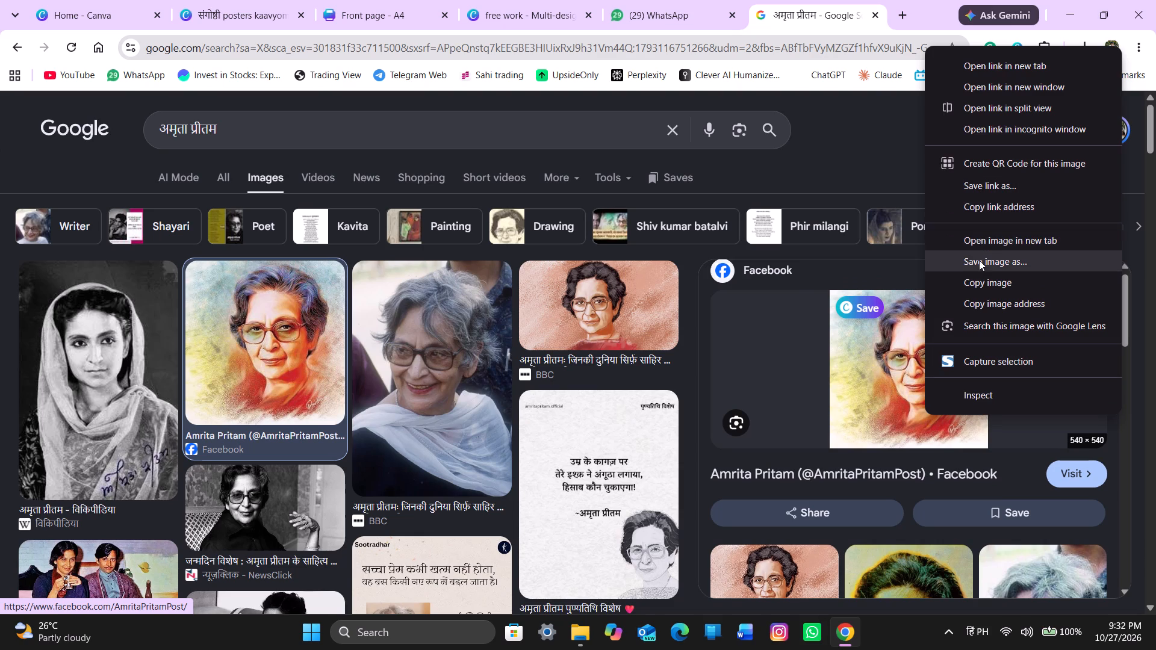
click(993, 282)
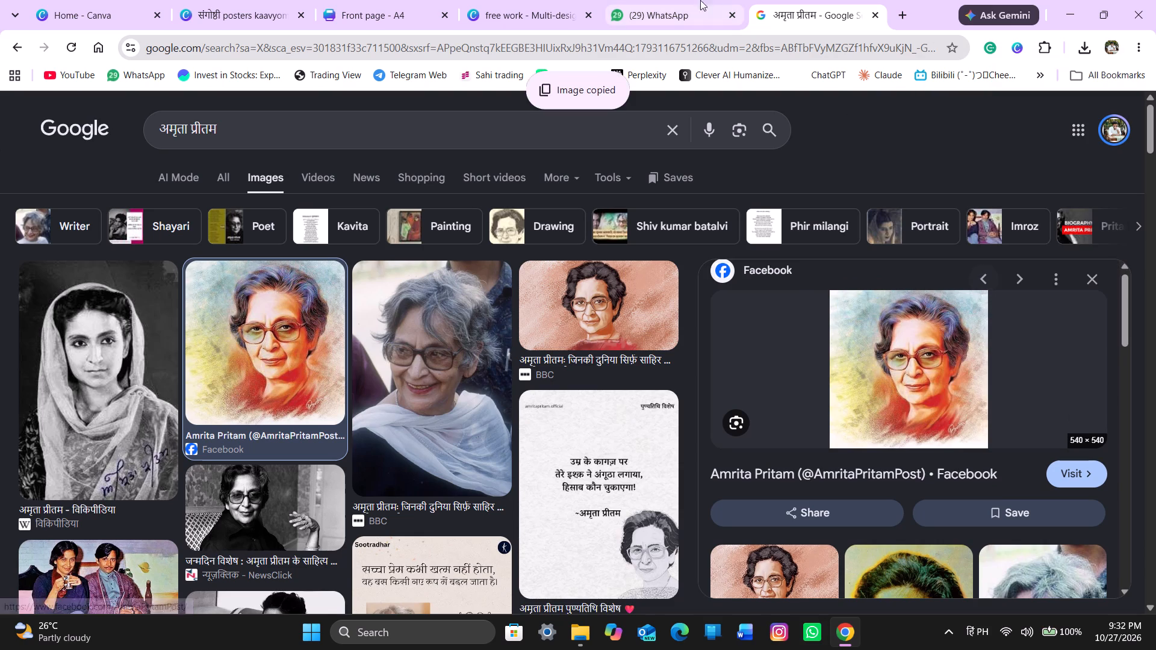
click(564, 0)
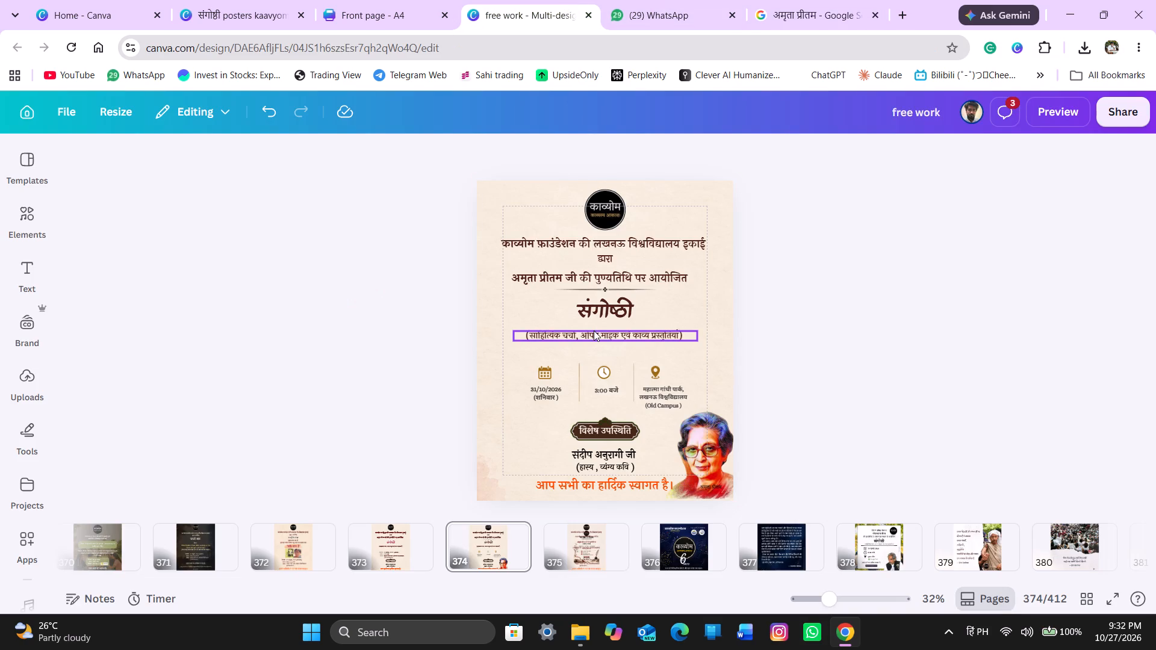
key(ctrl+v)
Delete the old Amrita Pritam portrait in the poster's lower corner, beside the आप सभी का हार्दिक स्वागत है line.
click(715, 466)
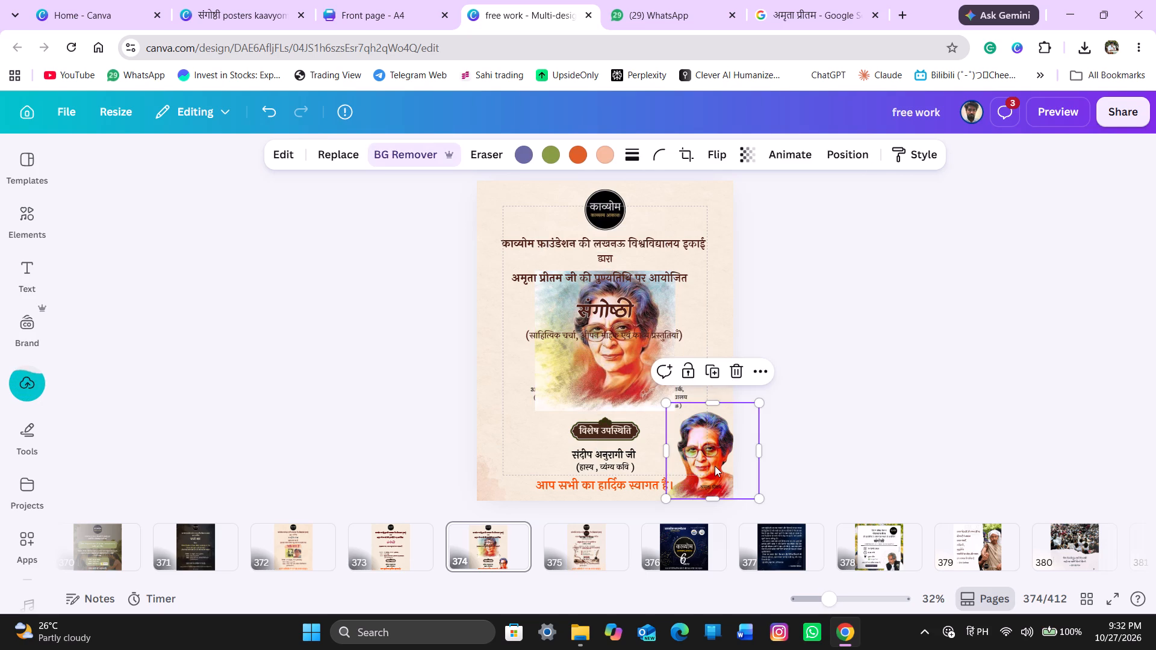
key(Delete)
Select the newly pasted Amrita Pritam portrait covering the संगोष्ठी heading.
click(586, 389)
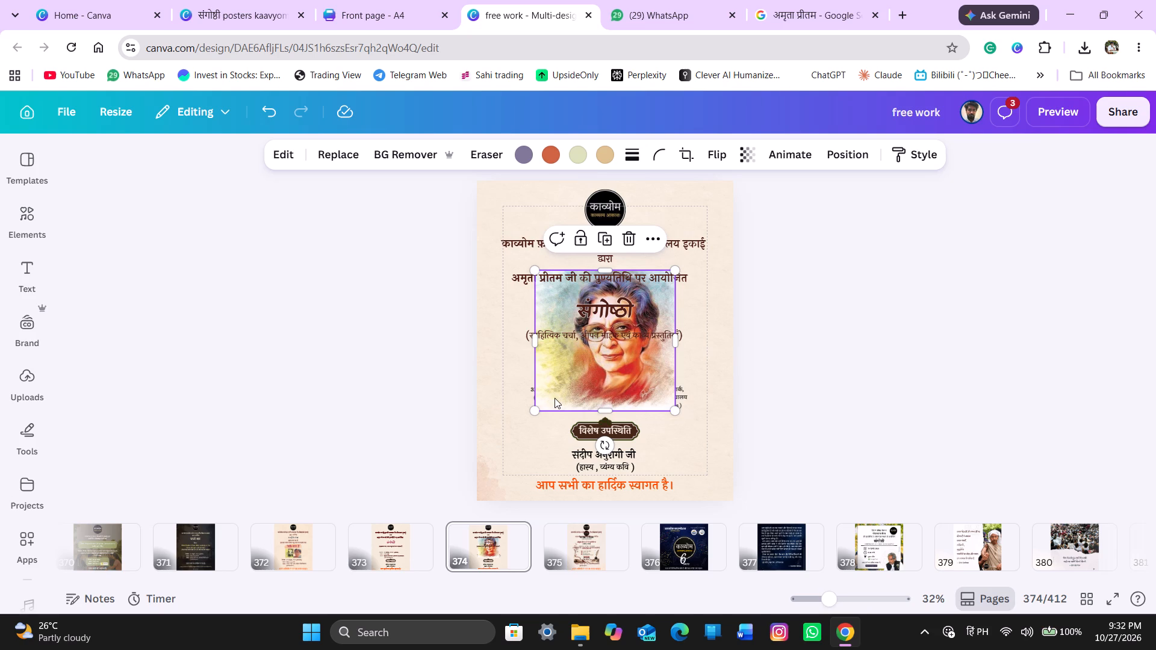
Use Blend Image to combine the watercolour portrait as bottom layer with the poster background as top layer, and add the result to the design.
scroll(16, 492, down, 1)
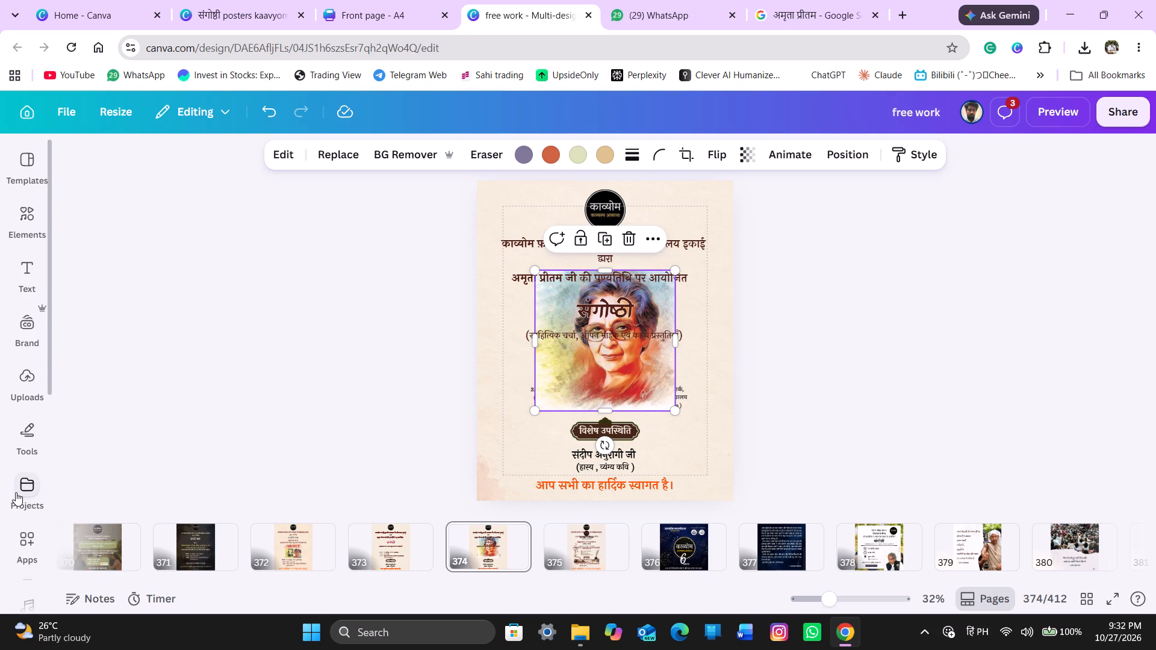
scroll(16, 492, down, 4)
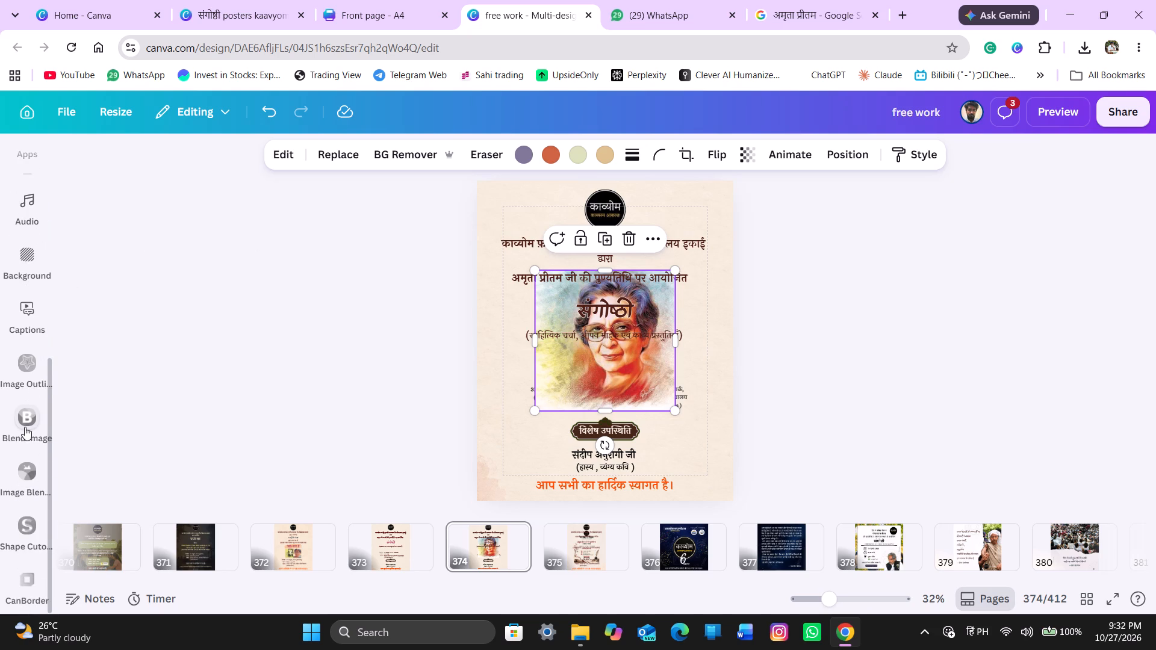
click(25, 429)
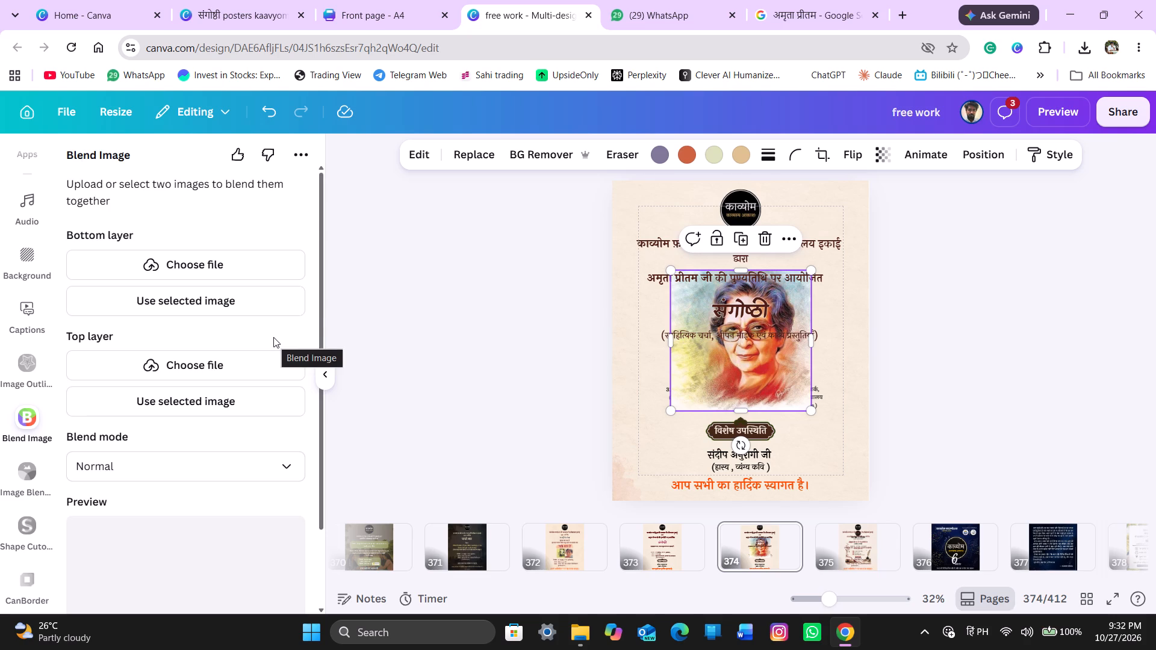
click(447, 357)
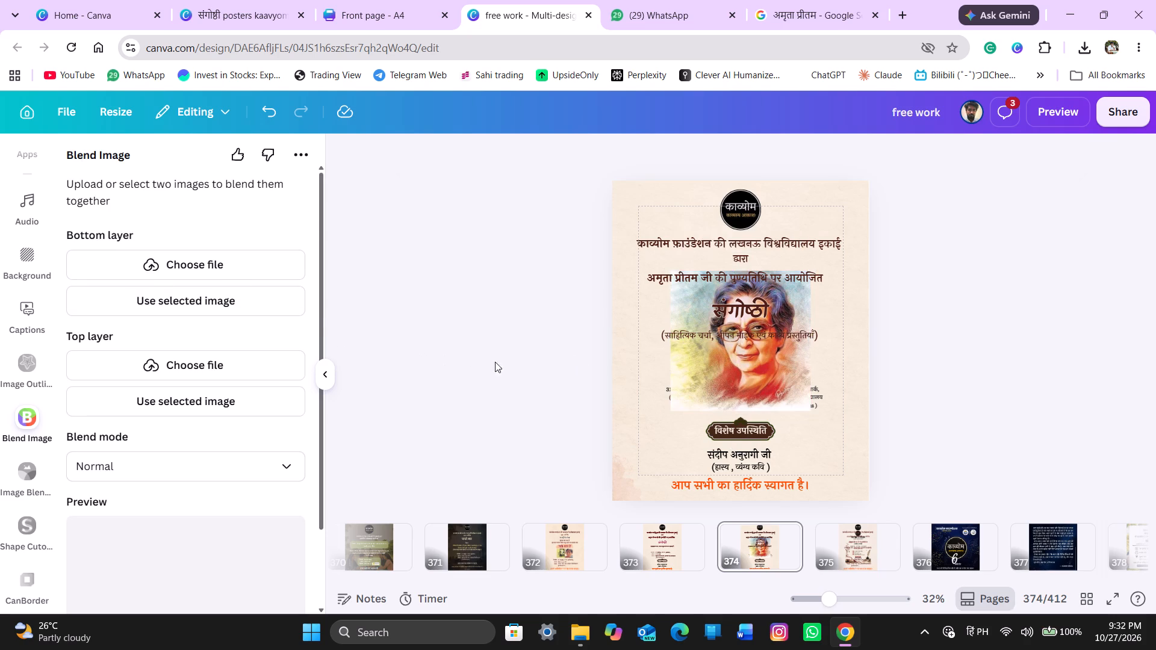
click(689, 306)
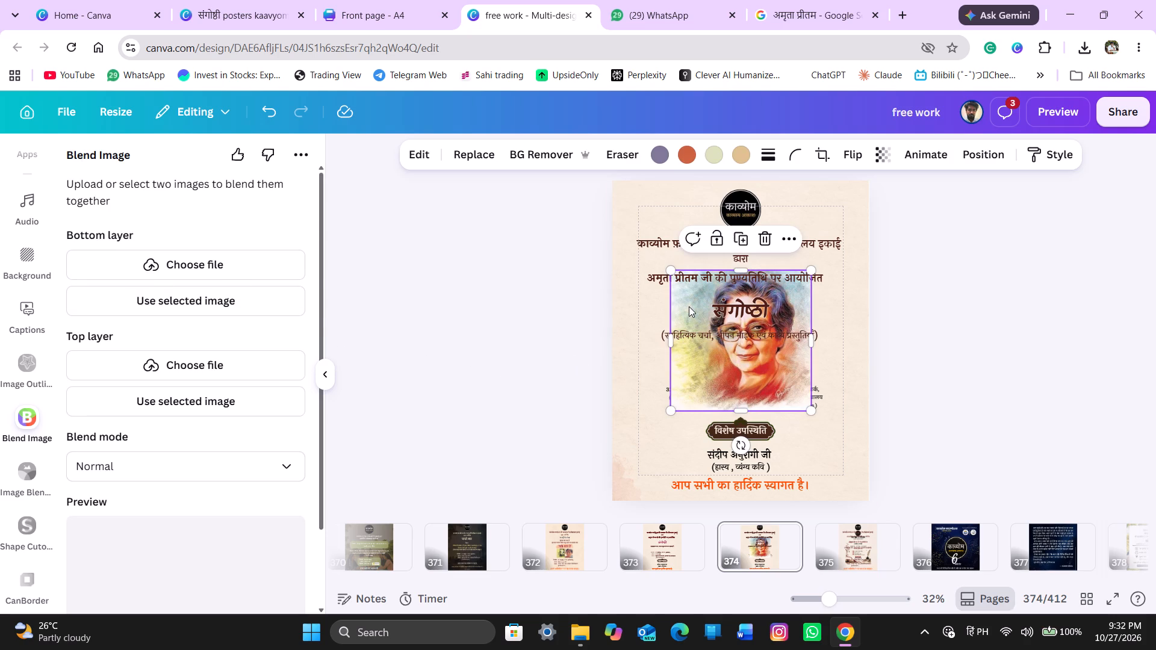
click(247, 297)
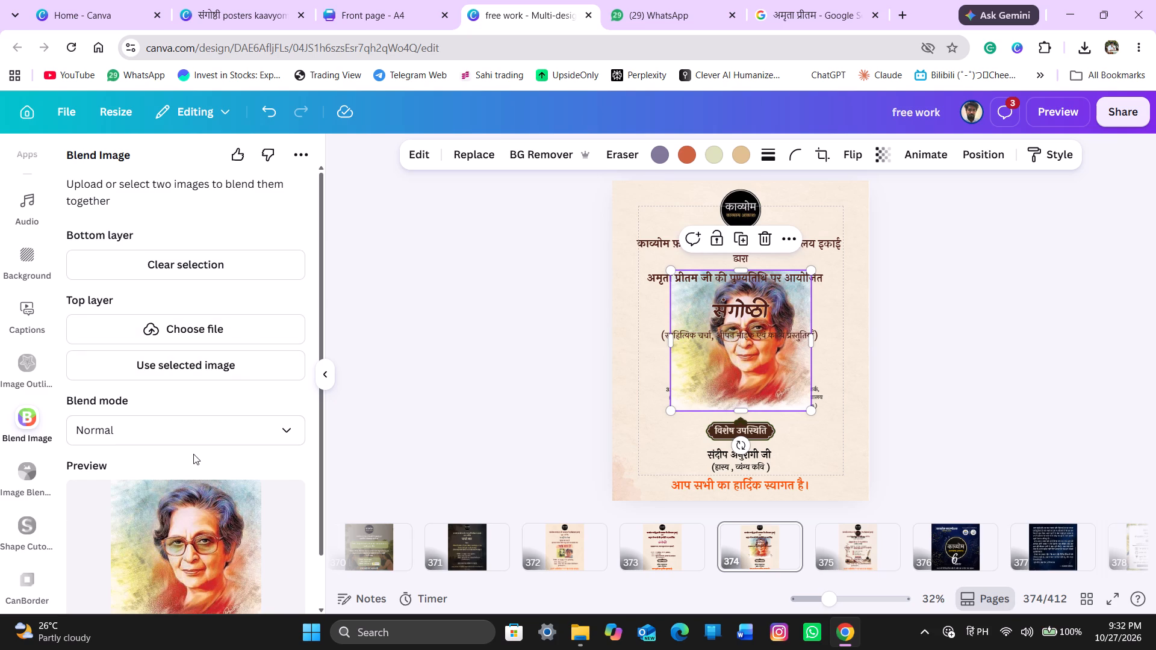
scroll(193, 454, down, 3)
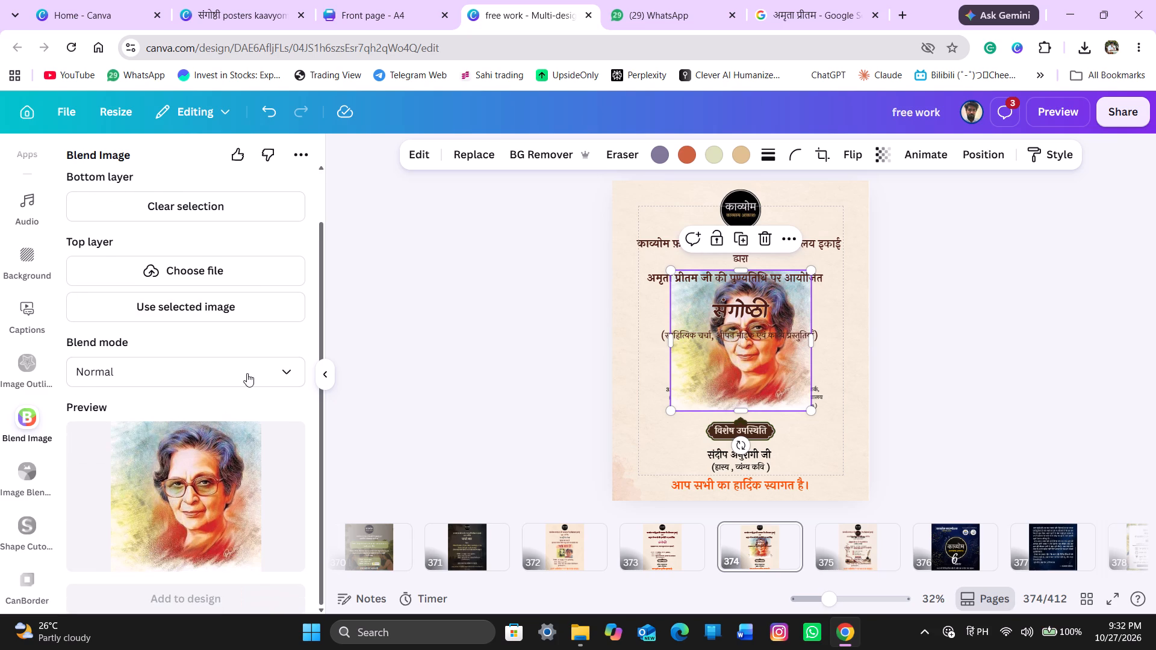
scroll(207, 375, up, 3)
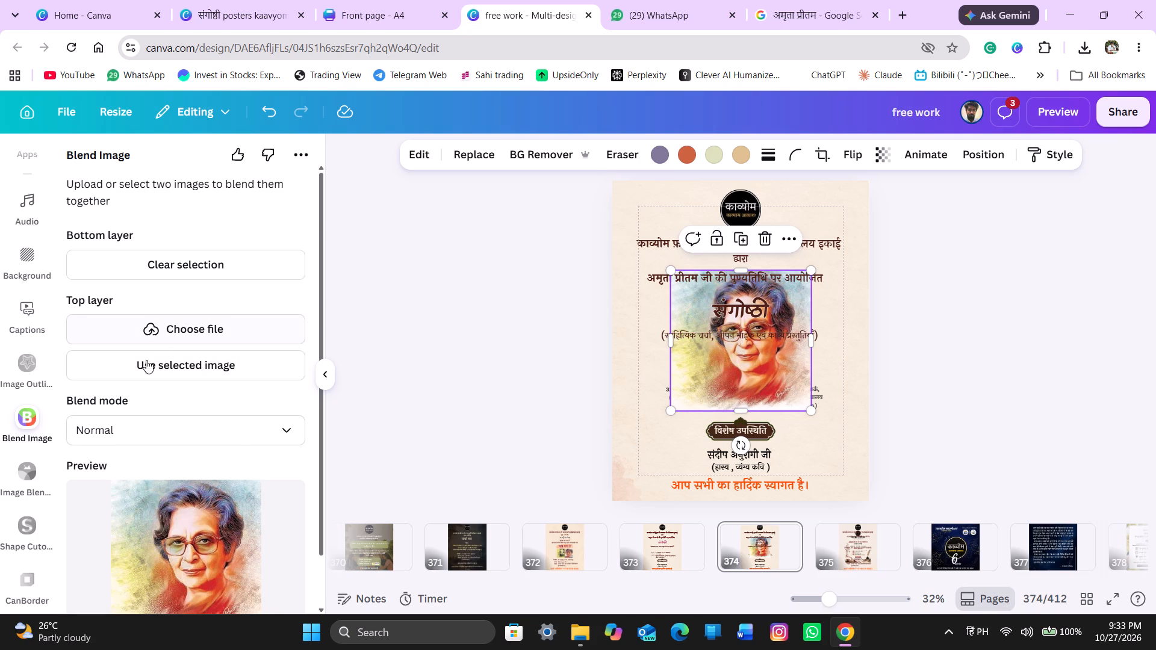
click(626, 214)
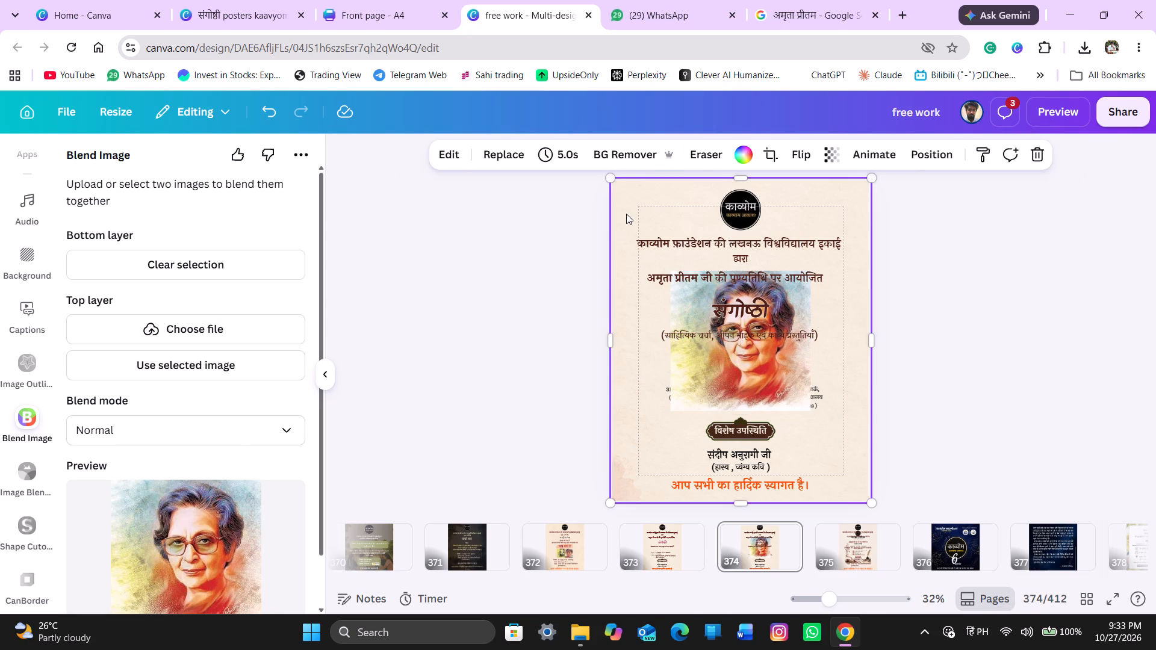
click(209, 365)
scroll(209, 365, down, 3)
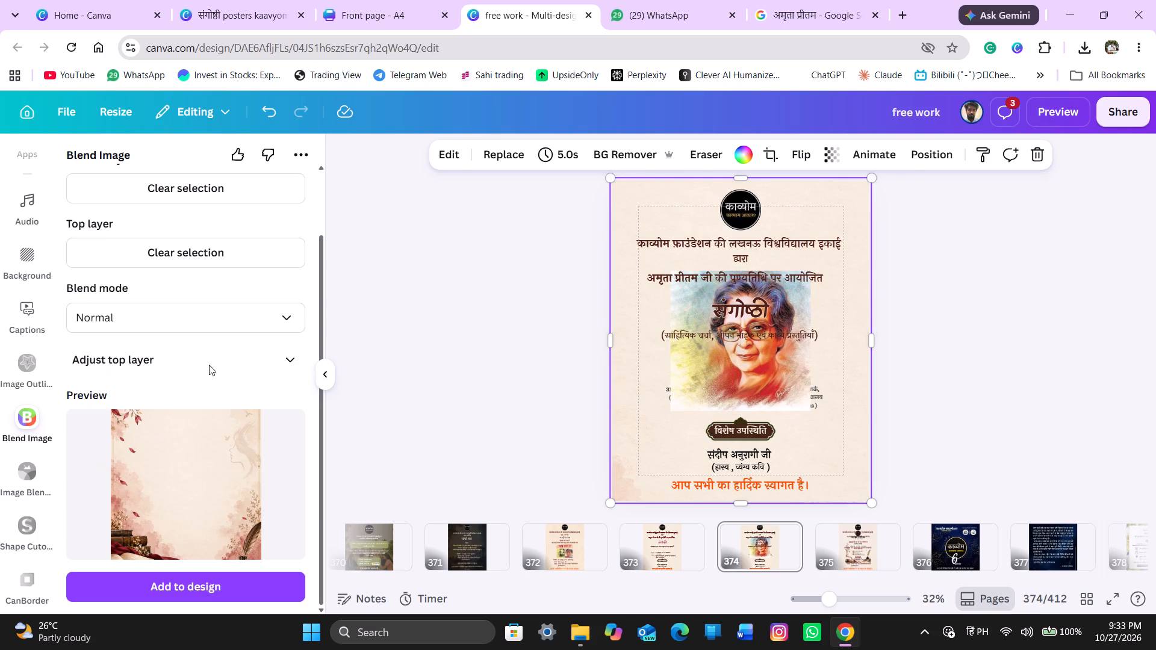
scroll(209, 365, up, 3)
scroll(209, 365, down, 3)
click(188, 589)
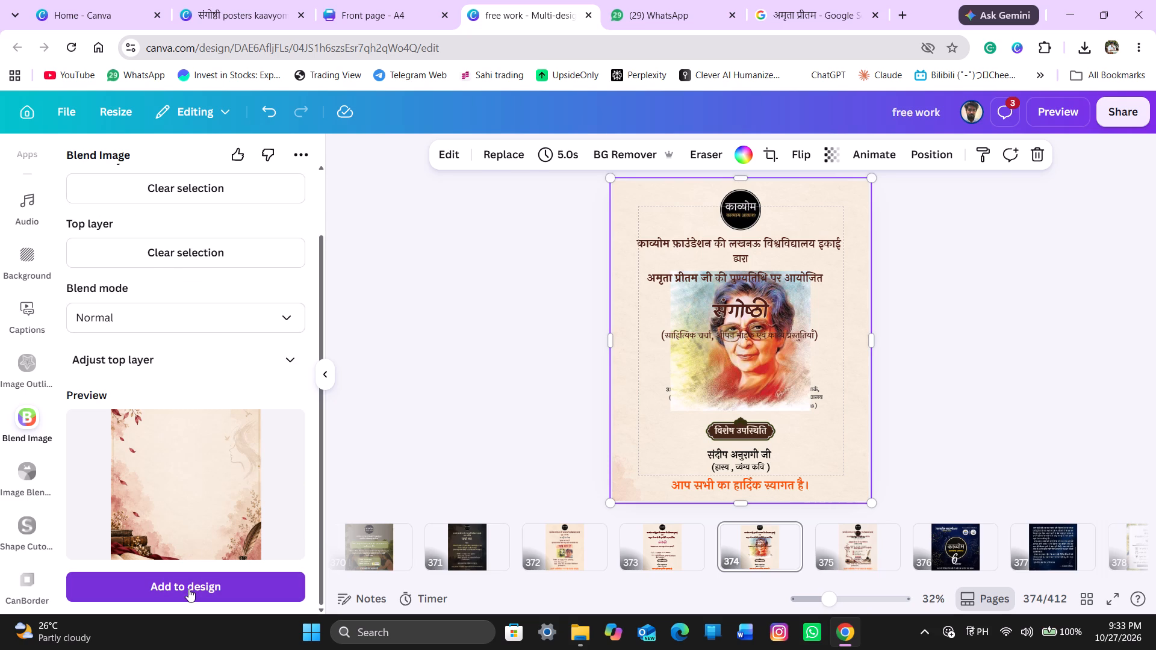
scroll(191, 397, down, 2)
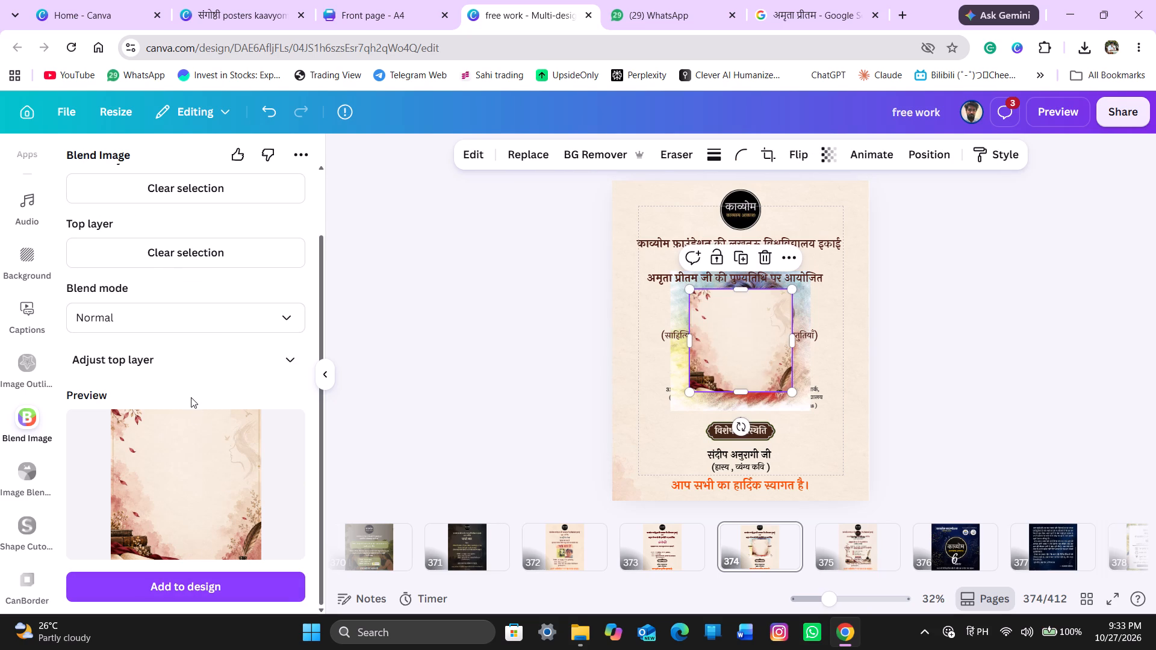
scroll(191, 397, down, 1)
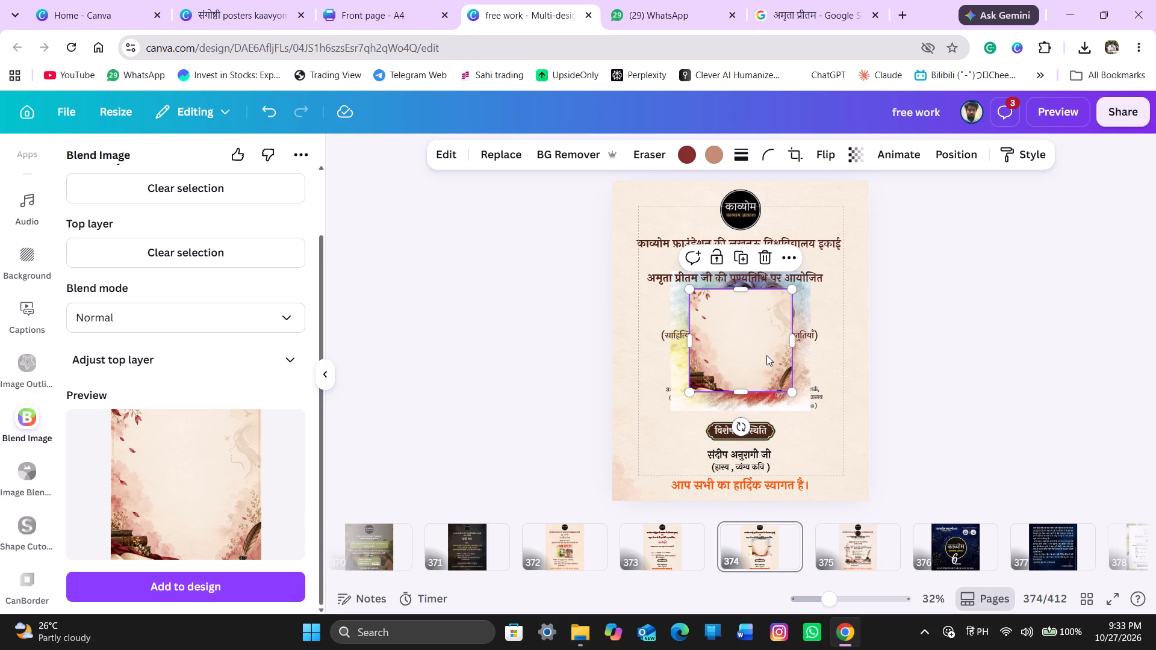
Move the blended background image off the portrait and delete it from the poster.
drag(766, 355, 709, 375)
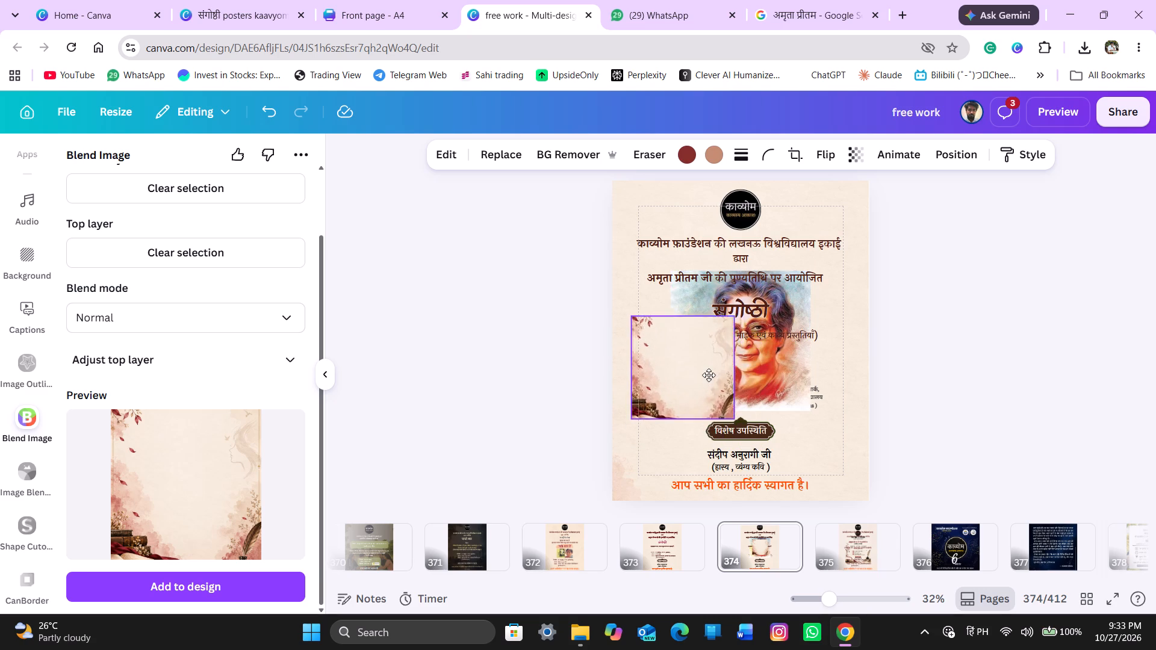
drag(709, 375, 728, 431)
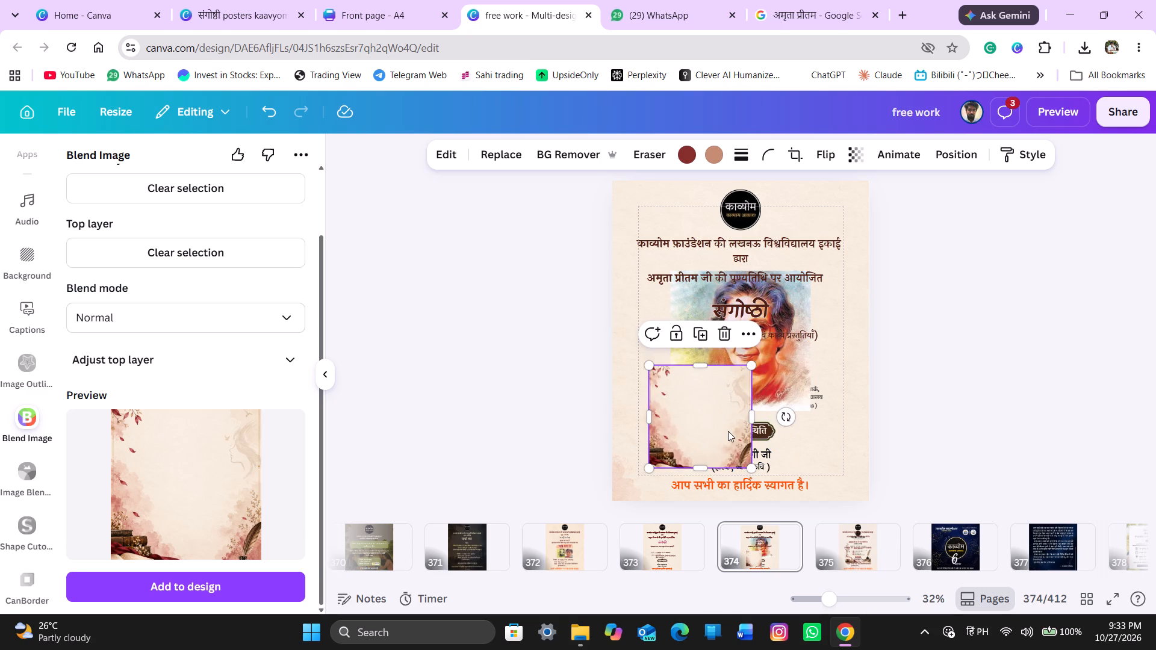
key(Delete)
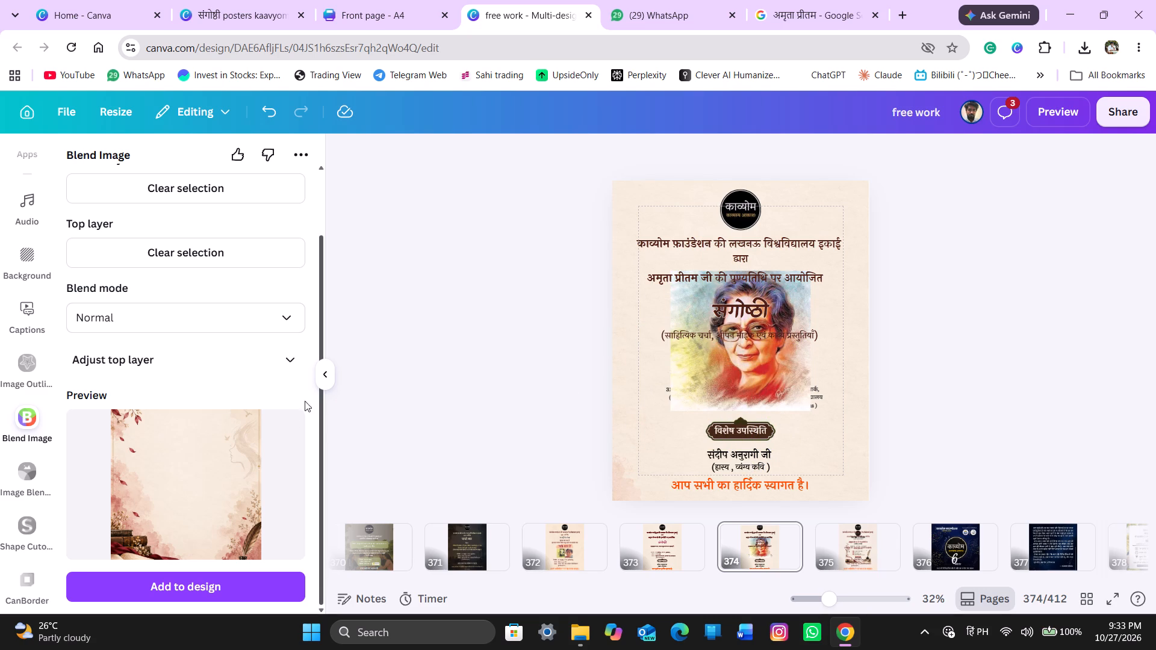
Use Image Blender's Radial fade on the watercolour portrait, centring the fade circle around the face.
scroll(264, 308, up, 2)
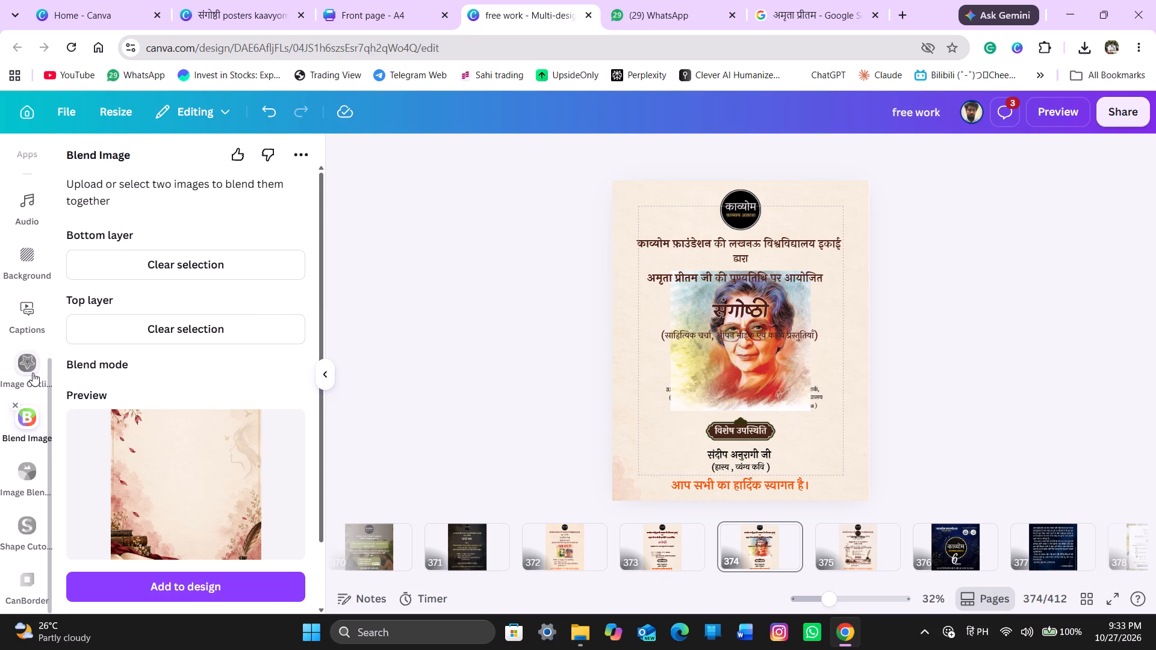
click(37, 480)
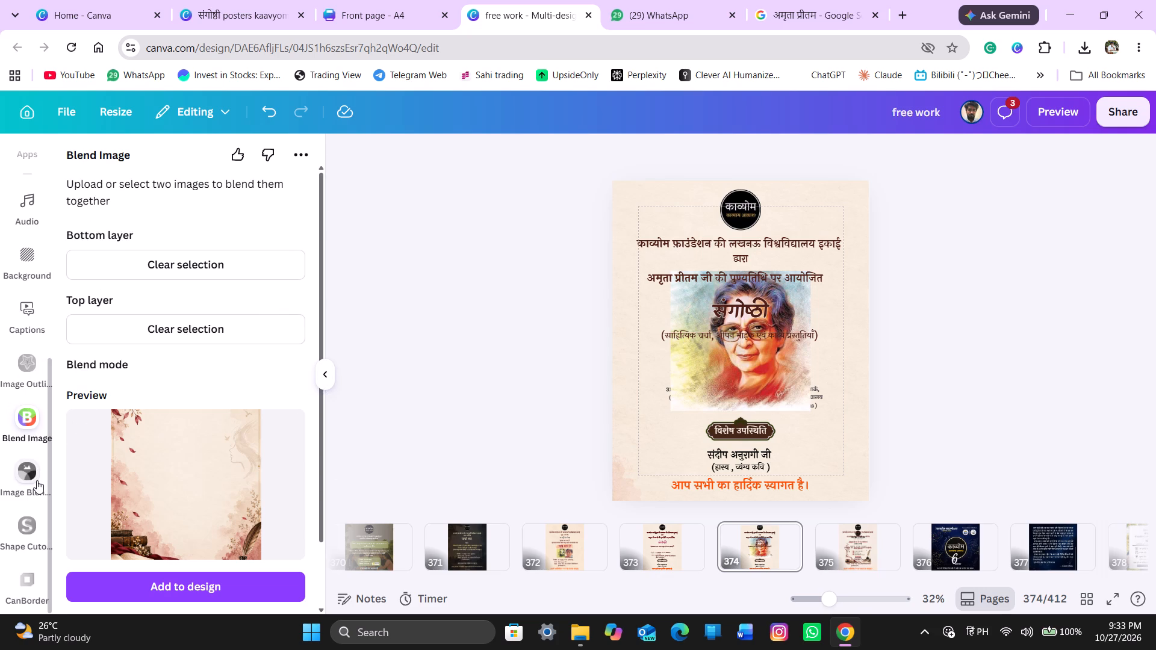
click(683, 303)
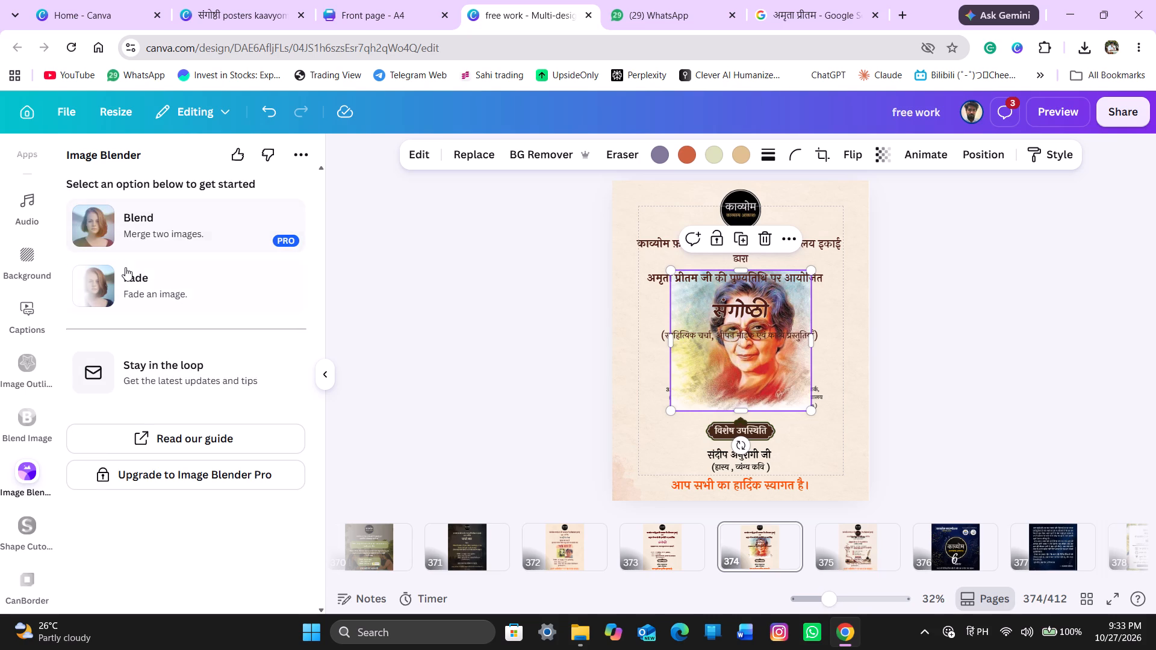
click(160, 299)
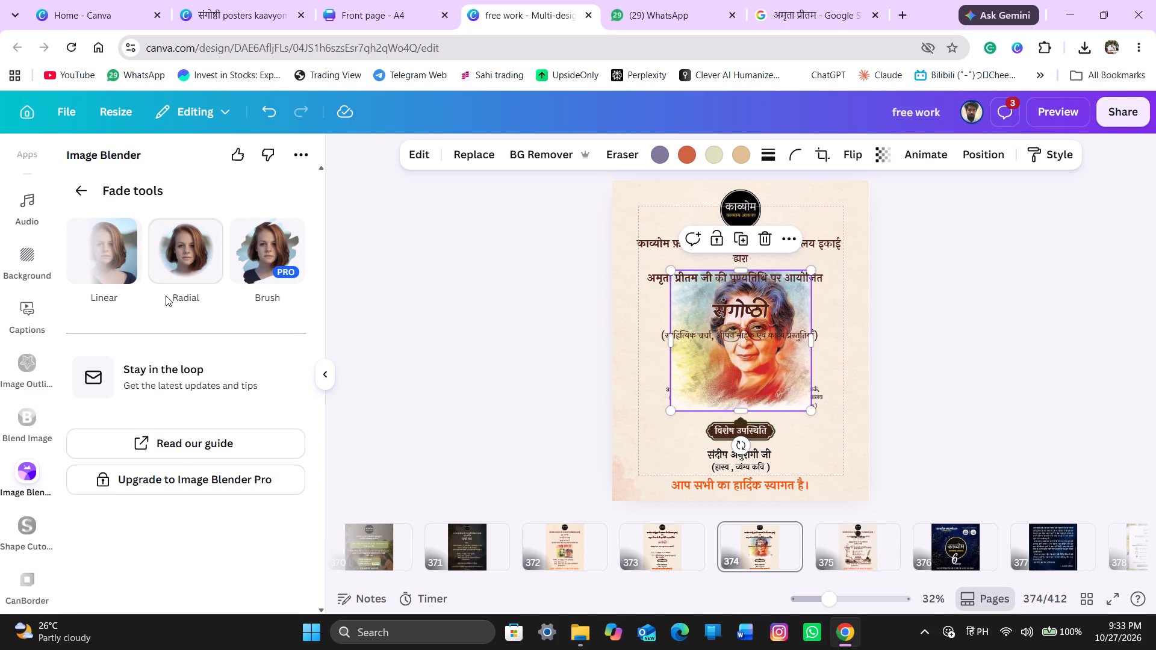
click(192, 271)
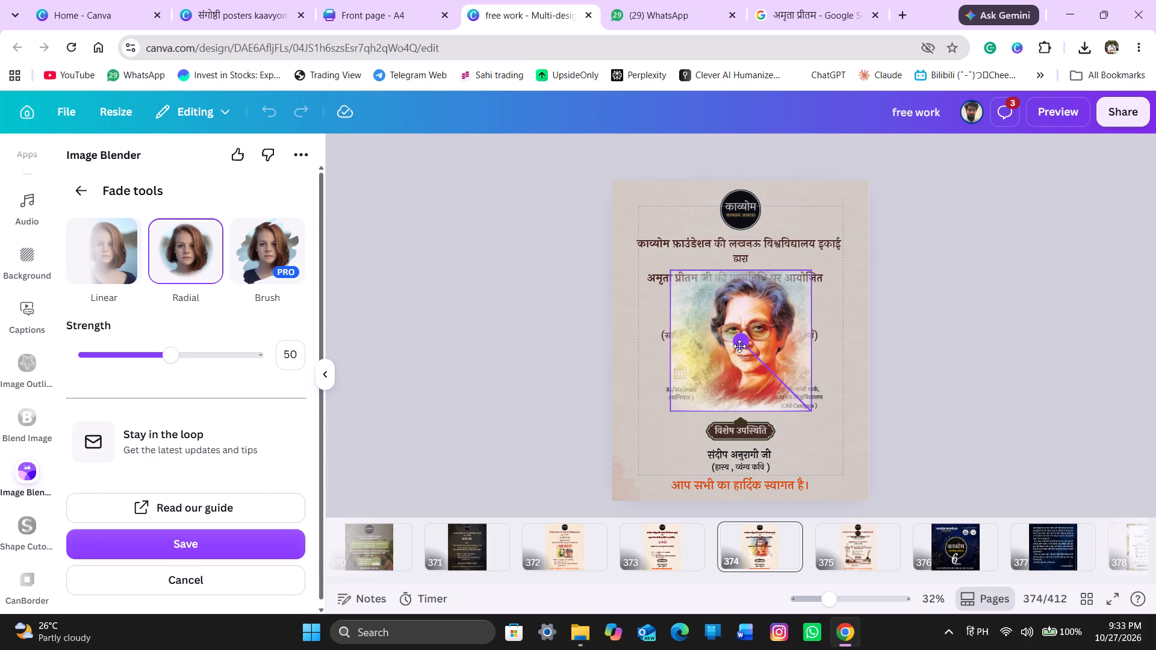
drag(739, 346, 753, 356)
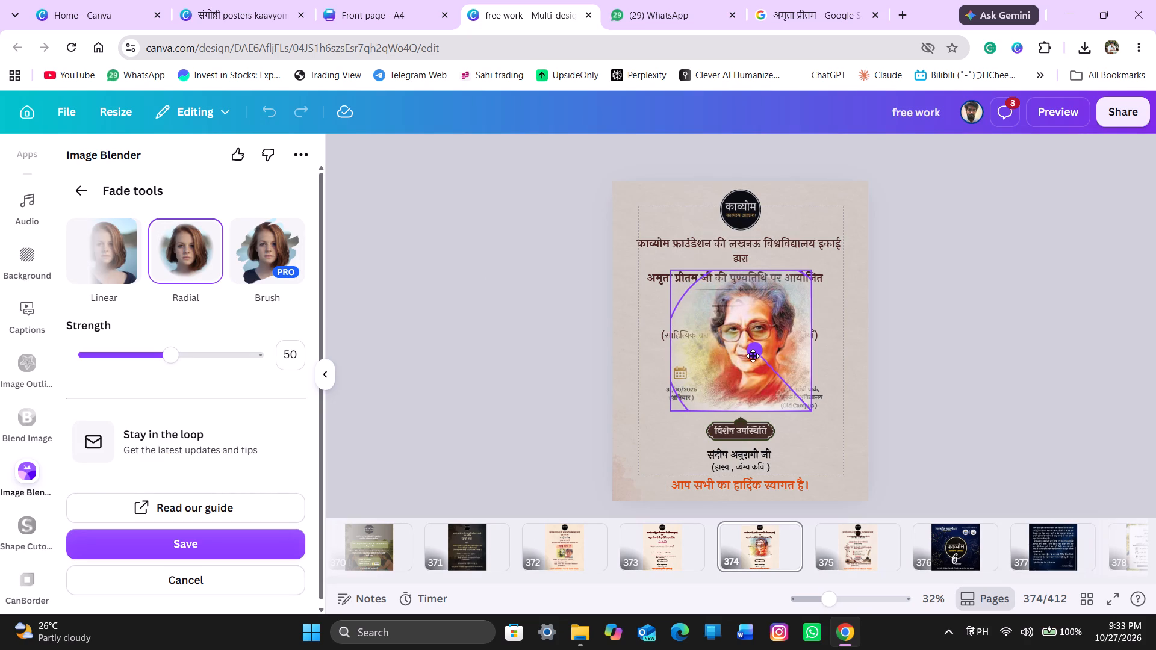
drag(753, 356, 755, 339)
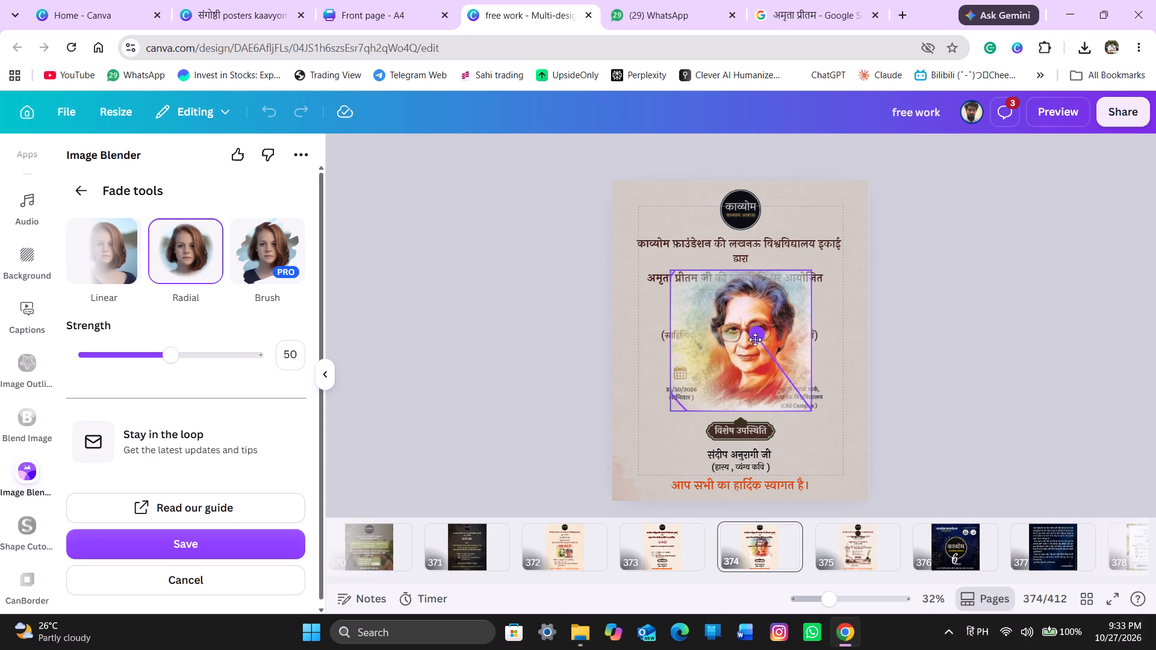
drag(755, 339, 762, 341)
drag(809, 403, 784, 399)
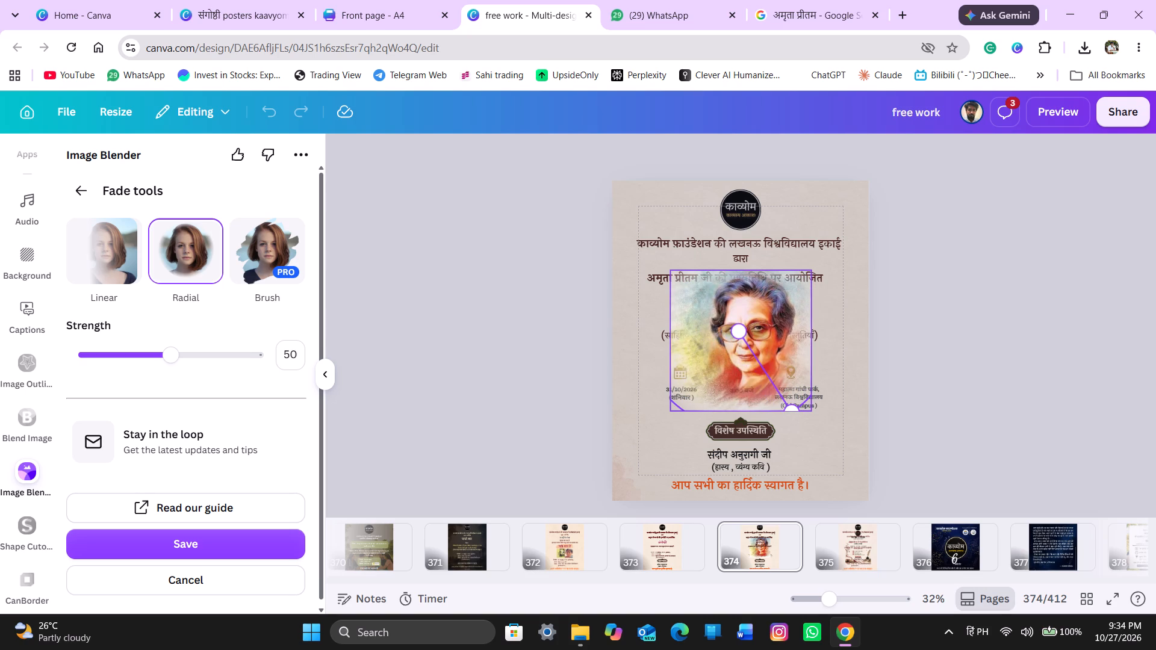
drag(739, 341, 760, 371)
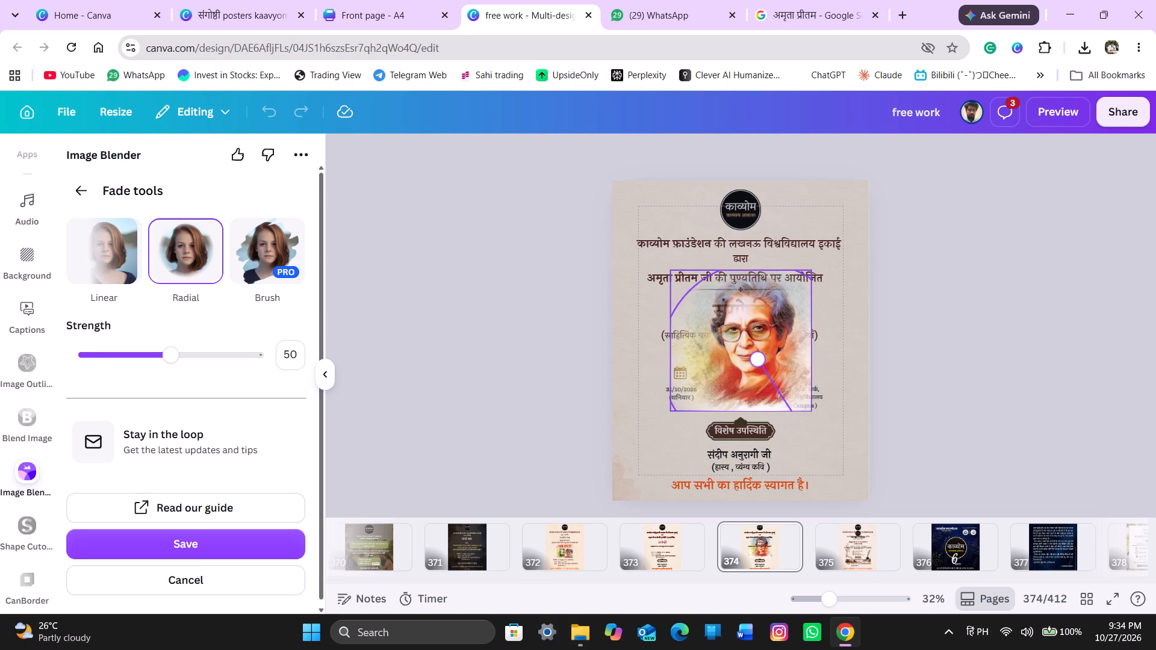
drag(760, 371, 744, 350)
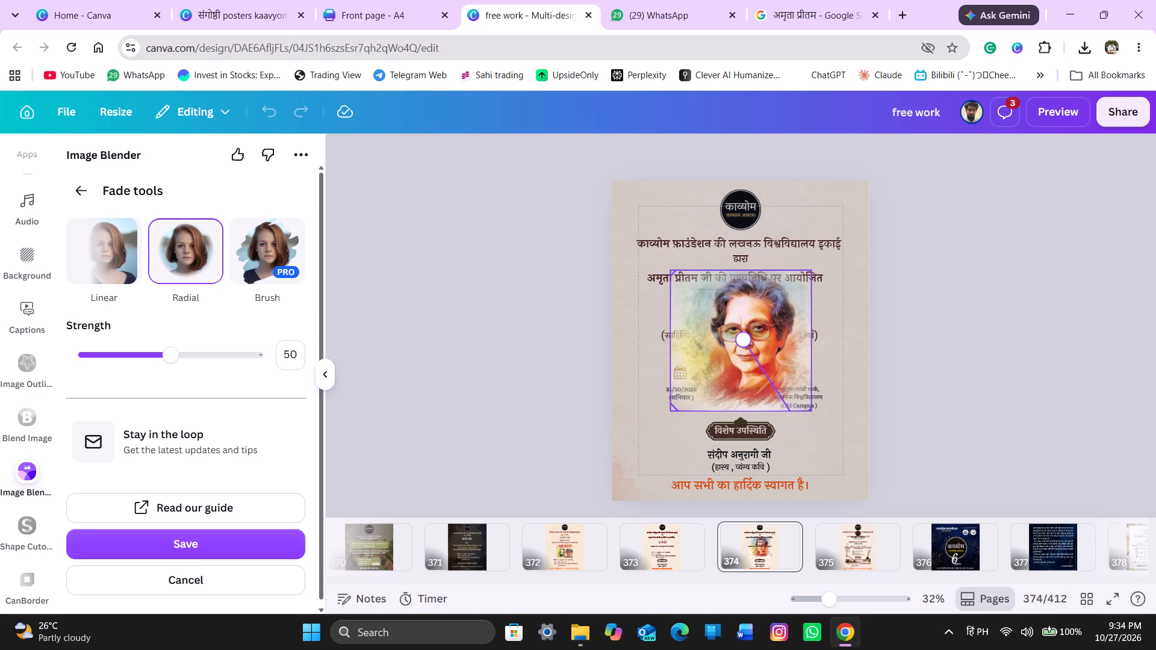
drag(744, 350, 736, 333)
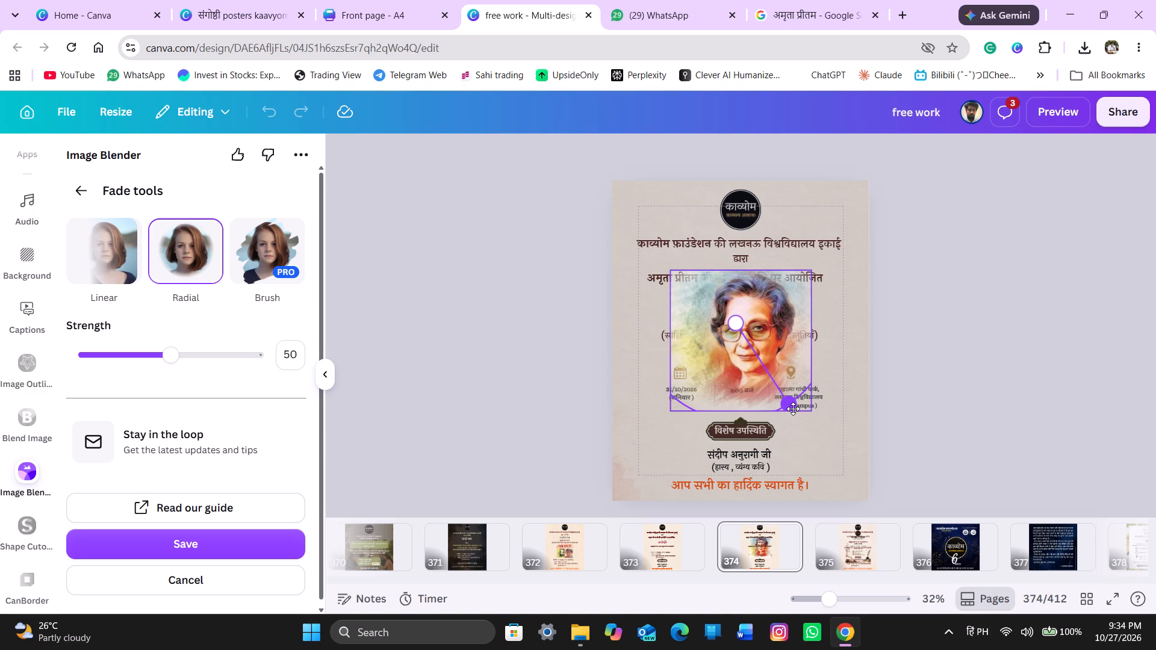
drag(793, 409, 787, 396)
drag(742, 354, 748, 364)
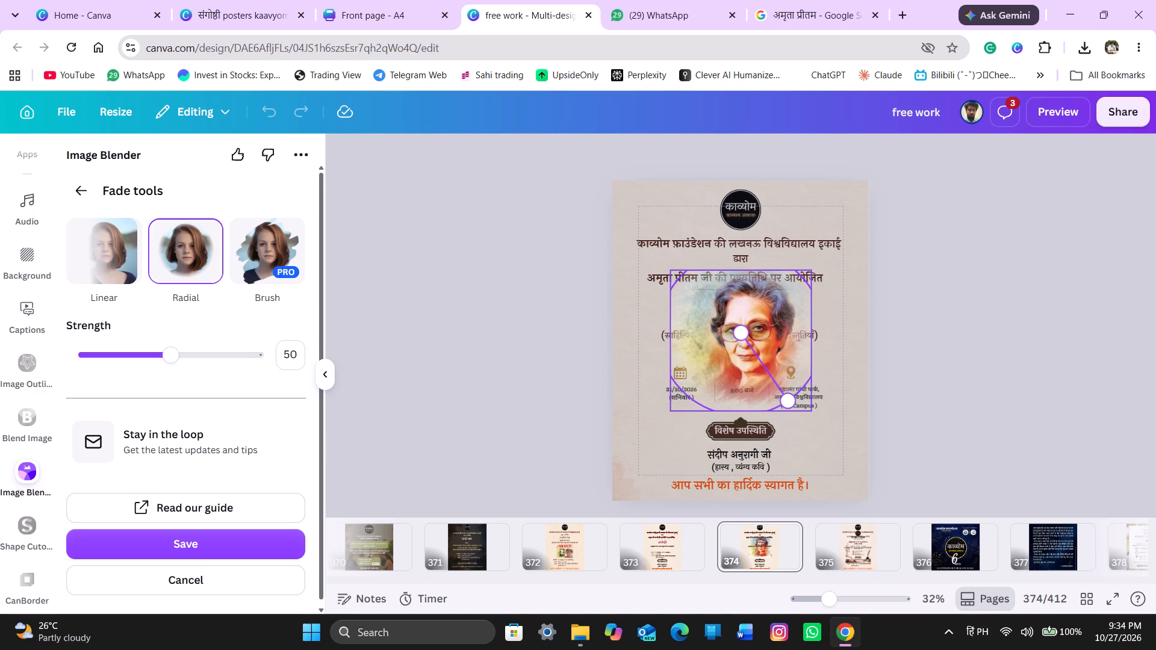
drag(748, 364, 756, 359)
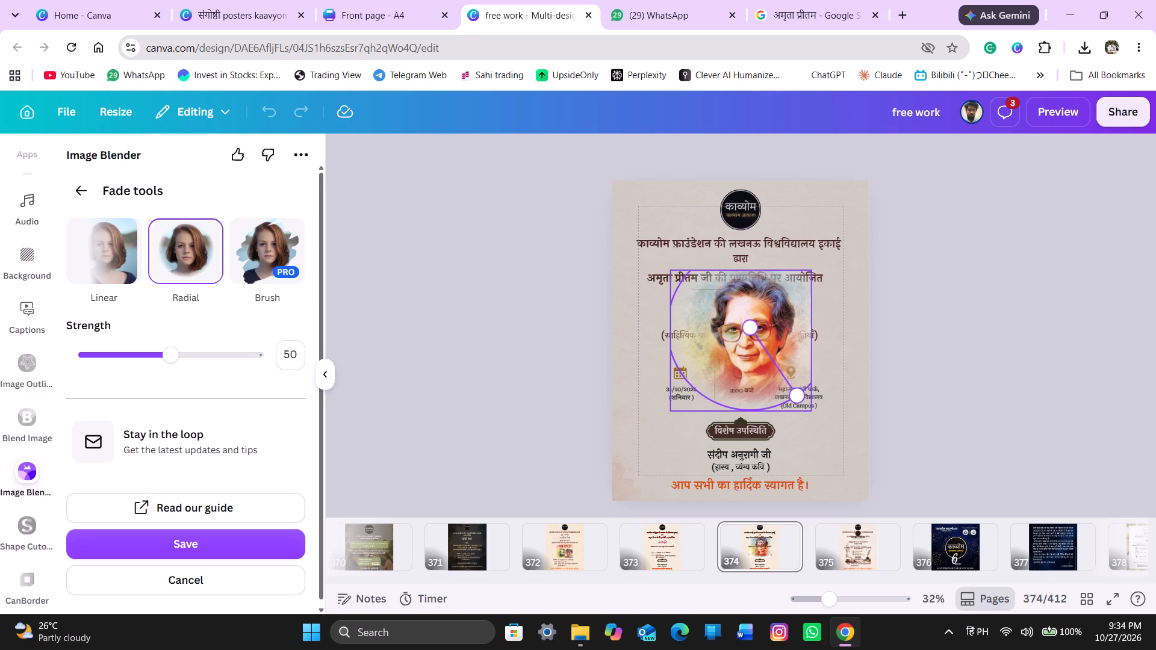
drag(756, 359, 748, 363)
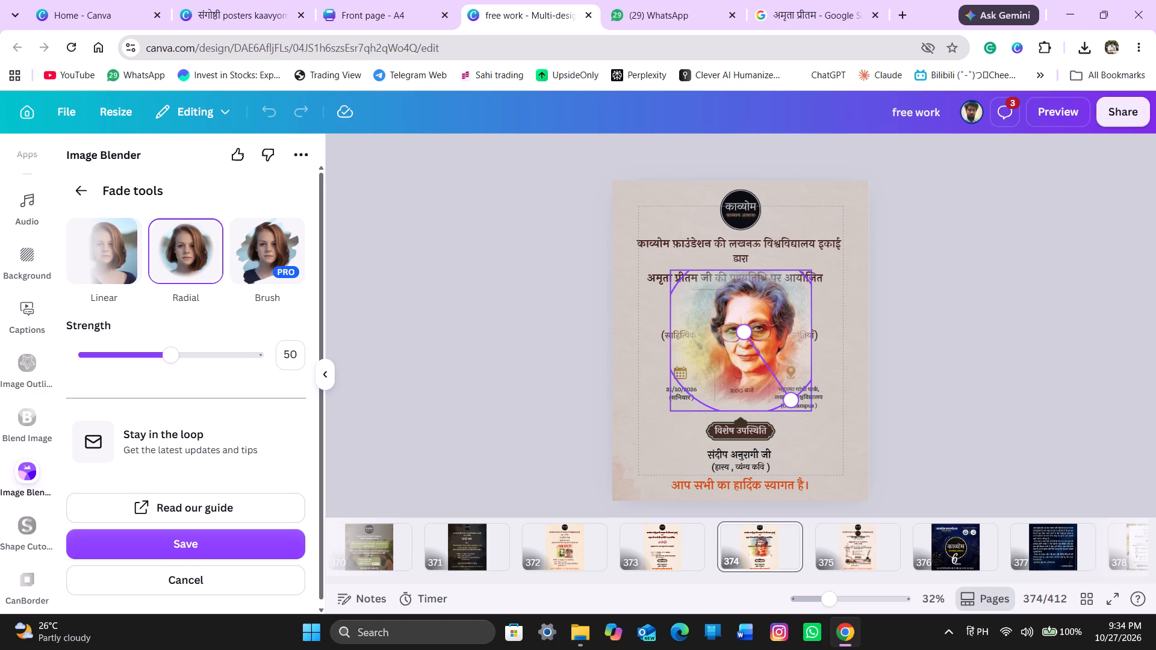
drag(748, 363, 750, 364)
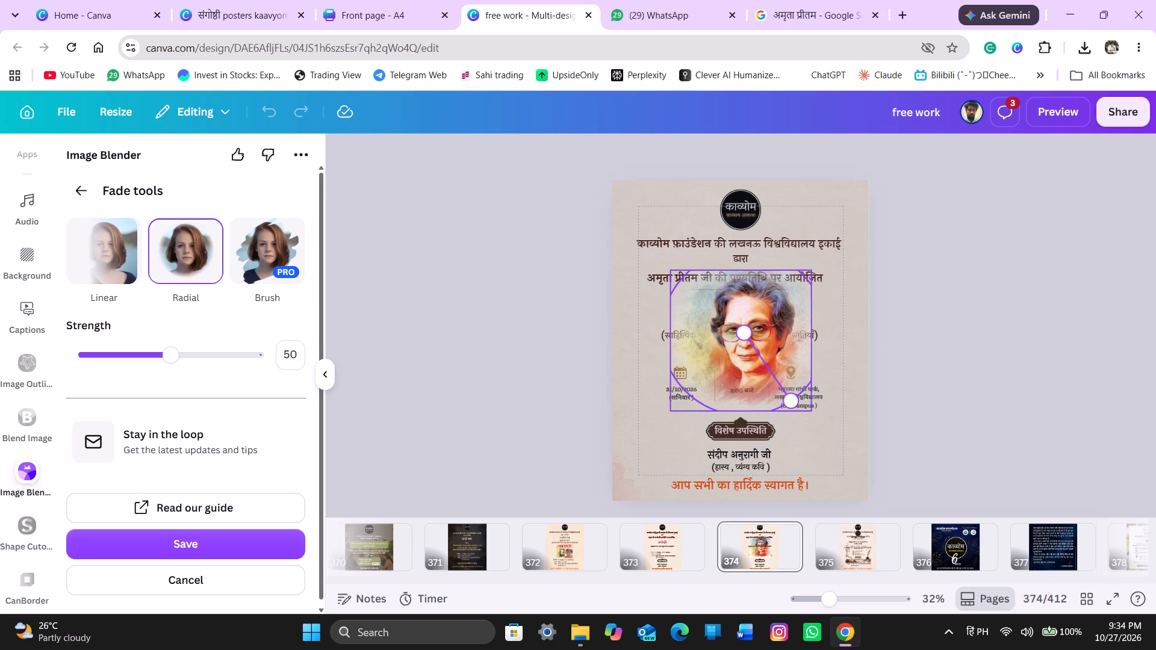
Tighten the radial fade circle to fit within the portrait's frame and save the faded image to the poster.
click(960, 361)
click(796, 406)
drag(794, 400, 791, 401)
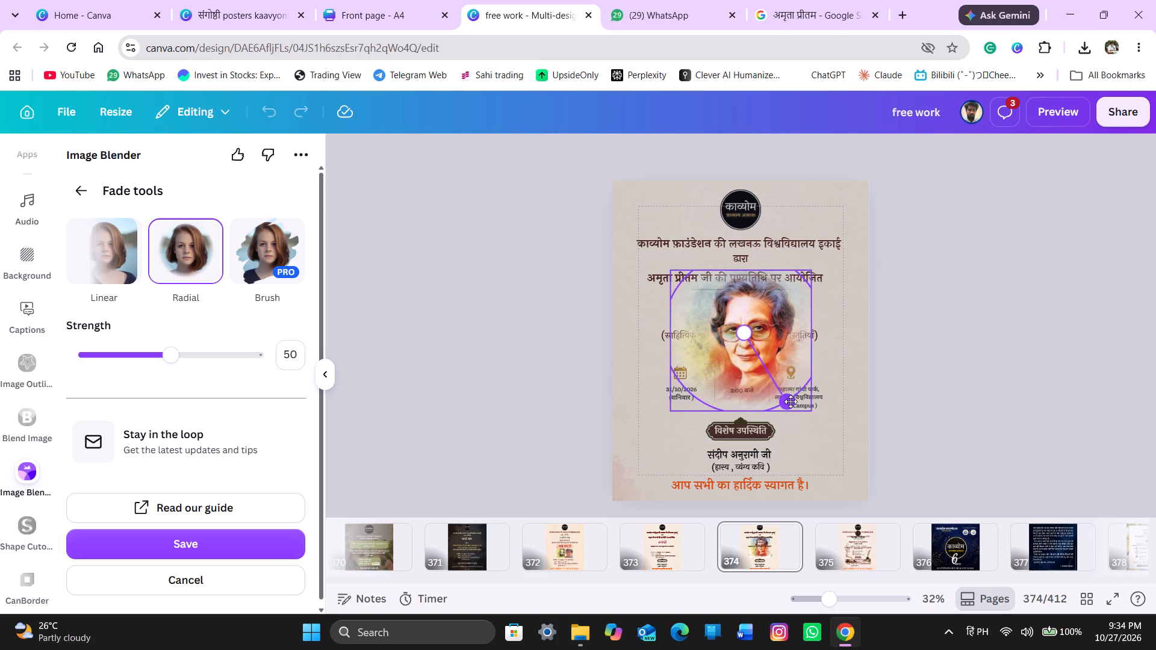
drag(791, 401, 785, 400)
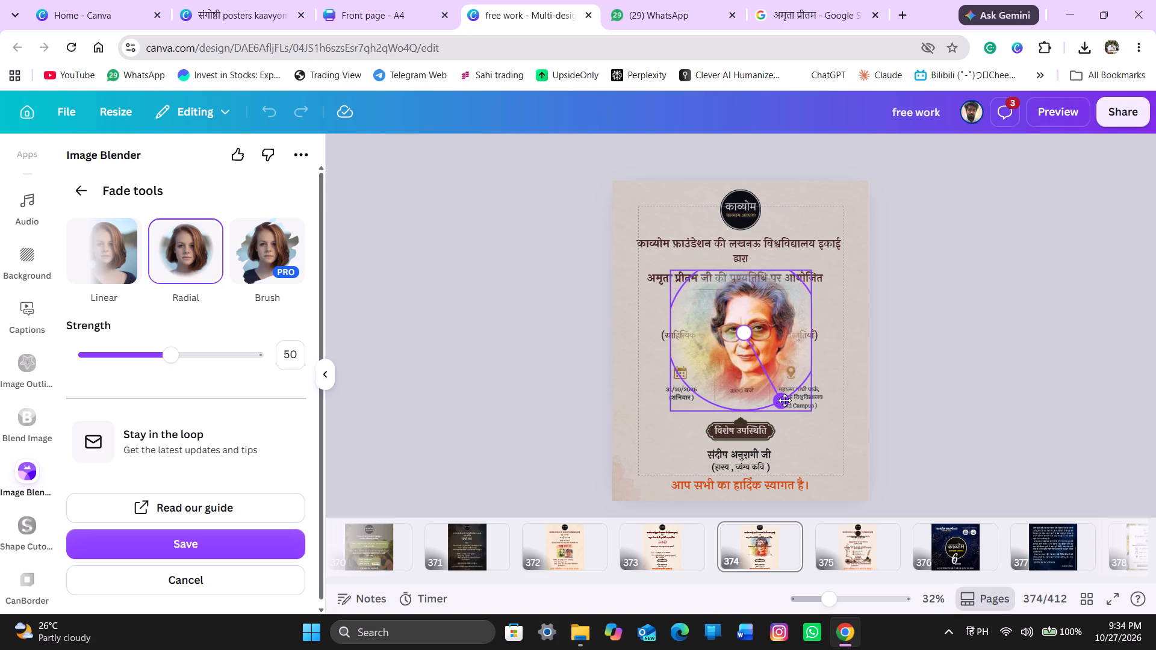
drag(785, 400, 785, 400)
click(741, 338)
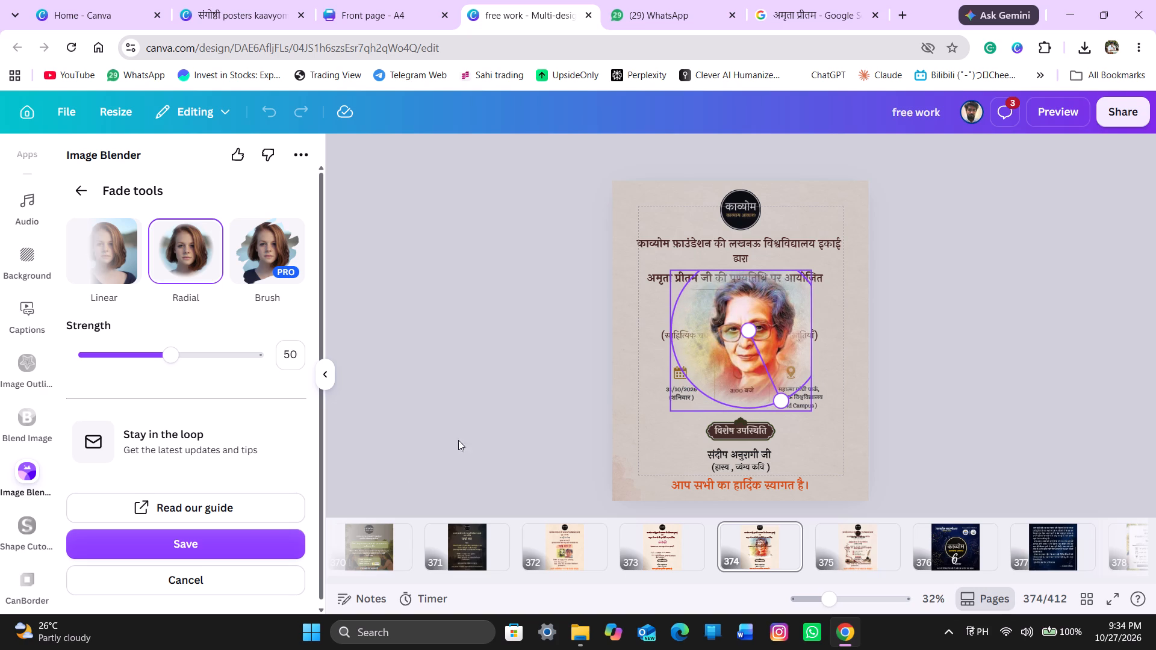
click(243, 536)
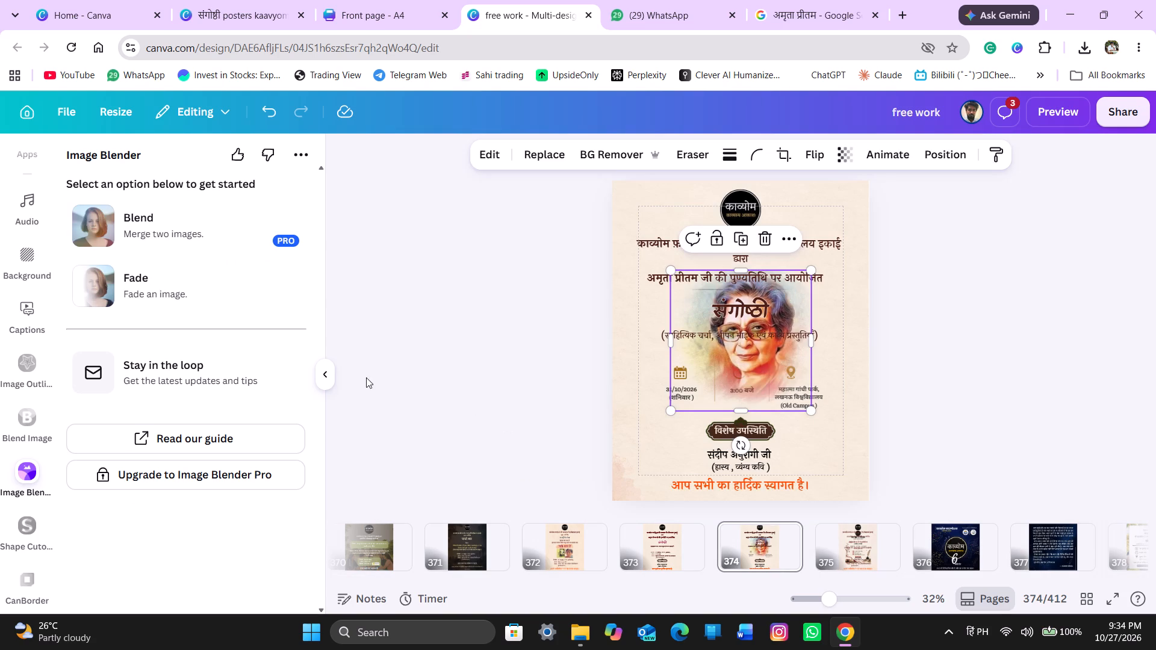
Shrink the faded portrait and, after trying spots lower on the poster, place it on the right side beside the संगोष्ठी heading.
click(328, 381)
click(390, 375)
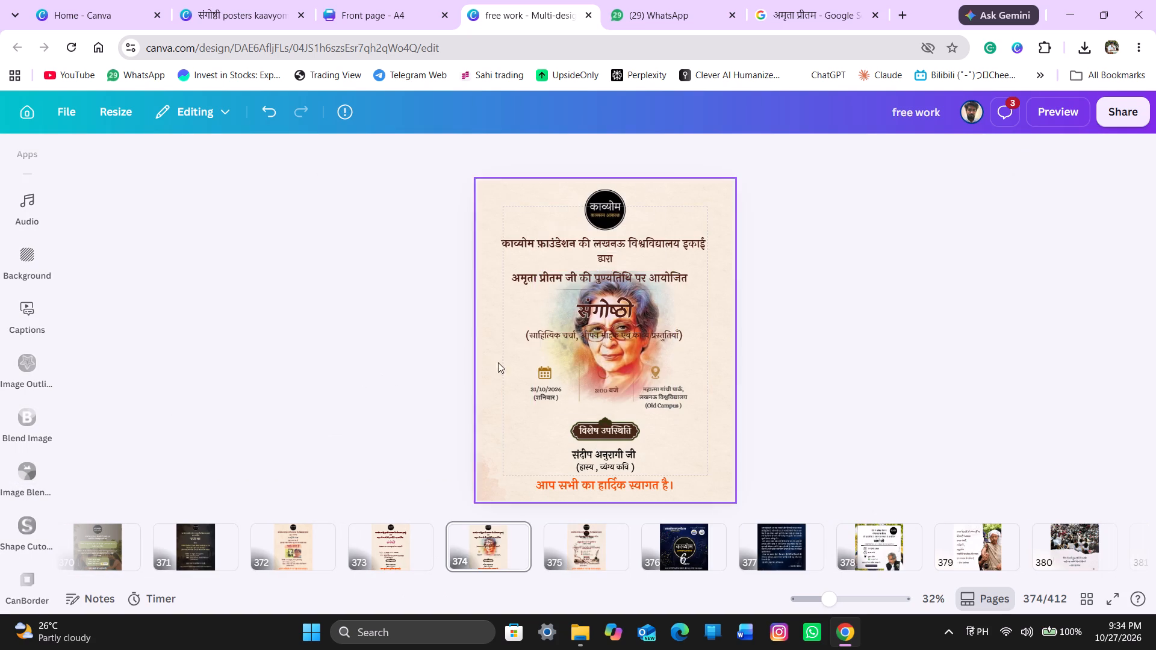
click(585, 345)
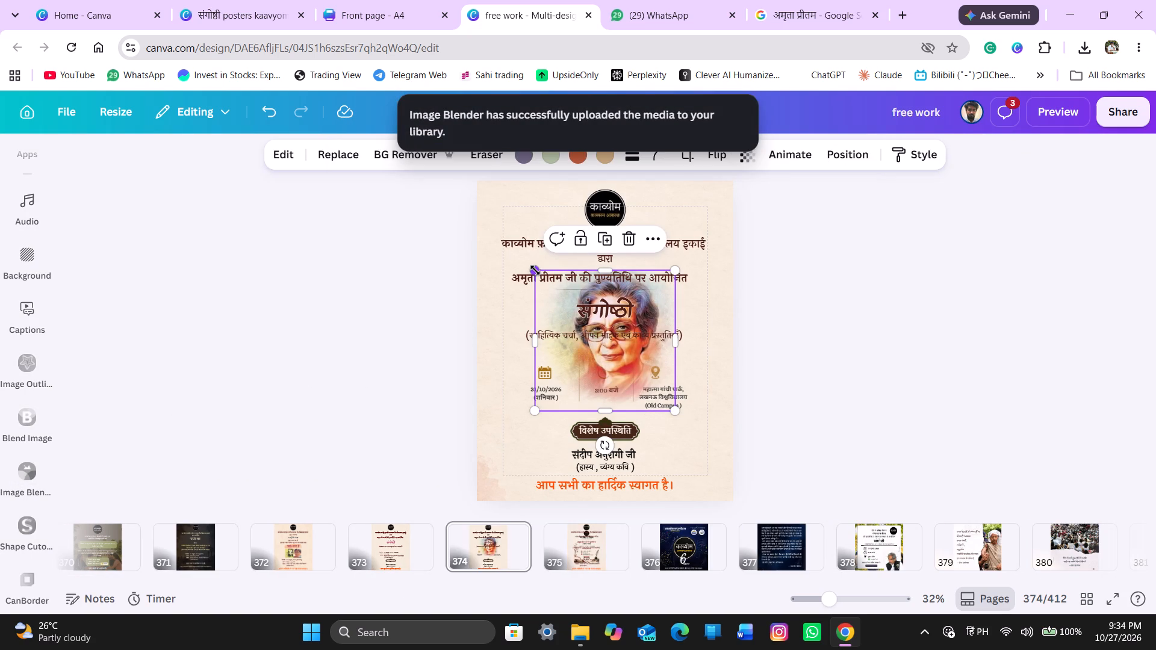
drag(535, 270, 570, 305)
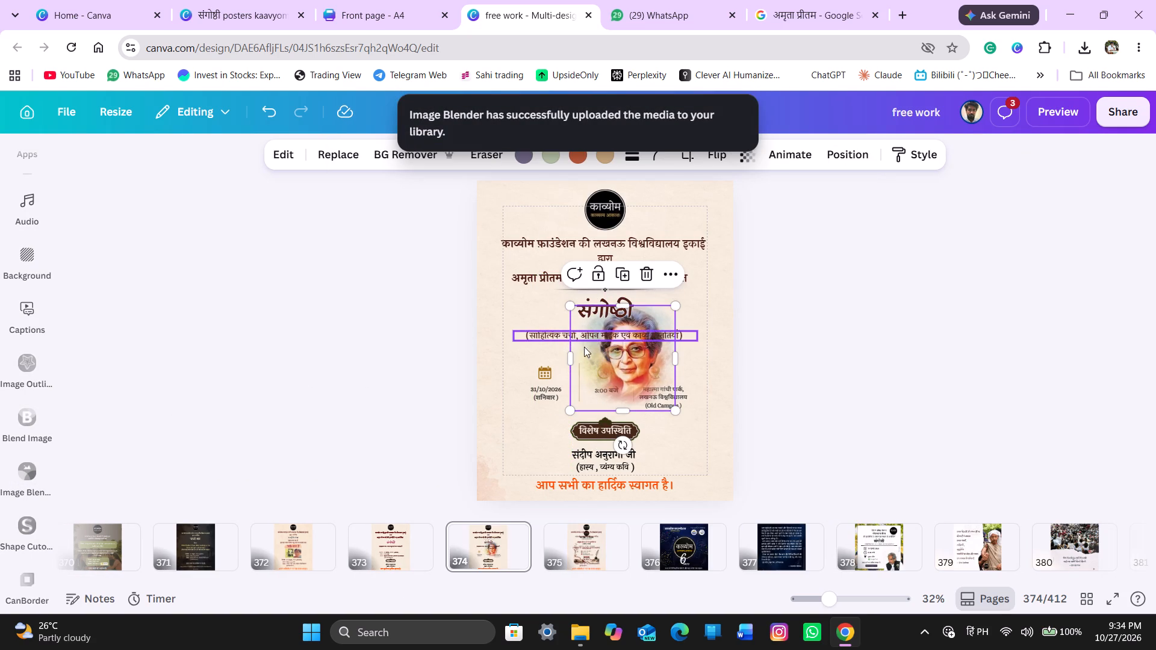
drag(588, 359, 618, 418)
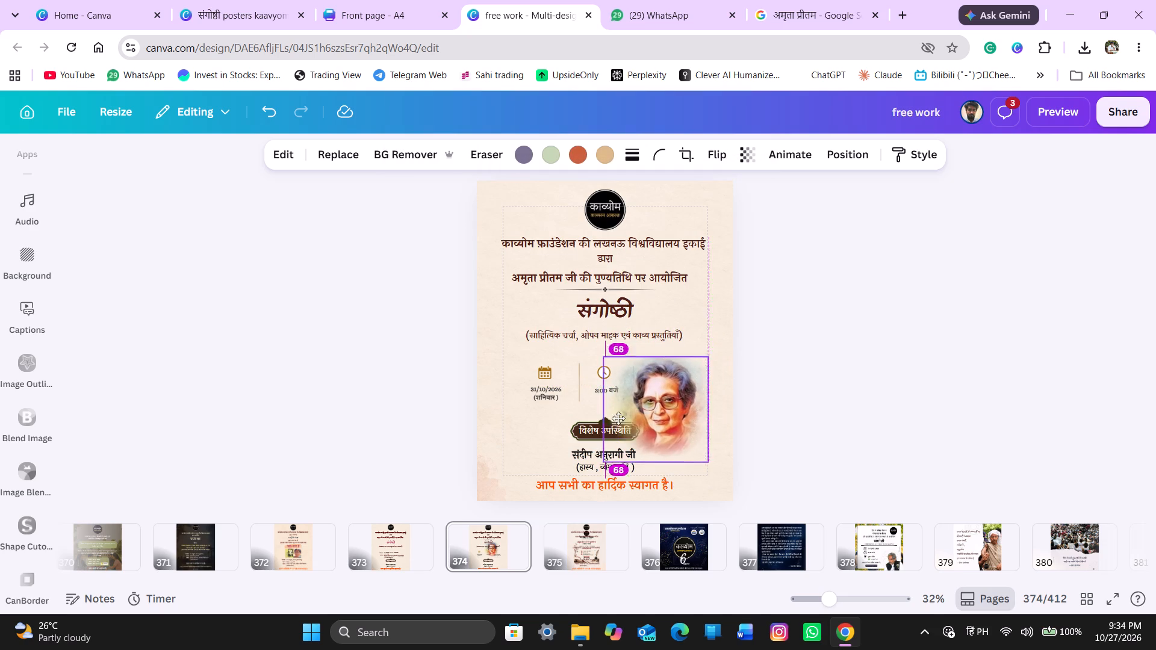
drag(618, 418, 632, 447)
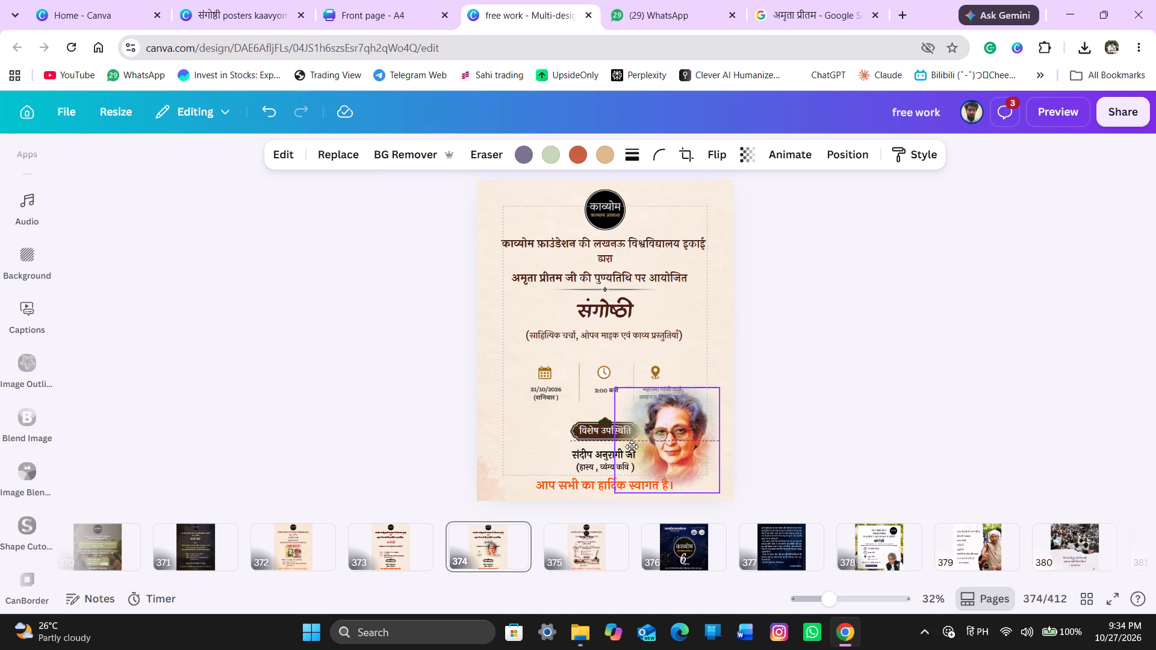
drag(632, 447, 514, 411)
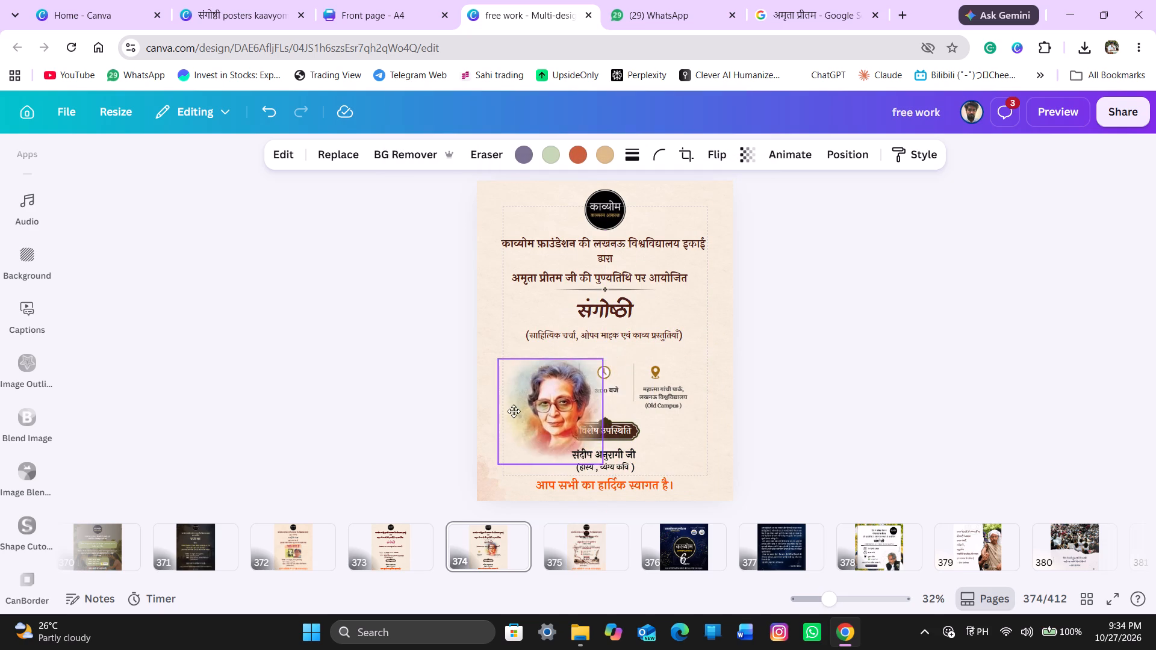
drag(514, 411, 637, 350)
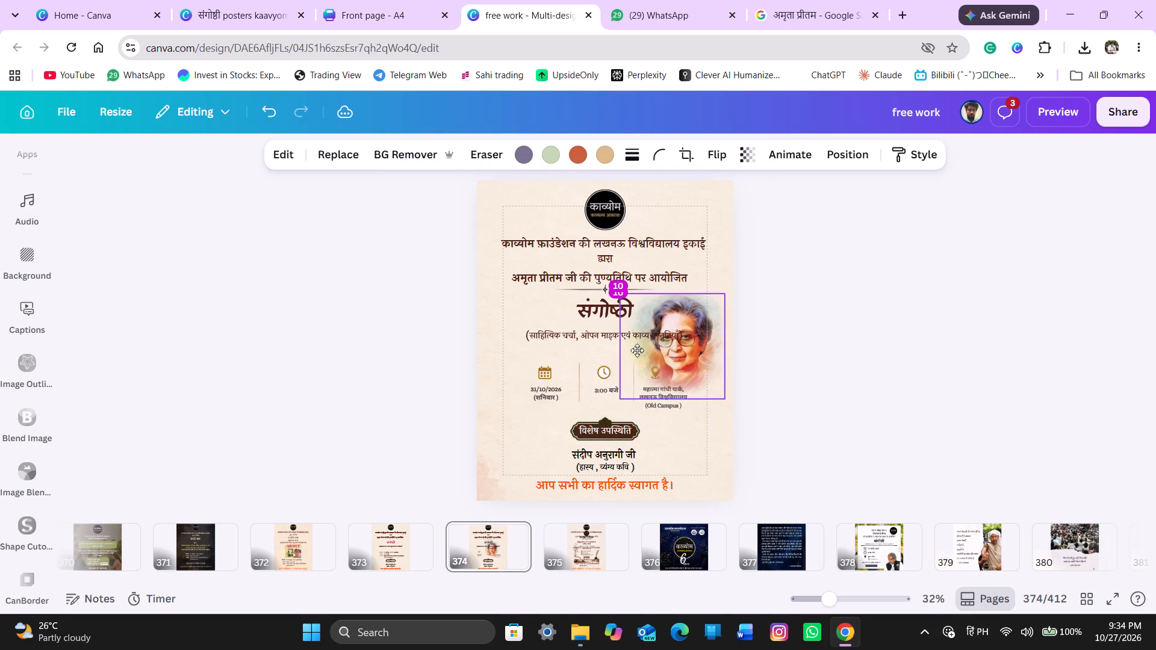
drag(637, 350, 633, 339)
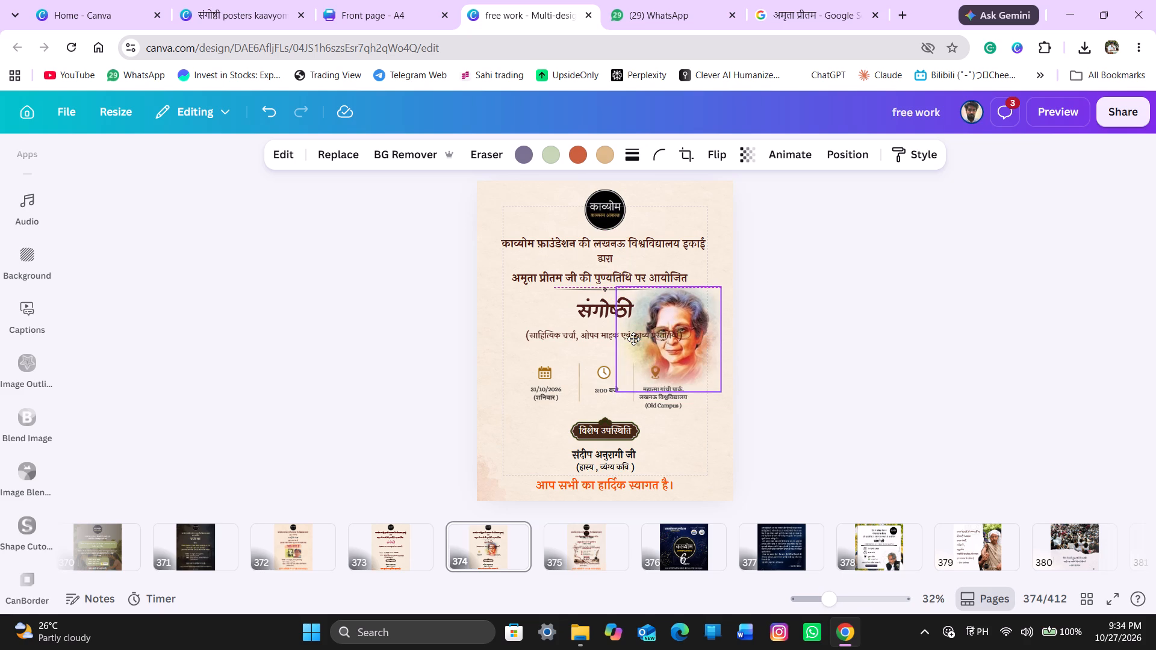
drag(633, 339, 634, 342)
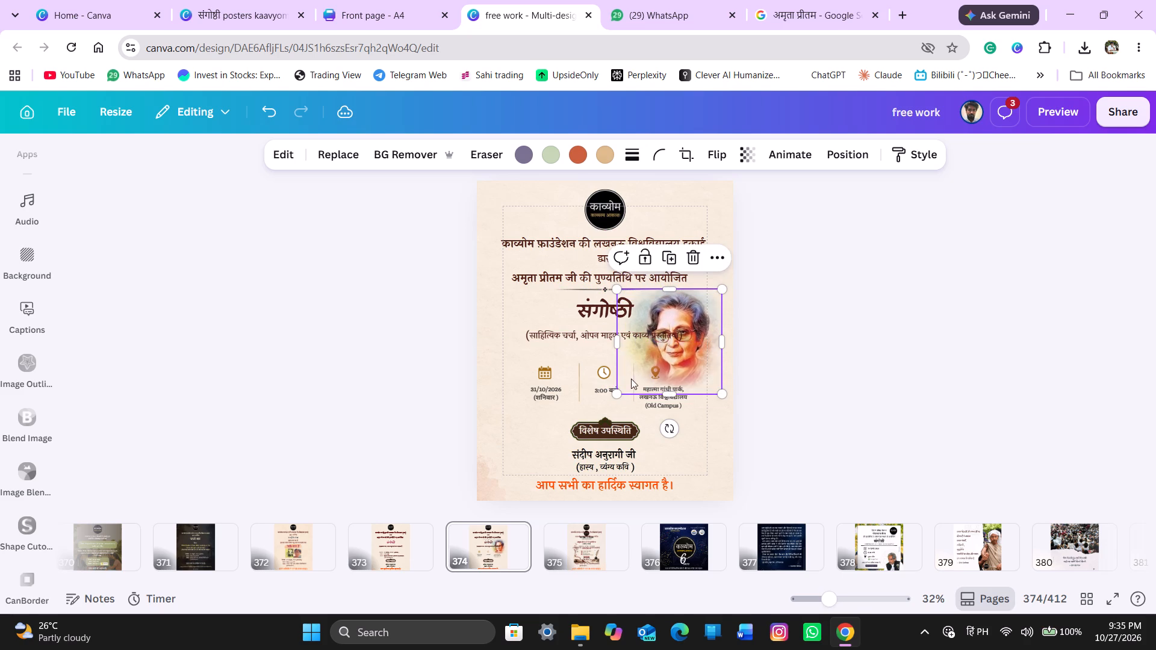
Reduce the faded portrait to about 353 × 353 and shift it slightly lower beside the heading and subtitle.
drag(615, 389, 642, 377)
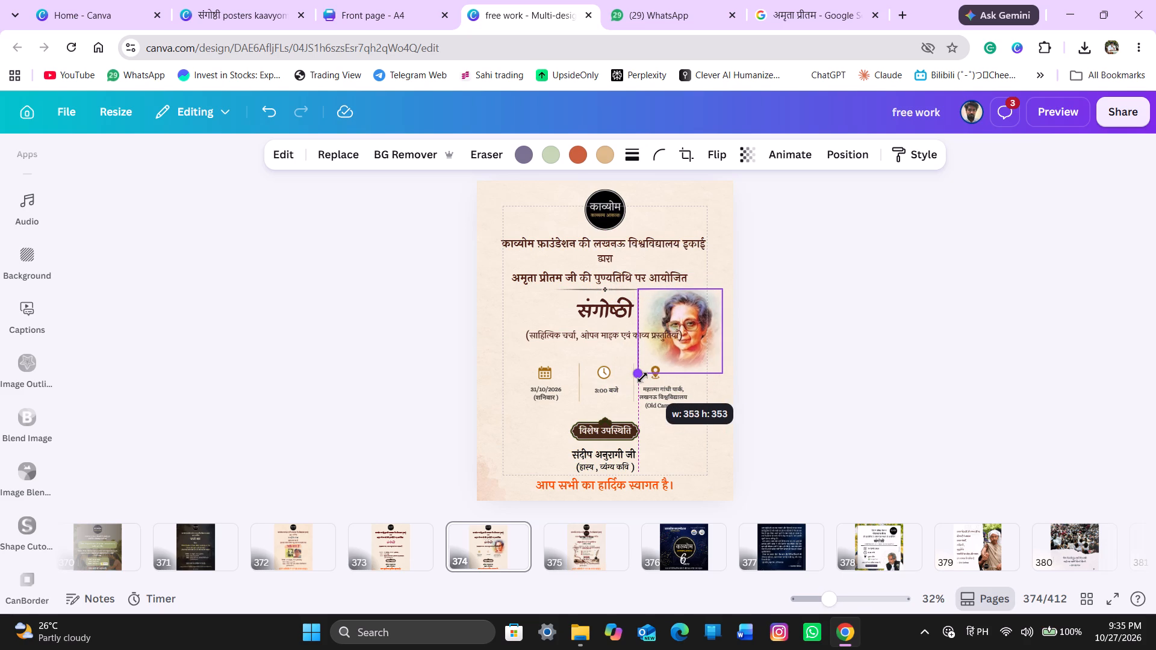
drag(642, 377, 641, 377)
click(680, 346)
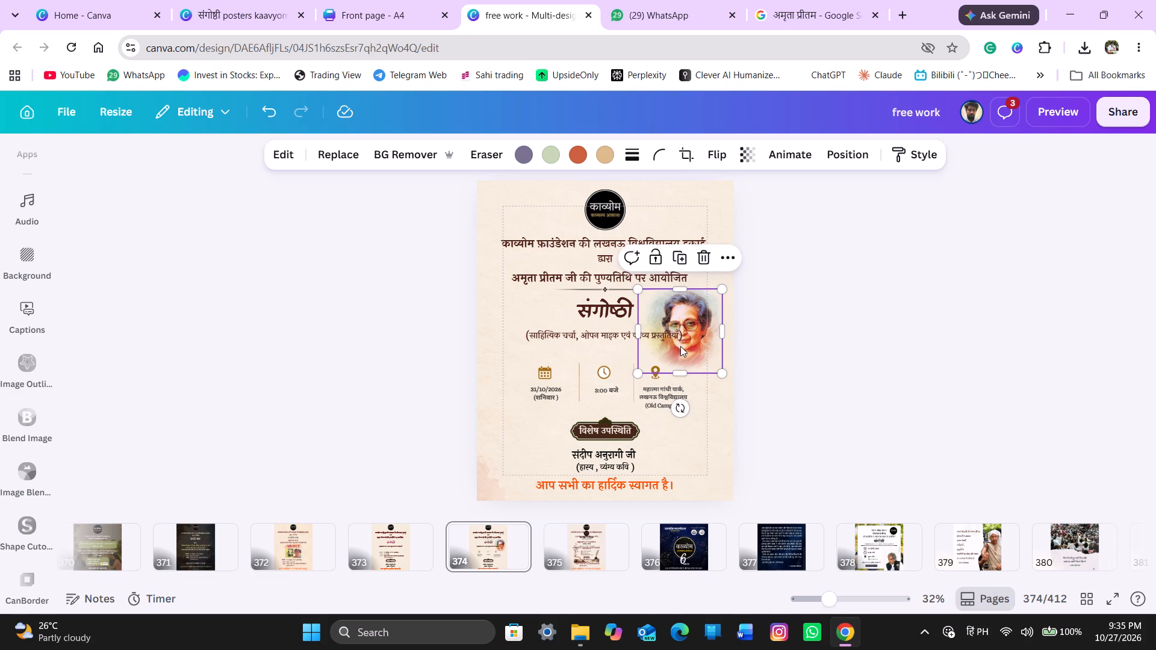
click(854, 319)
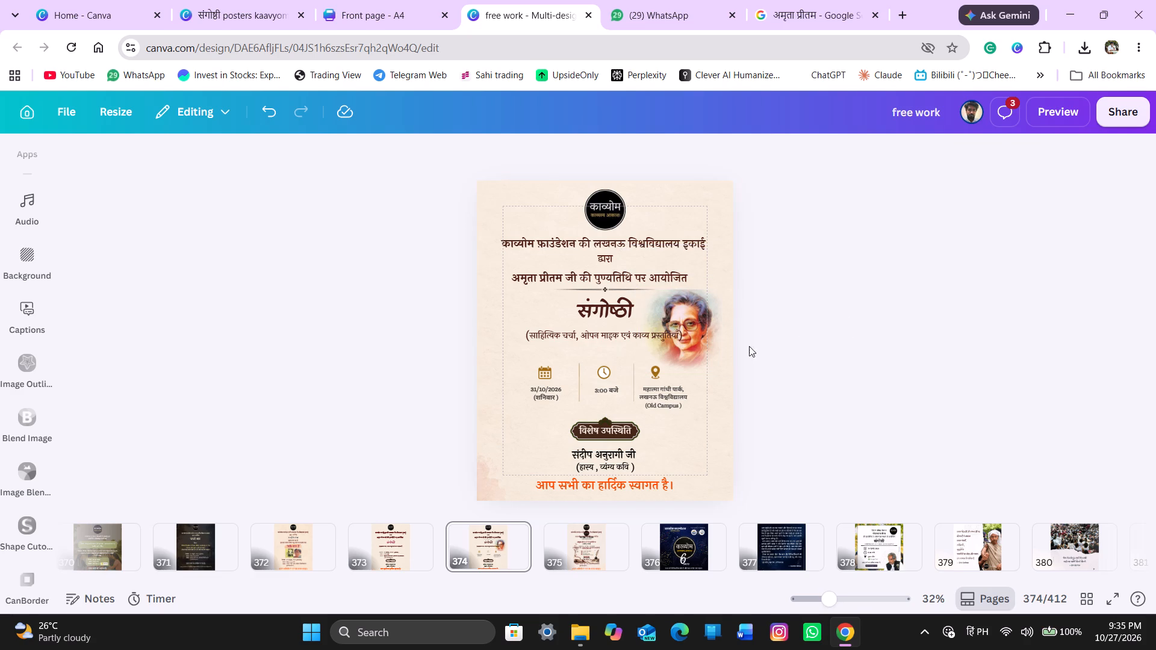
drag(698, 337, 697, 353)
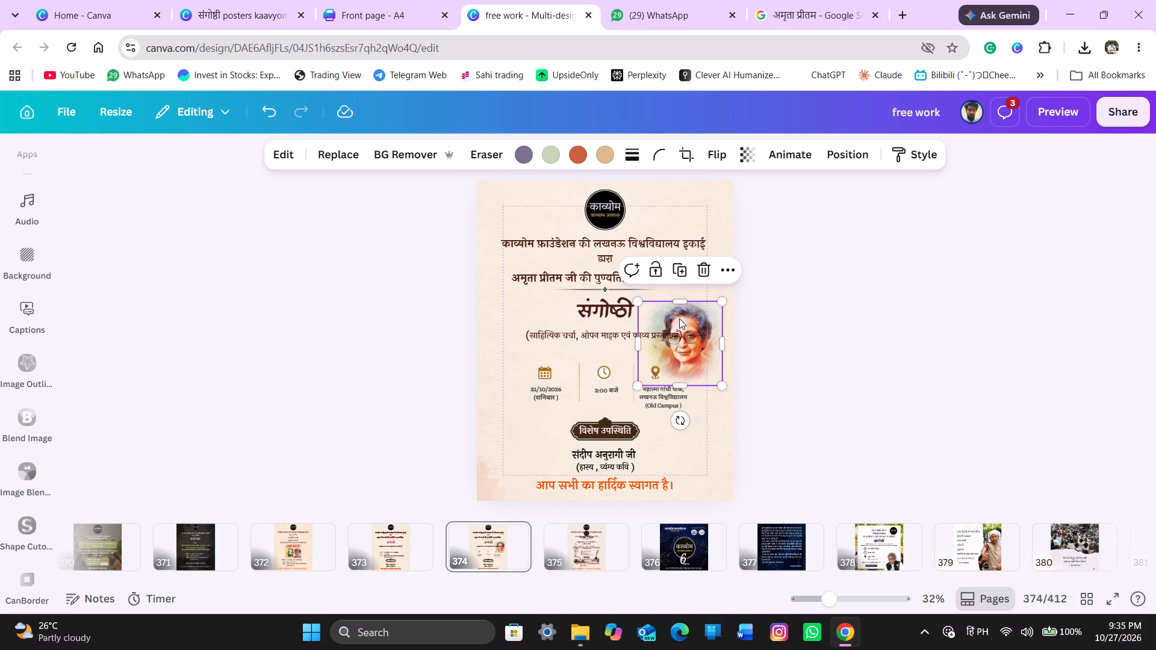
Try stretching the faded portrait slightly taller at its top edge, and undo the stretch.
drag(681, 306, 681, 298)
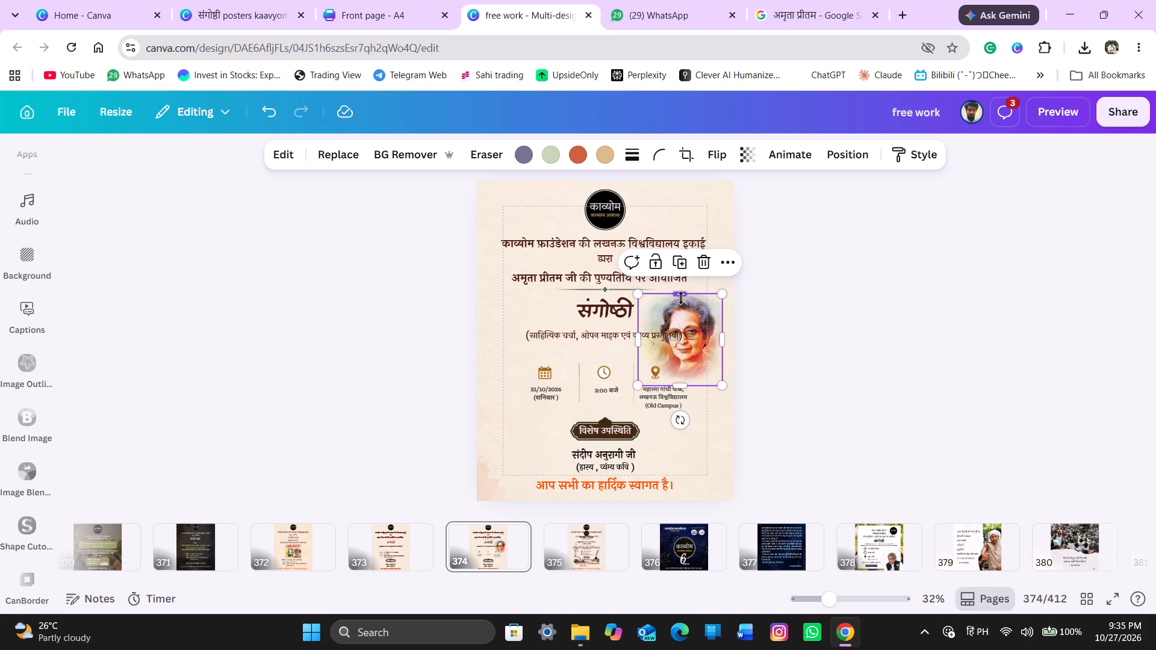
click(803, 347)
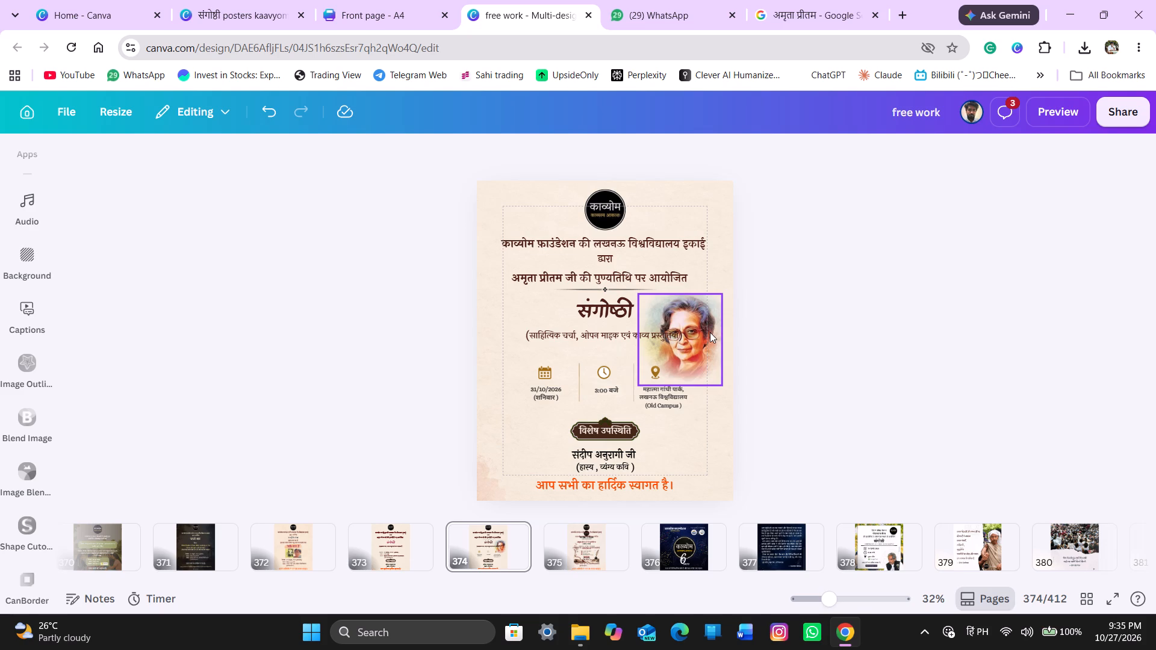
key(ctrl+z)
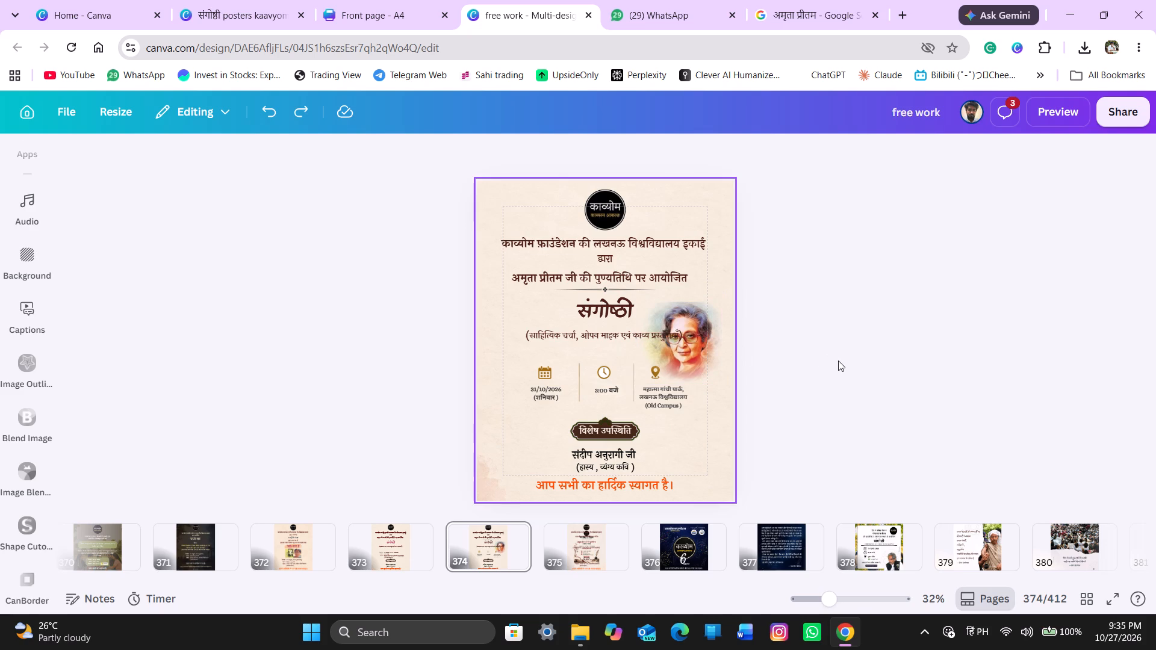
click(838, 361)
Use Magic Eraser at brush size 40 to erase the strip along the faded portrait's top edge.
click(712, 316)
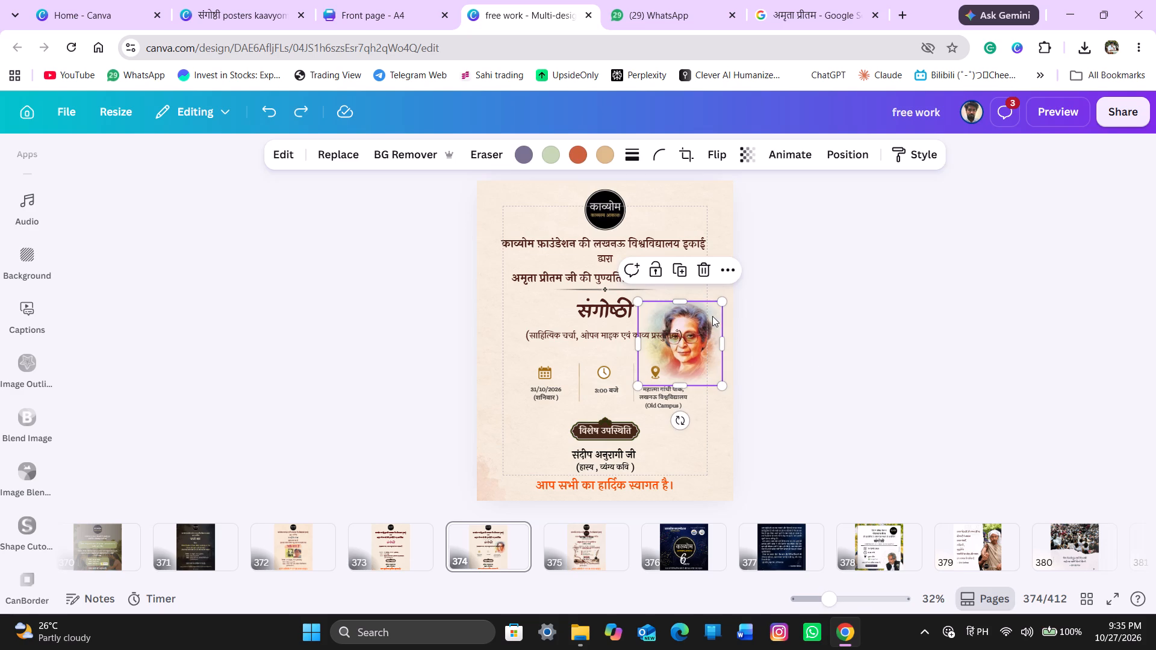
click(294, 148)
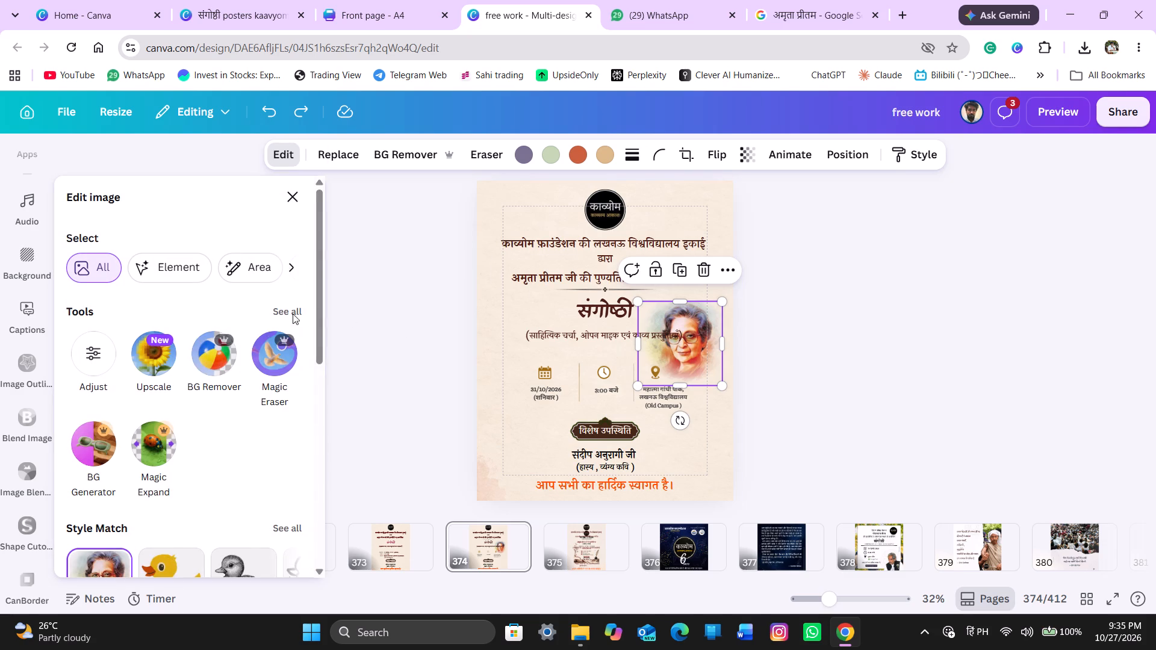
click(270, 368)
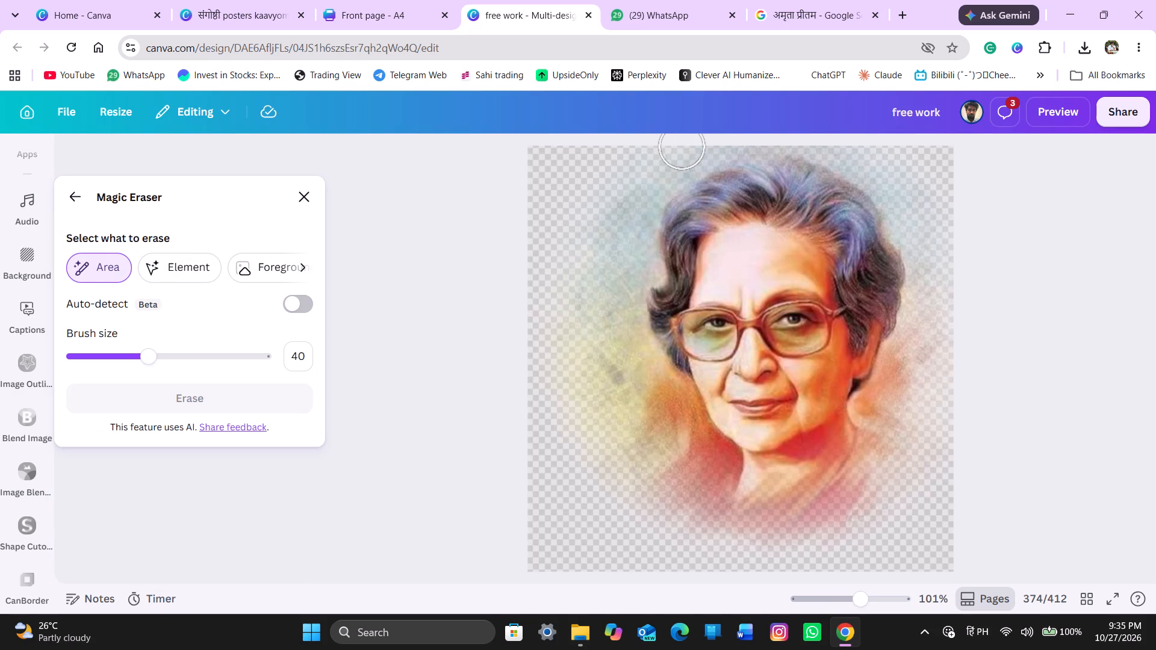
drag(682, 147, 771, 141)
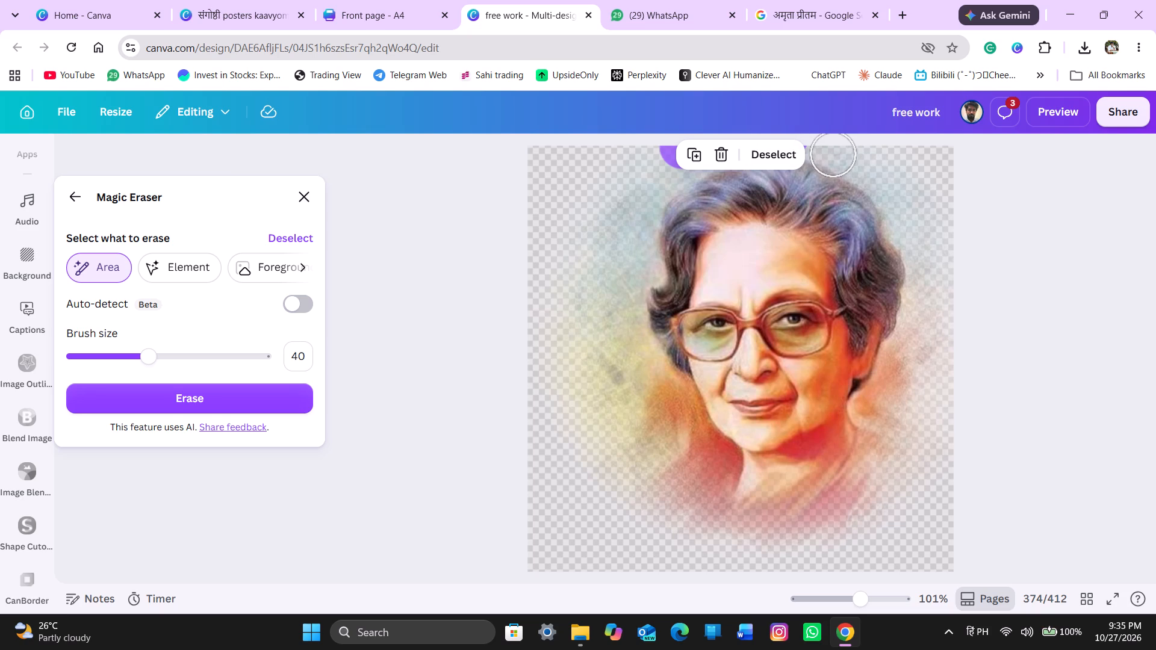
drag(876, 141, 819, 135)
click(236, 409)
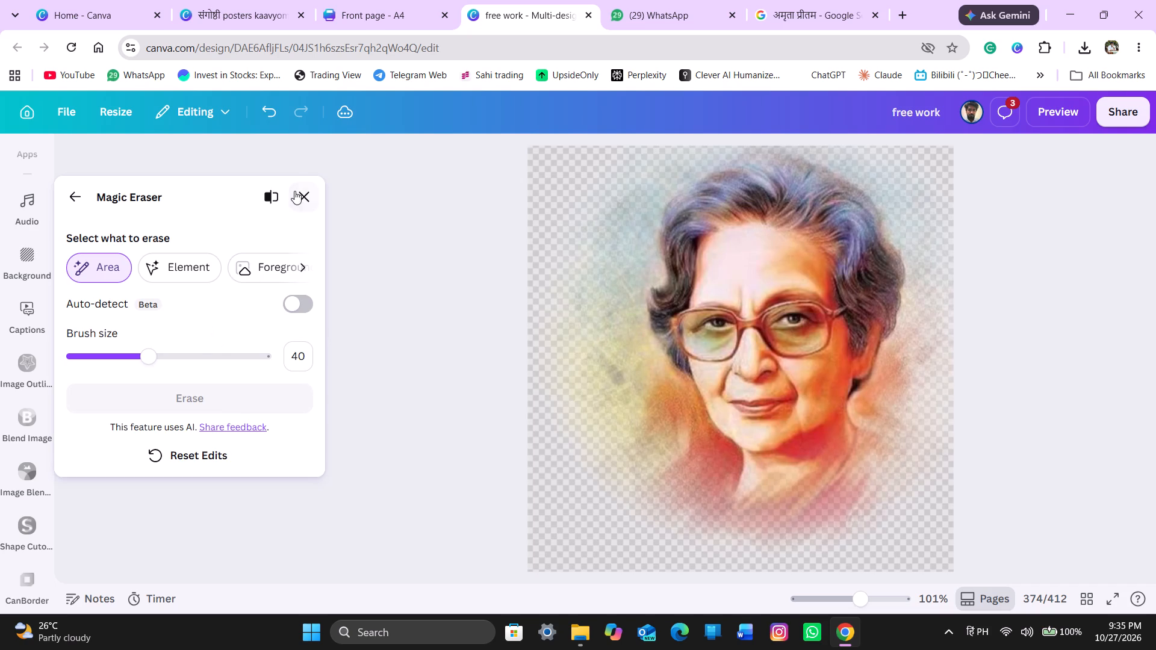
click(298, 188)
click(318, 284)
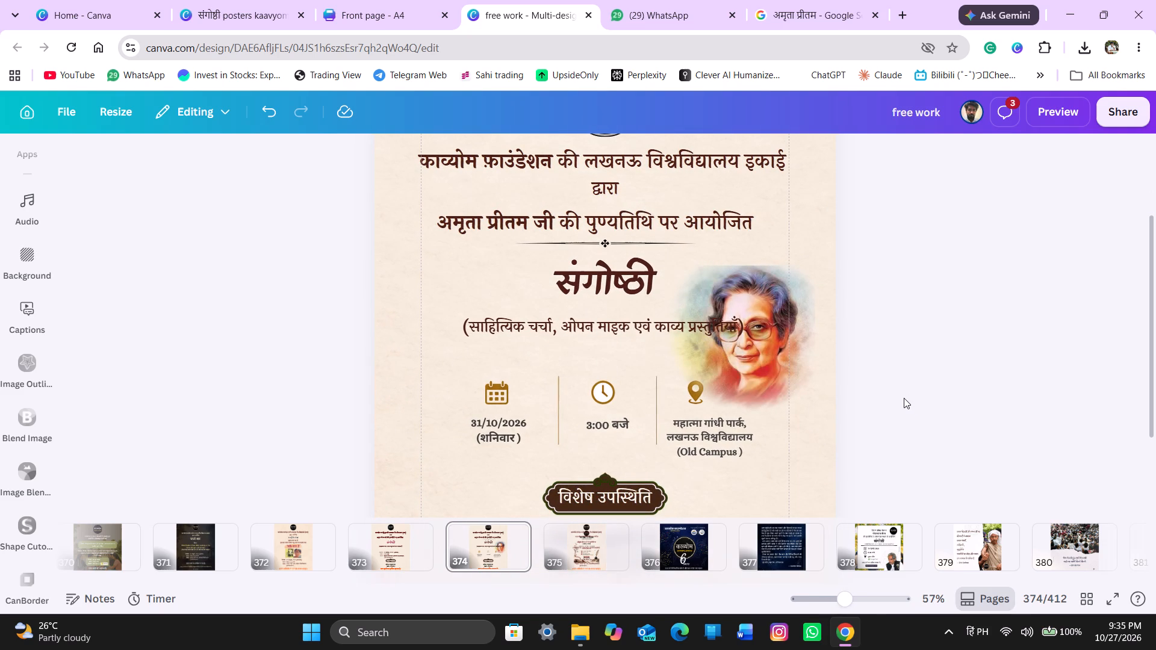
Undo the erasing and the portrait's earlier shrinking and moves, back to the large faded portrait over the heading.
key(ctrl+z)
key(ctrl+z)
key(ctrl+z)
key(ctrl+z)
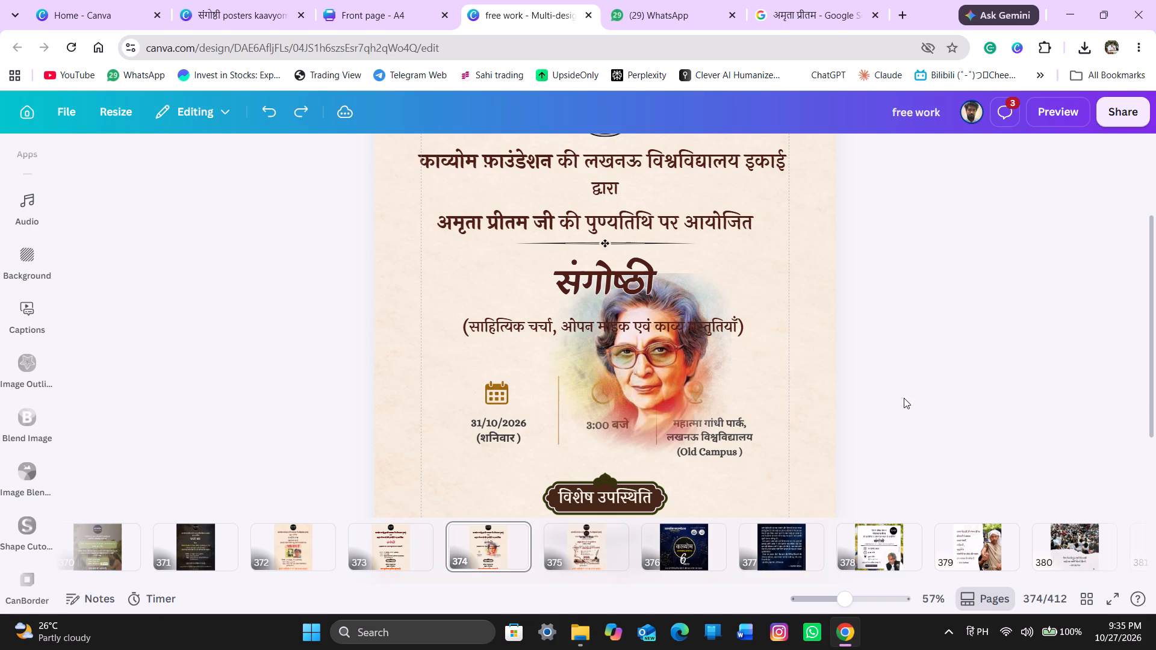
key(ctrl+z)
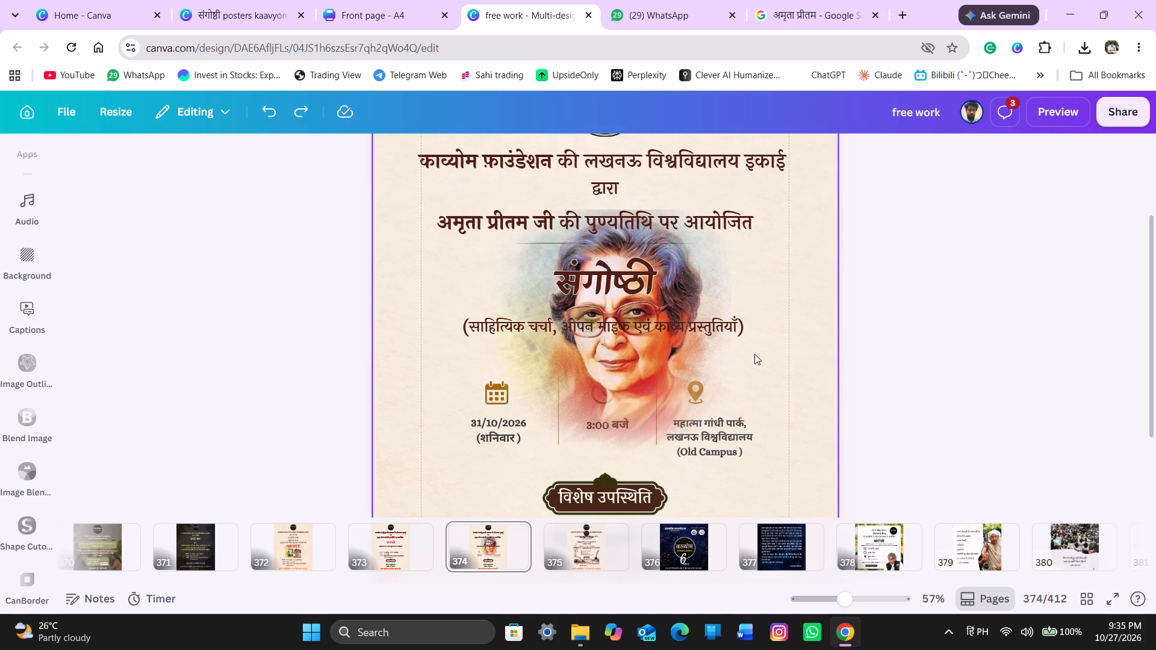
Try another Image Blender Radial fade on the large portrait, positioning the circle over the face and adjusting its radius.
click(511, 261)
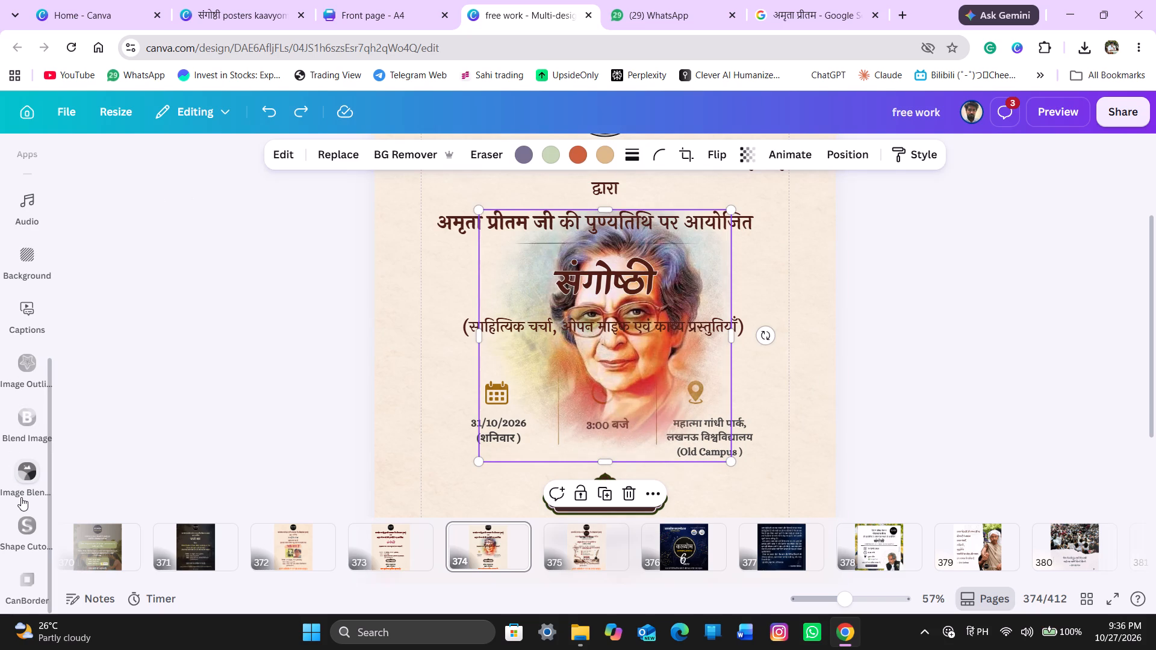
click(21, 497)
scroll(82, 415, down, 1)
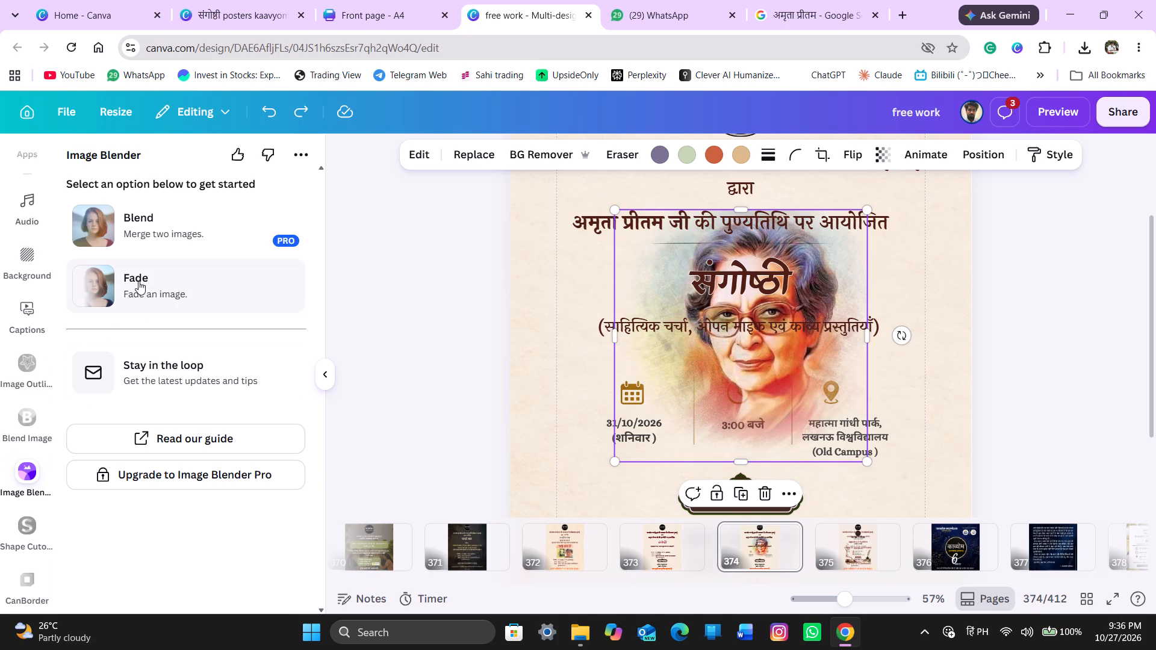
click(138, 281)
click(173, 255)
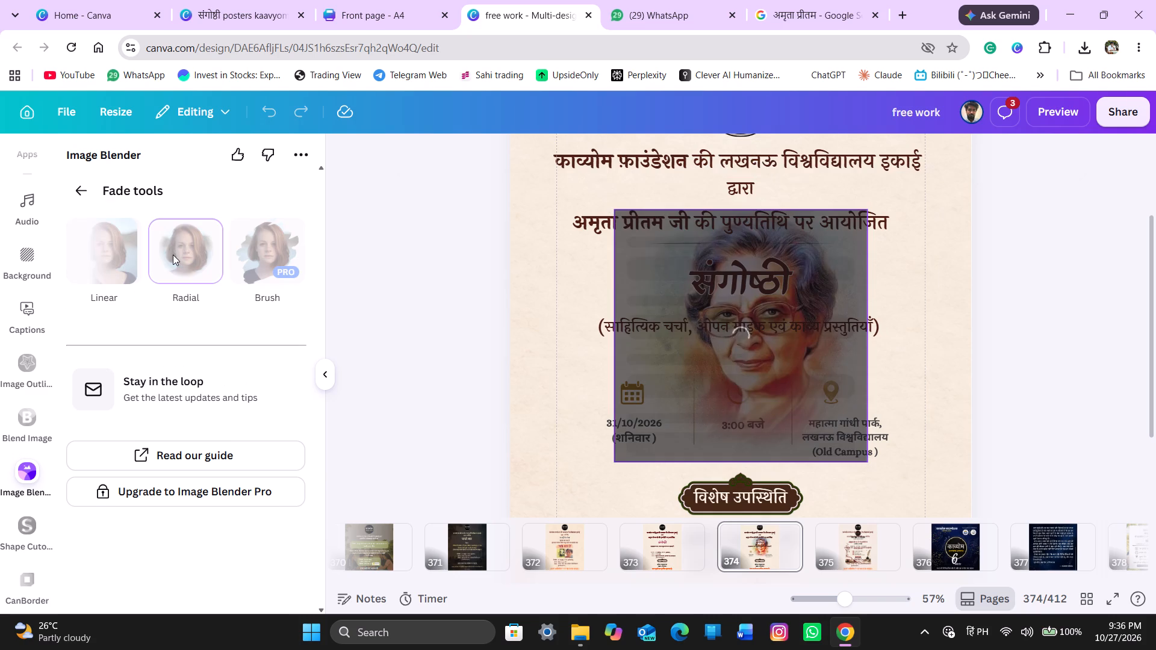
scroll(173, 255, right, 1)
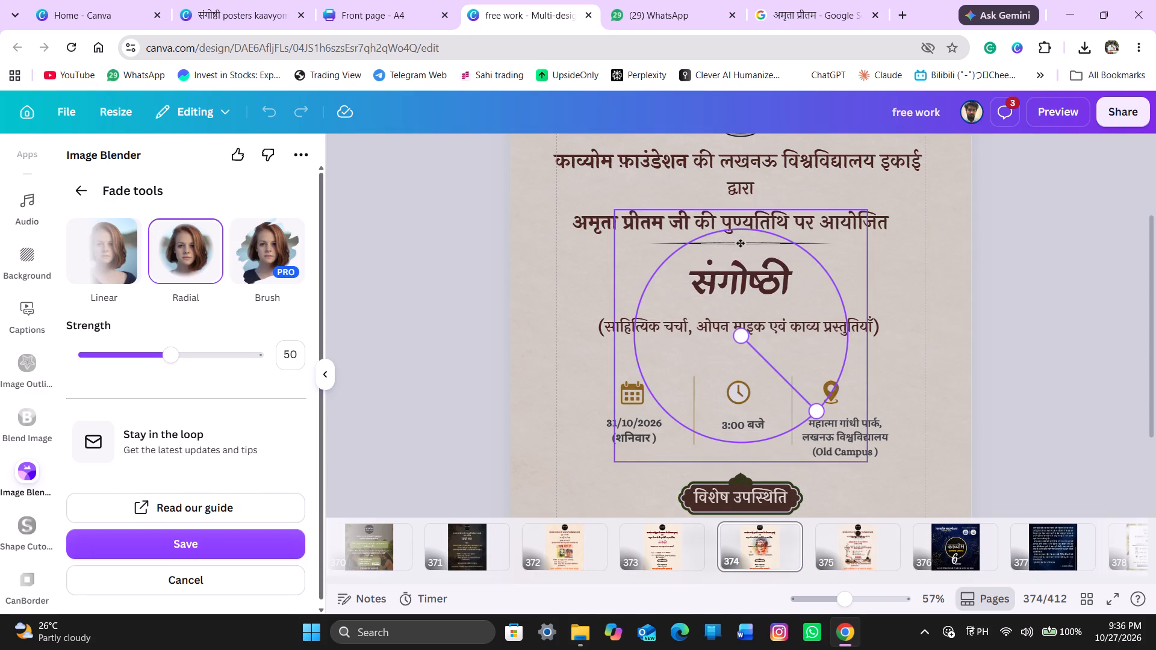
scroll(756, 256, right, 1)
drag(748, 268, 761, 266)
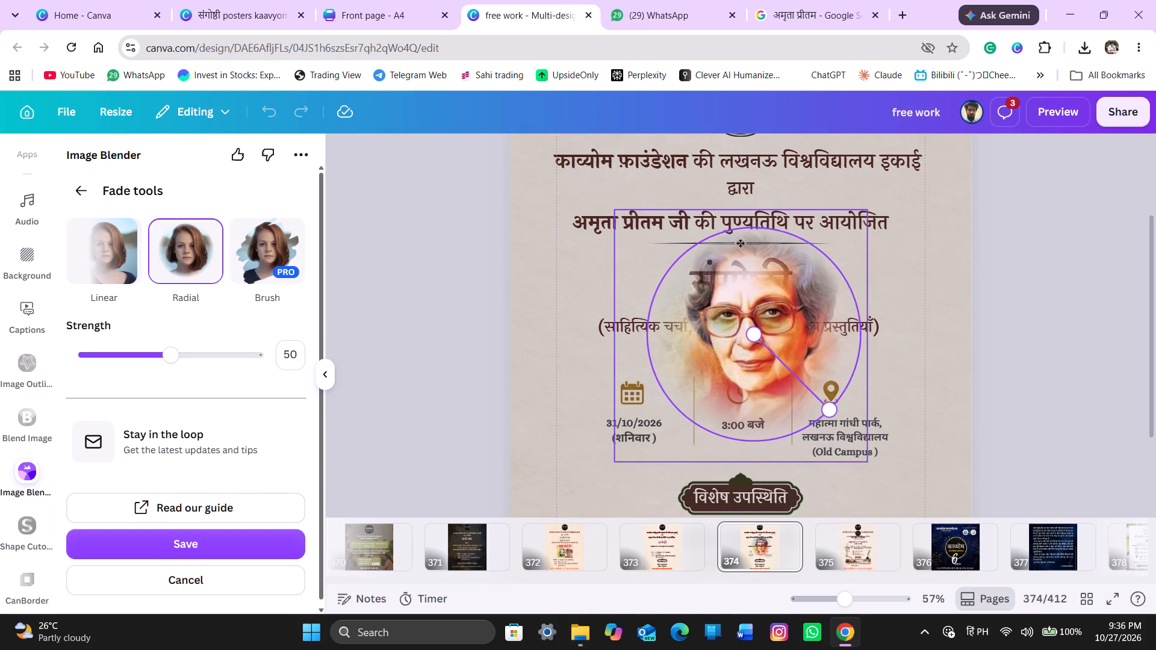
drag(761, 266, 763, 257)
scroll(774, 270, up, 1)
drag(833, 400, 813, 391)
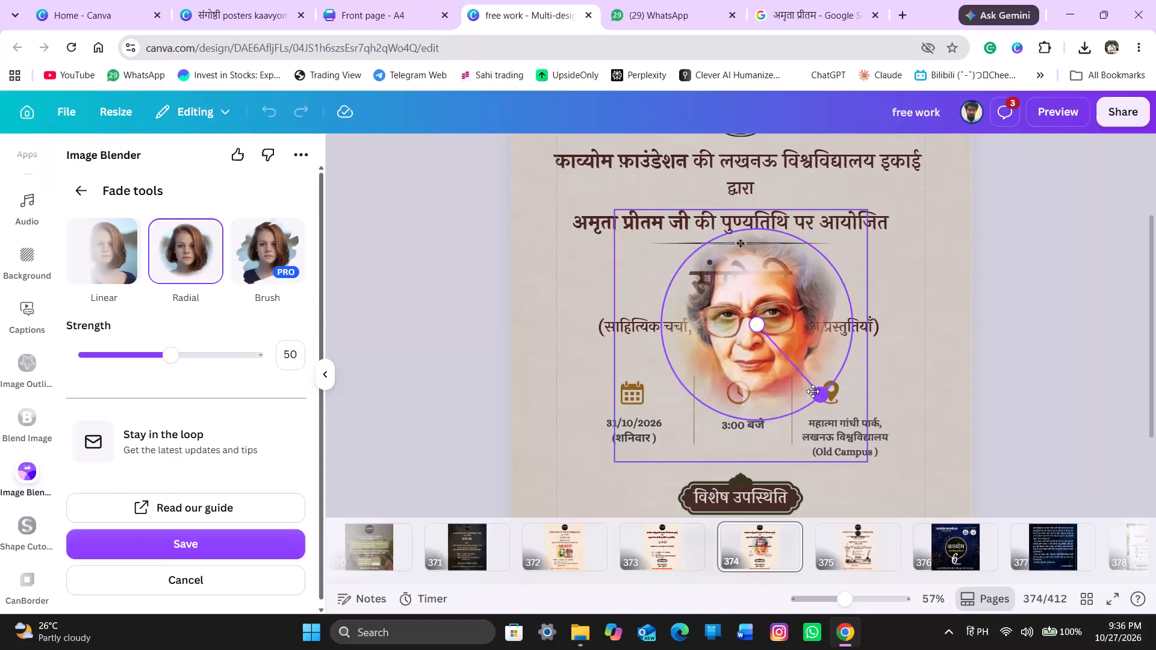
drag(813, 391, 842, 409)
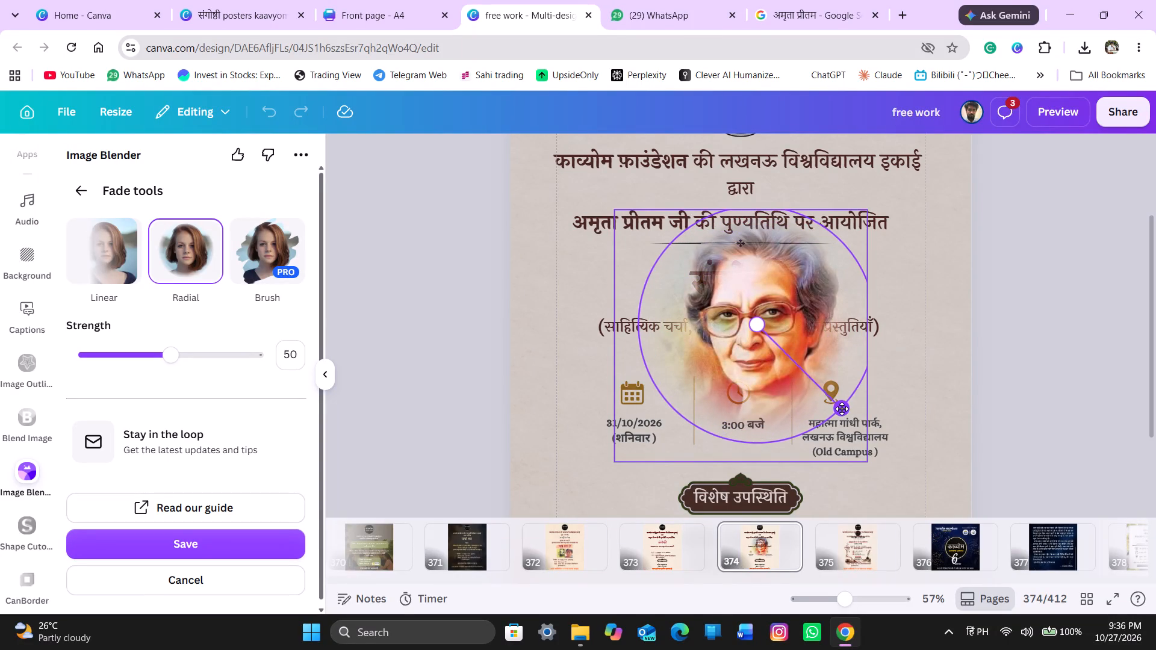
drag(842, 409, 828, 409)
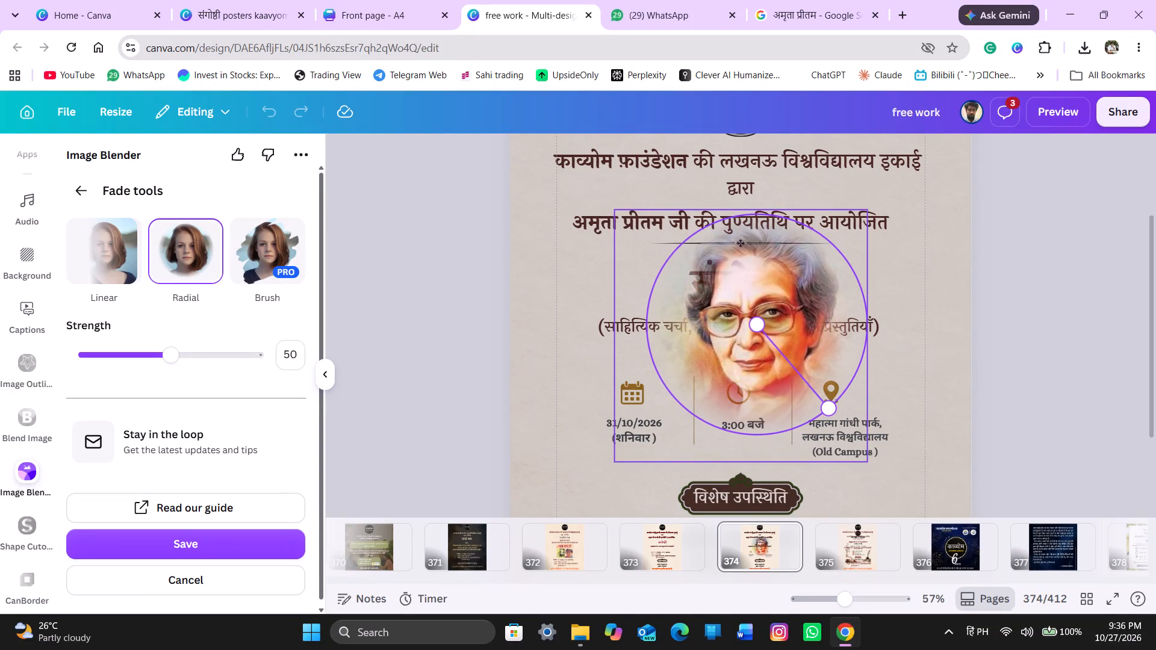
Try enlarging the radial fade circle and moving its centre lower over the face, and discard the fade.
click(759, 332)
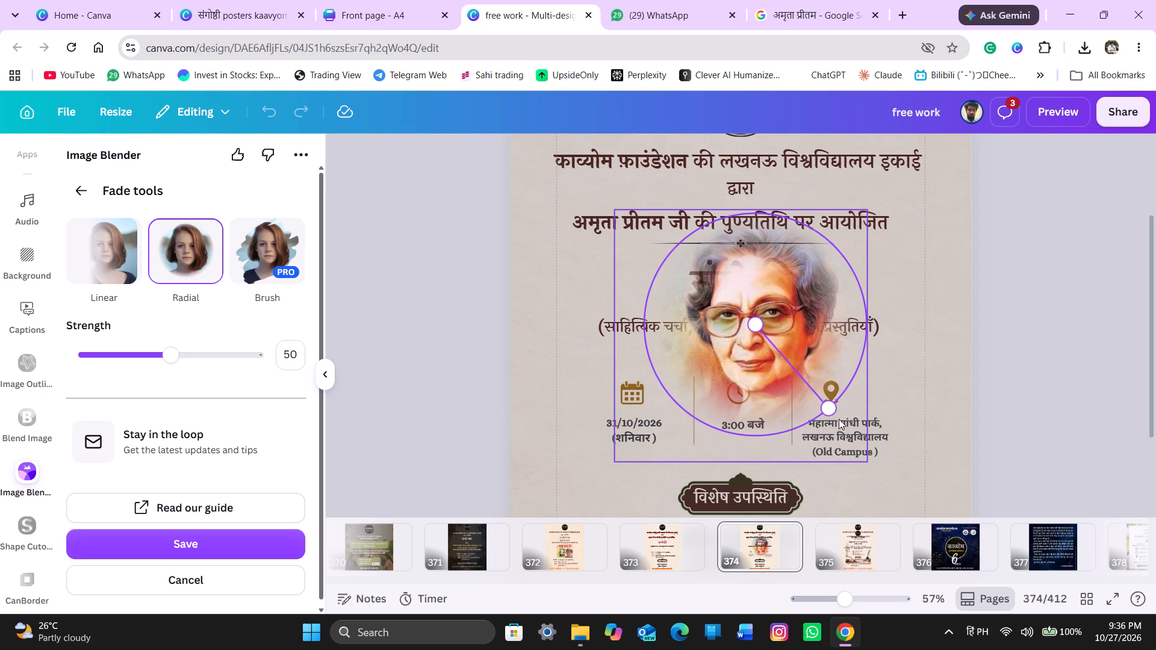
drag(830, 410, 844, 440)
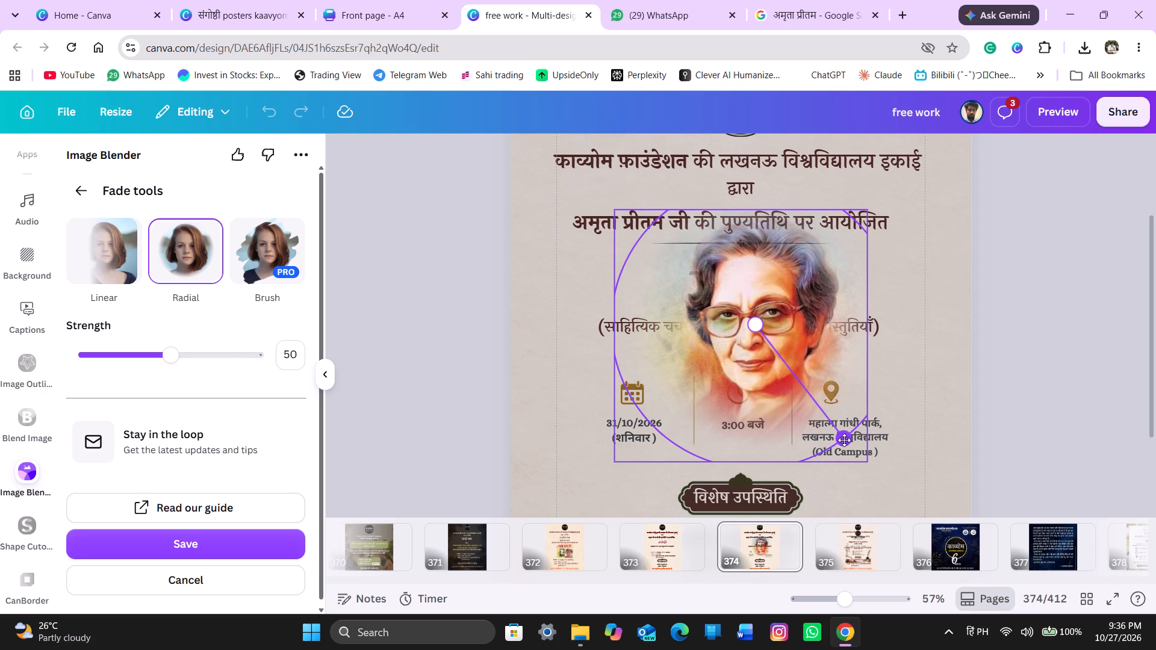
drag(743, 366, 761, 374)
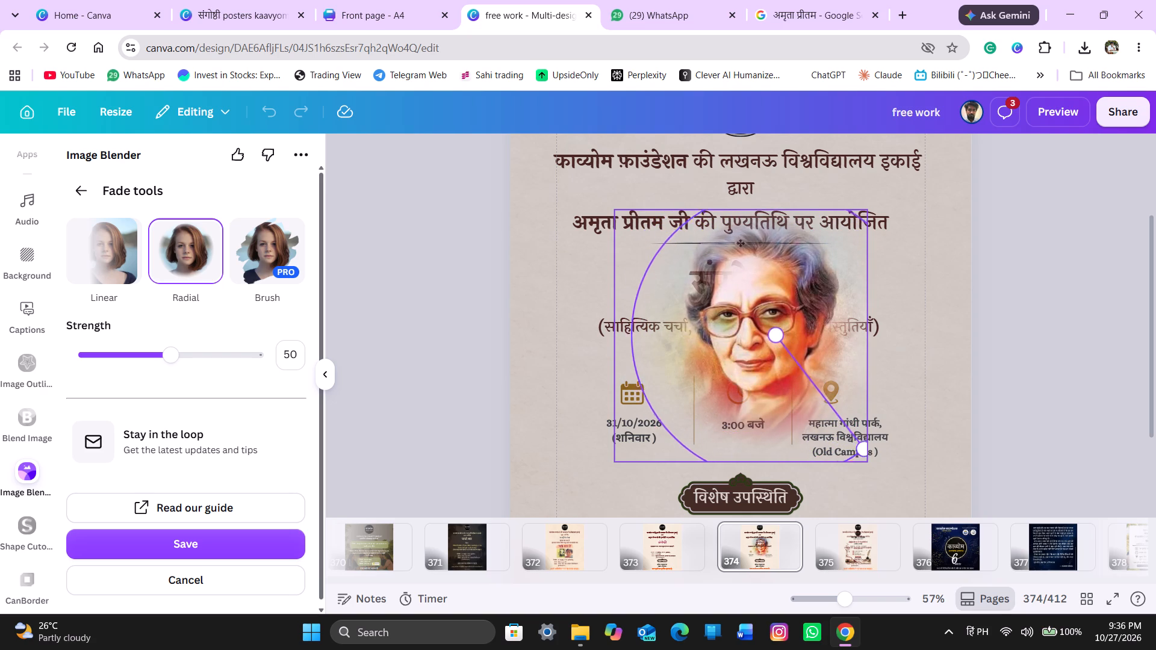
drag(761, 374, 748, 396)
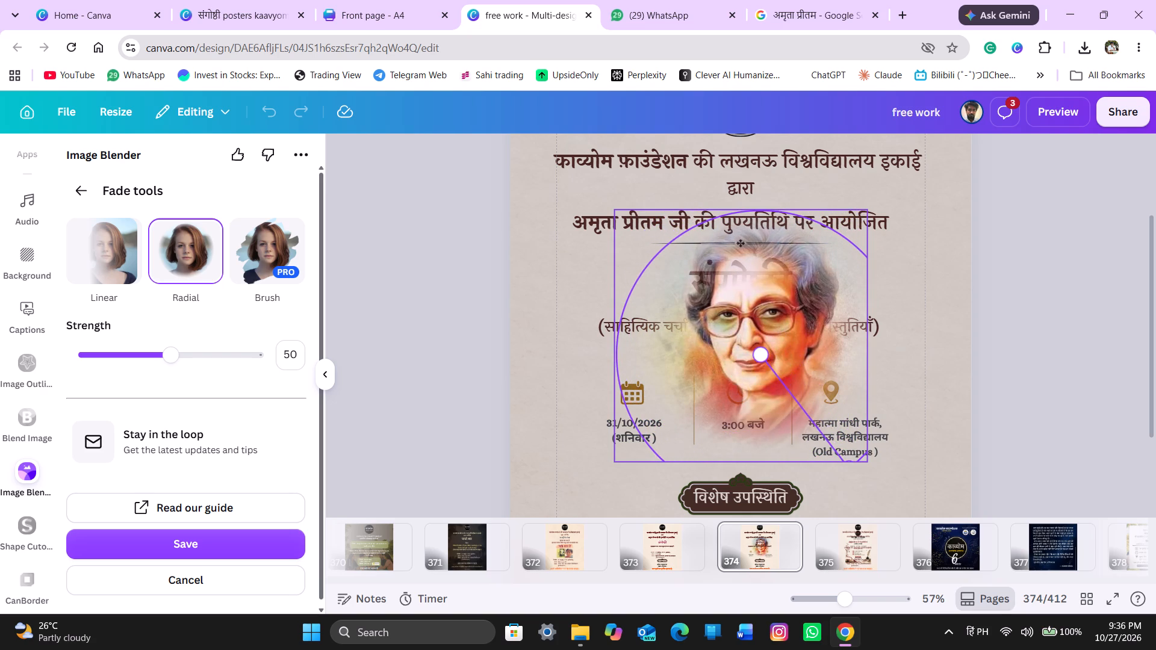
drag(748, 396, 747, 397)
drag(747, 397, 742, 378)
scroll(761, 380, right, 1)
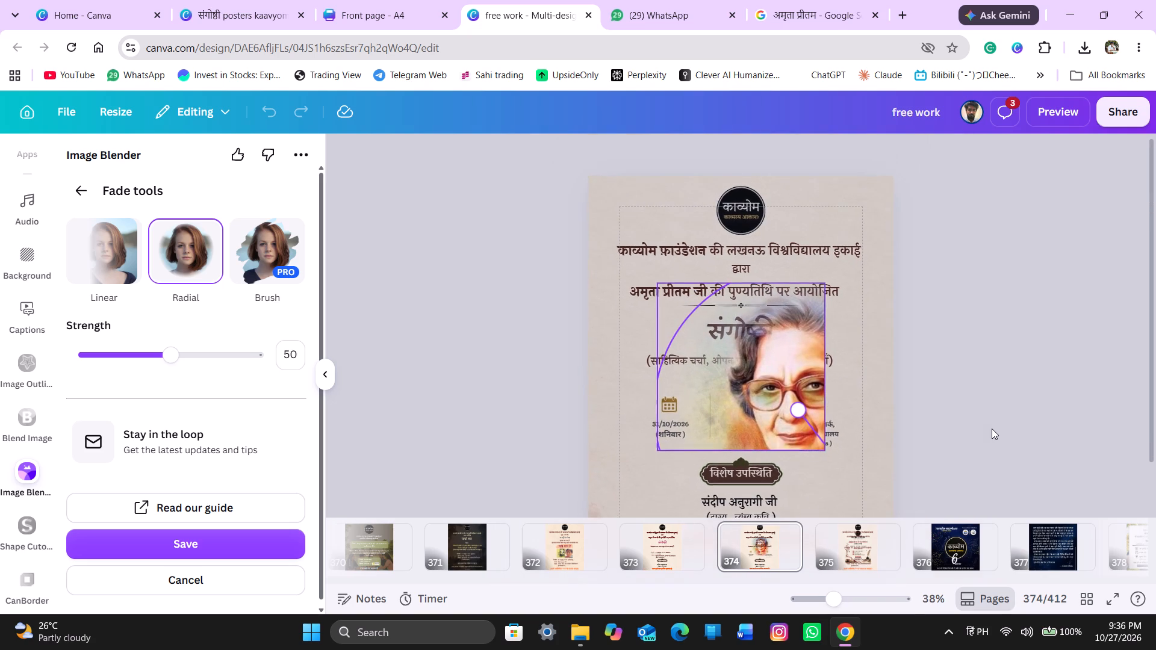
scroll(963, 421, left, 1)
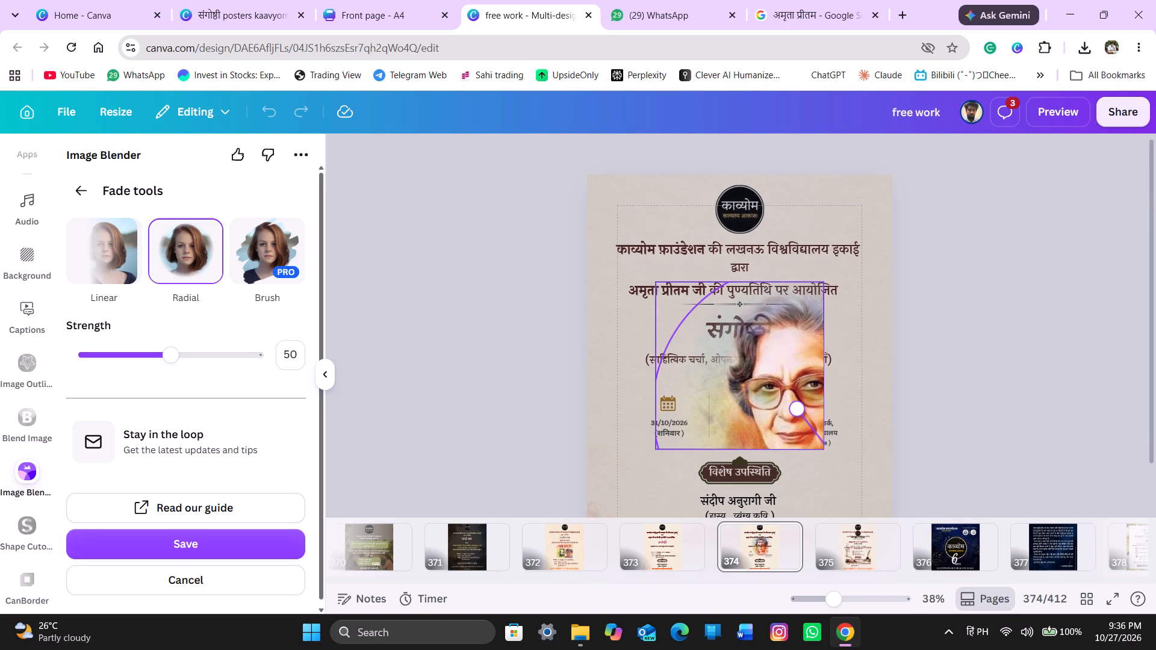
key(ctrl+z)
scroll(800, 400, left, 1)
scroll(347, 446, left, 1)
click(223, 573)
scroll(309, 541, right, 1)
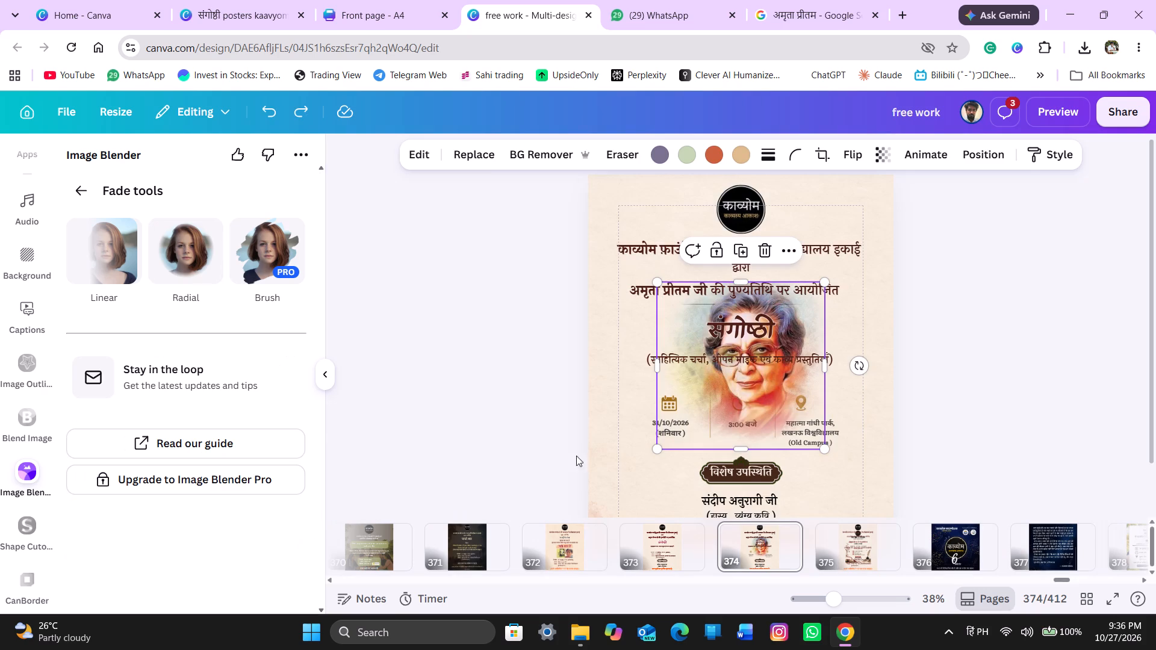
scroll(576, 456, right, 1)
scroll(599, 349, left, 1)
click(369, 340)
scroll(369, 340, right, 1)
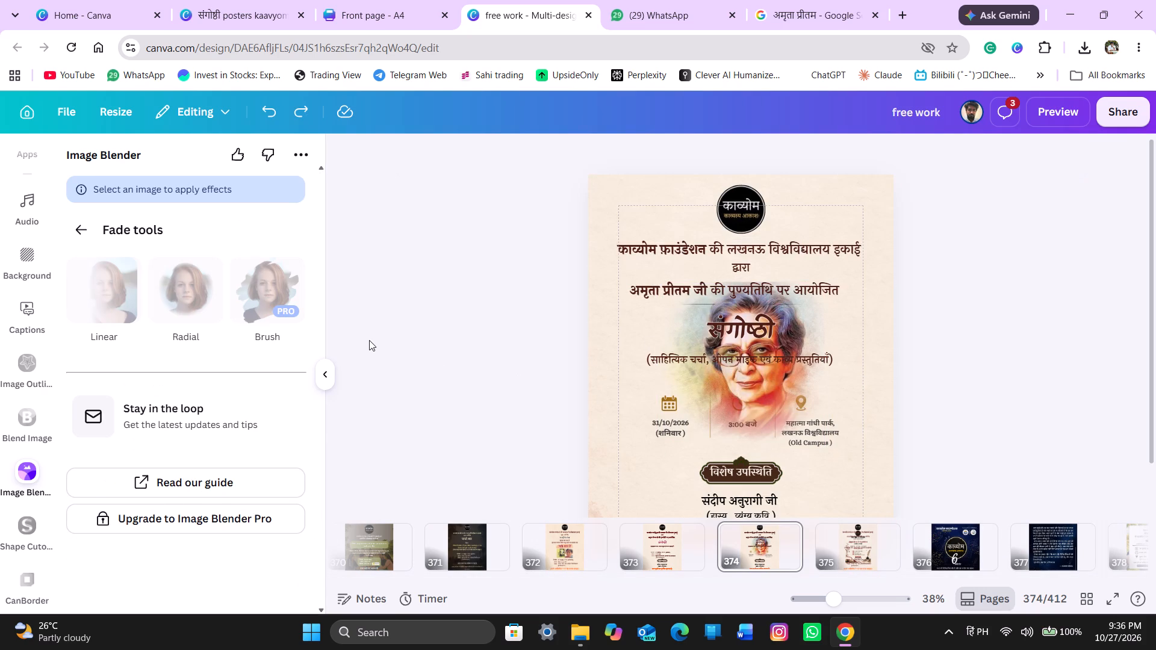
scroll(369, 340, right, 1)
Start an Image Blender Linear fade on the portrait and move the gradient's lower end to the image's bottom-right corner.
click(673, 324)
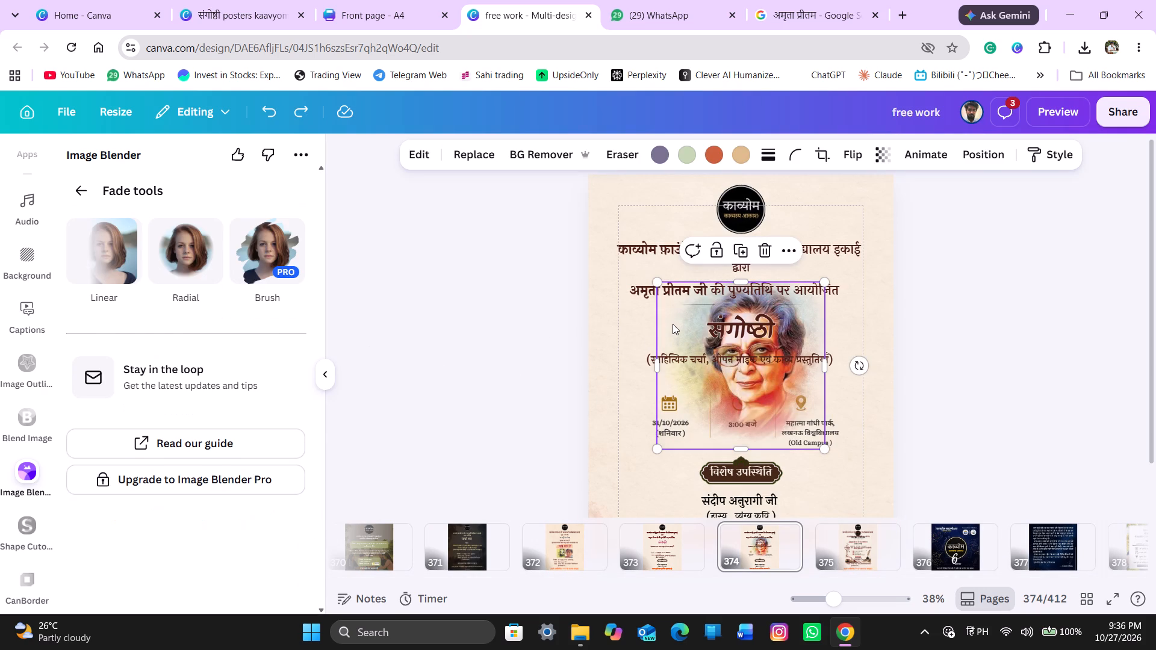
scroll(619, 317, left, 1)
click(114, 255)
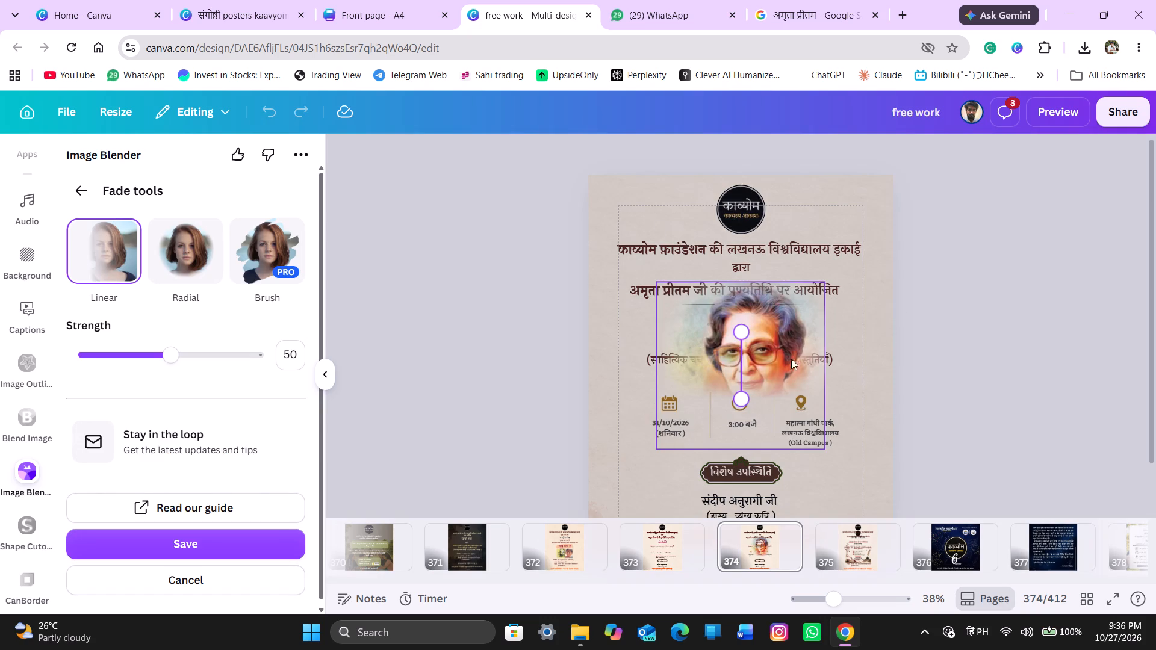
drag(741, 337, 750, 311)
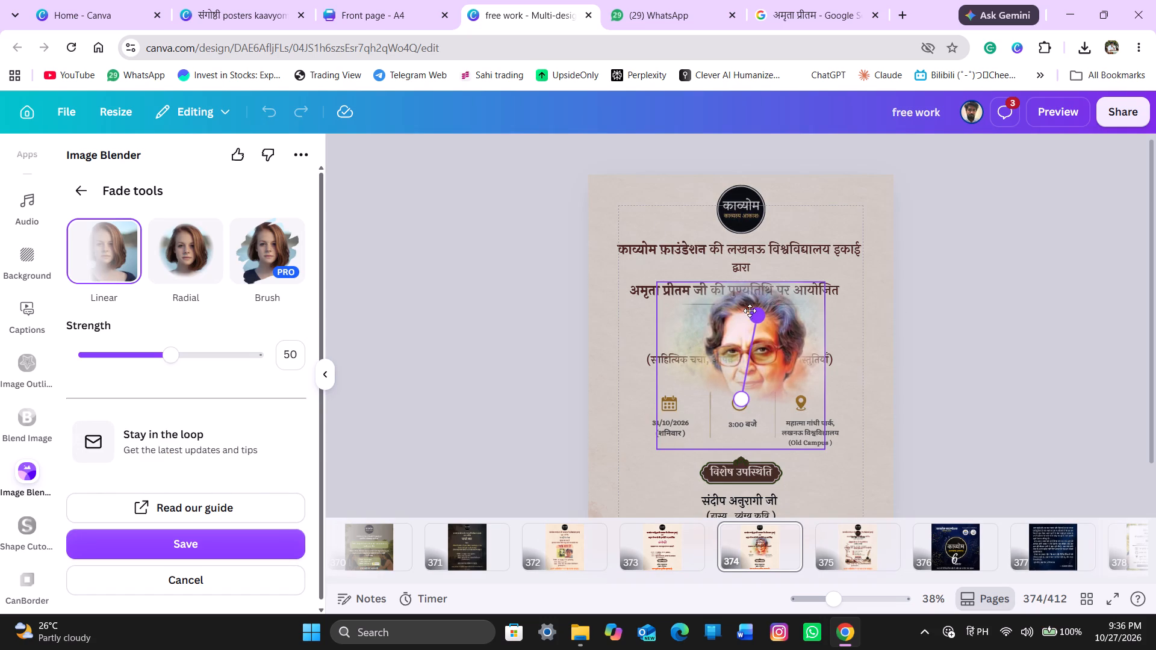
drag(750, 311, 756, 297)
scroll(753, 315, up, 1)
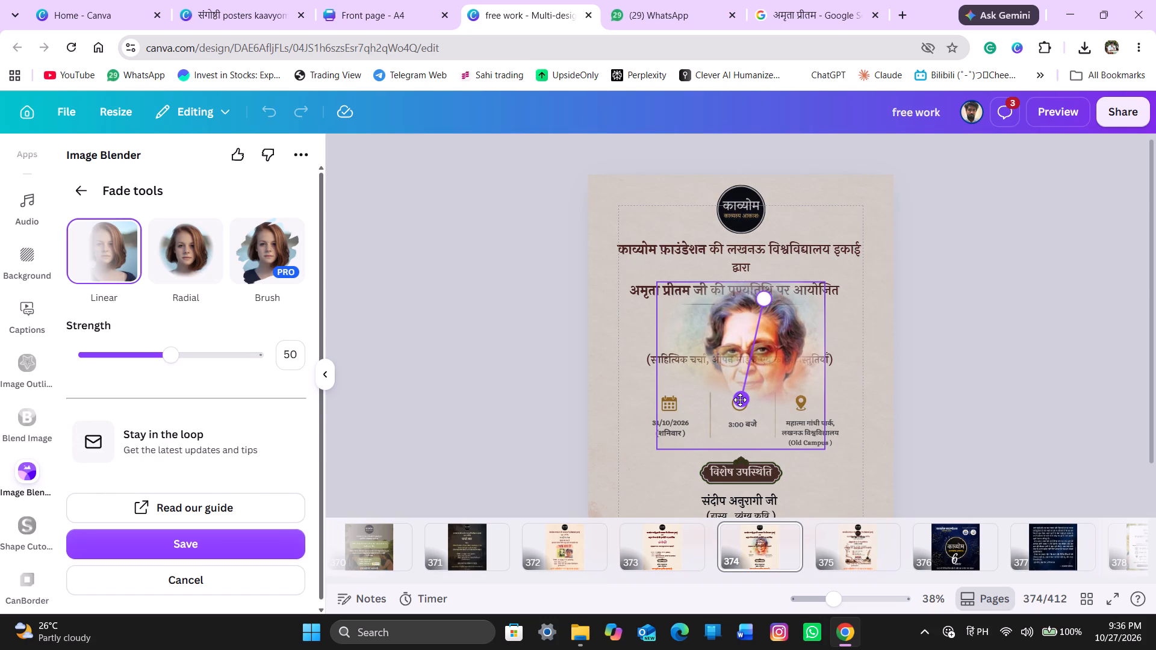
scroll(740, 400, up, 1)
drag(740, 400, 816, 476)
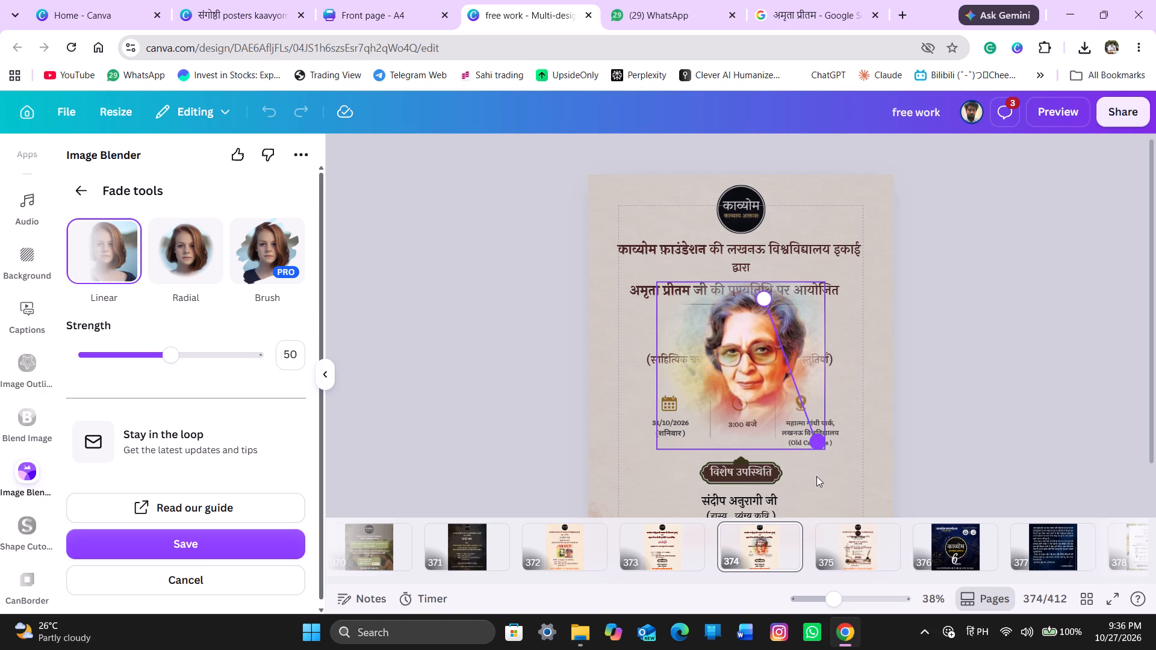
drag(816, 476, 823, 477)
scroll(813, 458, down, 1)
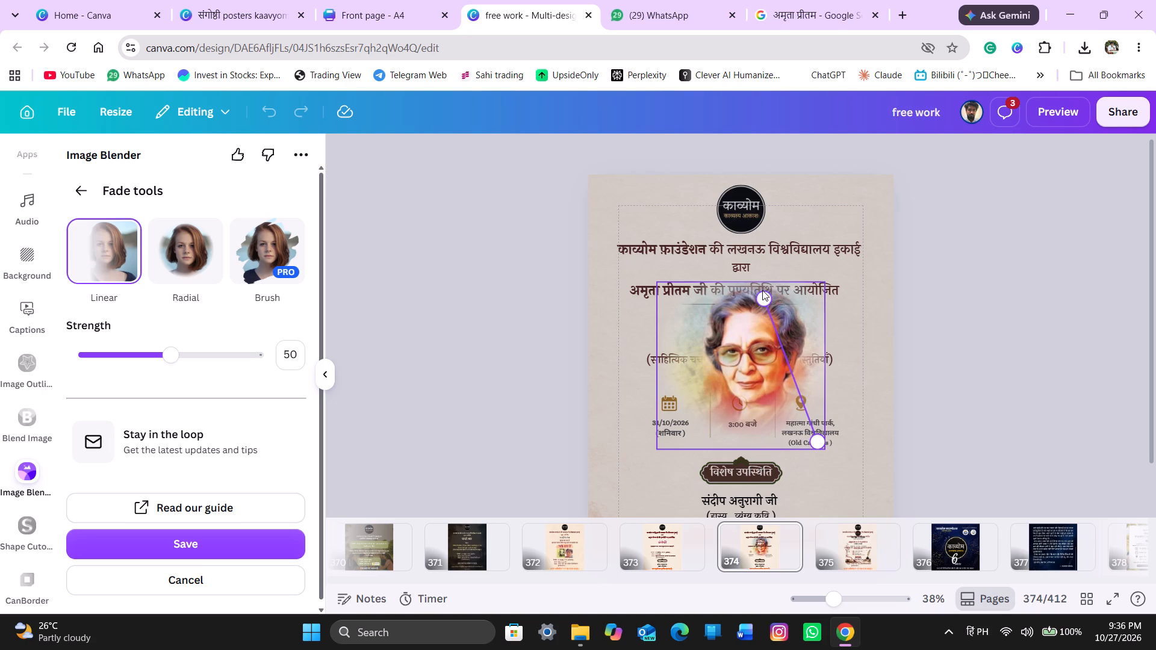
scroll(762, 290, down, 1)
Reposition the gradient's upper end near the portrait's top edge, to the left of the hair, and save the Linear fade at strength 50.
drag(762, 300, 763, 265)
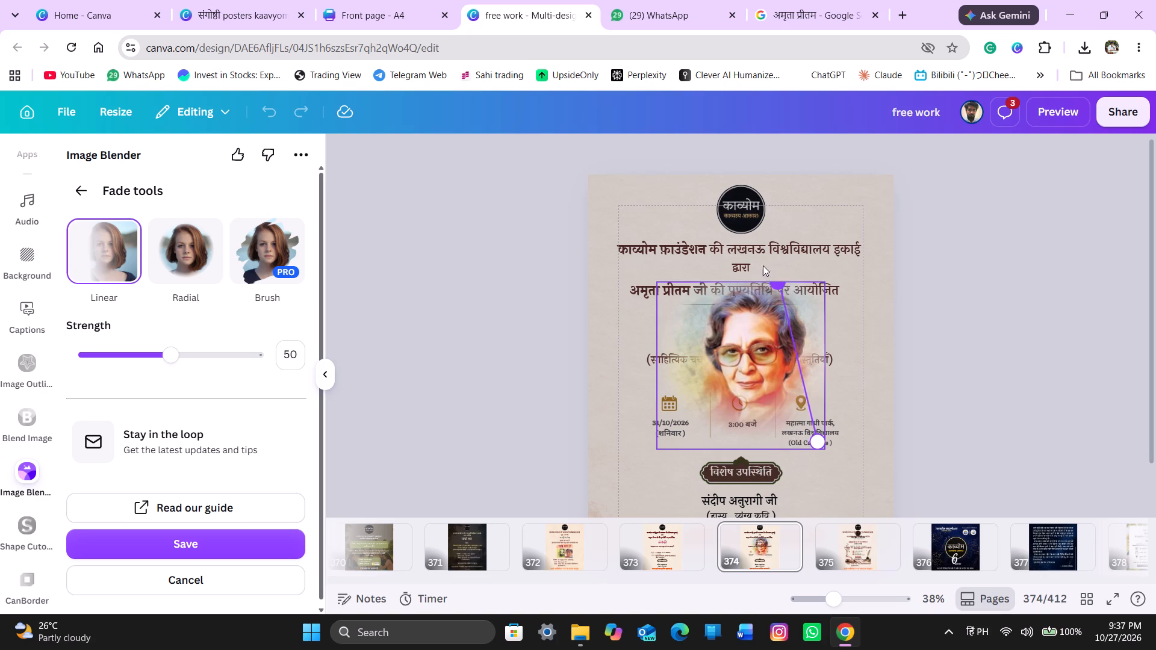
drag(763, 265, 788, 442)
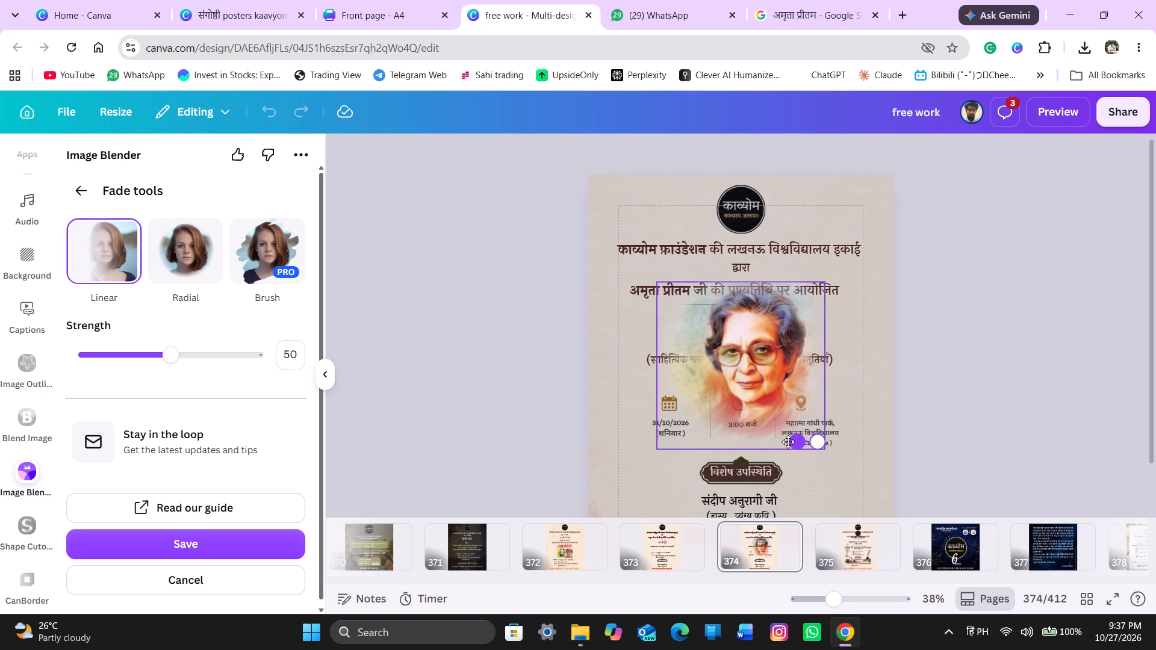
drag(788, 442, 789, 330)
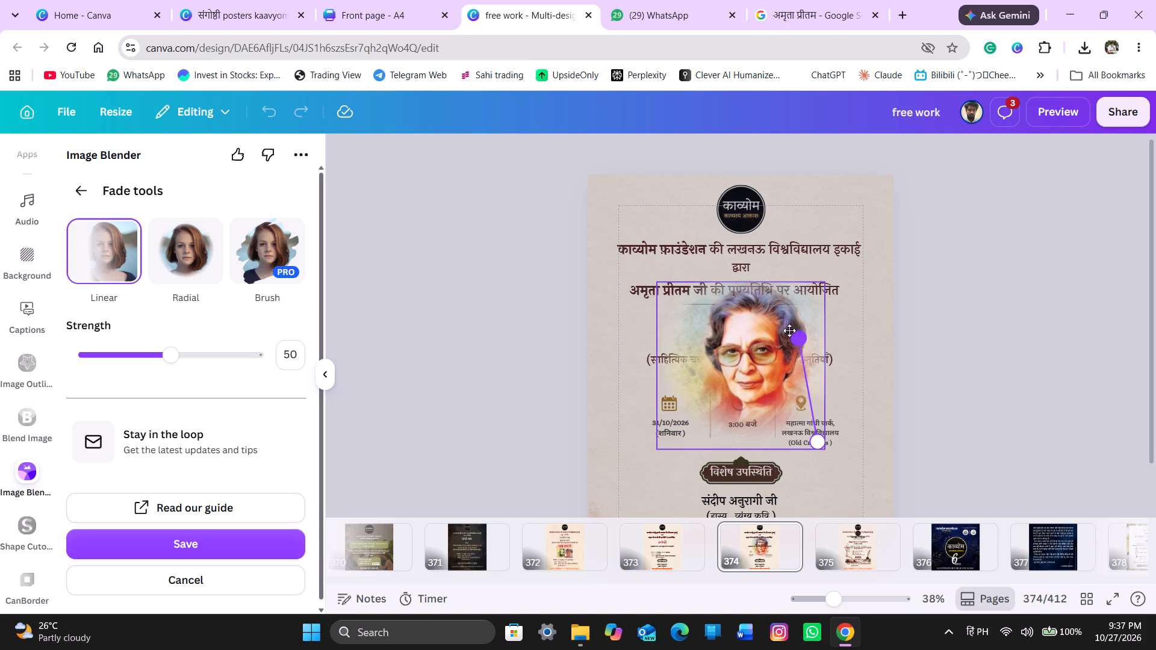
drag(789, 330, 794, 300)
drag(812, 440, 834, 436)
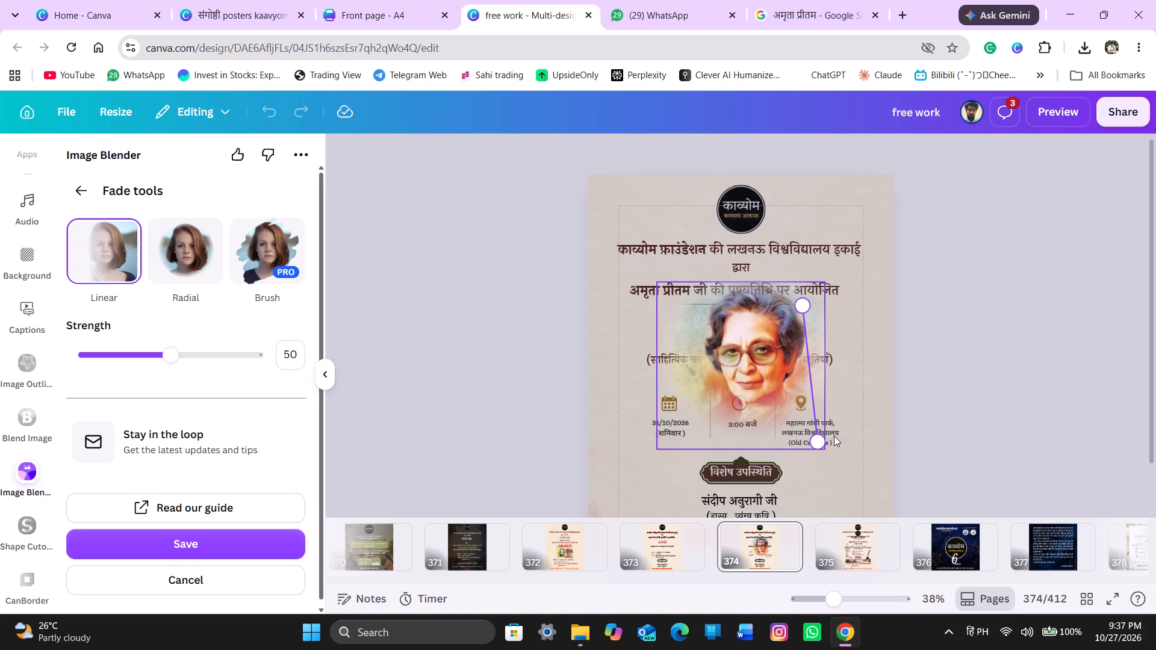
scroll(831, 417, down, 1)
drag(800, 305, 691, 307)
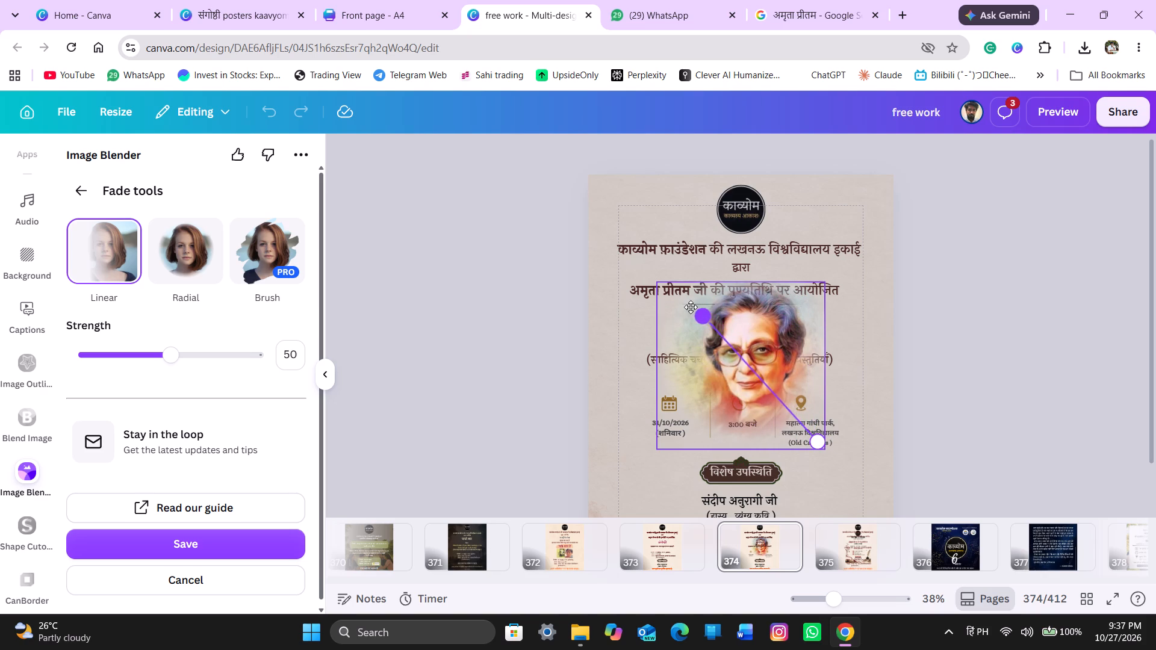
drag(691, 307, 702, 287)
scroll(691, 296, left, 1)
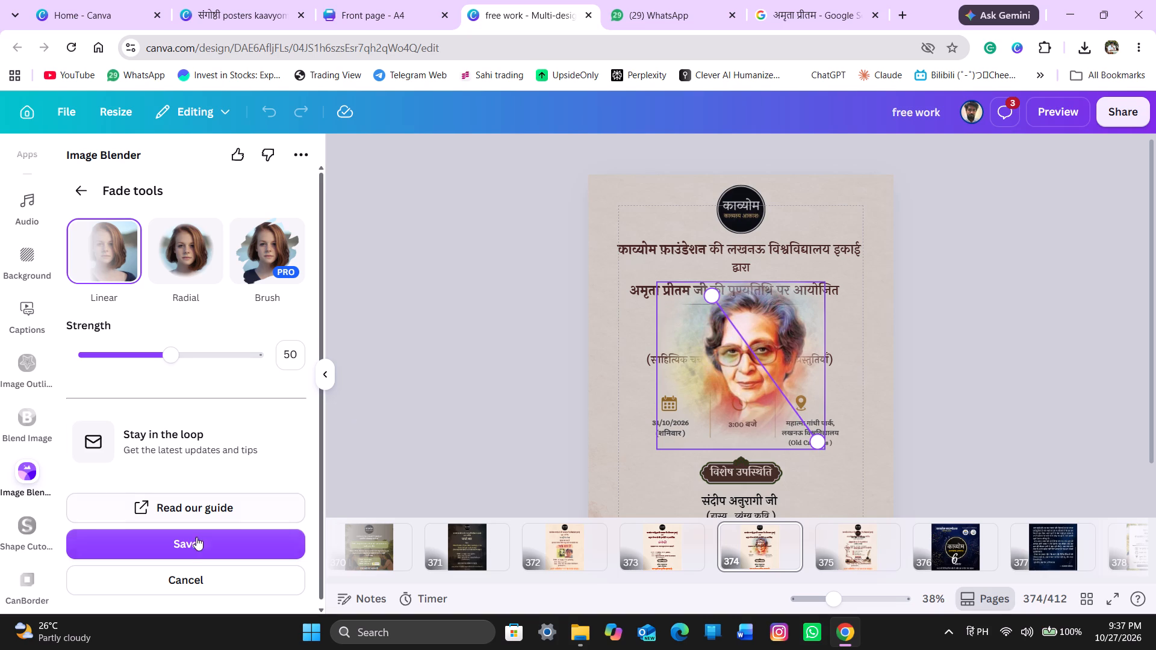
scroll(196, 537, left, 1)
click(191, 547)
click(191, 547)
Shrink the faded portrait to about two thirds of its size and place it to the right of the संगोष्ठी heading.
scroll(191, 547, right, 1)
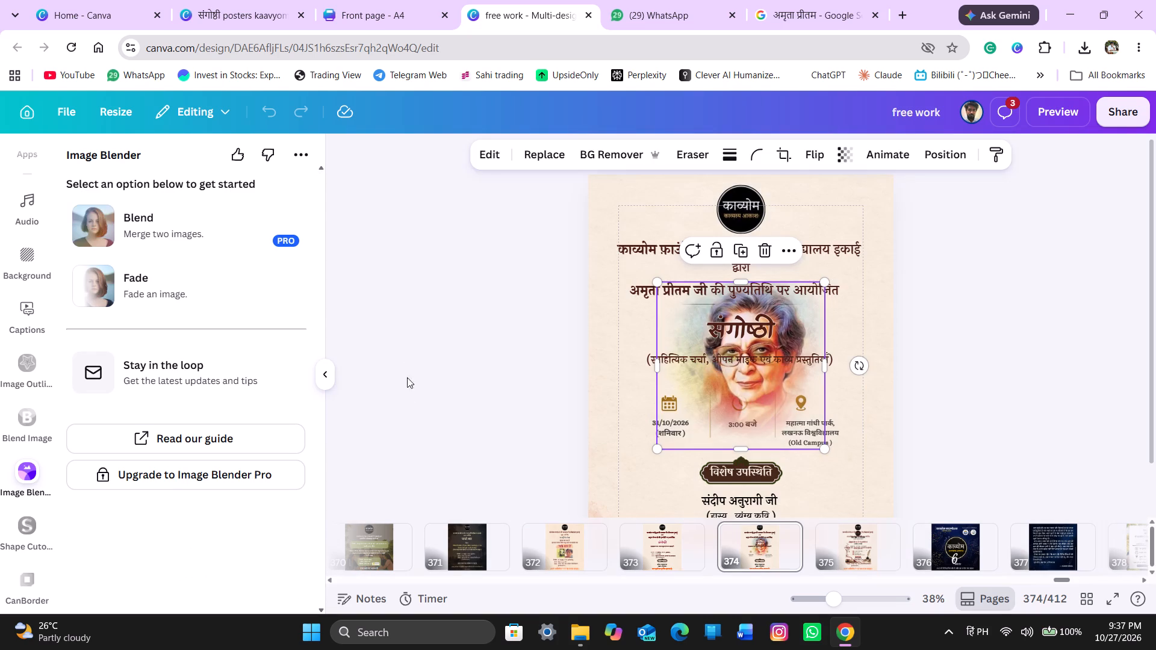
scroll(407, 377, right, 1)
click(405, 359)
scroll(419, 359, right, 1)
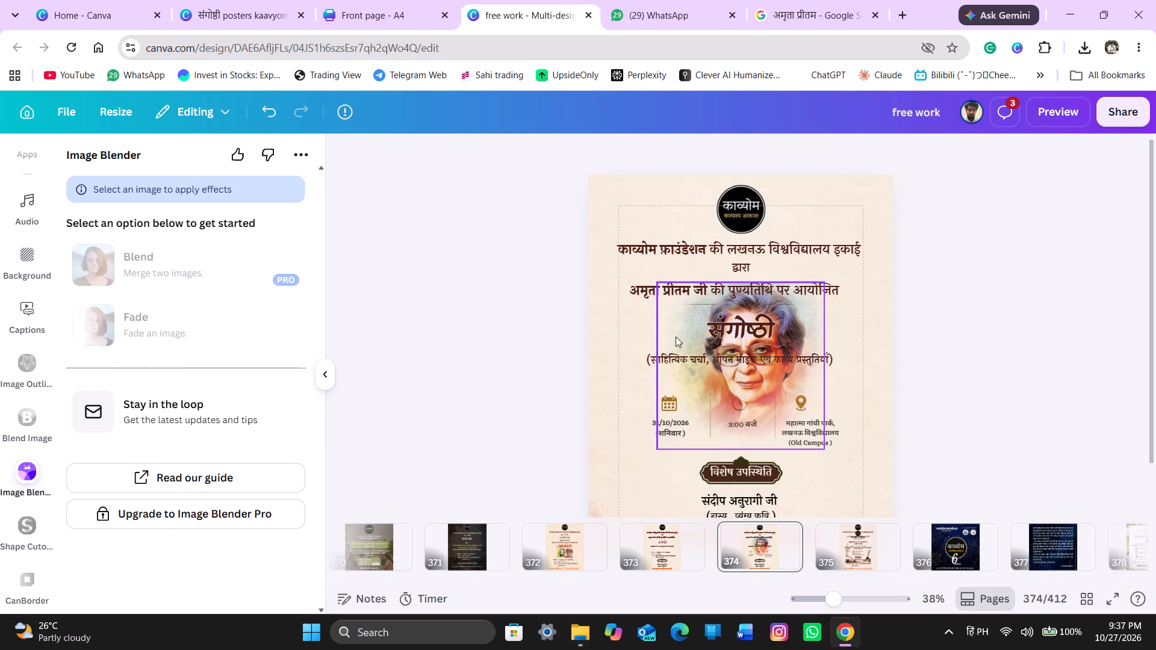
drag(665, 331, 642, 376)
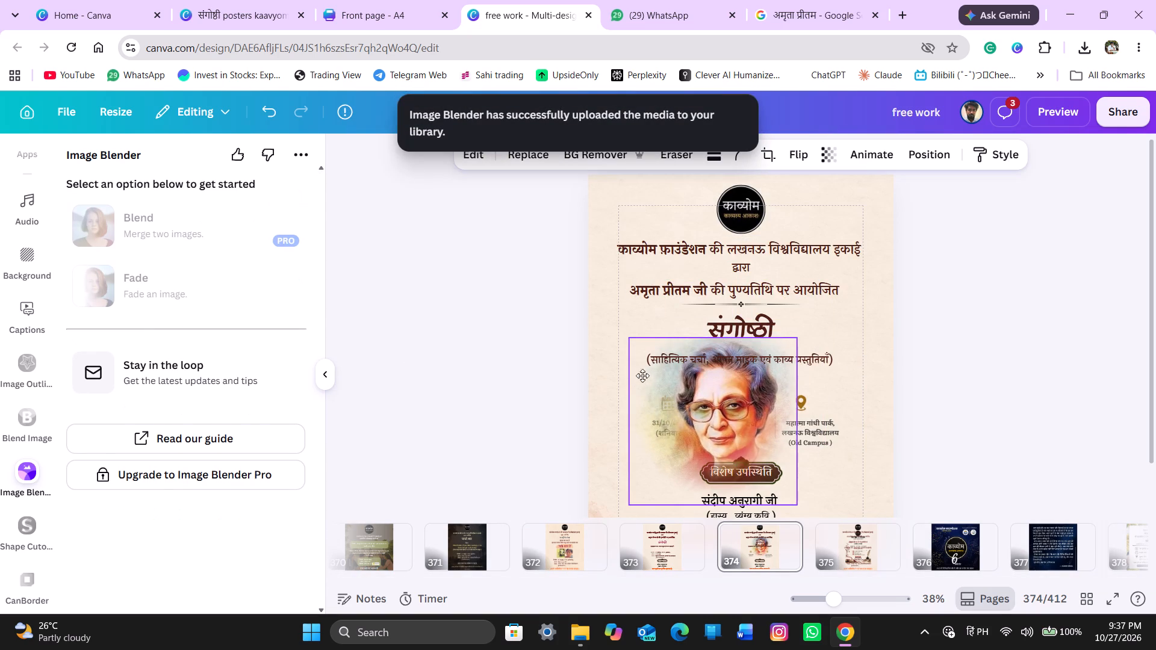
drag(642, 376, 706, 383)
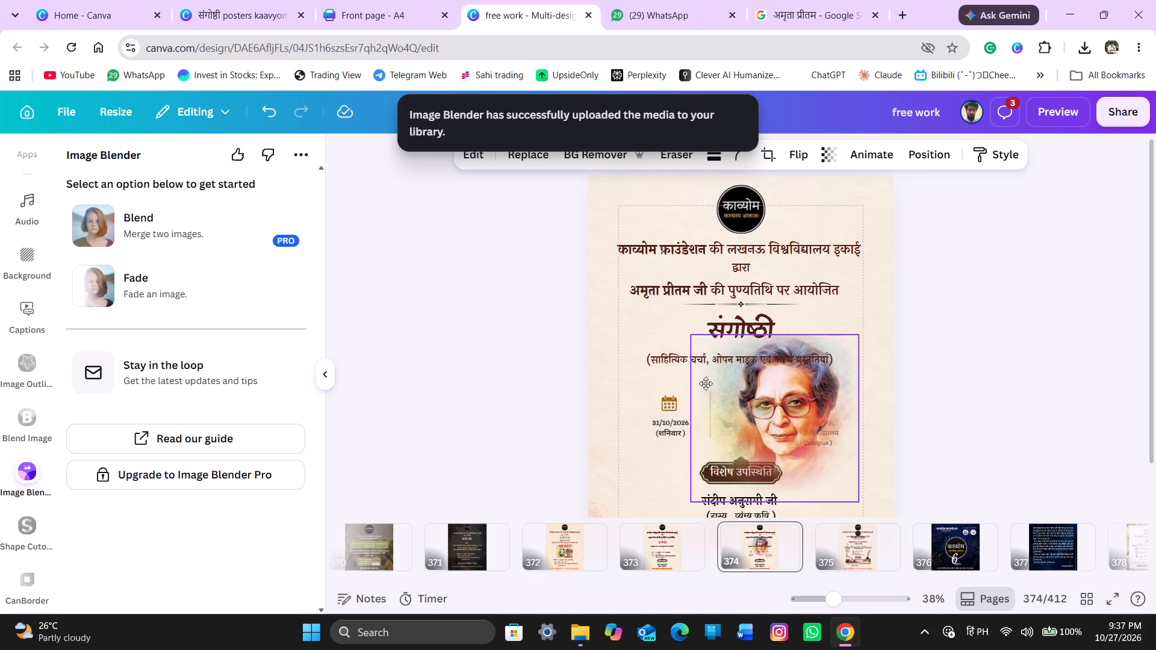
drag(706, 383, 714, 374)
click(1000, 325)
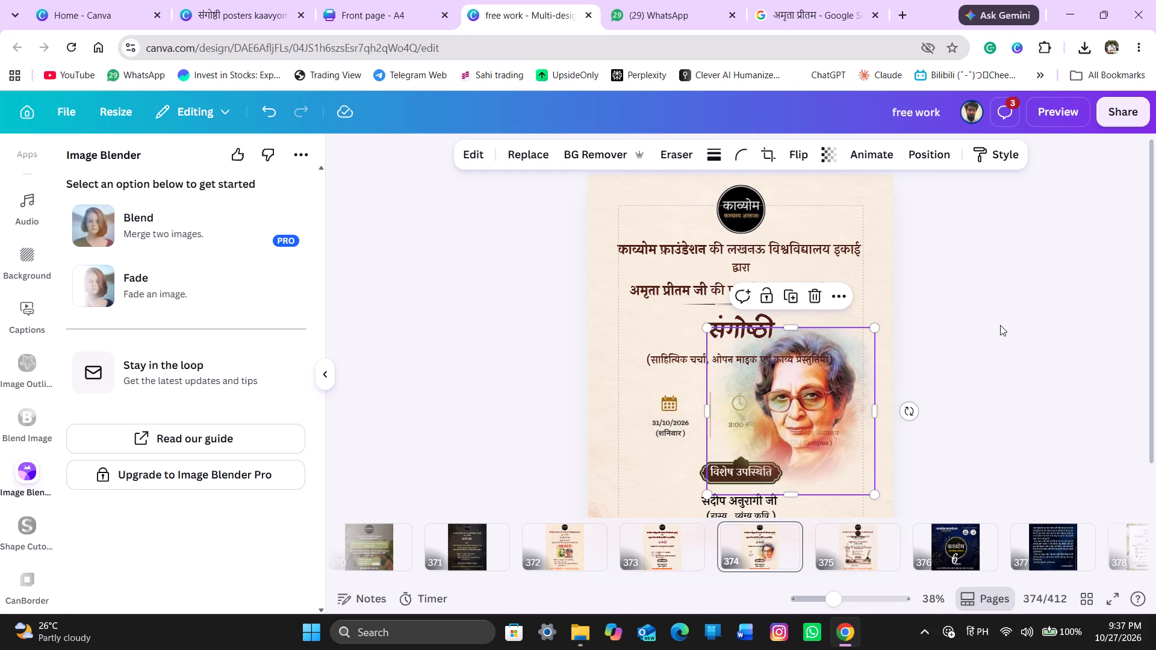
click(812, 392)
drag(880, 329, 875, 338)
drag(875, 338, 834, 390)
drag(778, 431, 850, 334)
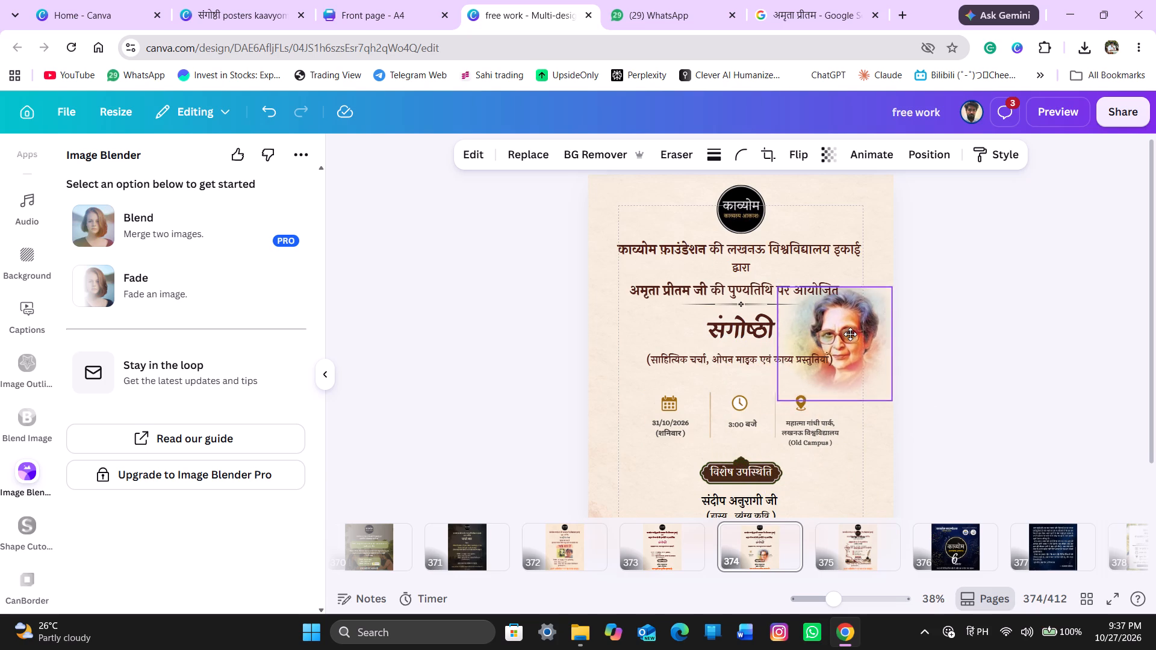
drag(850, 334, 837, 336)
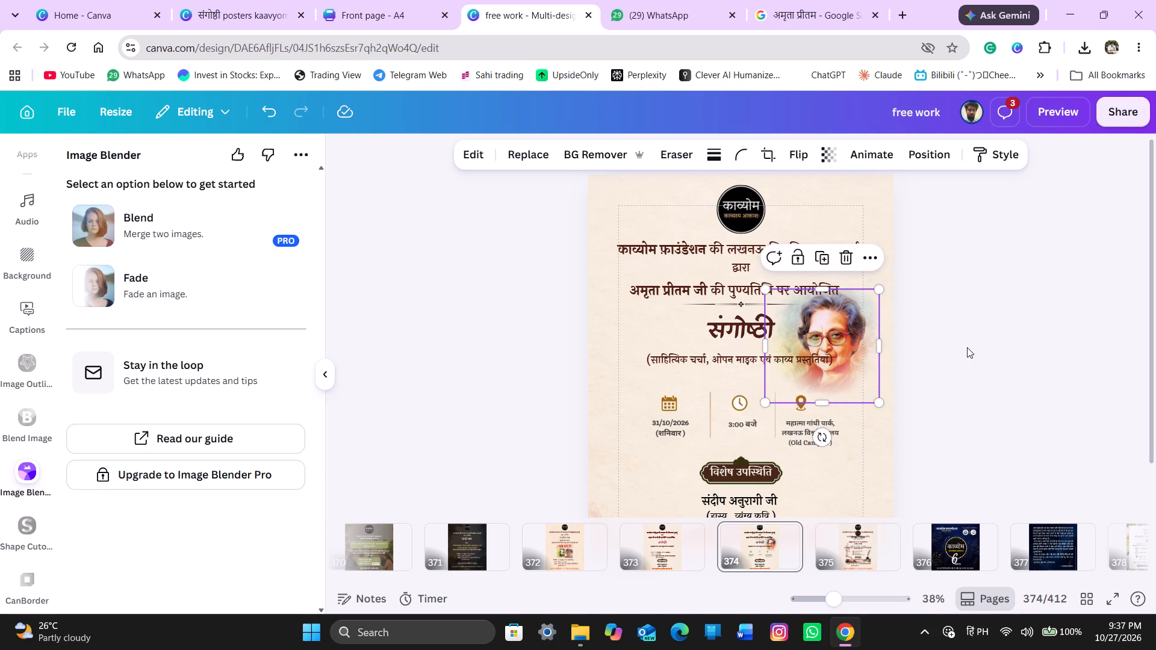
click(967, 347)
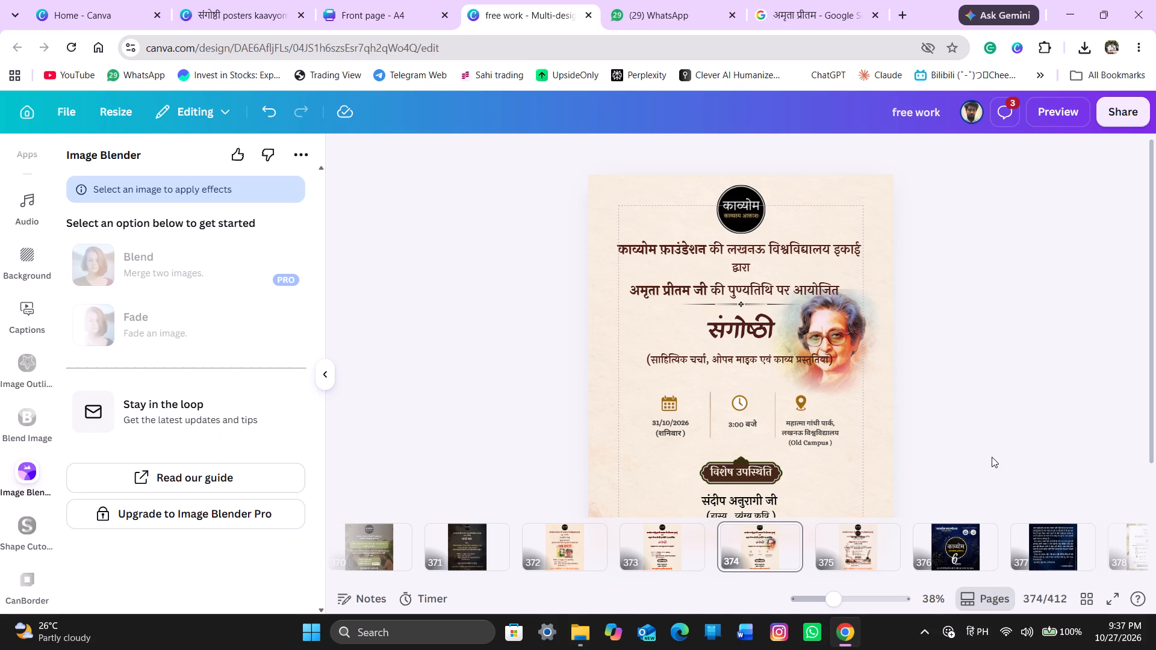
Move the orange welcome line आप सभी का हार्दिक स्वागत है। up to just above the विशेष उपस्थिति badge.
click(328, 377)
click(896, 361)
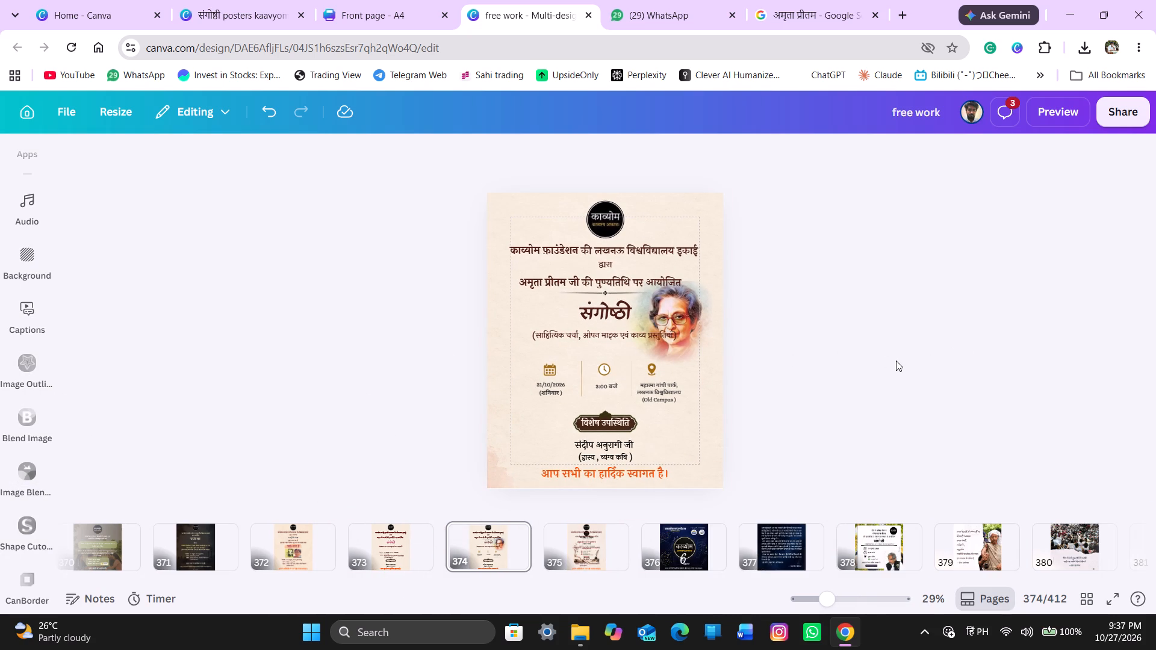
click(615, 471)
drag(615, 471, 615, 407)
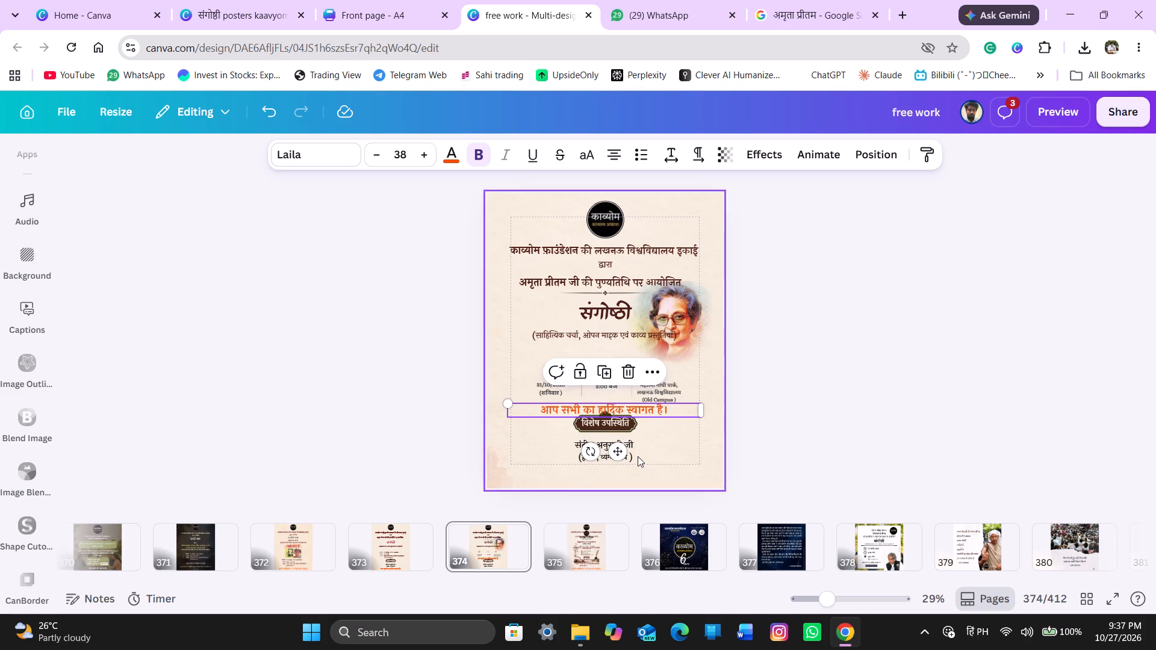
Move the special guest's name and description block down to the poster's bottom edge and reduce its font size by one step.
click(630, 451)
drag(630, 451, 630, 456)
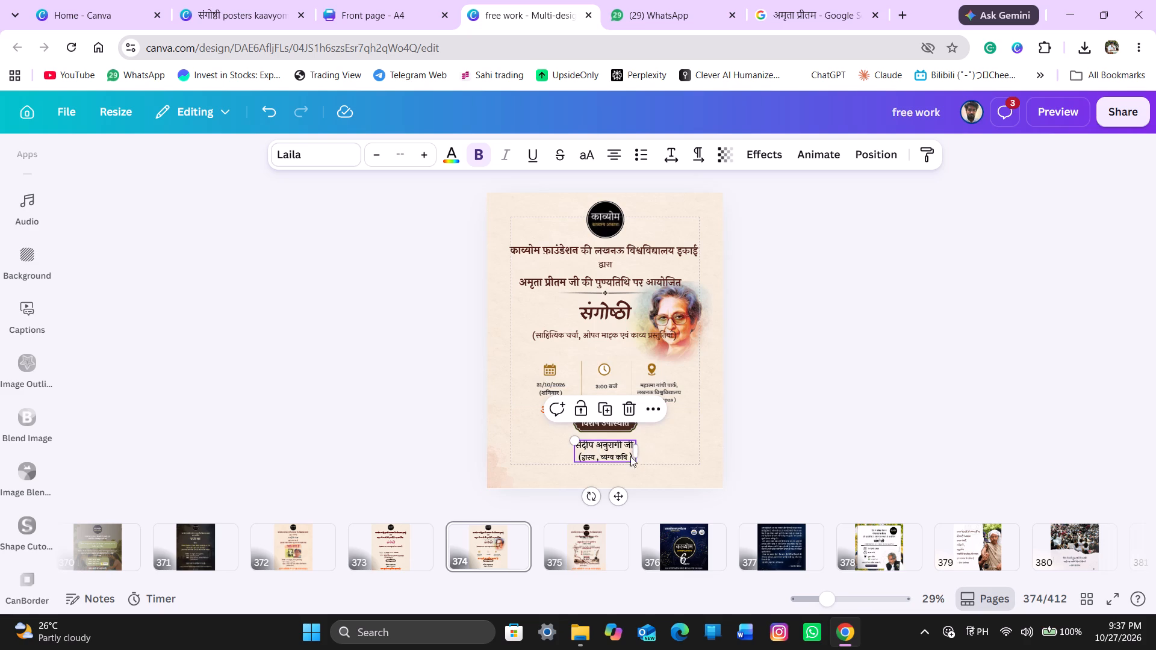
drag(630, 456, 630, 472)
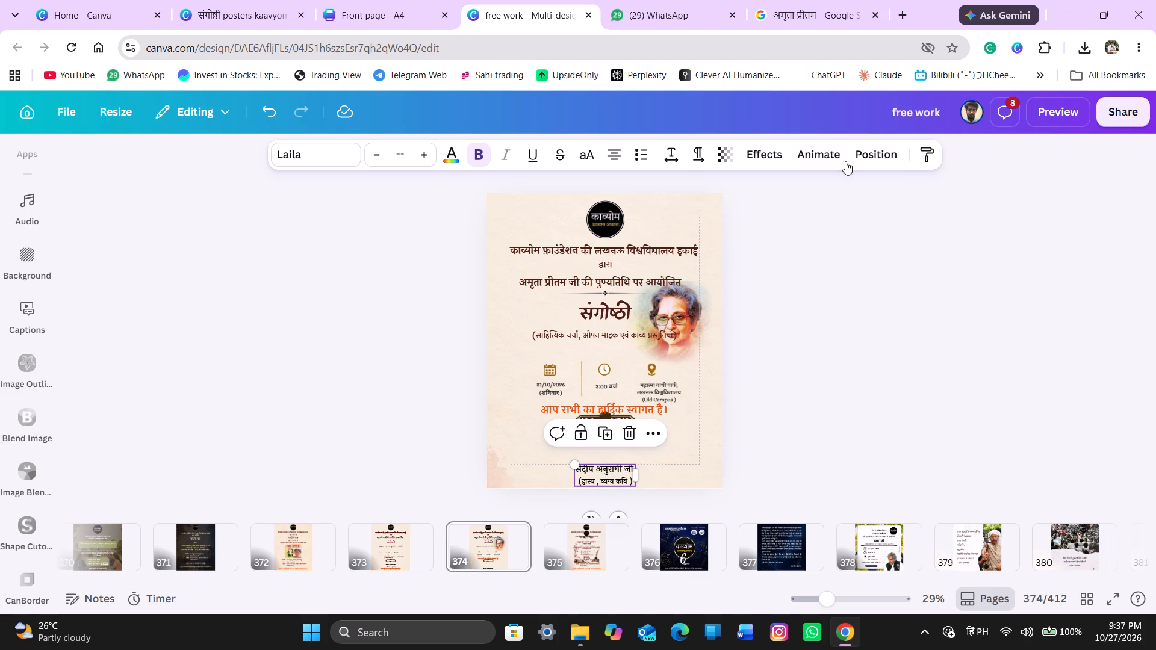
click(858, 157)
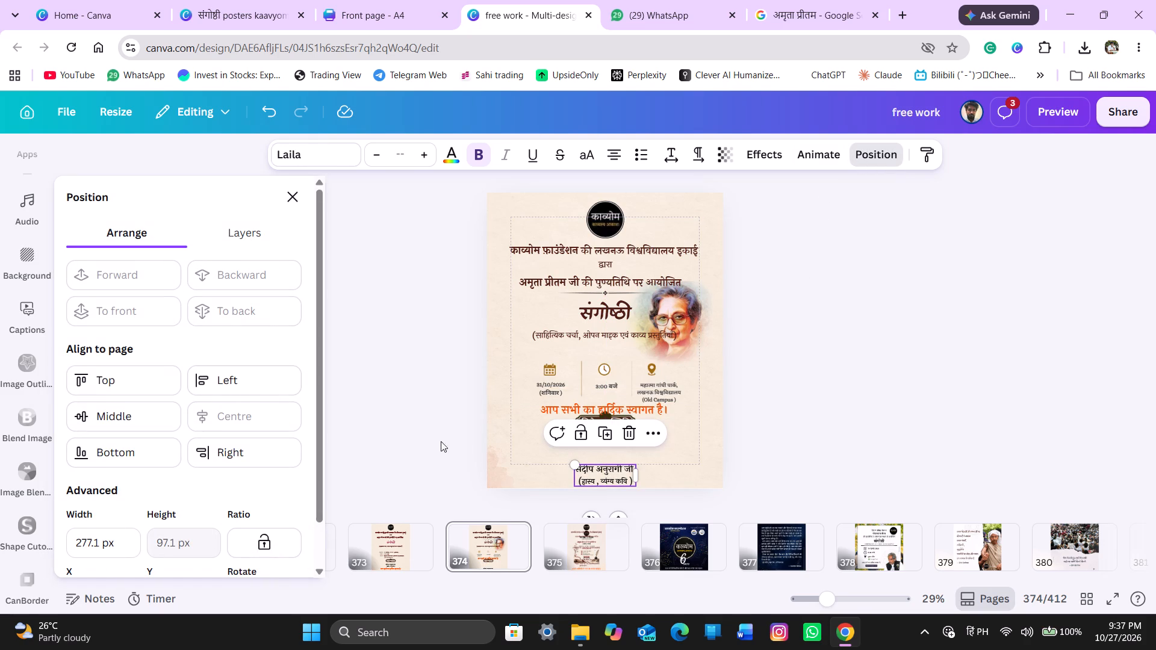
click(378, 159)
click(373, 329)
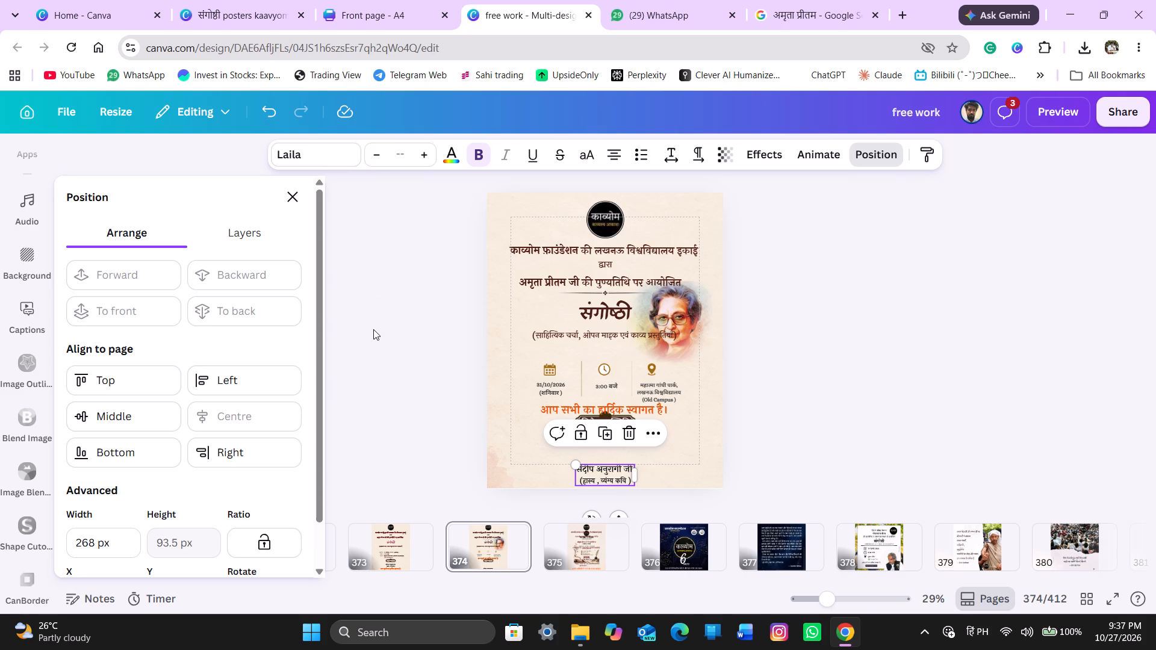
click(344, 386)
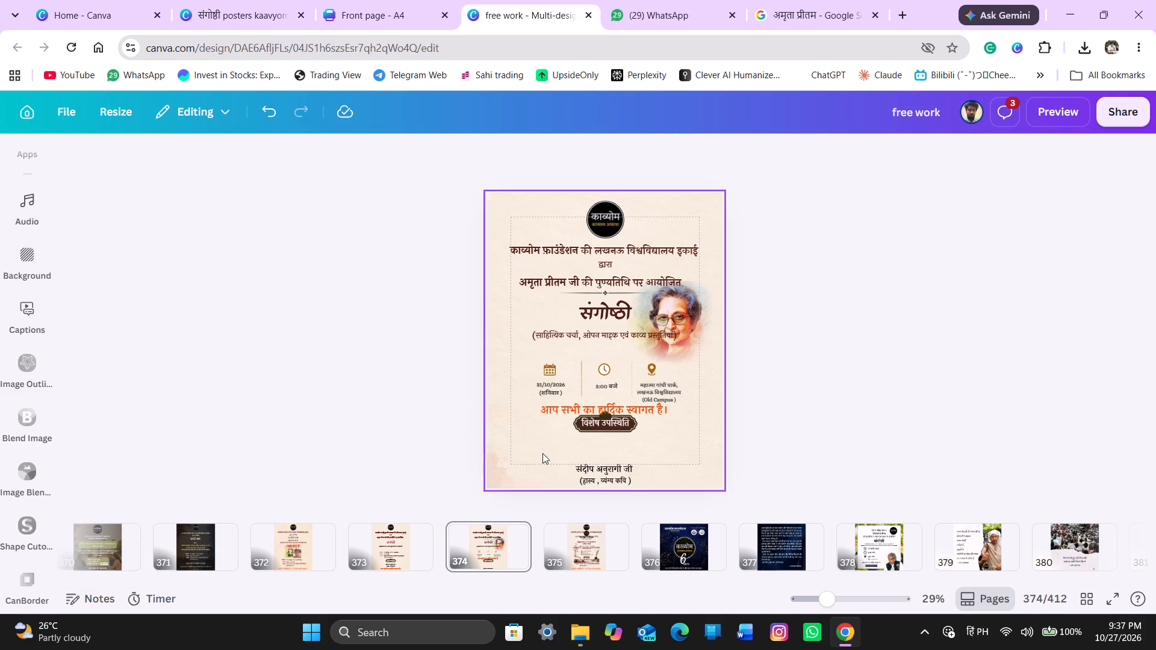
Nudge the special guest's text block slightly upward from the poster's bottom edge.
click(583, 477)
key(Up)
key(Up)
key(Up)
key(Up)
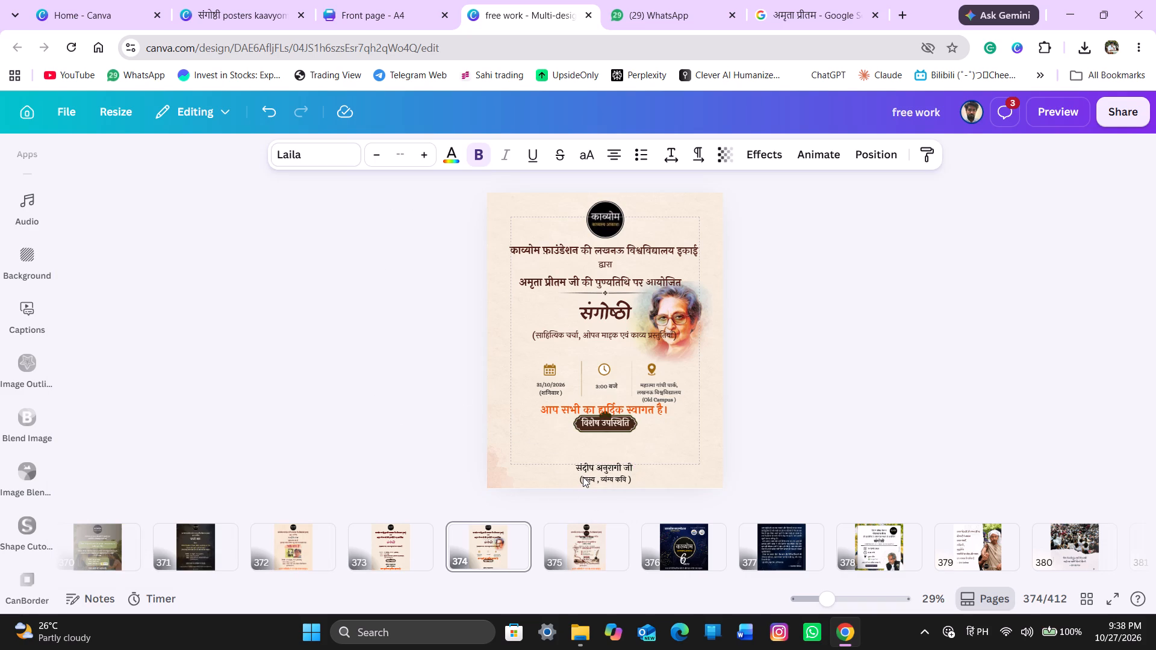
key(Up)
key(Up)
key(Up)
key(Up)
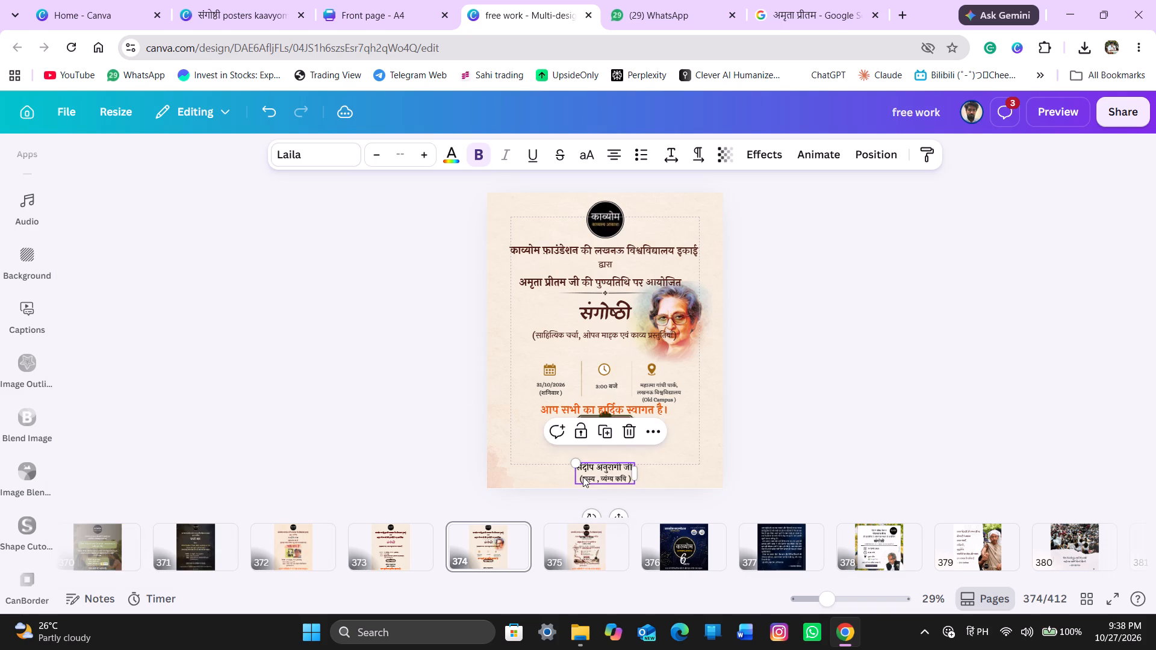
key(Up)
key(Up)
key(Up)
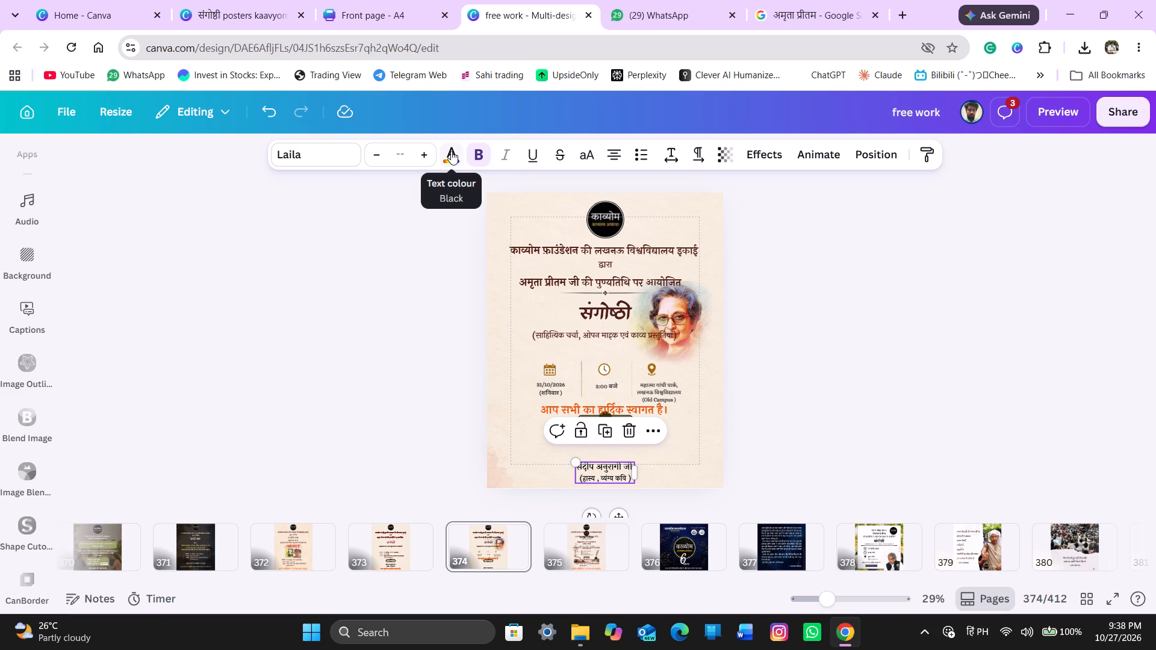
Recolour the special guest's name and description block dark brown, keeping it bold.
click(467, 153)
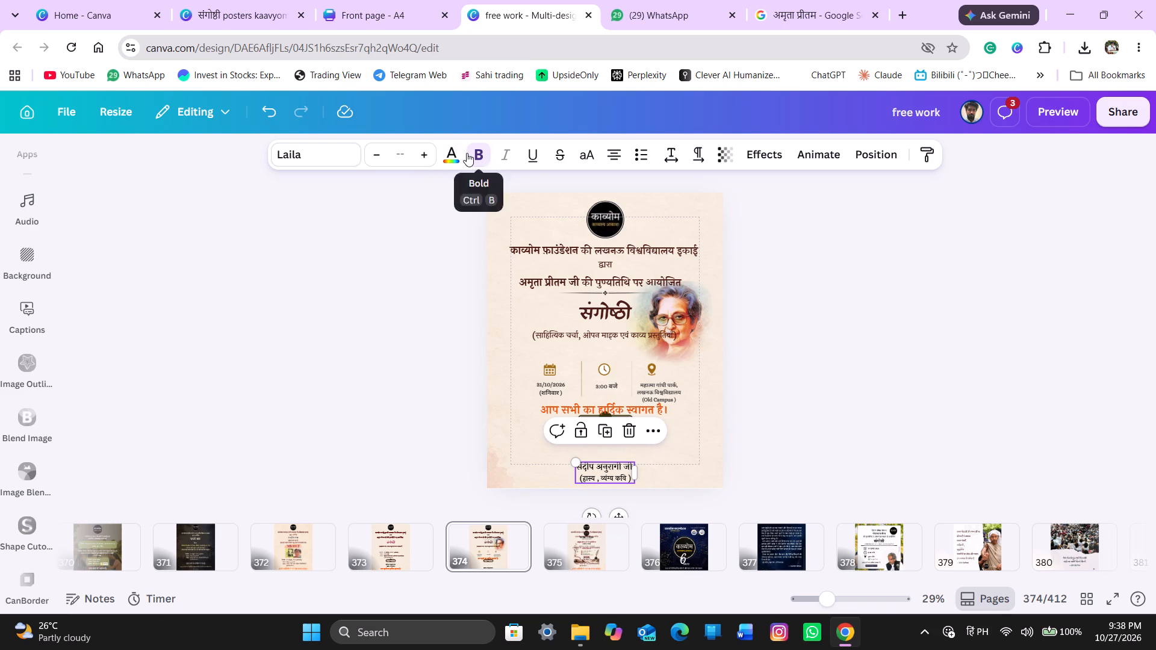
click(473, 155)
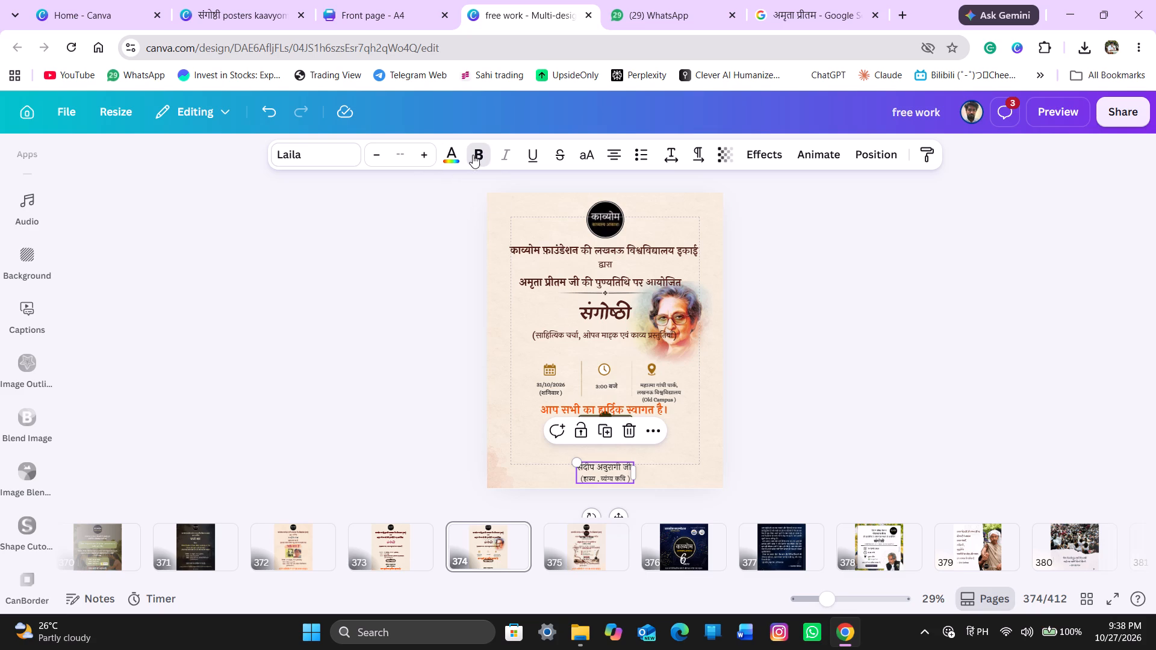
click(449, 162)
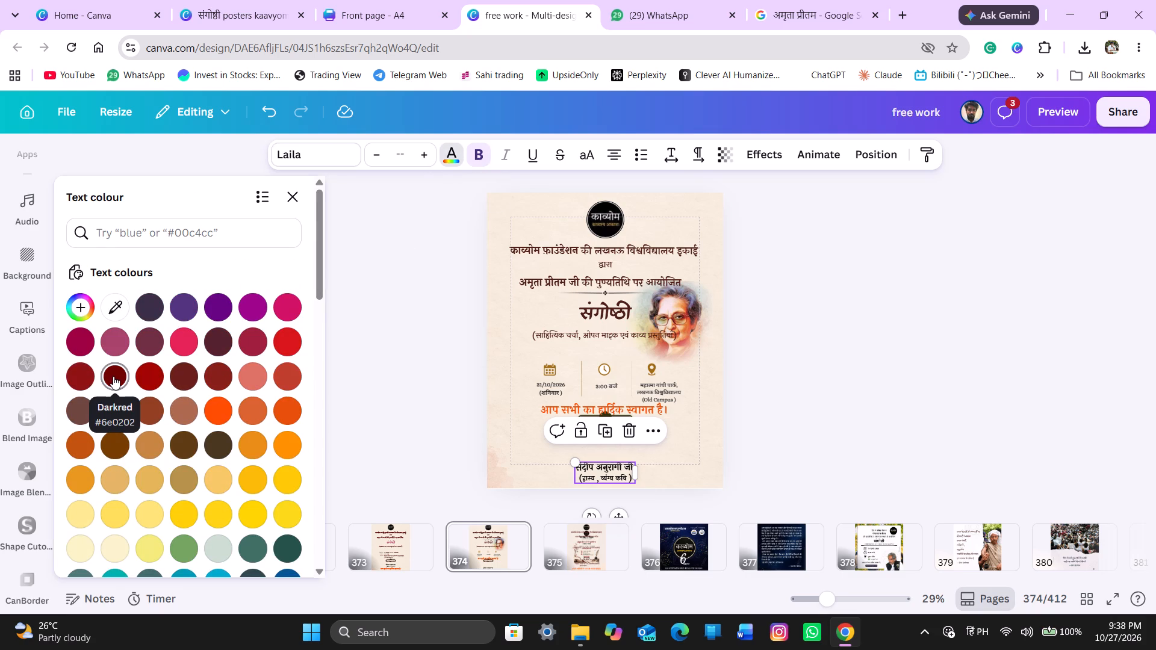
scroll(113, 376, down, 5)
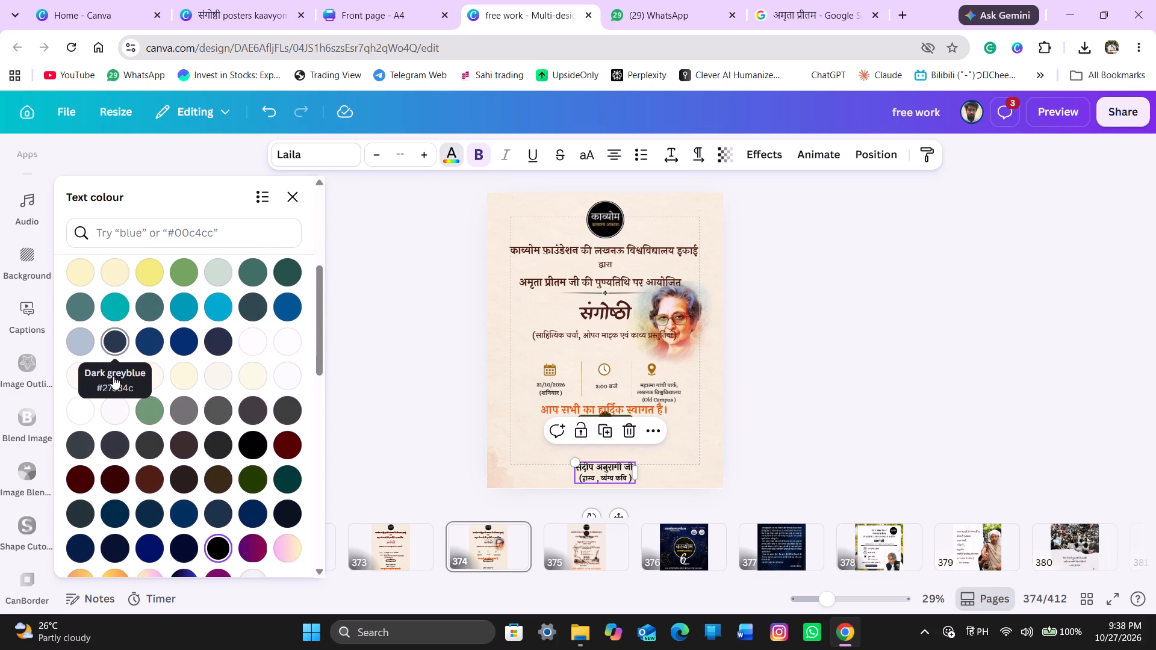
scroll(113, 376, down, 1)
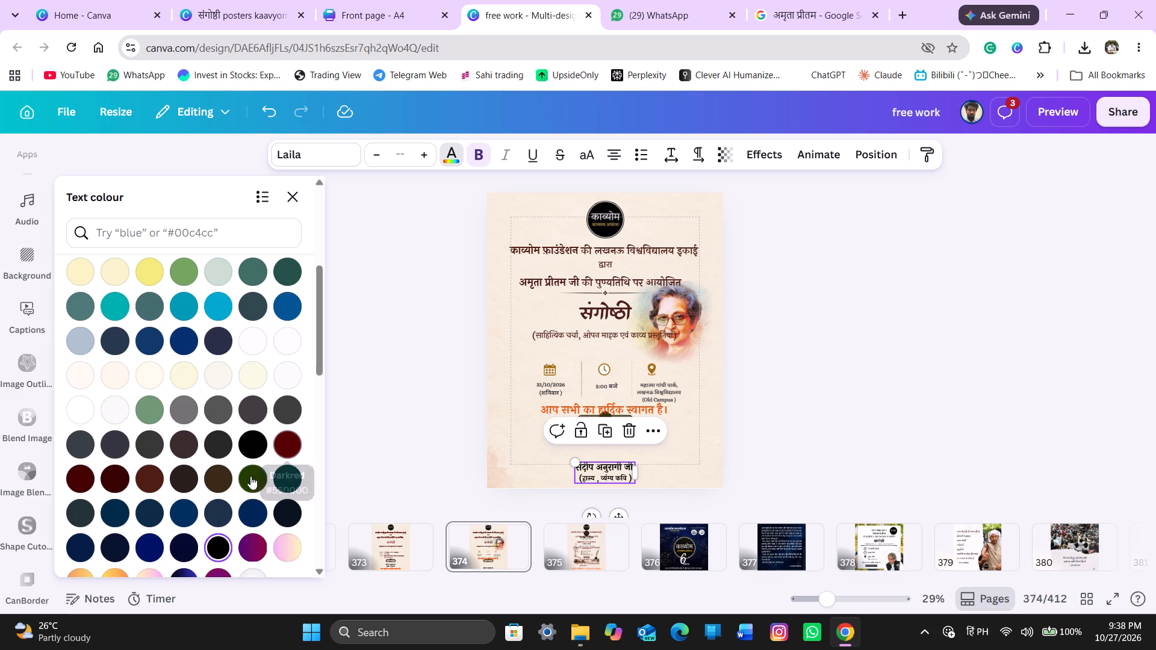
click(216, 474)
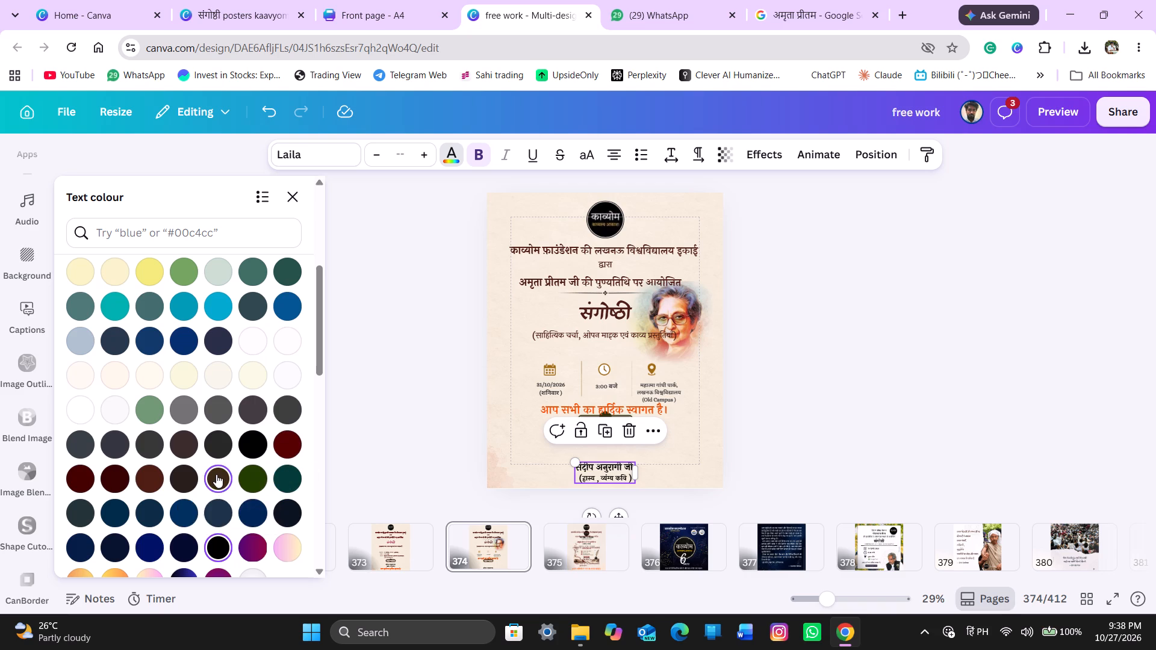
click(395, 459)
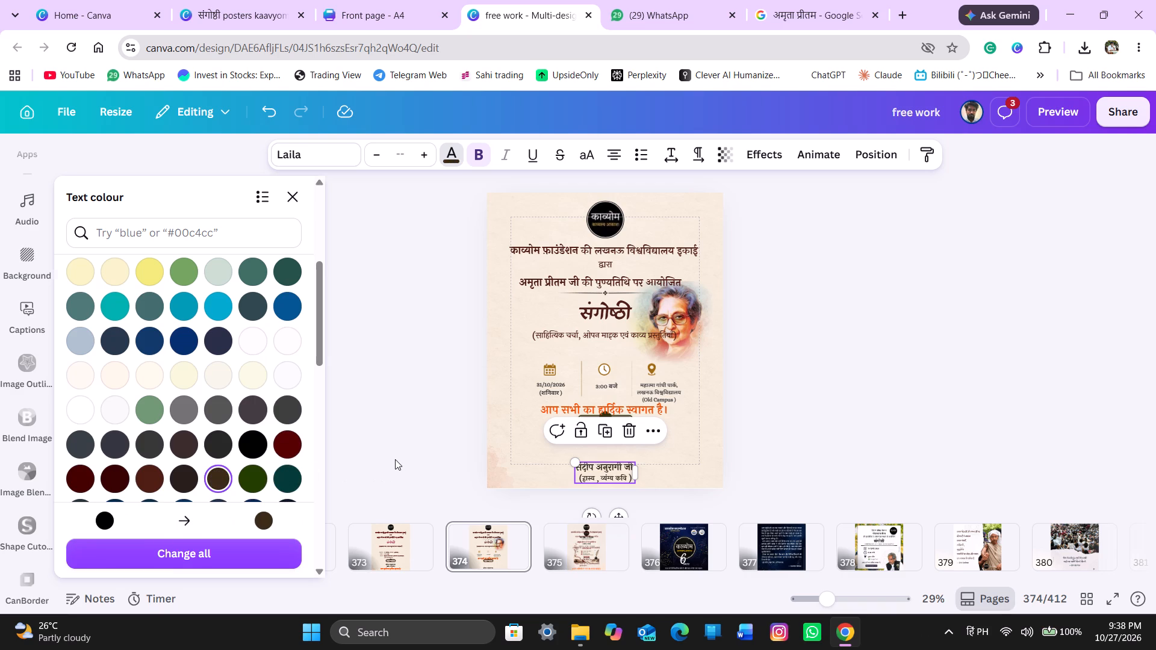
click(395, 459)
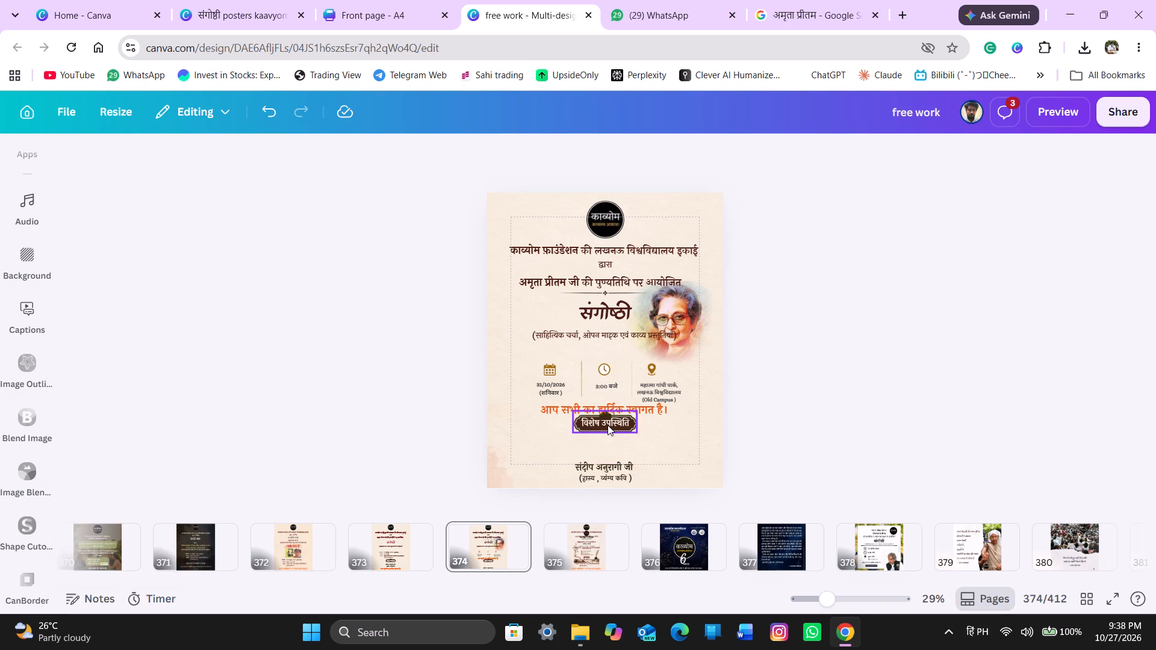
Move the विशेष उपस्थिति badge down between the welcome line and the special guest's name.
drag(597, 448, 597, 475)
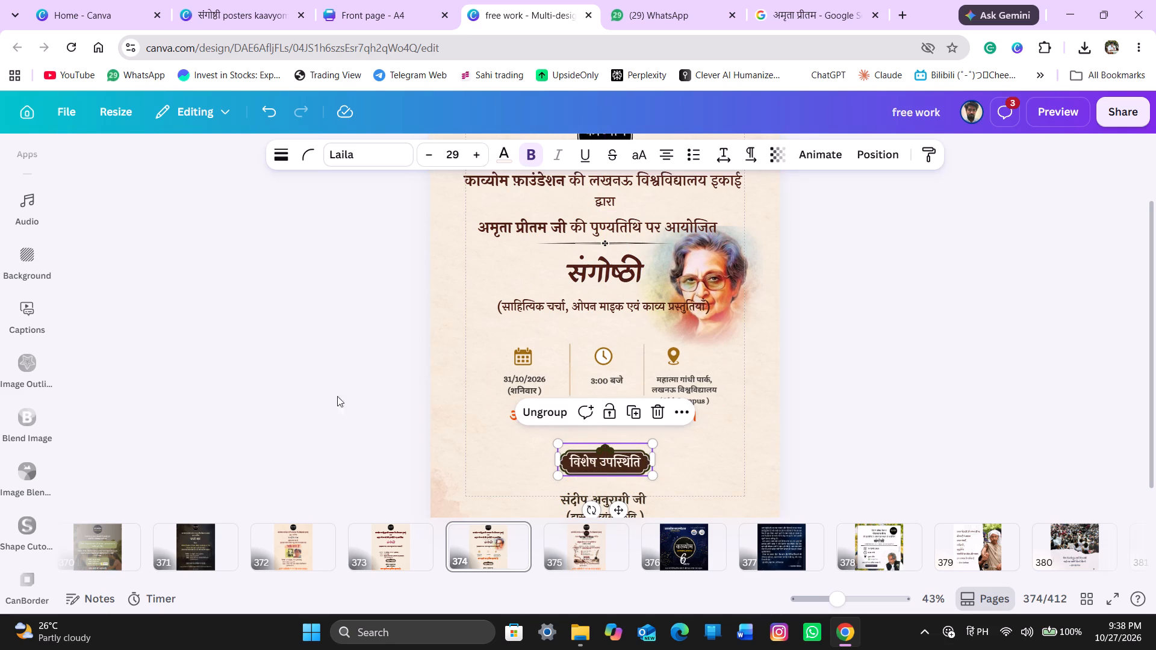
click(326, 403)
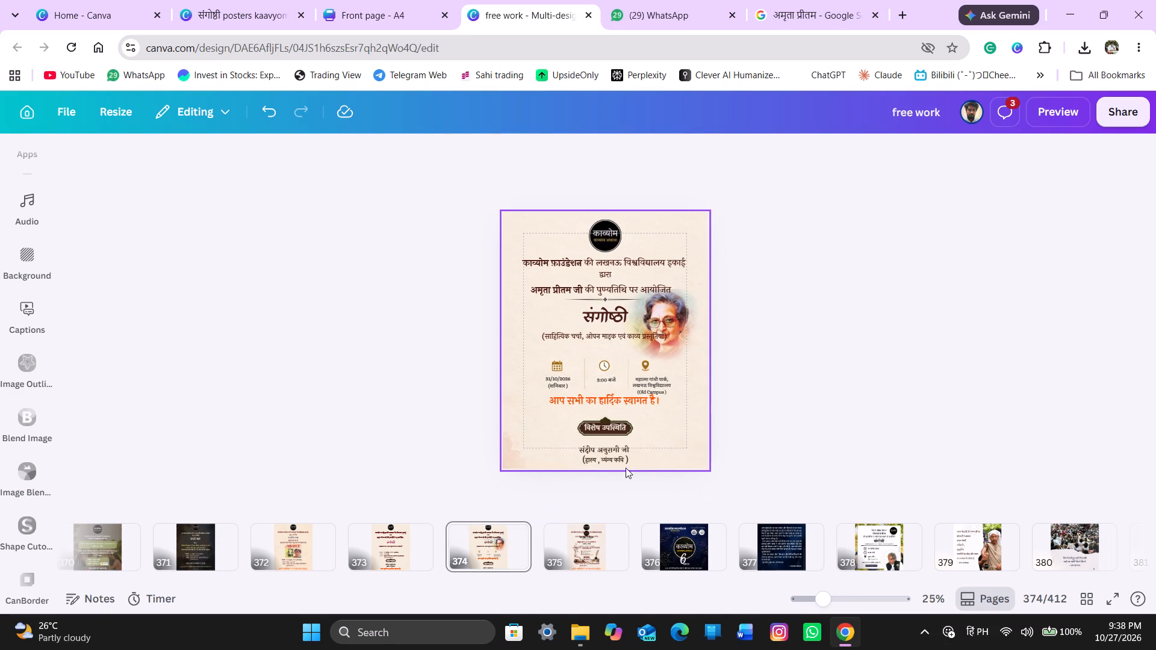
Nudge the विशेष उपस्थिति badge slightly downward toward the special guest's name.
click(633, 434)
drag(633, 434, 615, 429)
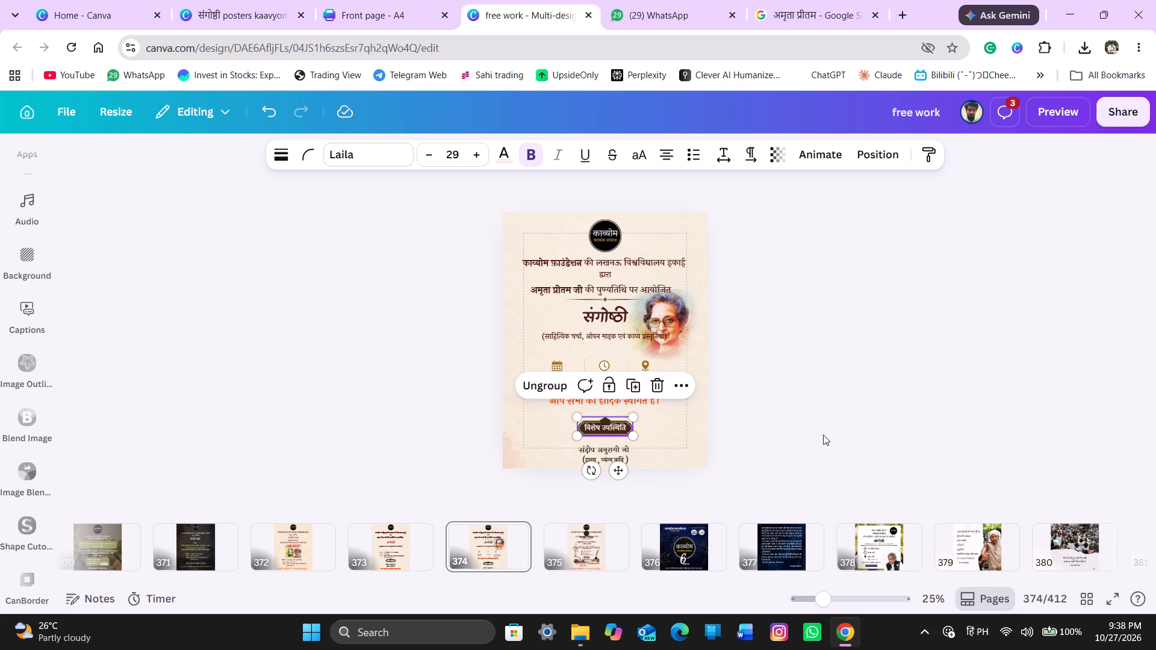
click(823, 435)
click(620, 427)
key(Down)
key(Down)
key(Down)
key(Down)
key(Down)
key(Down)
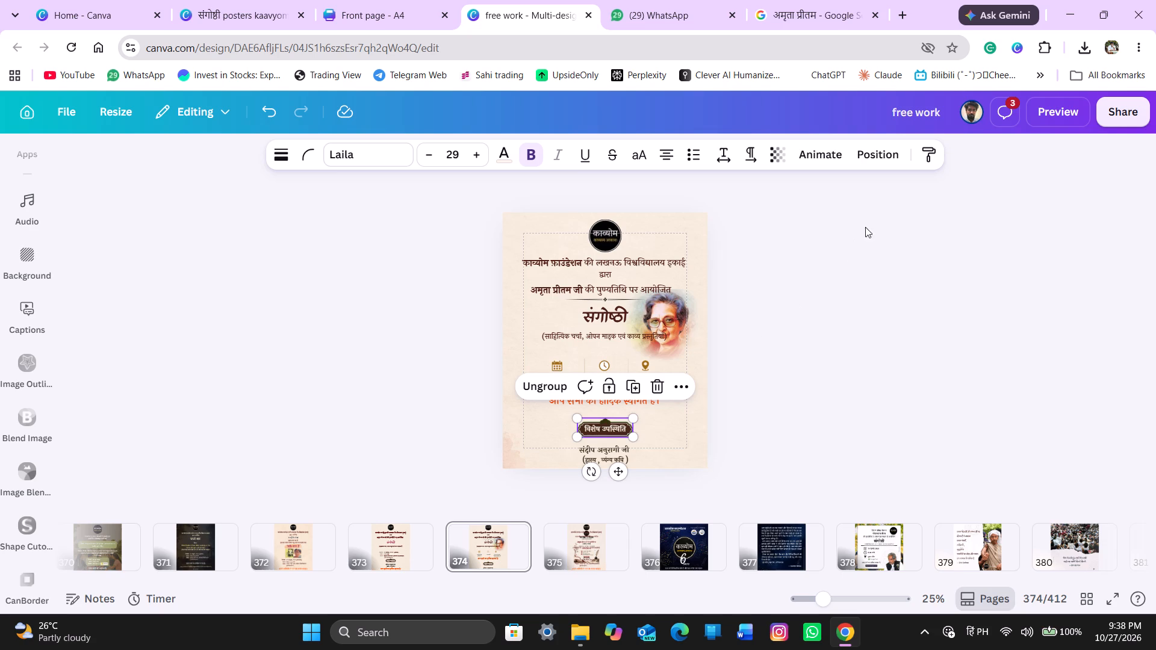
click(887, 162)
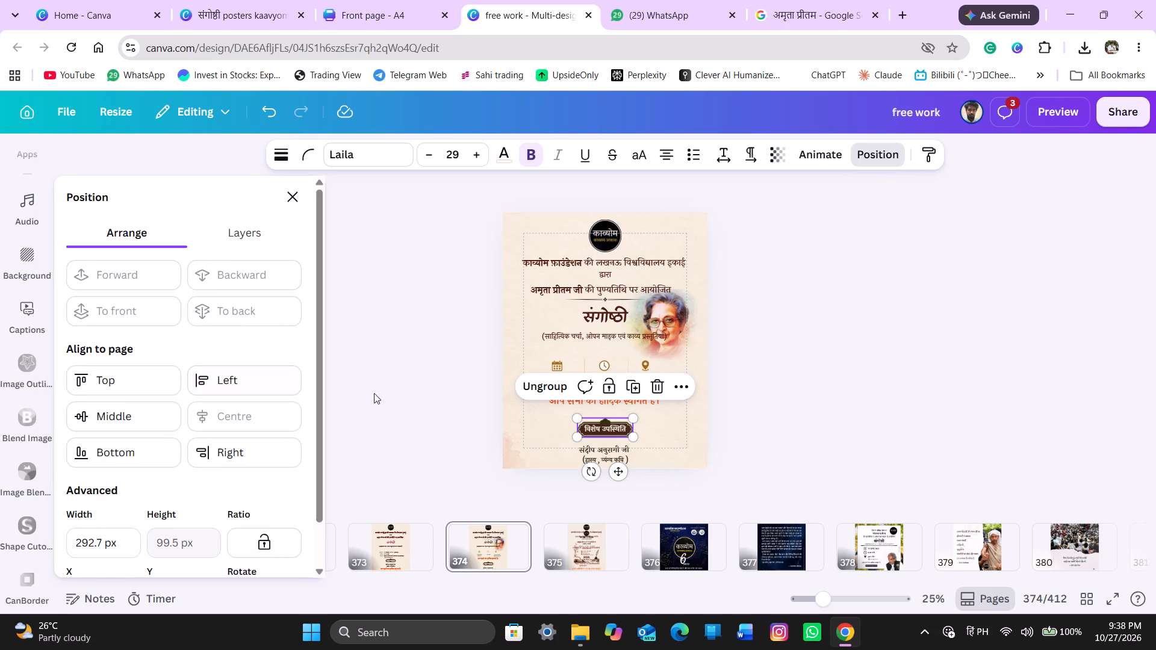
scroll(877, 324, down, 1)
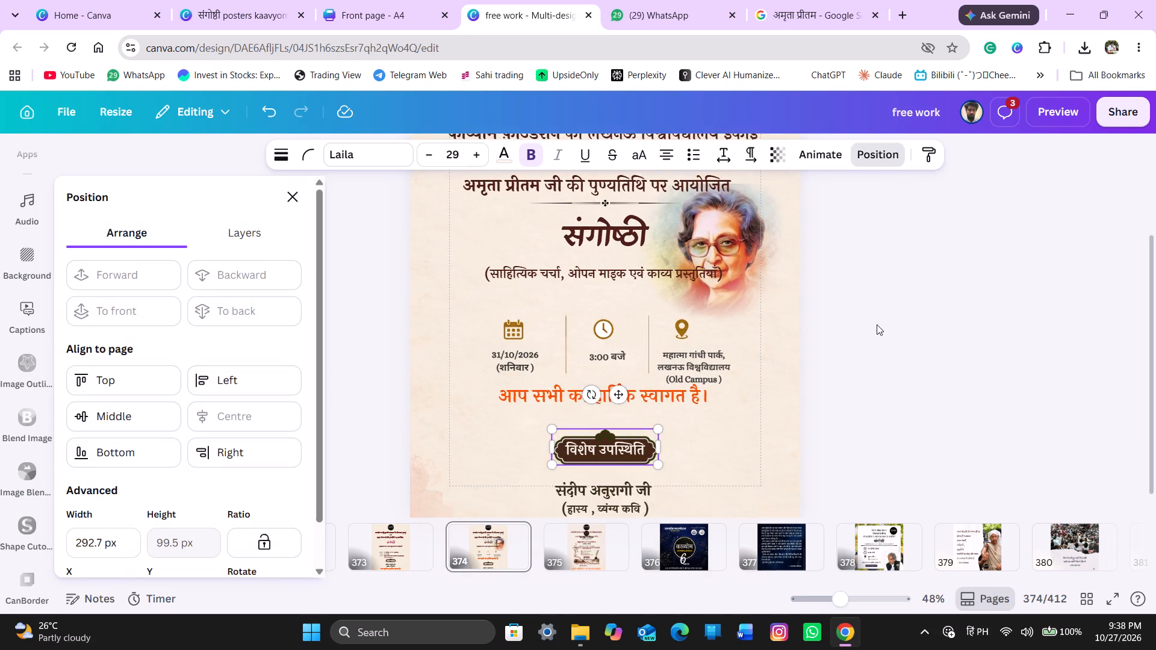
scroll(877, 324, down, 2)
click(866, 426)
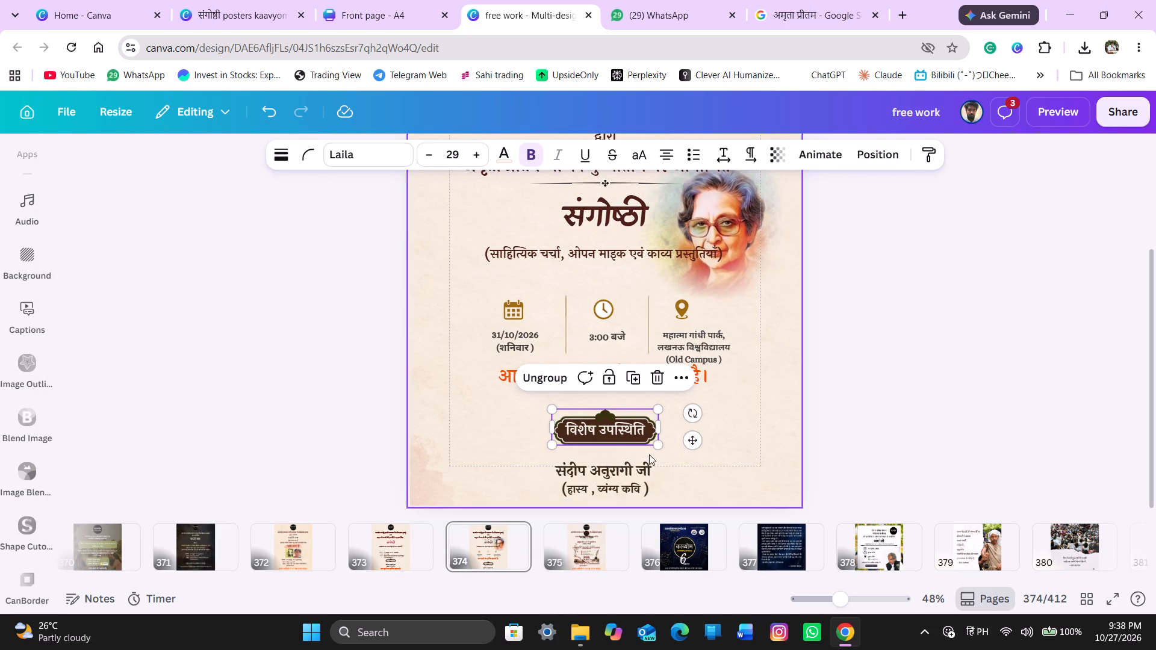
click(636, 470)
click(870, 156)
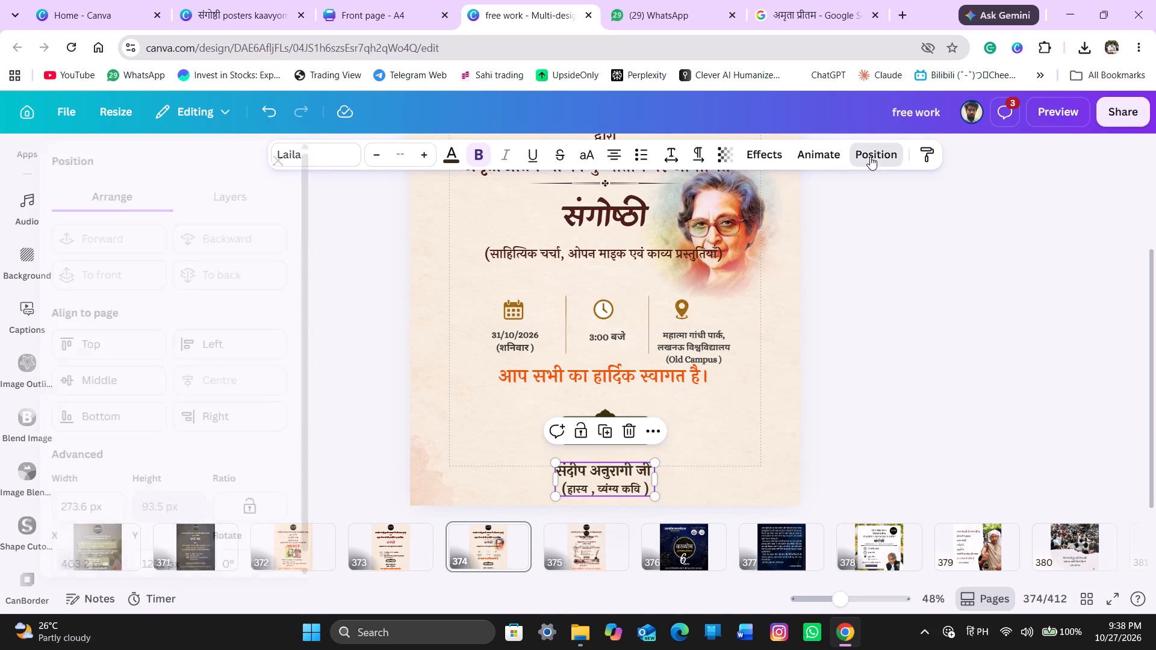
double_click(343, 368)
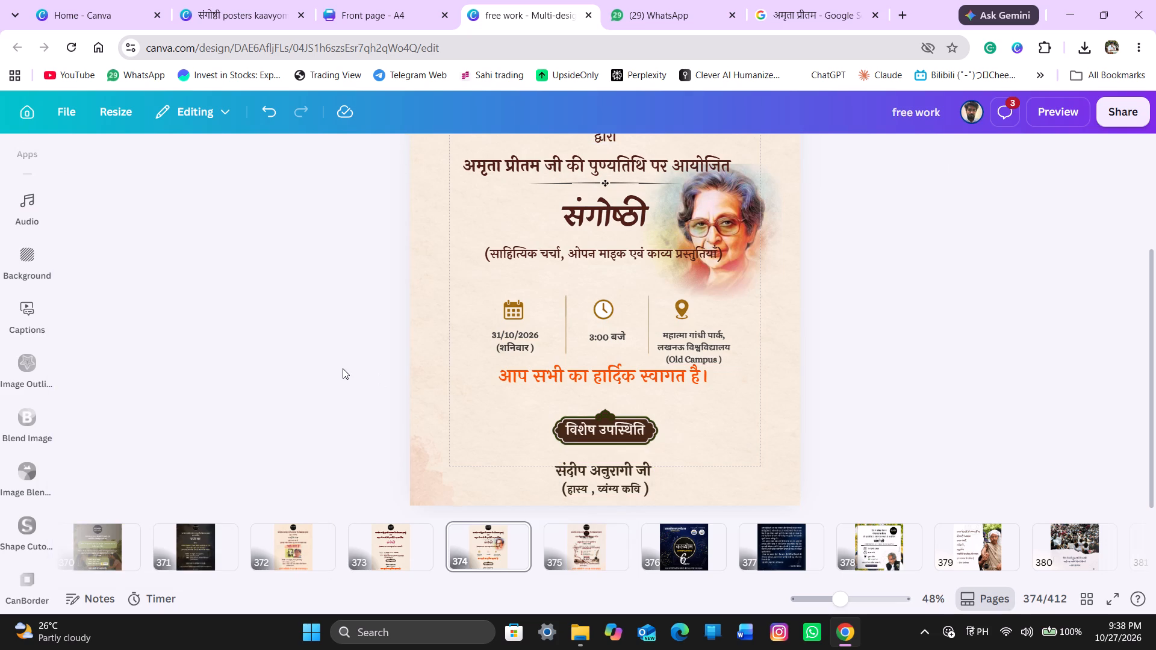
Nudge the विशेष उपस्थिति badge slightly down and to the left, just above the special guest's name.
click(596, 432)
key(Down)
key(Down)
key(Down)
key(Down)
key(Down)
key(Down)
key(Down)
key(Down)
key(Down)
key(Down)
key(Down)
key(Down)
key(Down)
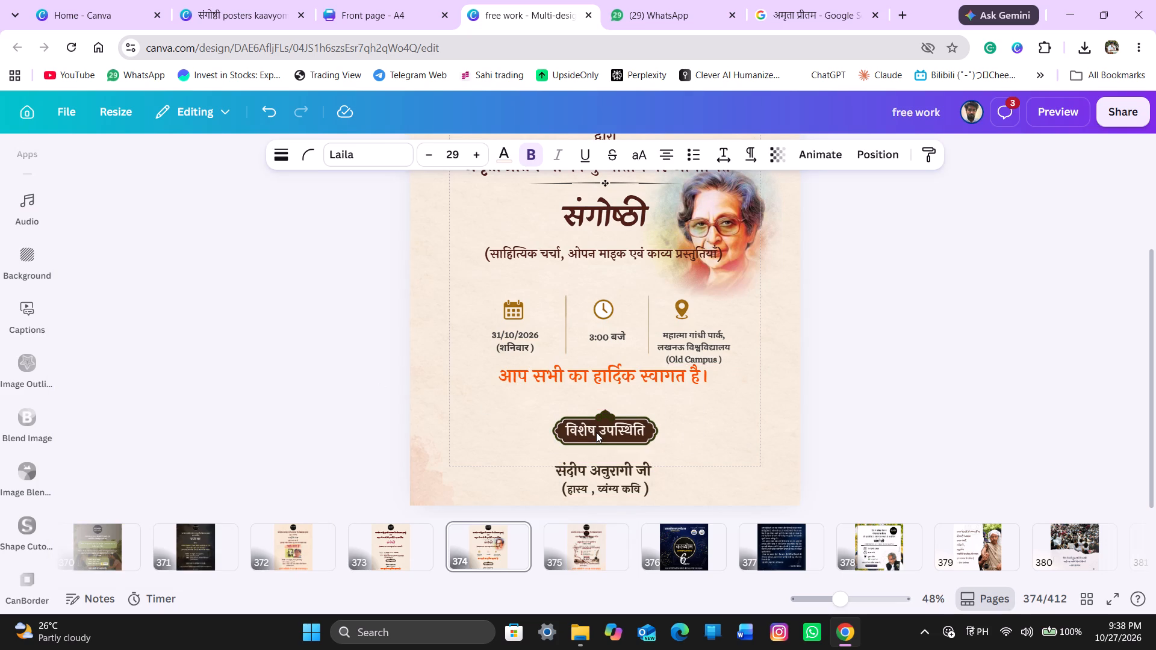
key(Up)
key(Up)
key(Up)
key(Up)
key(Left)
key(Left)
key(Left)
key(Left)
key(Left)
key(Left)
key(Left)
key(Left)
key(Left)
key(Left)
key(Left)
key(Left)
key(Left)
key(Left)
key(Left)
key(Left)
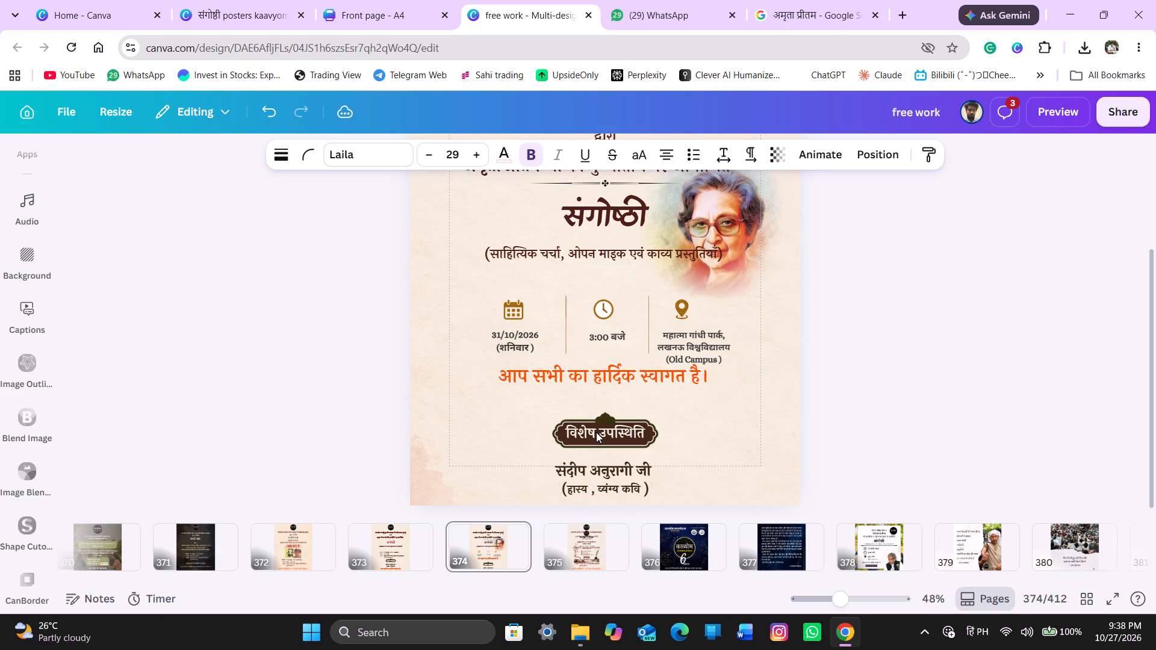
key(Right)
key(Down)
key(Down)
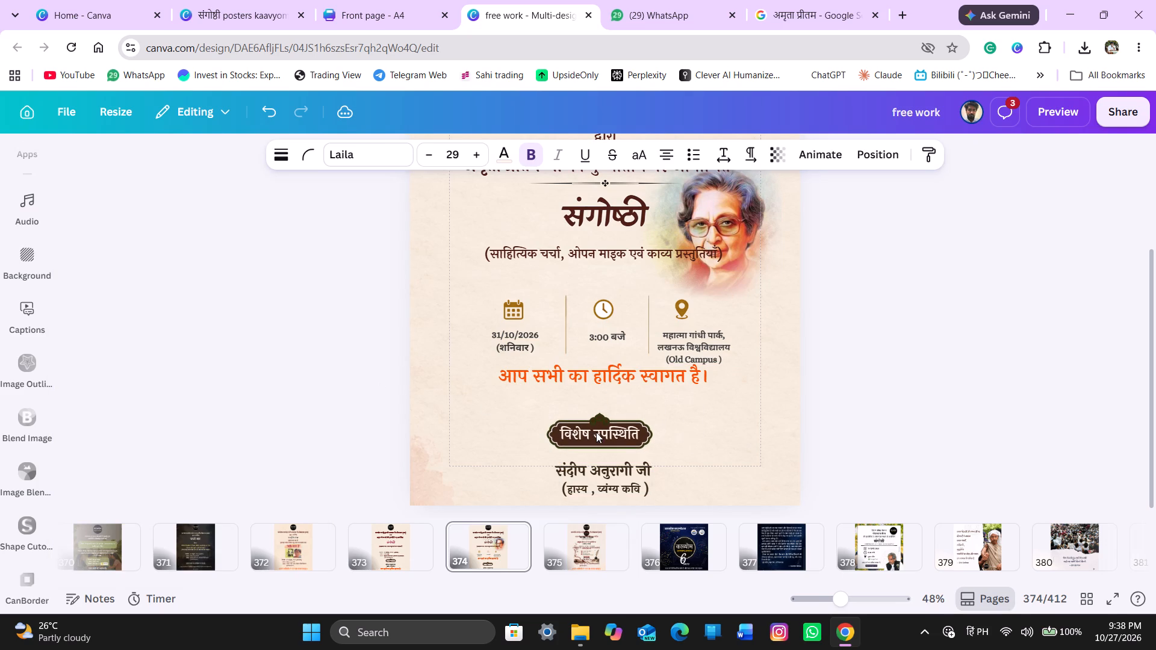
key(Down)
key(Down)
key(Down)
key(Down)
key(Down)
key(Up)
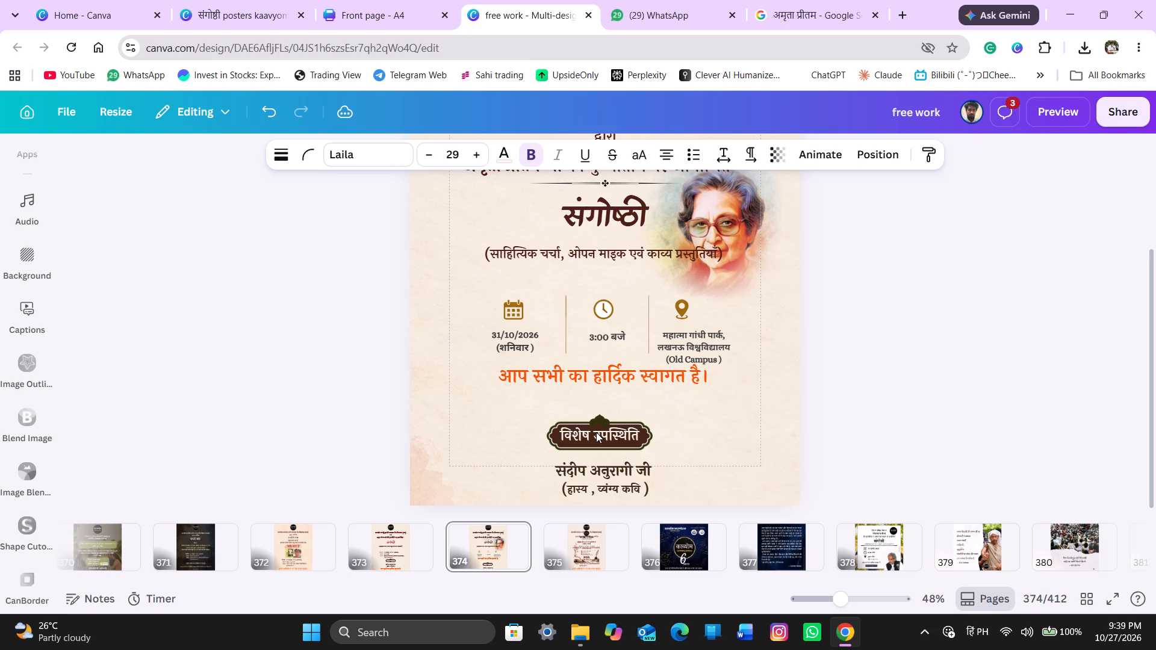
key(Up)
key(Right)
key(Right)
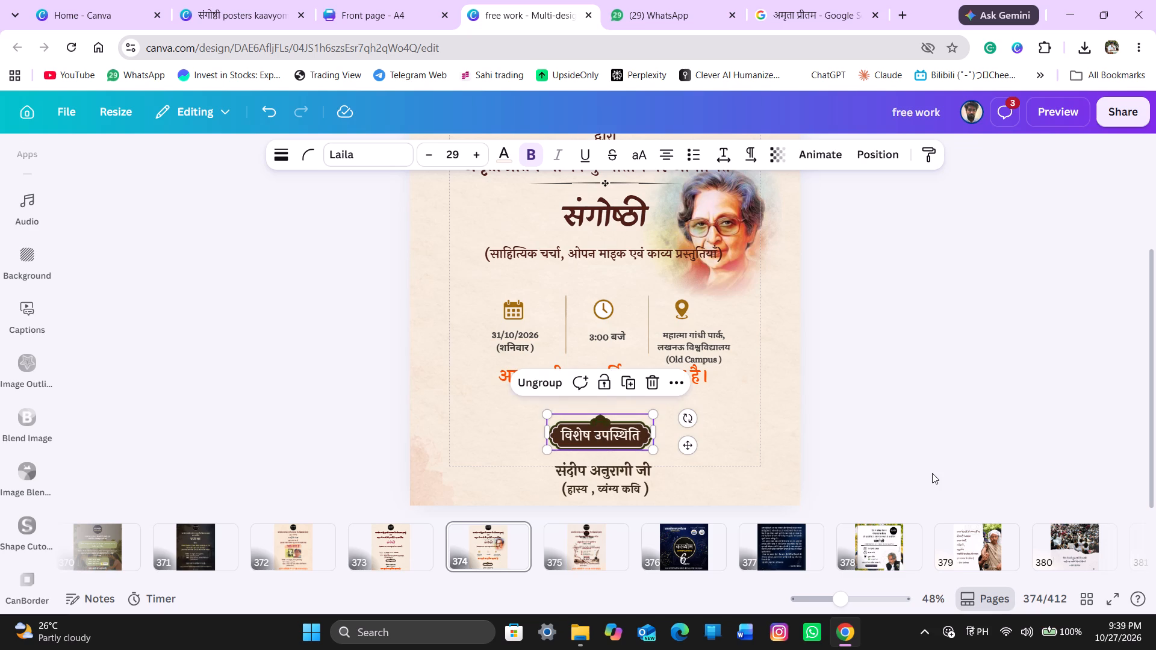
click(867, 382)
Set the font size of the welcome line आप सभी का हार्दिक स्वागत है। to 40.
click(633, 399)
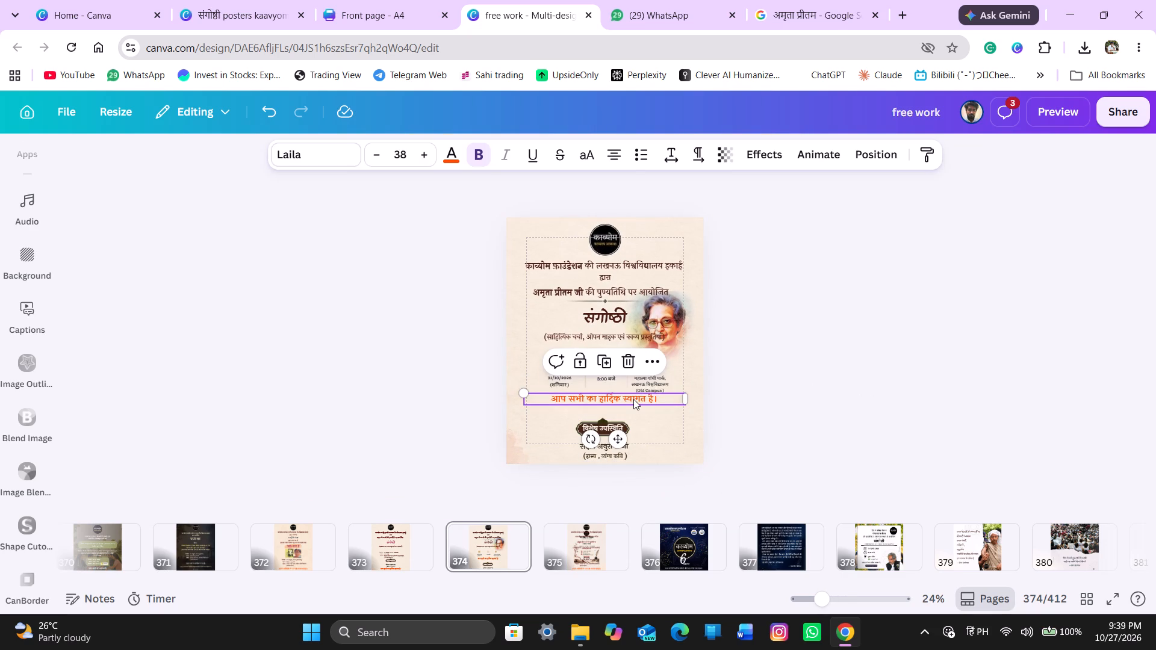
double_click(420, 162)
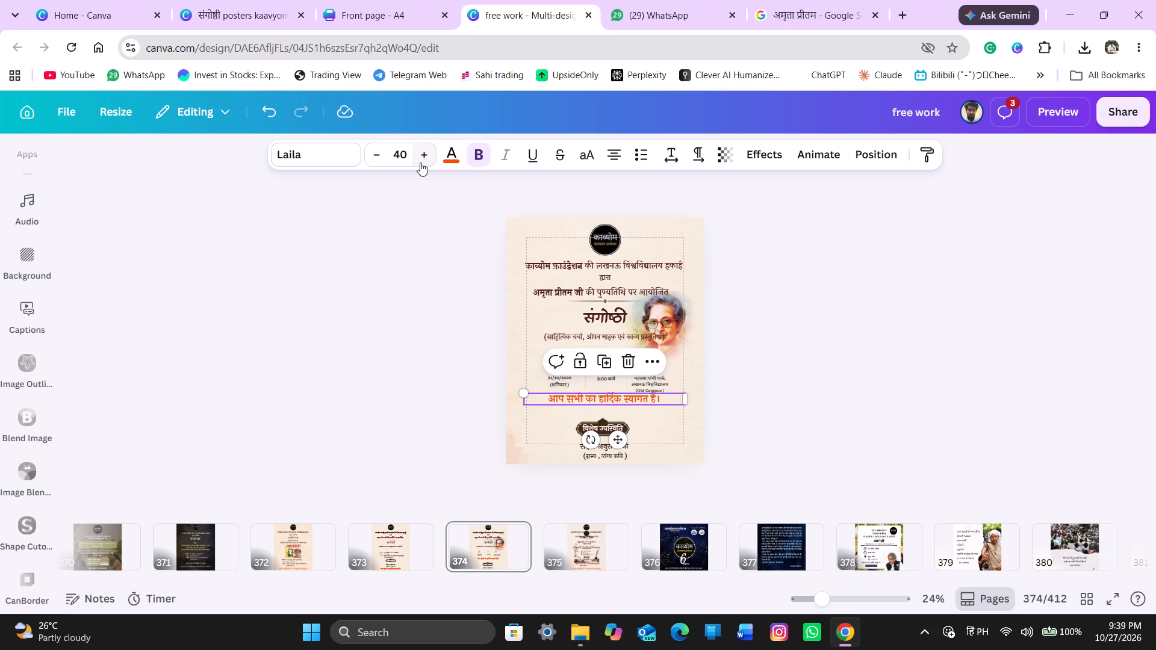
click(408, 361)
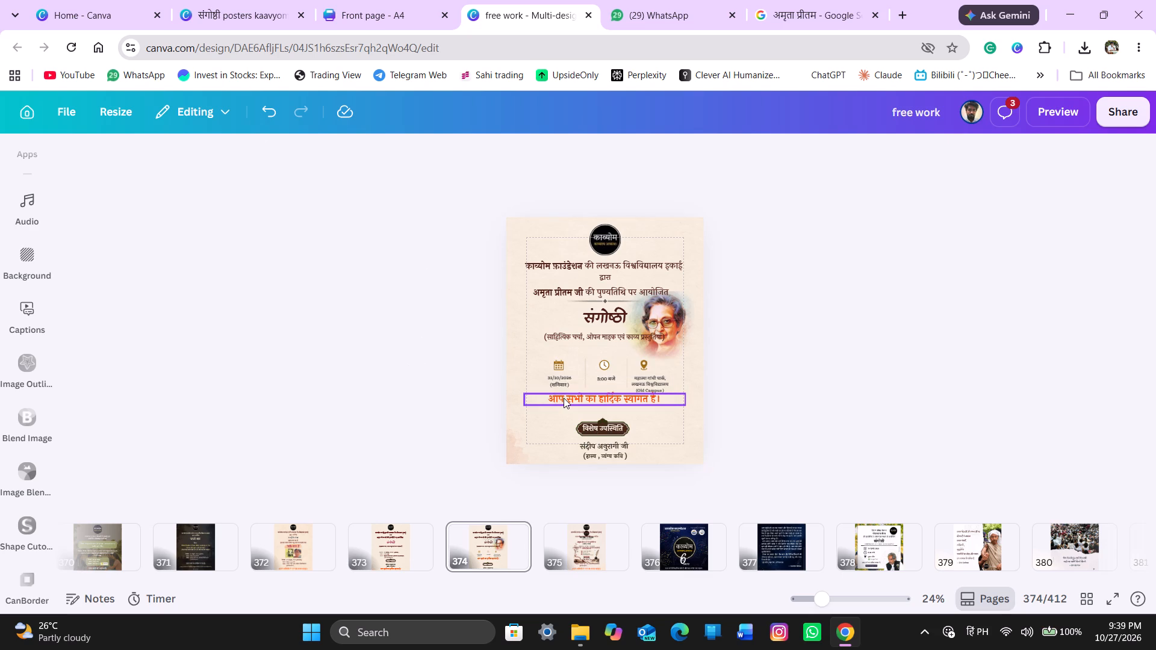
Nudge the orange welcome line down to leave space below the date, time and venue block.
click(564, 398)
key(Down)
key(Down)
key(Down)
key(Down)
key(Down)
key(Down)
key(Down)
key(Down)
key(Down)
key(Down)
key(Down)
key(Down)
key(Down)
key(Down)
key(Down)
key(Down)
key(Down)
key(Down)
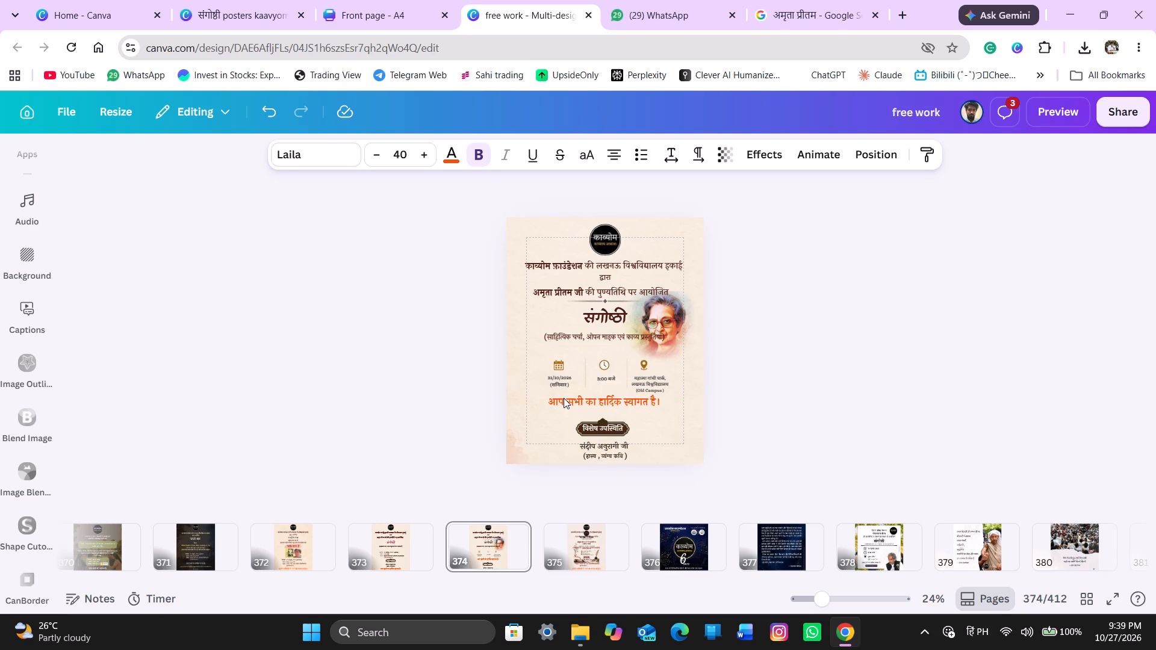
key(Down)
key(Down)
key(Down)
key(Down)
key(Down)
key(Down)
key(Down)
key(Down)
key(Down)
key(Down)
key(Down)
key(Down)
key(Down)
key(Down)
key(Down)
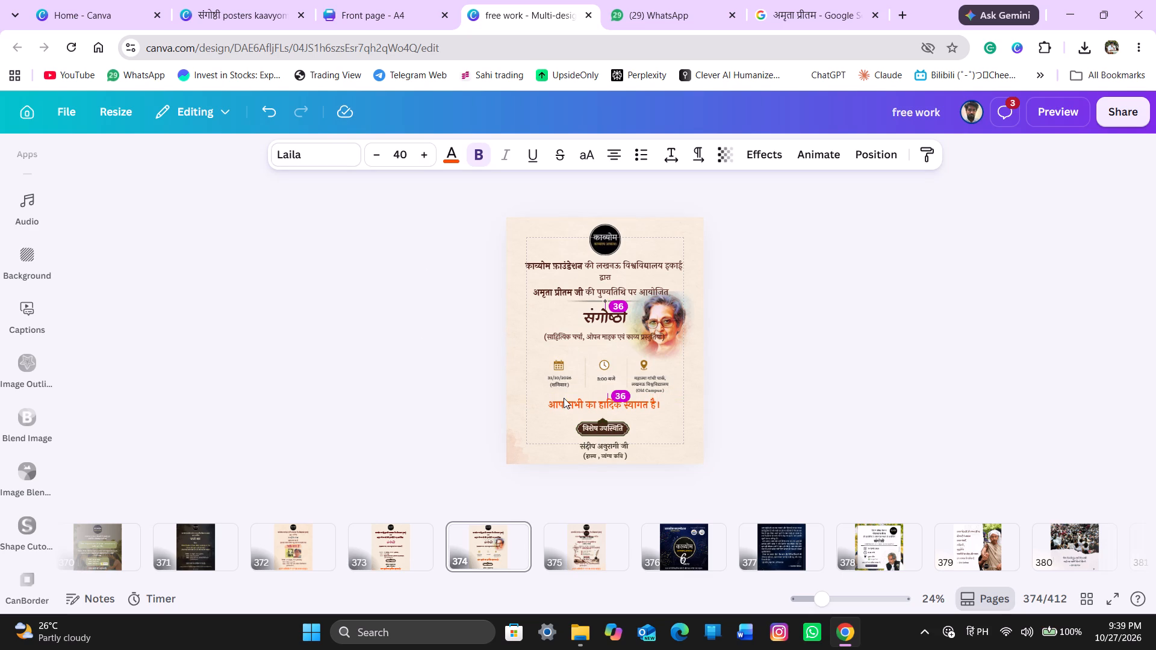
Recolour the welcome line आप सभी का हार्दिक स्वागत है। from the text colour swatches, settling on dark red.
click(450, 156)
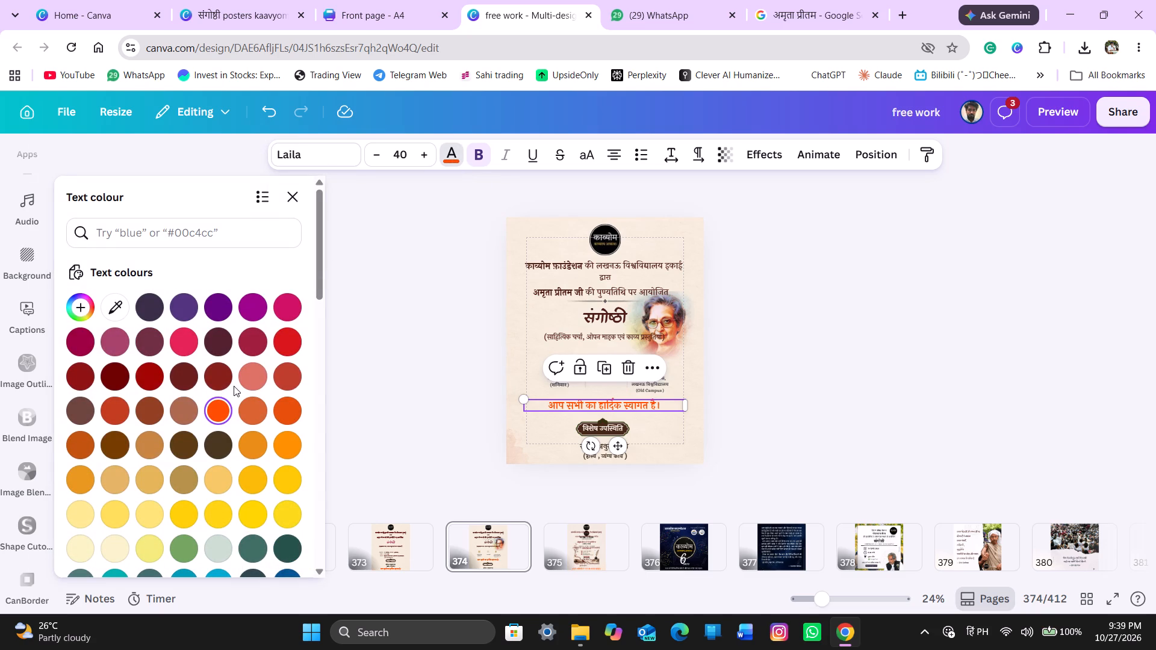
click(224, 386)
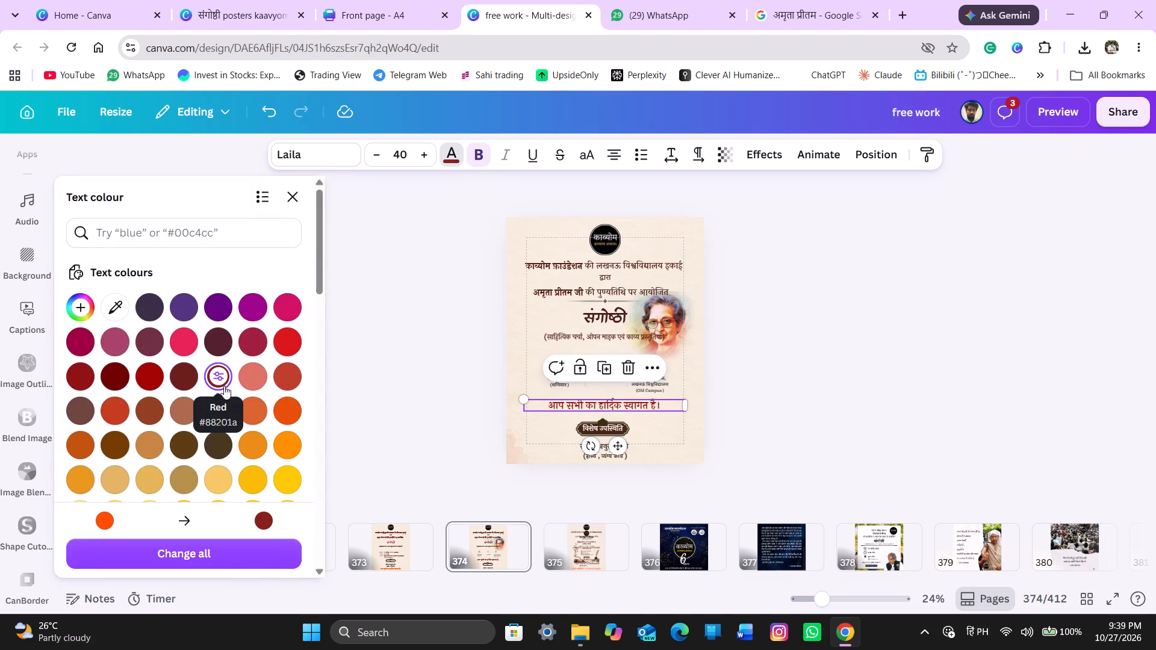
click(283, 350)
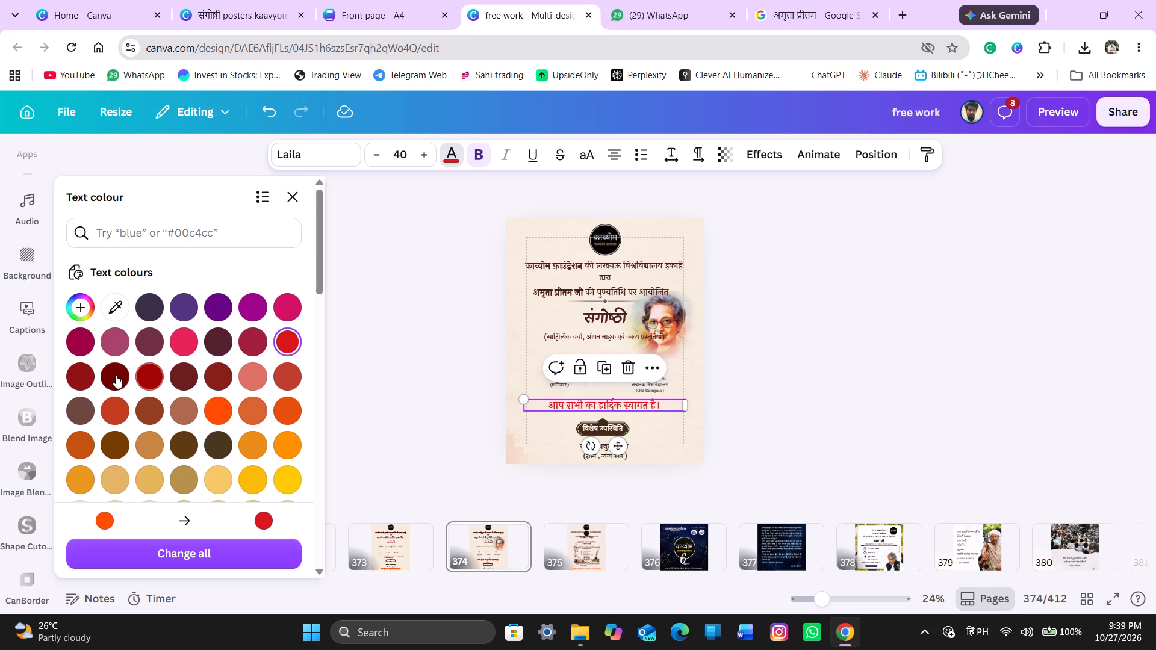
click(83, 378)
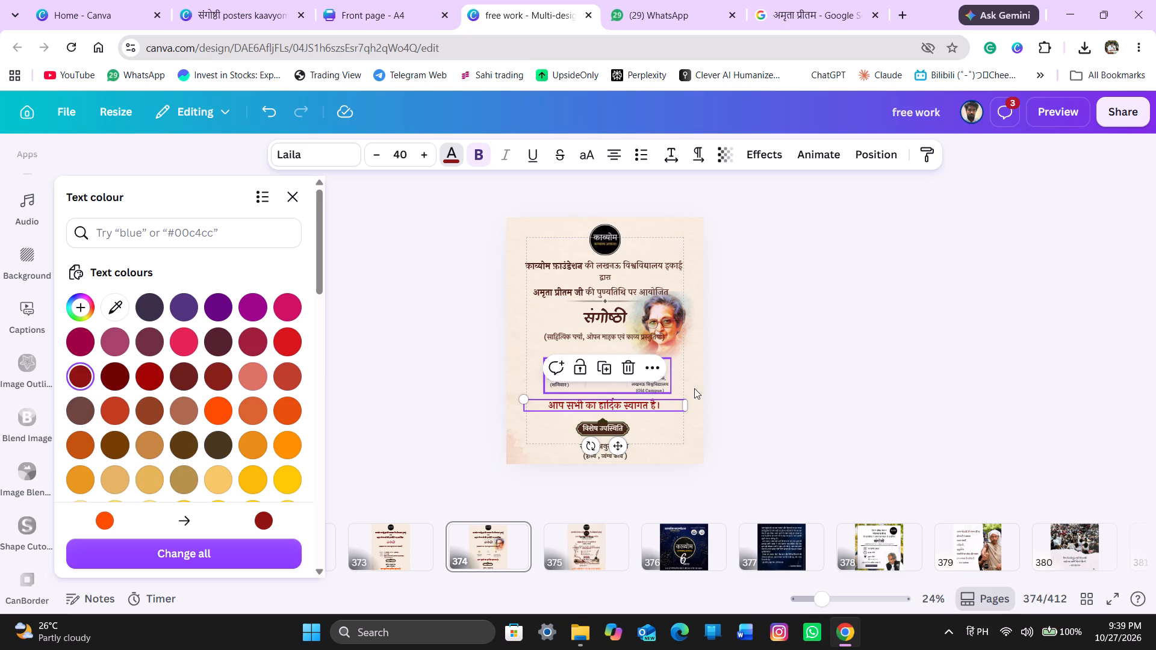
Recolour the calendar icon in the date, time and venue block to the reddish brown from the photo colours.
scroll(763, 381, down, 1)
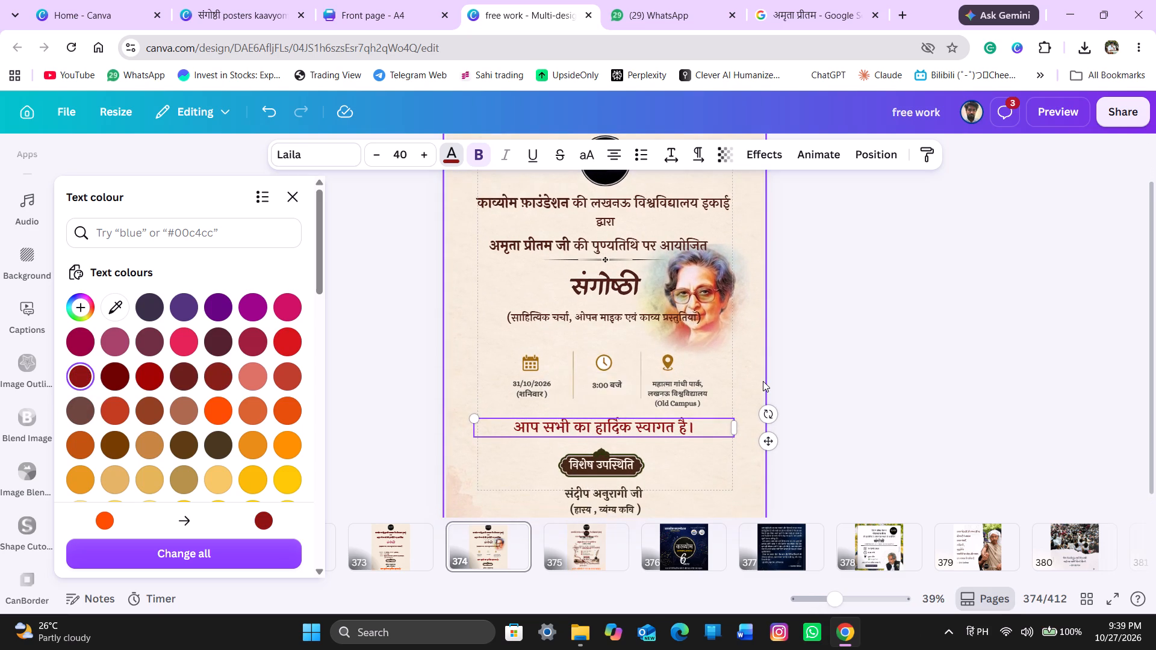
scroll(763, 381, down, 1)
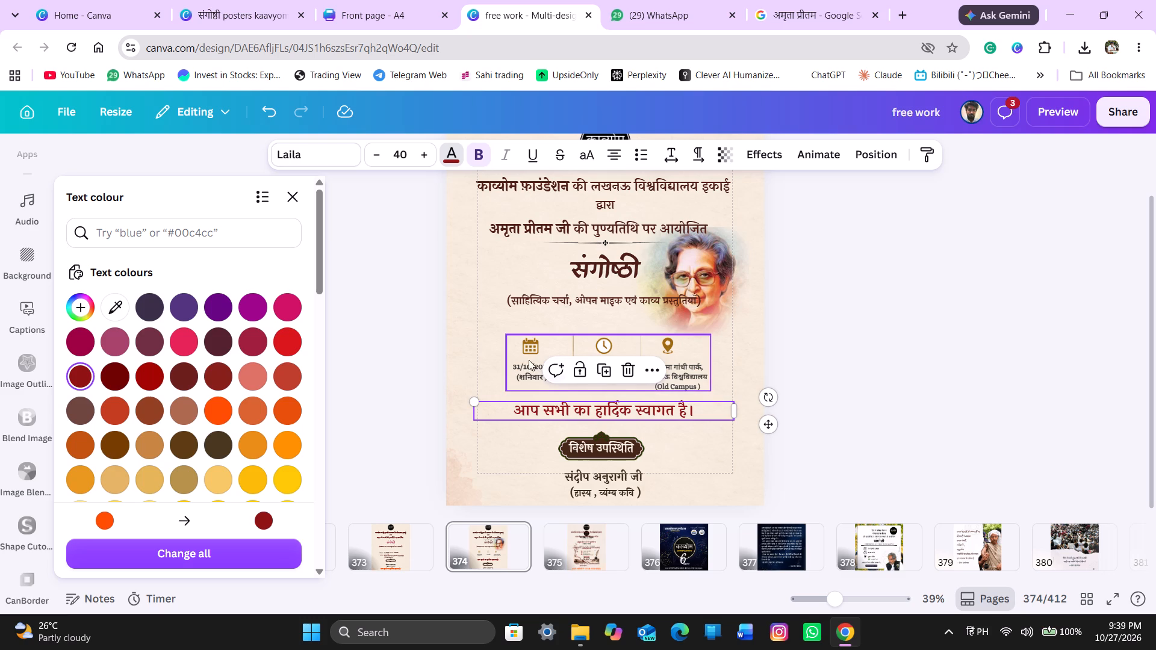
click(524, 346)
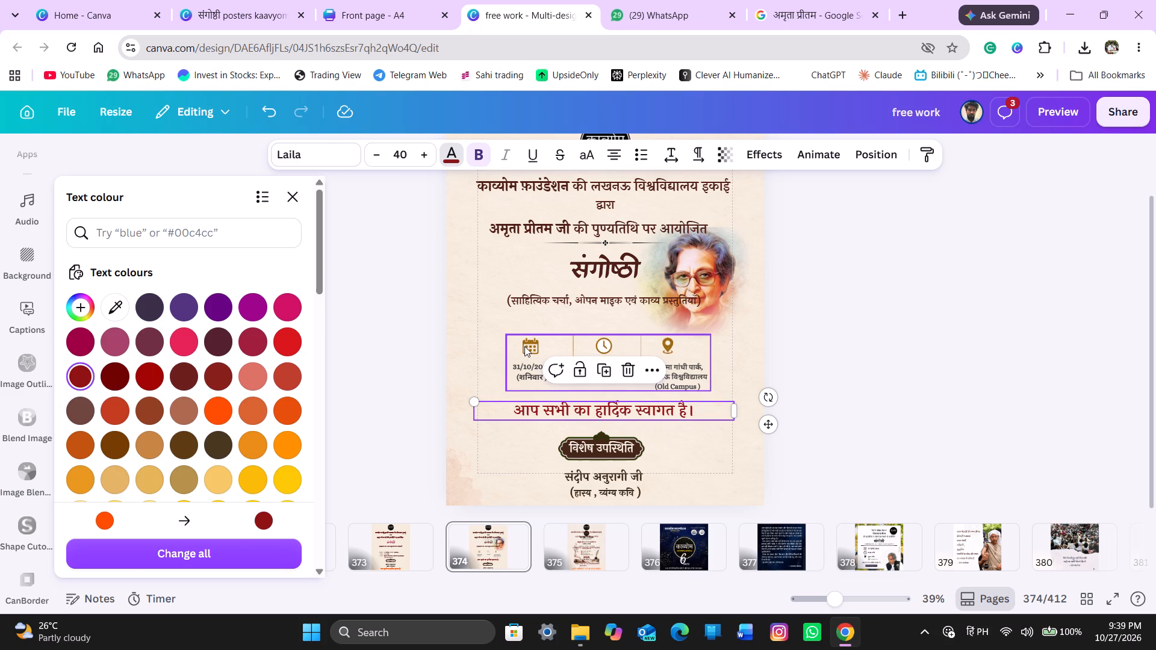
click(524, 346)
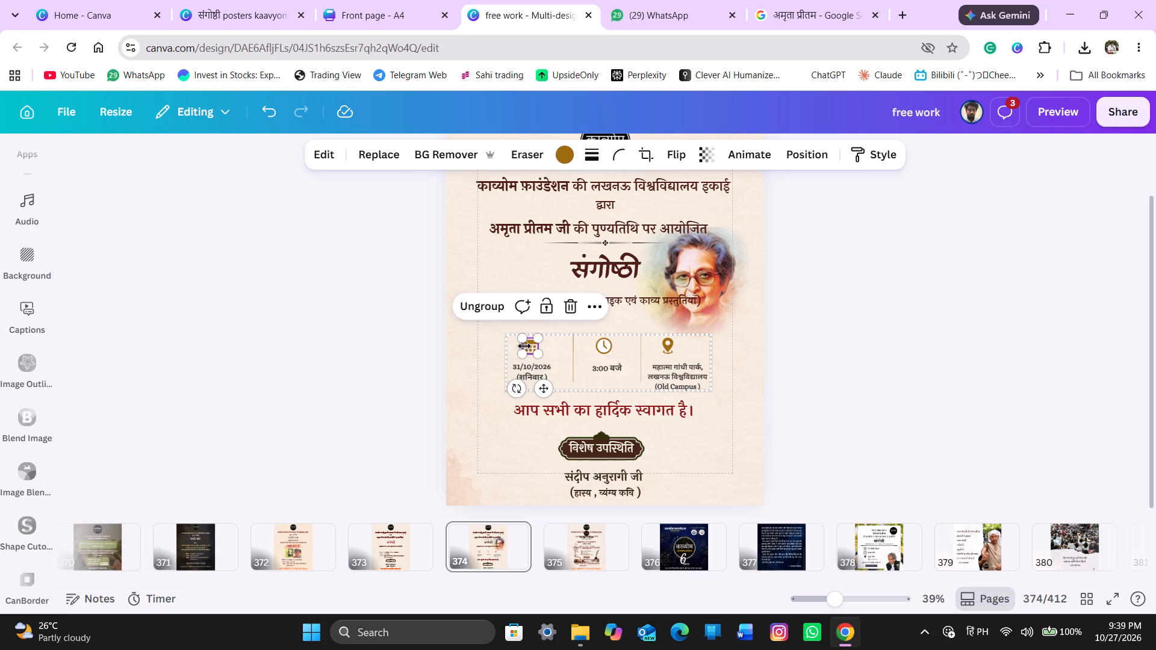
click(564, 157)
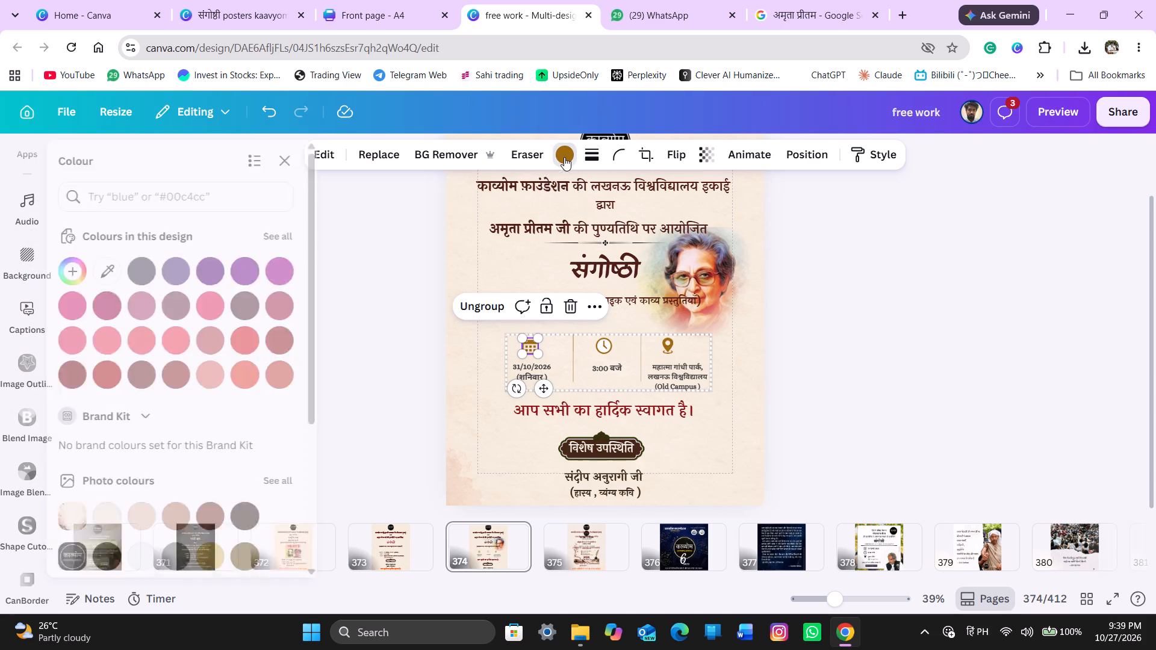
scroll(214, 466, down, 3)
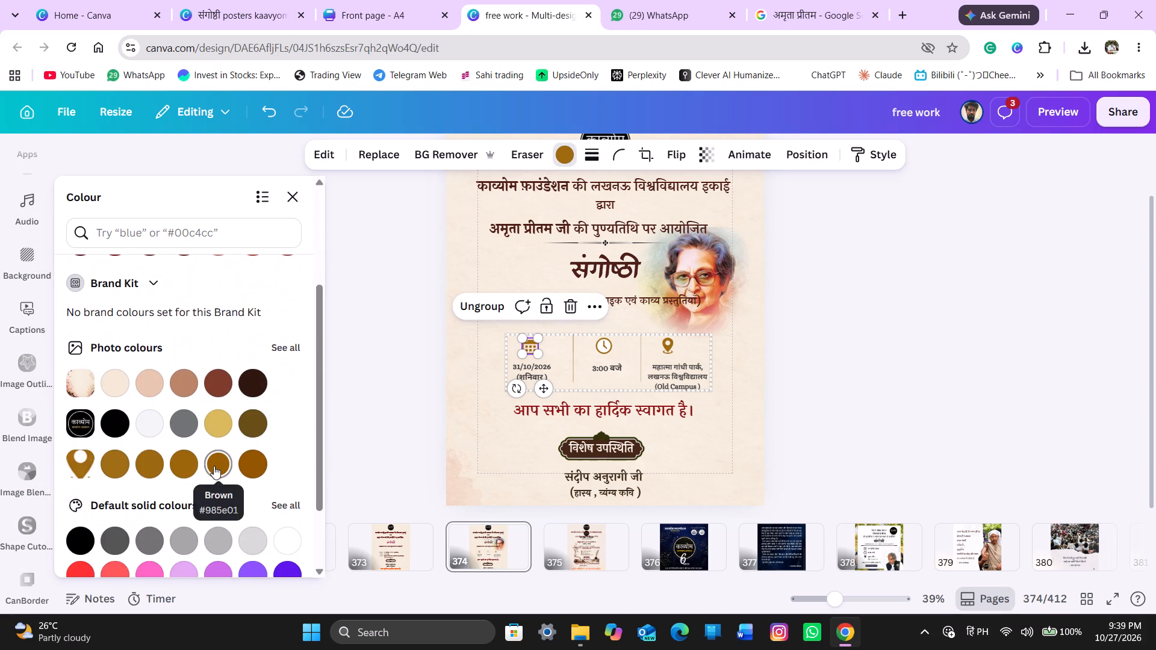
click(146, 424)
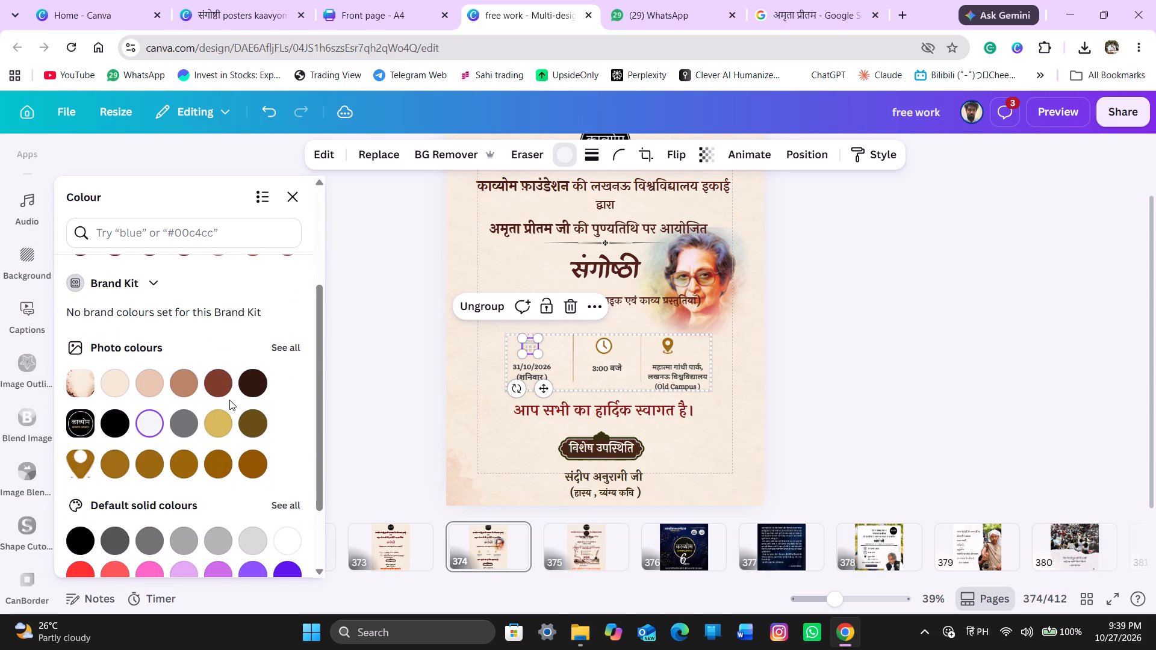
click(219, 384)
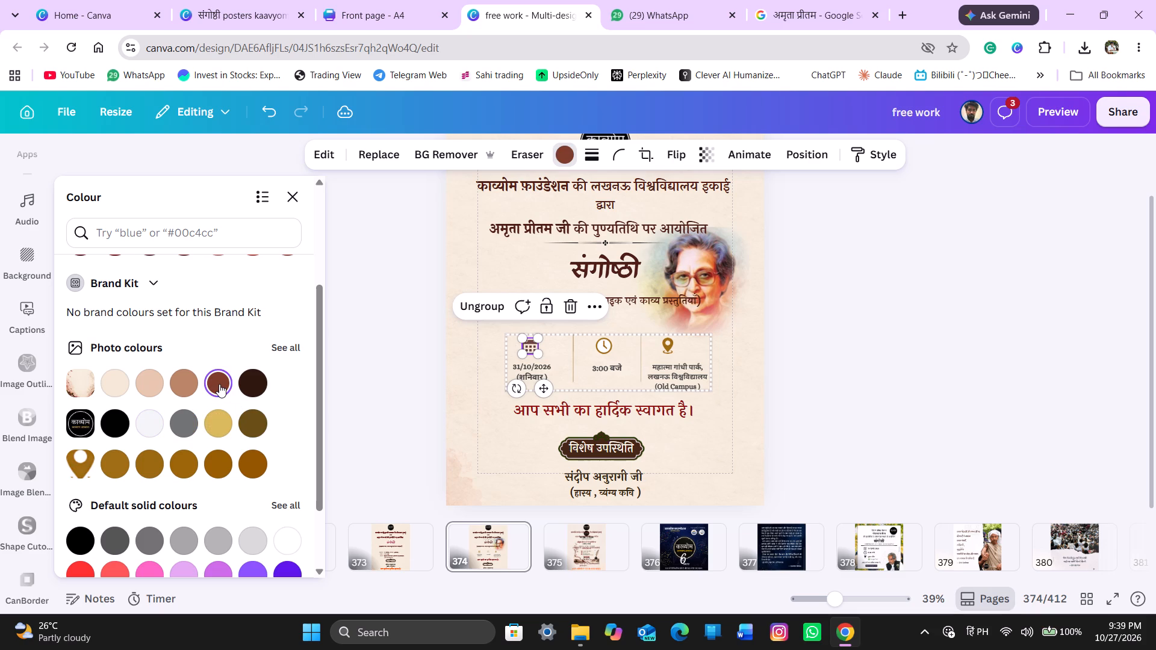
Recolour the clock and location pin icons to the same reddish brown as the calendar icon.
click(606, 345)
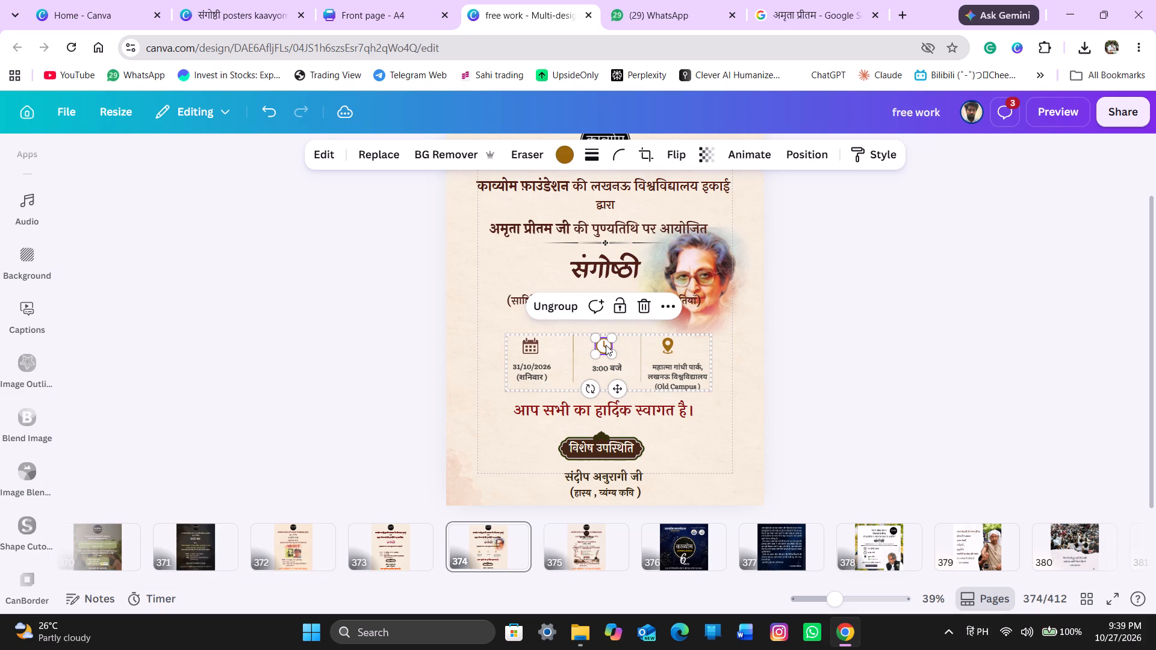
click(568, 149)
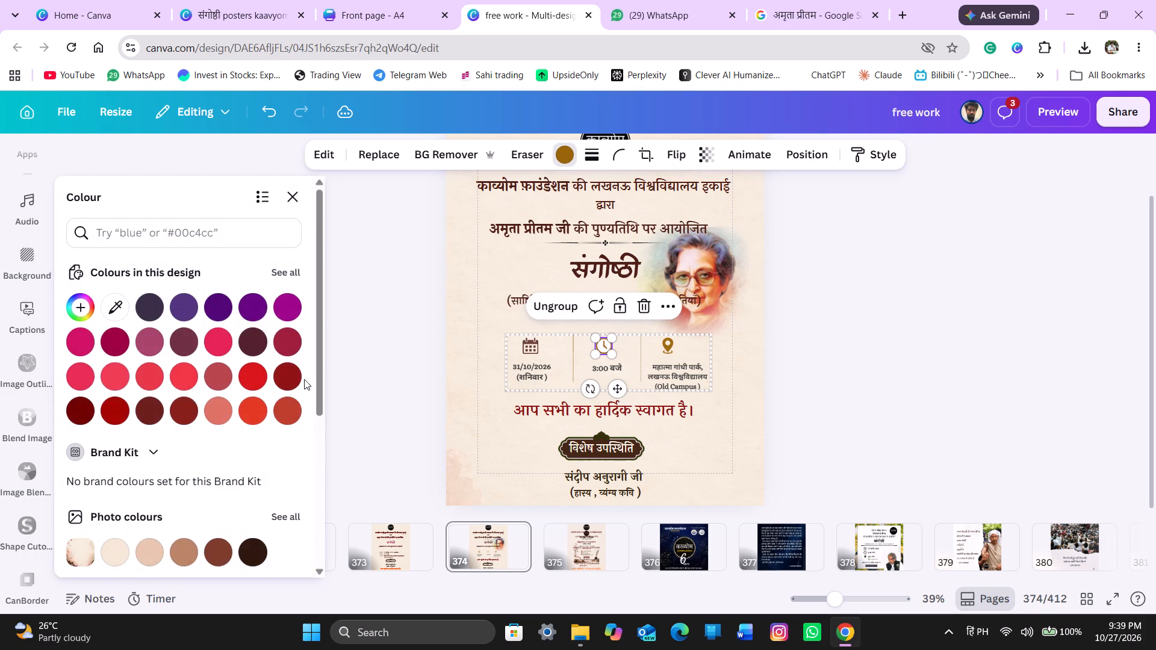
scroll(224, 480, down, 1)
click(223, 467)
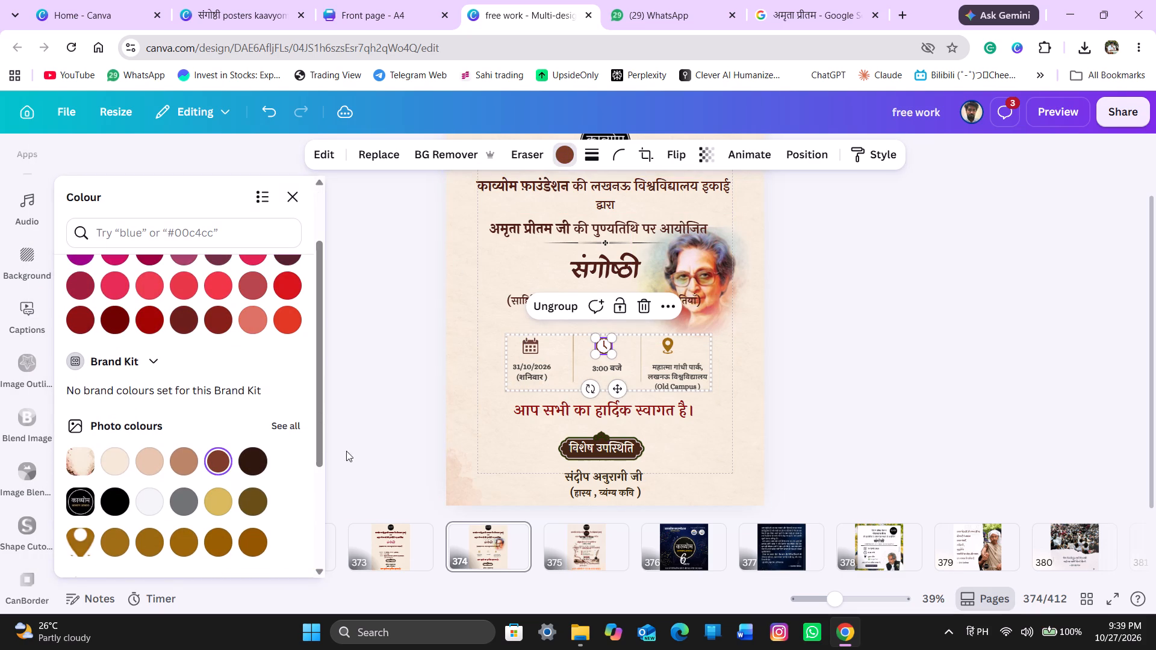
click(669, 348)
click(219, 457)
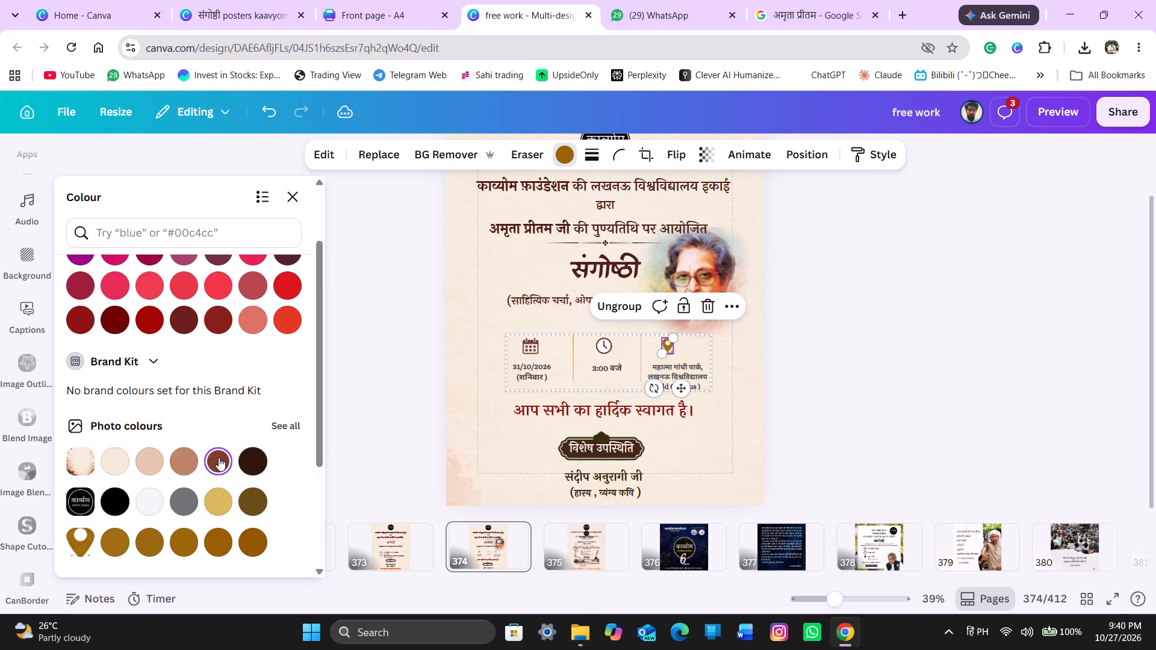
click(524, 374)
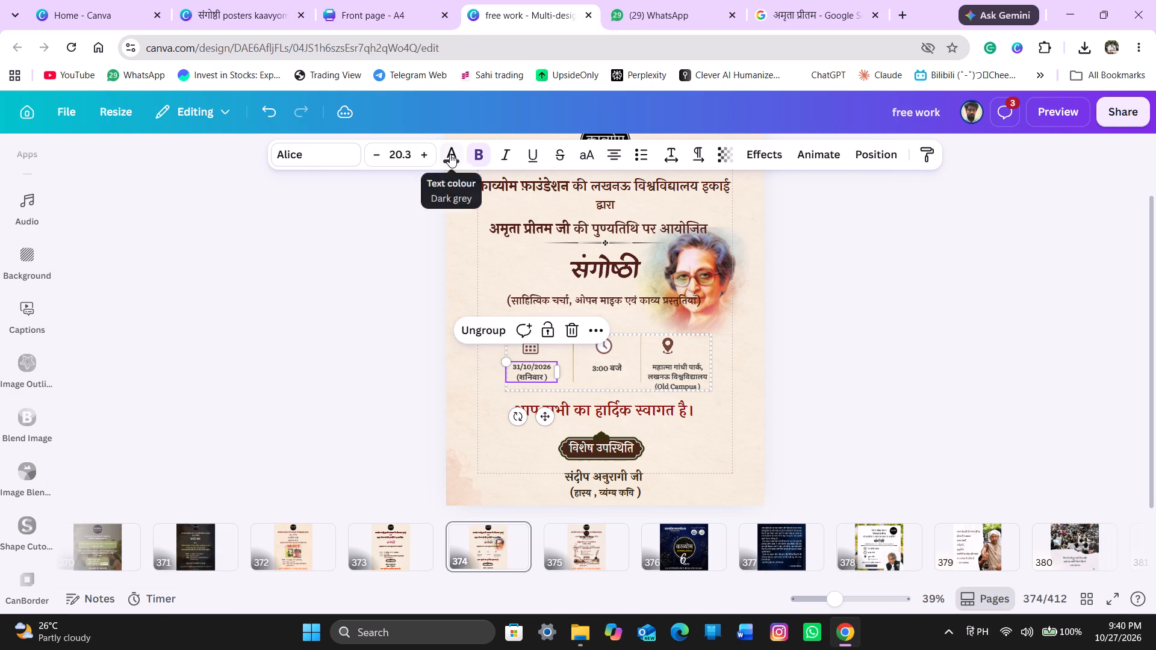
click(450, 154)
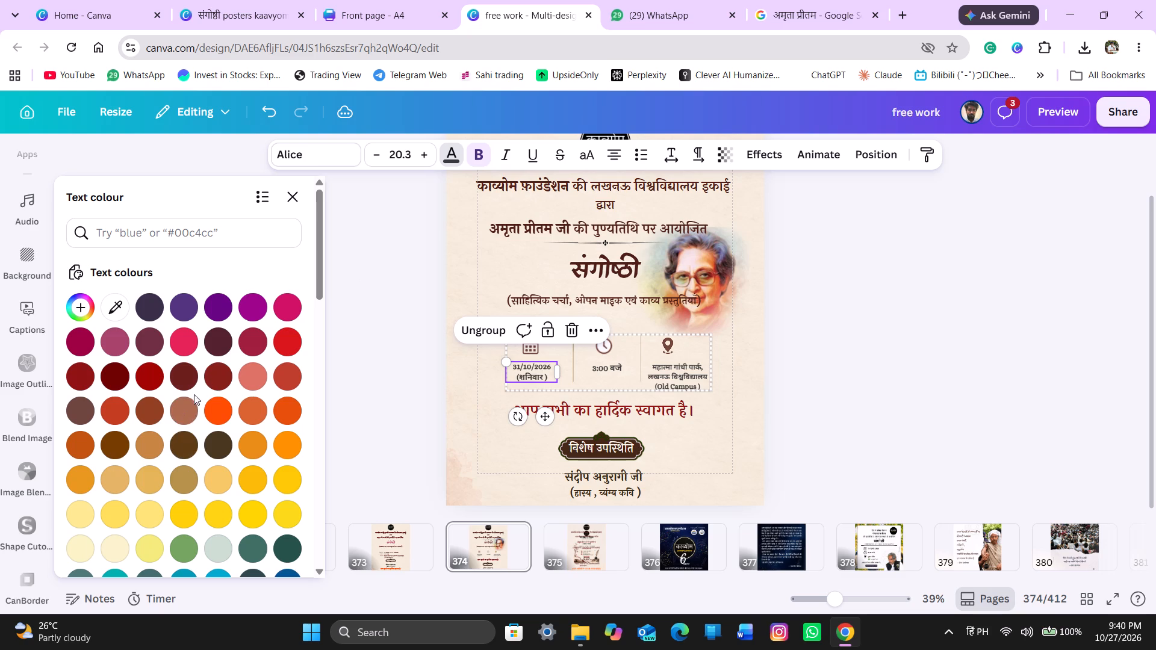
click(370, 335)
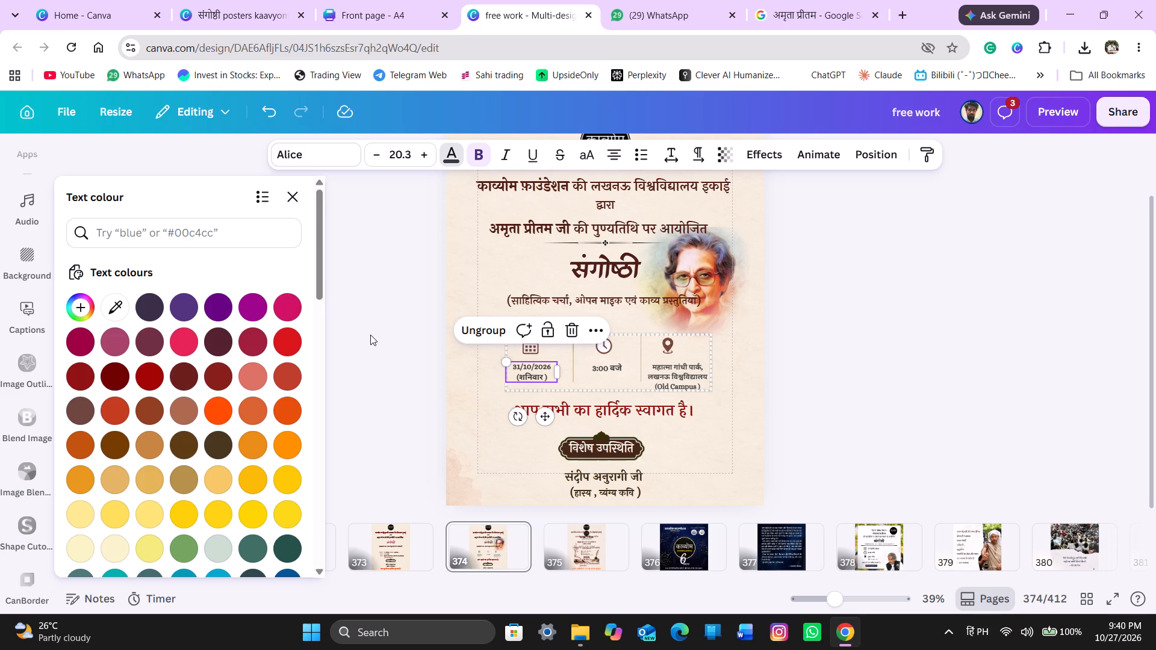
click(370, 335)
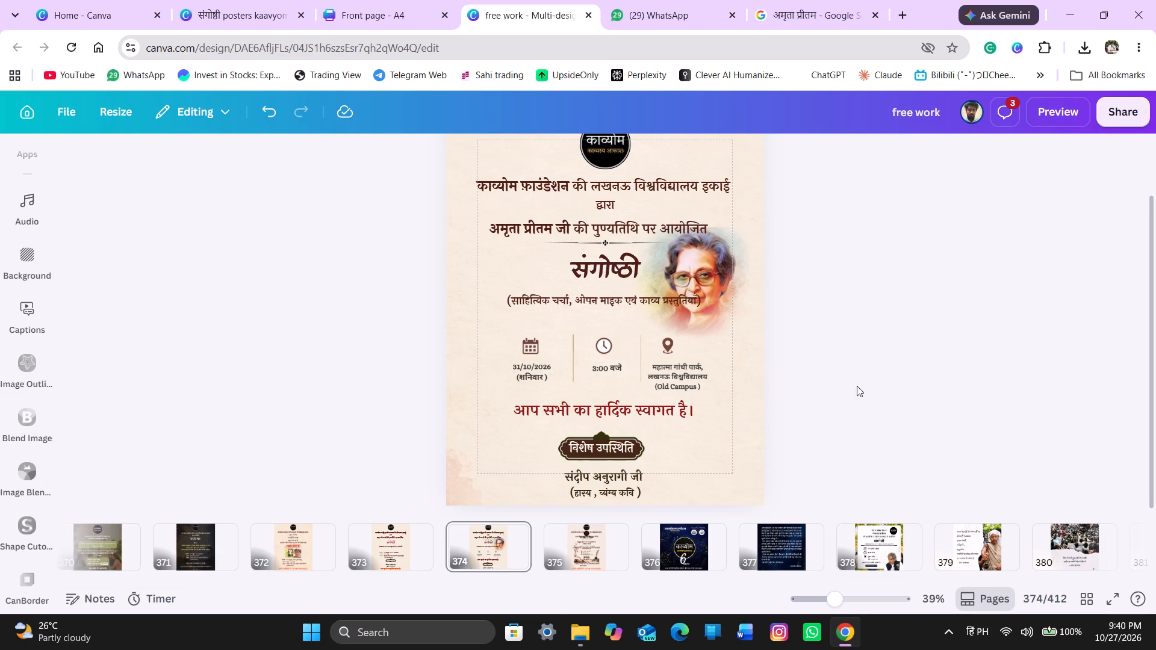
Shrink the date, time and venue block to about 589 px wide and centre it horizontally on the page.
click(663, 379)
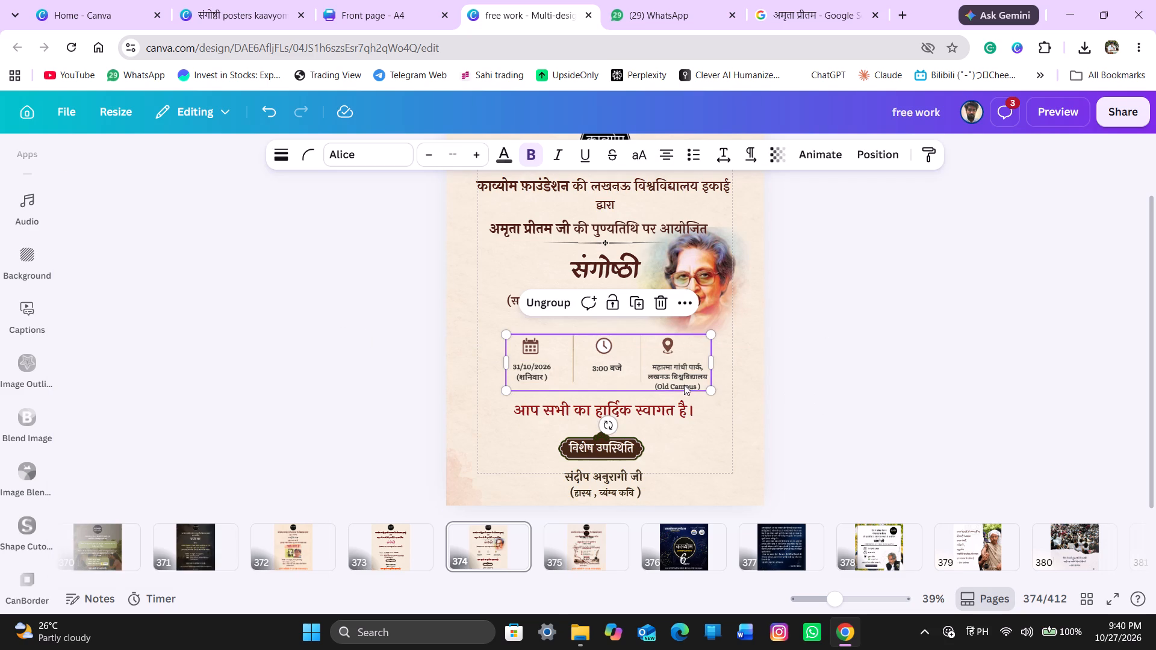
drag(713, 390, 682, 388)
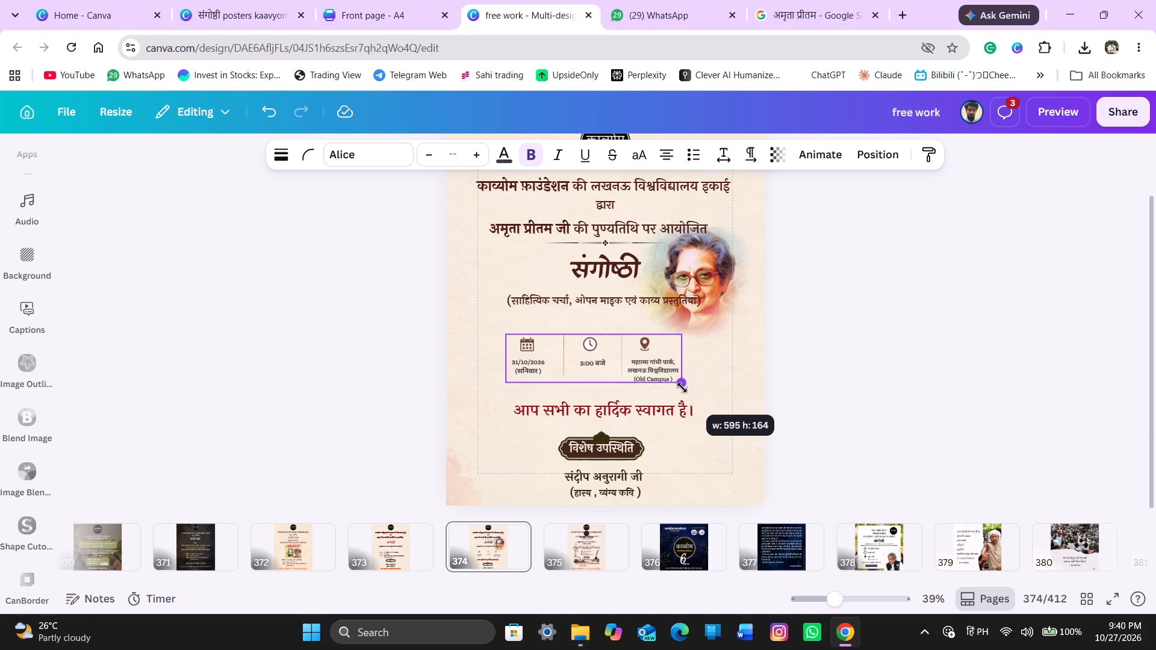
drag(682, 388, 680, 389)
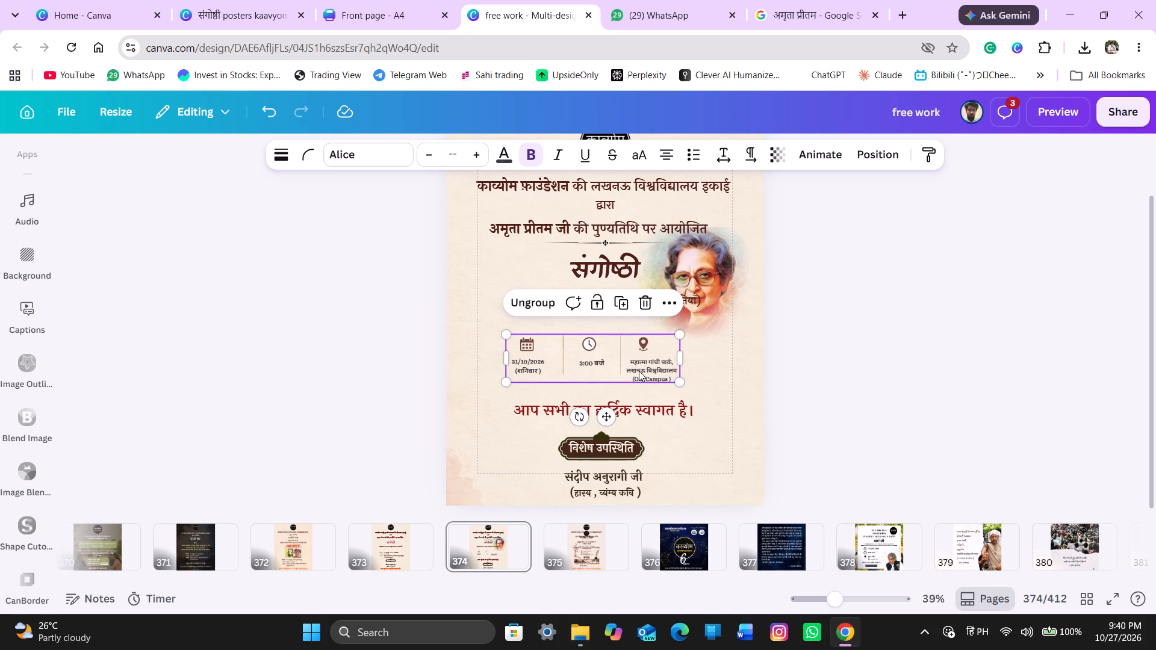
click(868, 159)
click(272, 419)
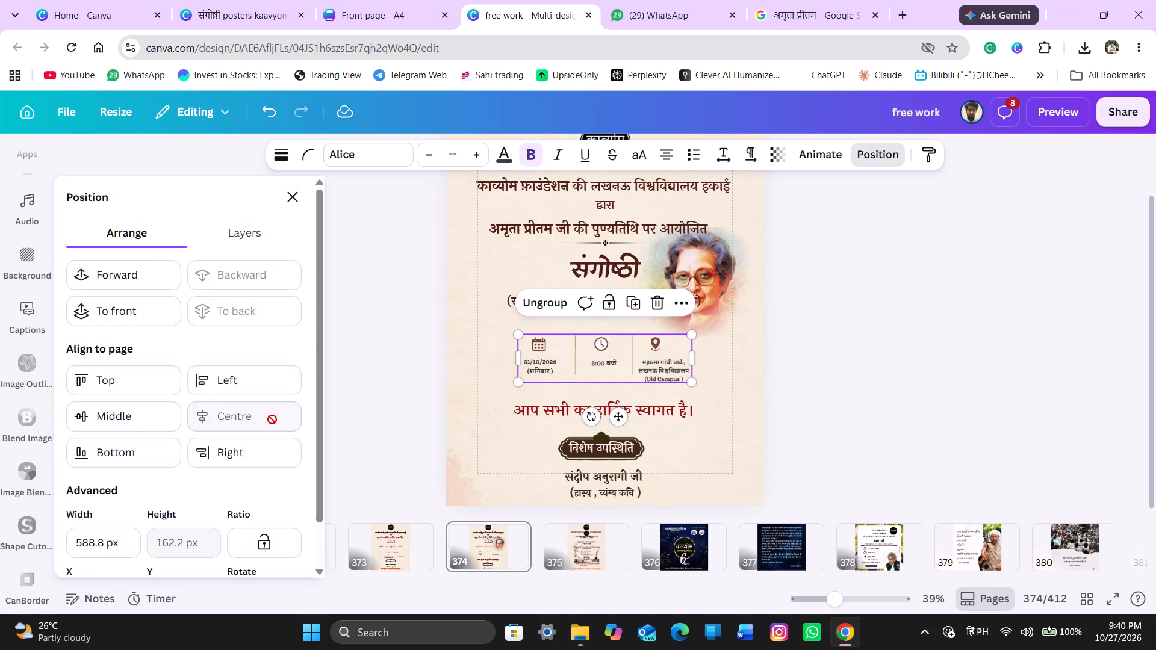
click(396, 392)
click(396, 392)
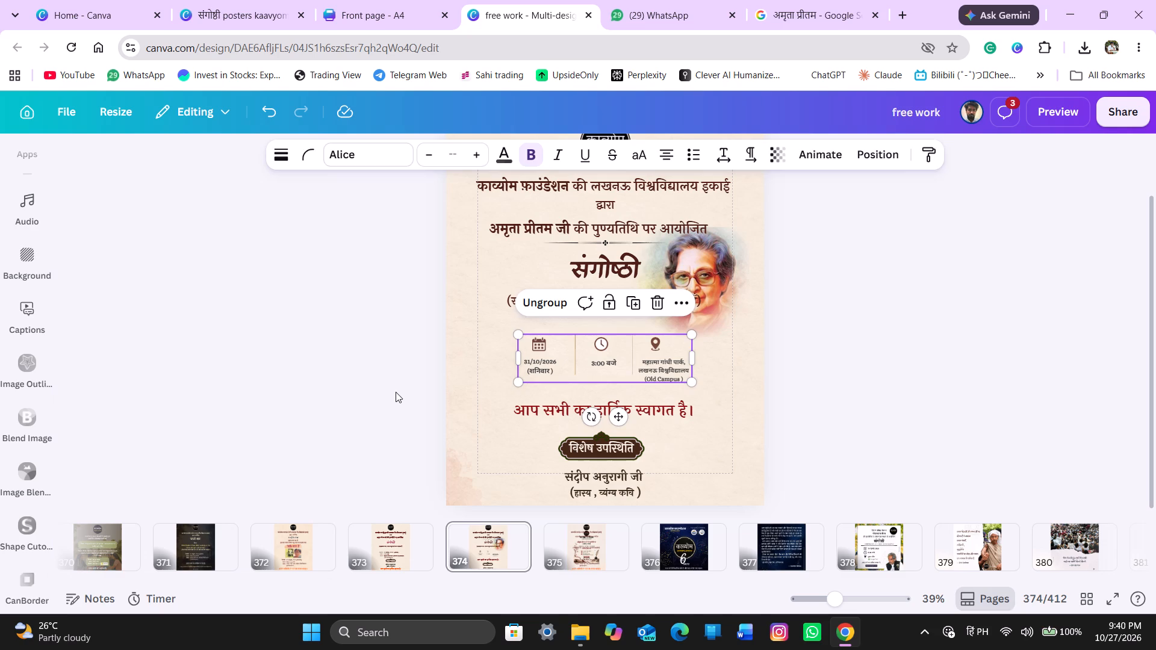
click(331, 389)
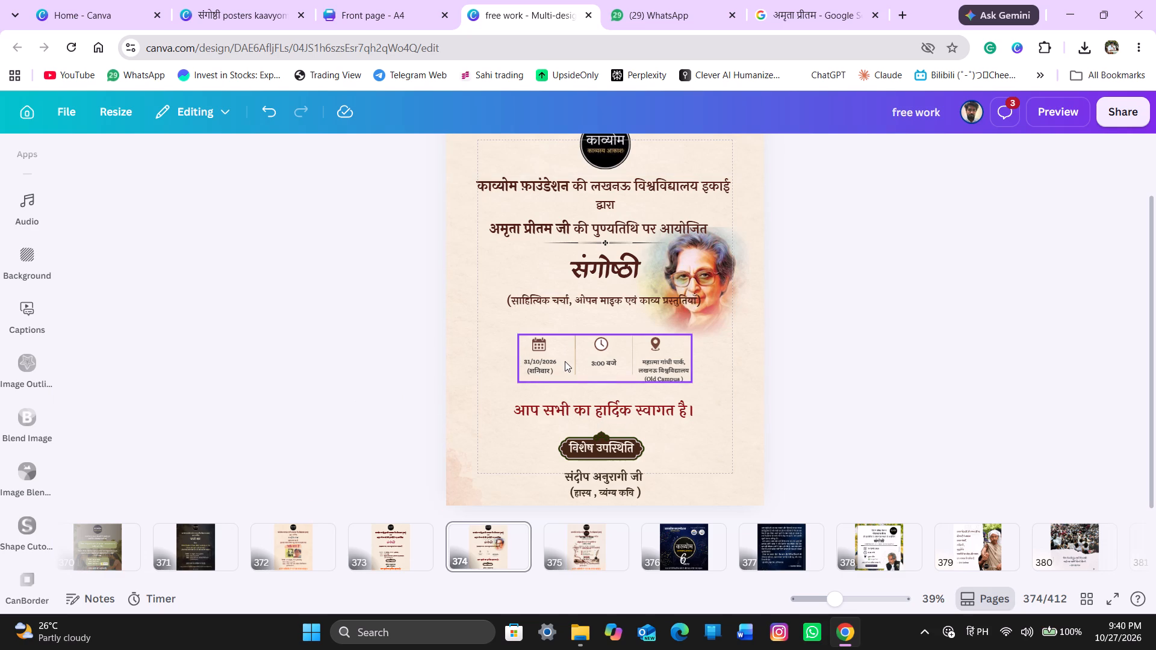
Nudge the date, time and venue block down until its gap to the welcome line equals the 37 px gap above the badge.
click(565, 361)
key(Down)
key(Down)
key(Down)
key(Down)
key(Down)
key(Down)
key(Down)
key(Down)
key(Down)
key(Down)
key(Down)
key(Down)
key(Down)
key(Down)
key(Down)
key(Down)
key(Down)
key(Down)
key(Down)
key(Down)
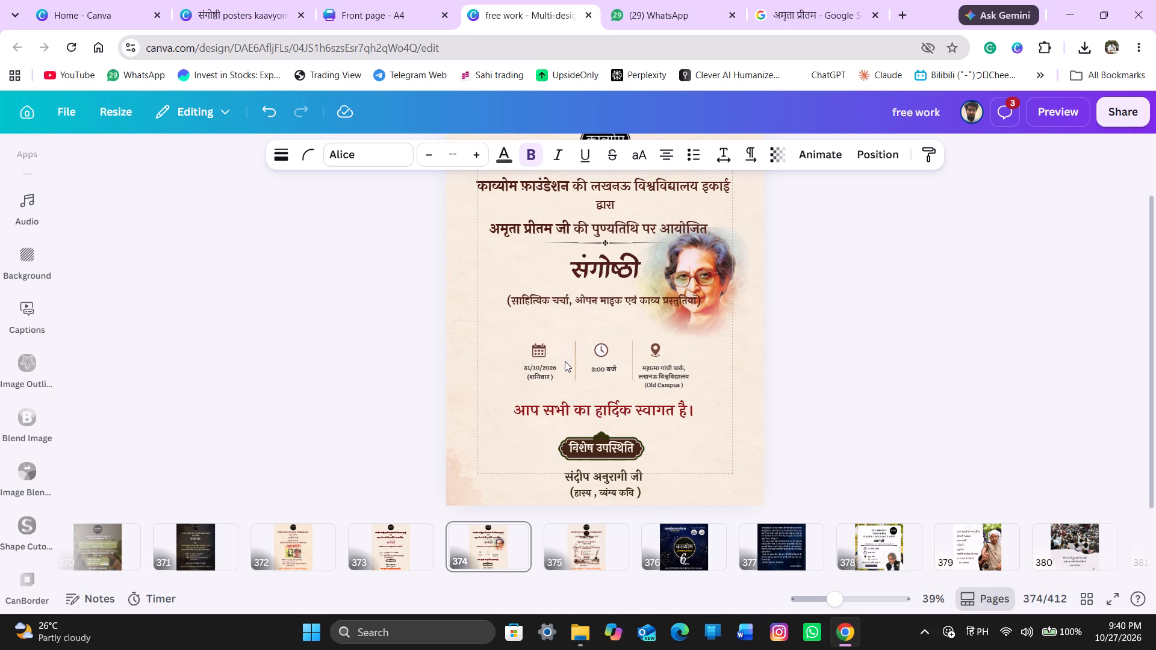
key(Up)
key(Up)
key(Up)
key(Up)
key(Up)
key(Up)
key(Up)
key(Up)
key(Up)
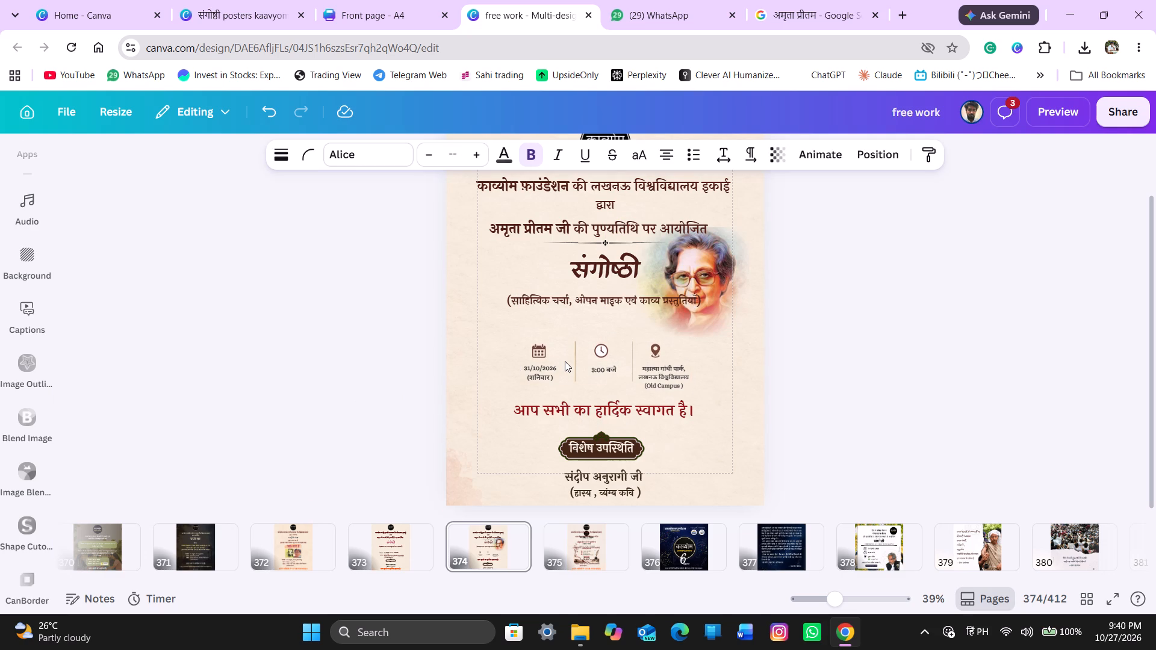
key(Down)
key(Down)
key(Down)
key(Down)
key(Down)
key(Down)
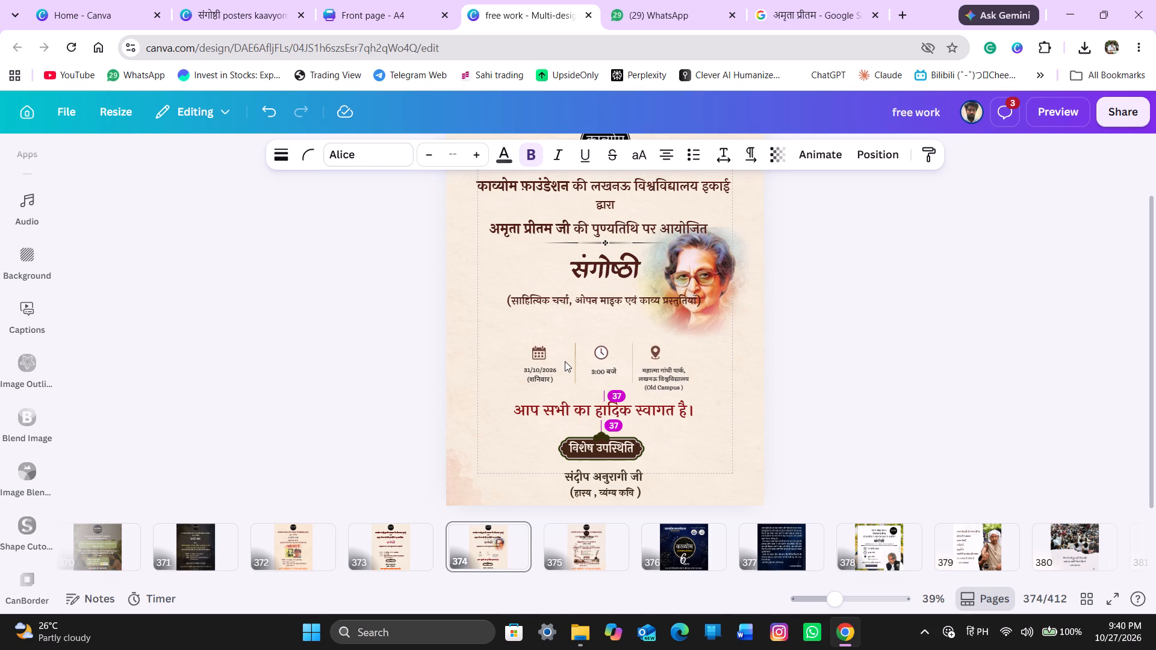
Change the deep moss colour in the विशेष उपस्थिति badge's frame graphic to red #e33924.
click(609, 451)
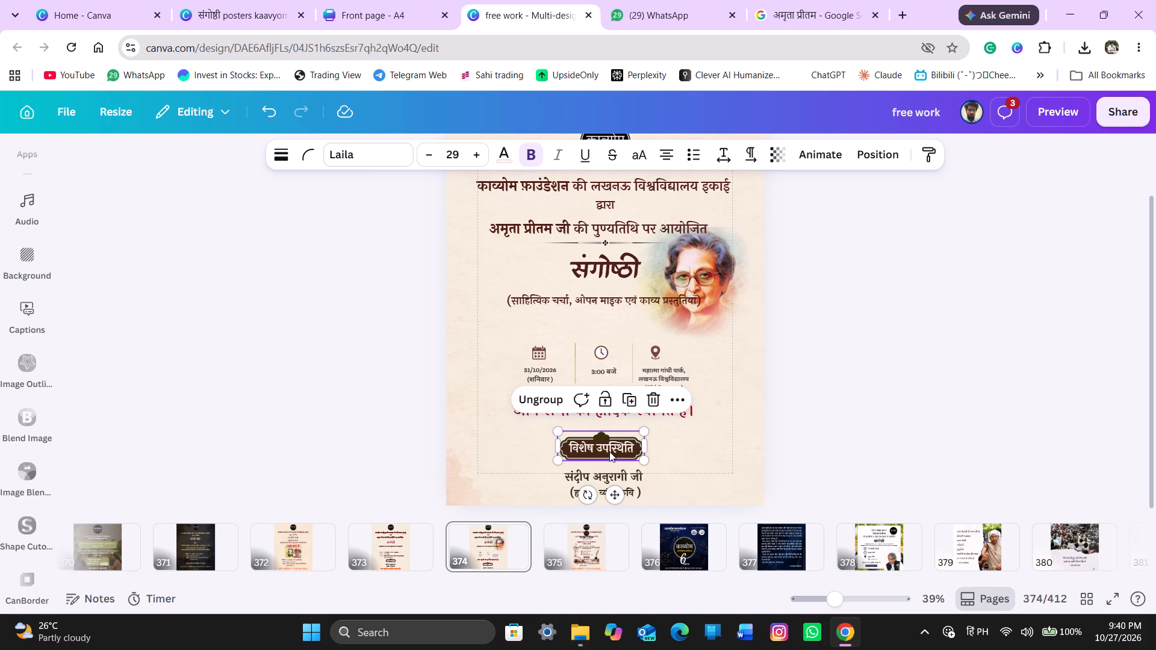
click(609, 451)
click(591, 437)
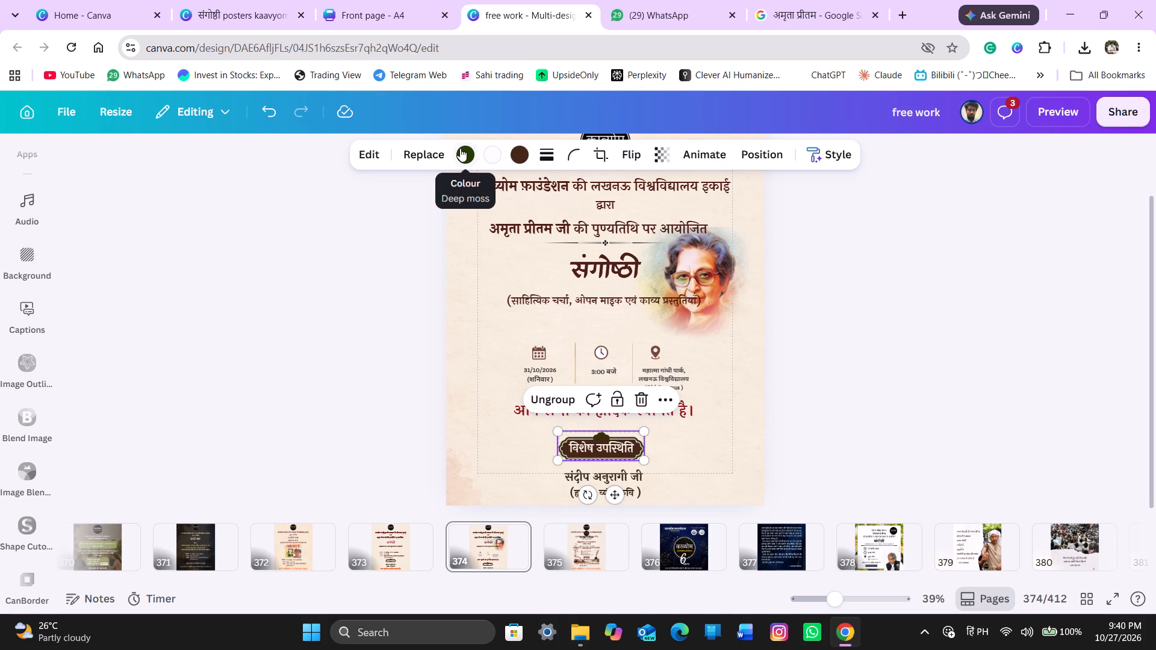
click(460, 148)
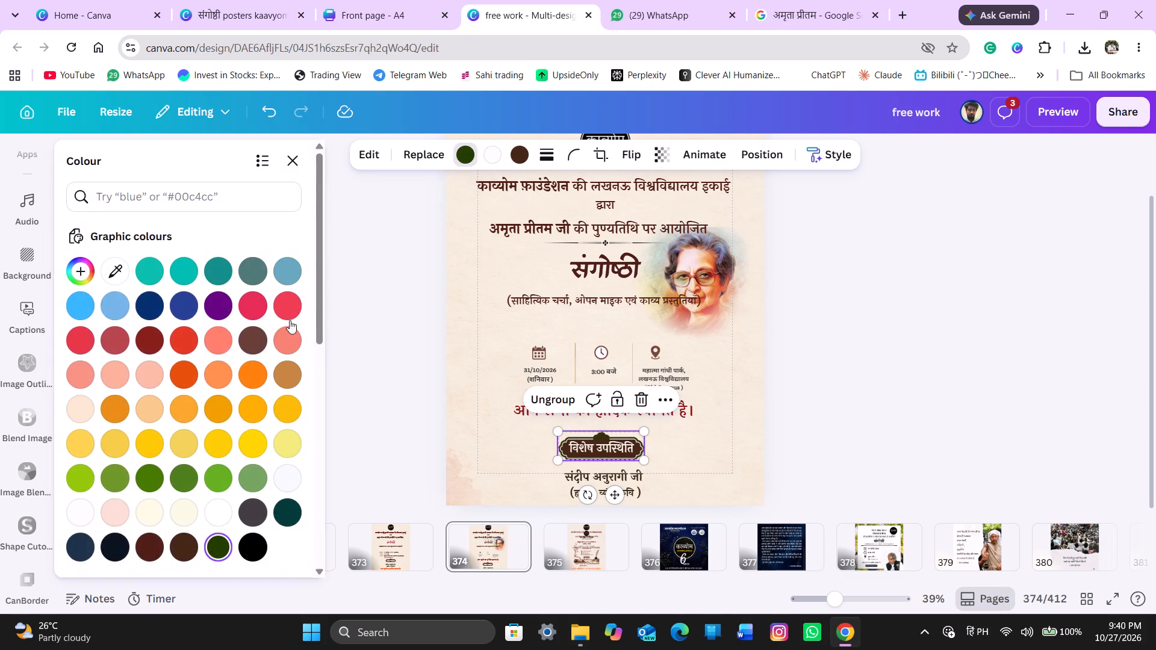
click(182, 336)
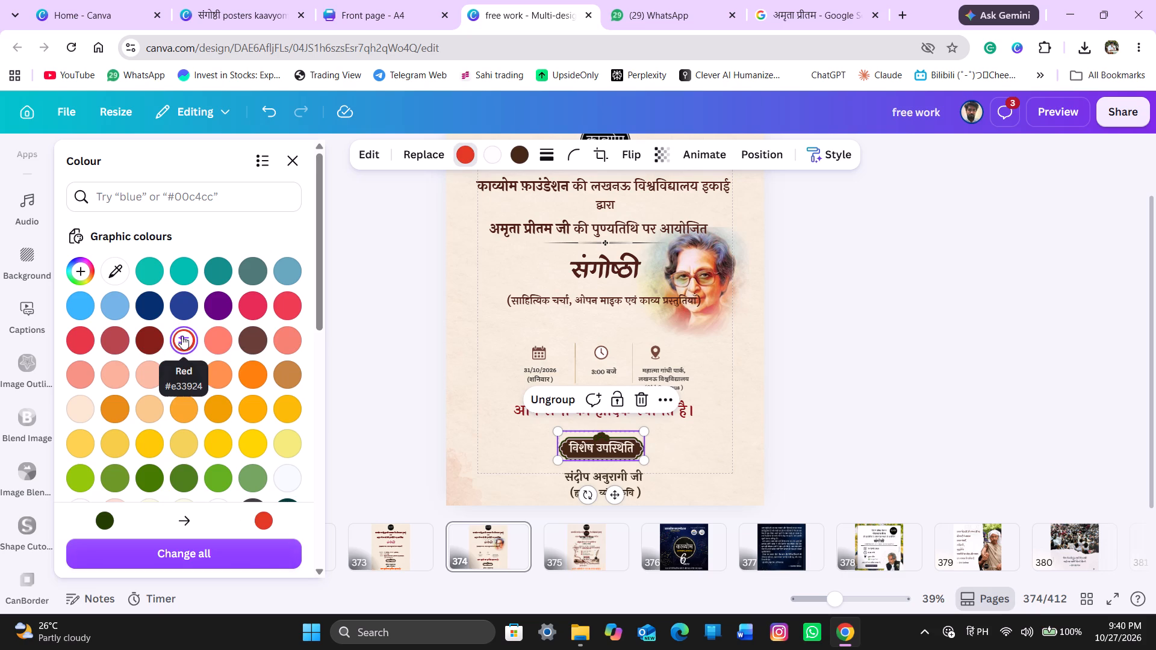
Try red, brown and dark grey for the dark brown fill of the विशेष उपस्थिति badge, settling on deep moss green.
click(517, 156)
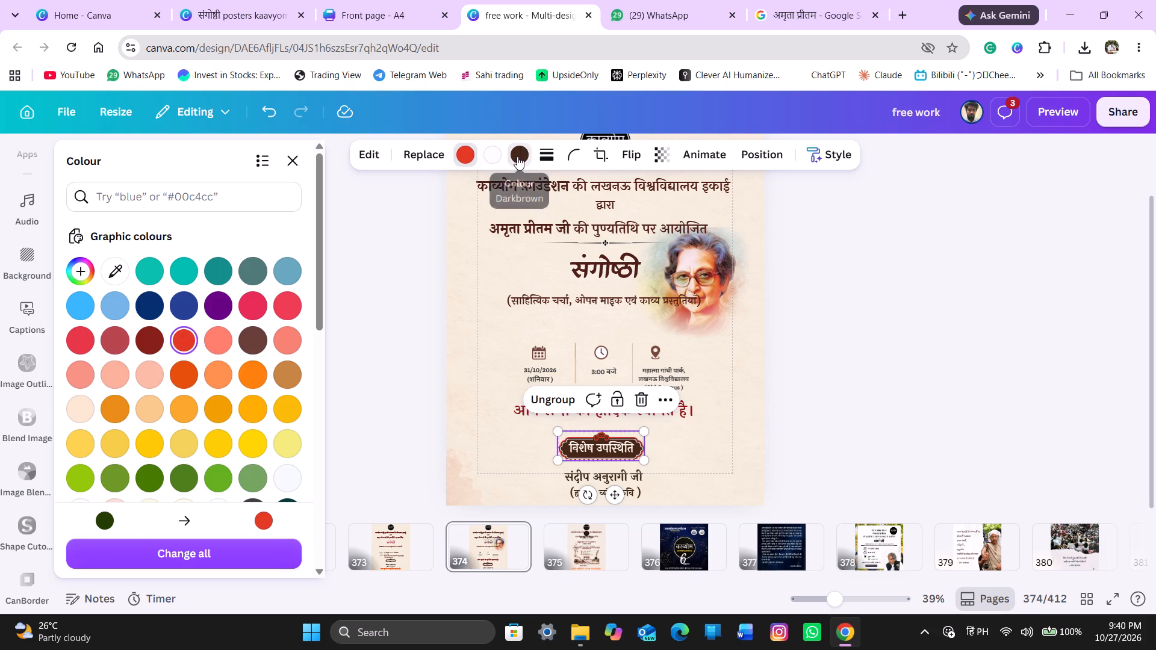
click(196, 341)
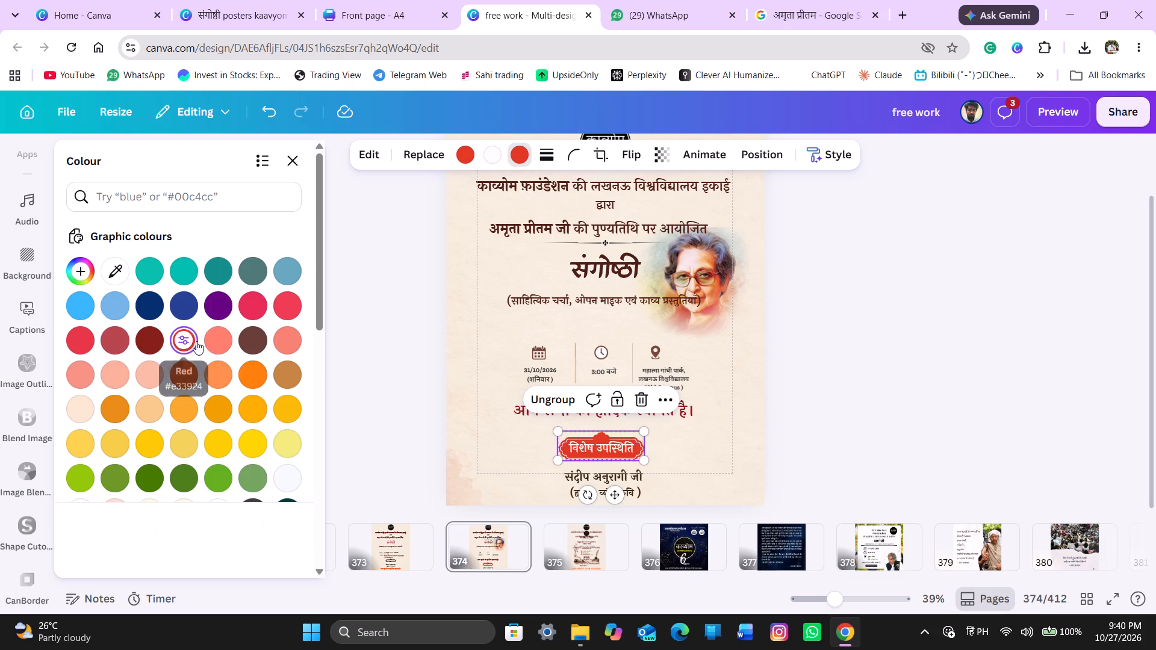
click(249, 342)
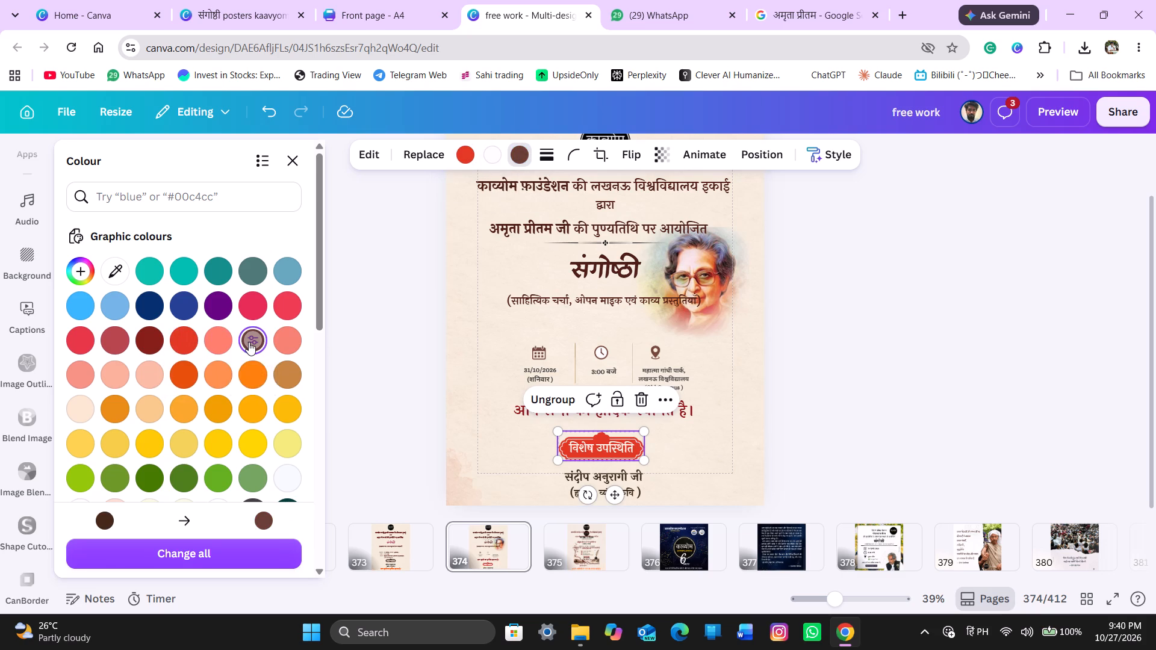
scroll(249, 342, down, 2)
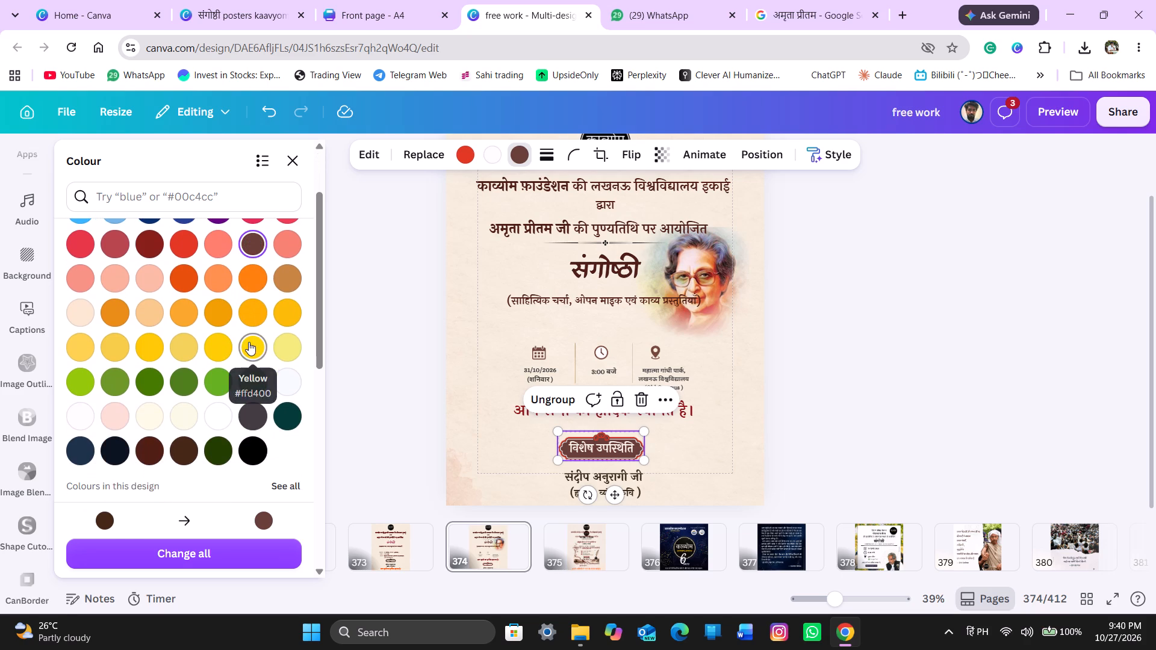
click(244, 422)
scroll(244, 422, down, 1)
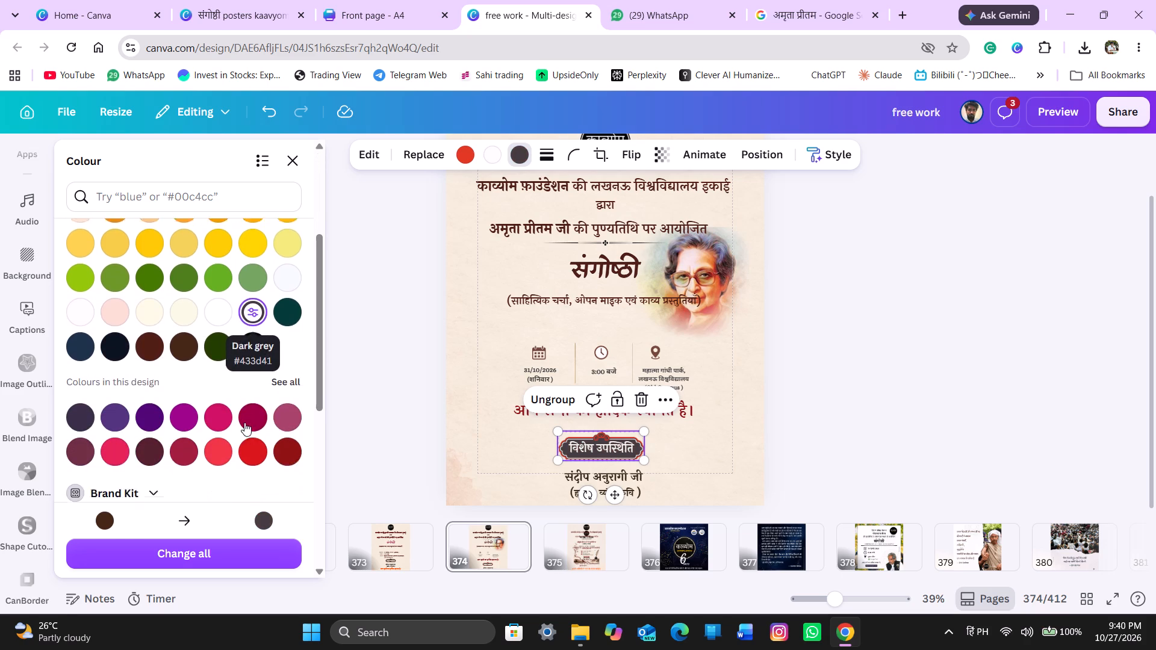
scroll(244, 422, down, 2)
click(214, 312)
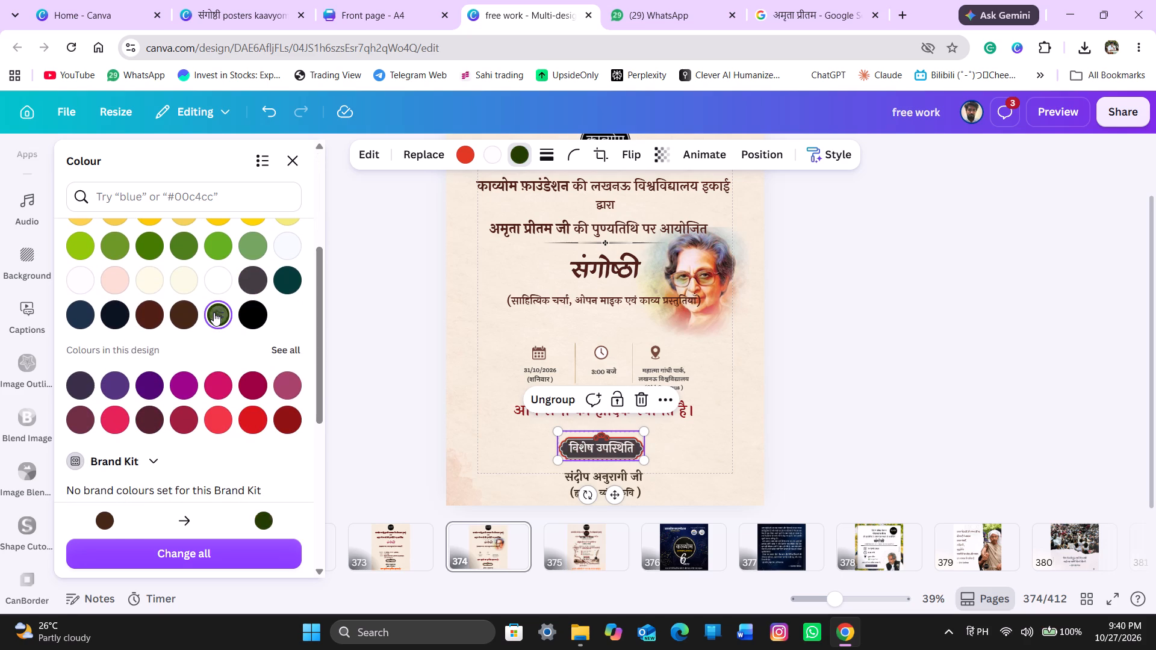
click(365, 379)
click(365, 379)
click(365, 379)
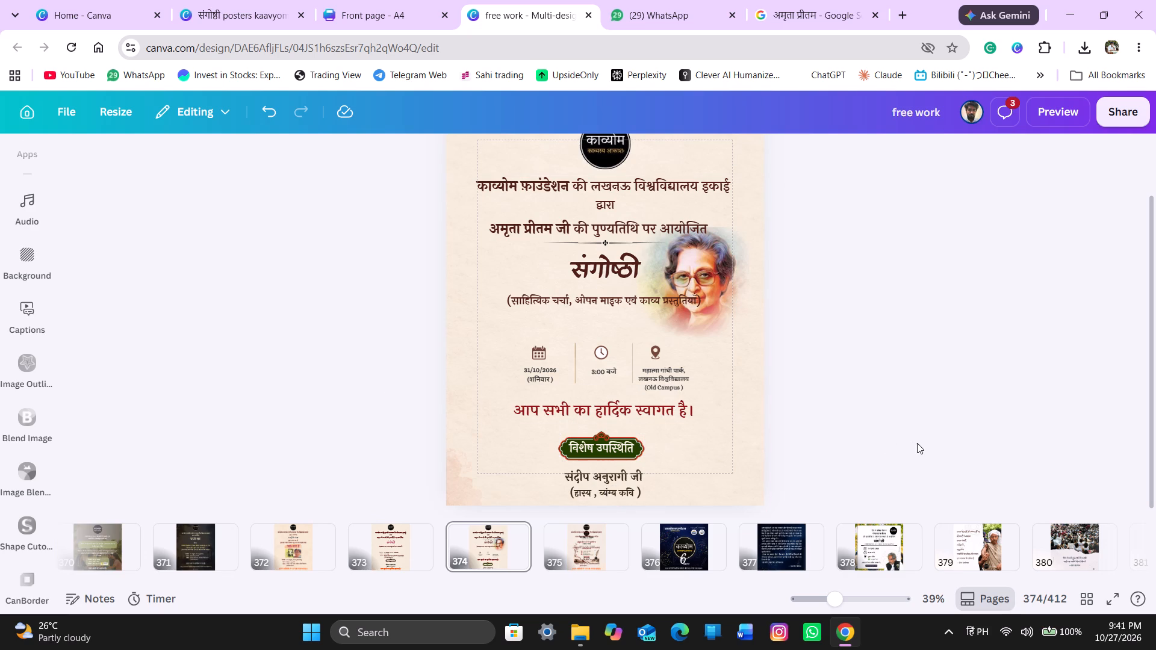
Nudge the guest name and description text slightly up towards the विशेष उपस्थिति badge.
click(630, 481)
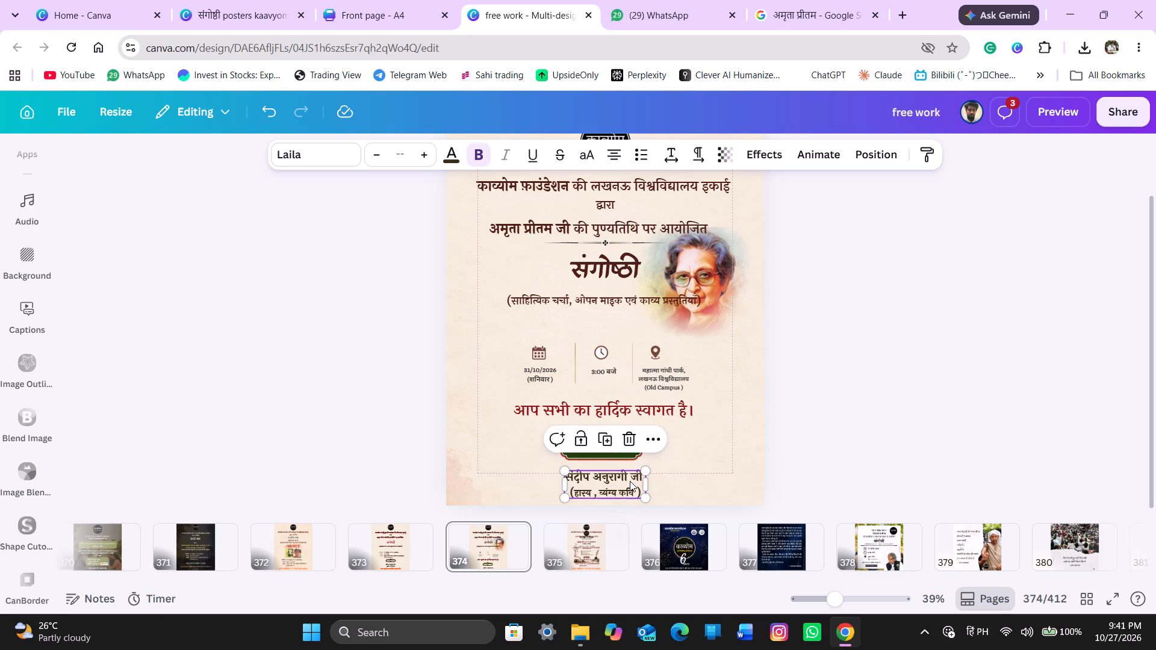
key(Up)
key(Up)
key(Up)
key(Up)
key(Up)
key(Up)
key(Up)
key(Up)
key(Up)
key(Up)
key(Down)
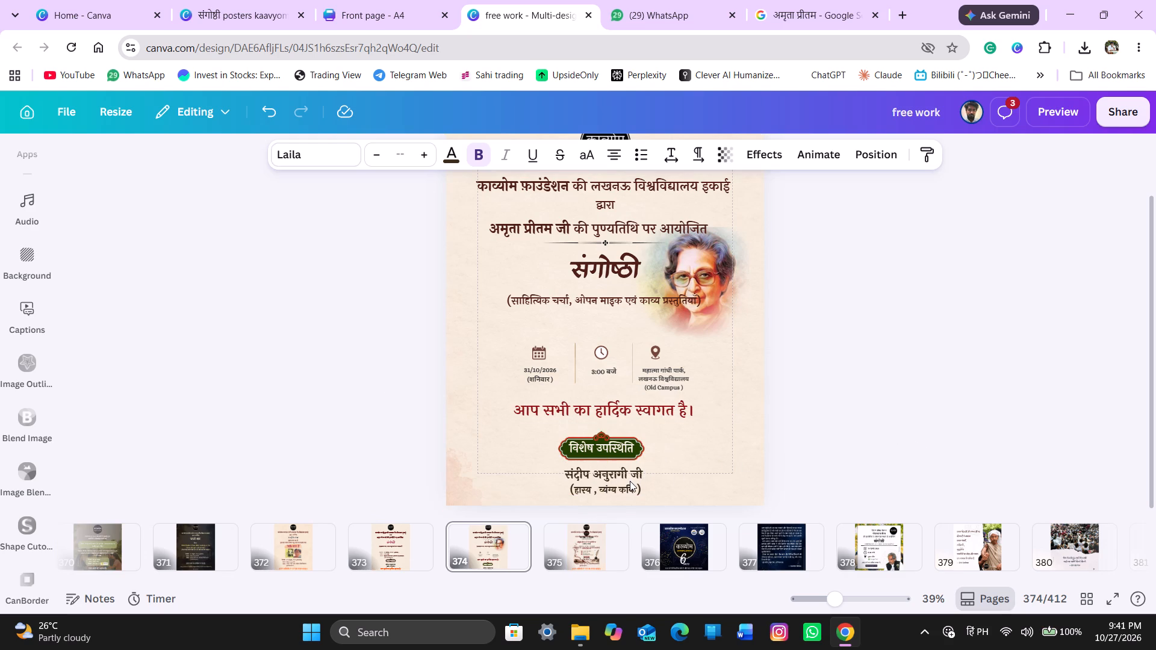
click(986, 395)
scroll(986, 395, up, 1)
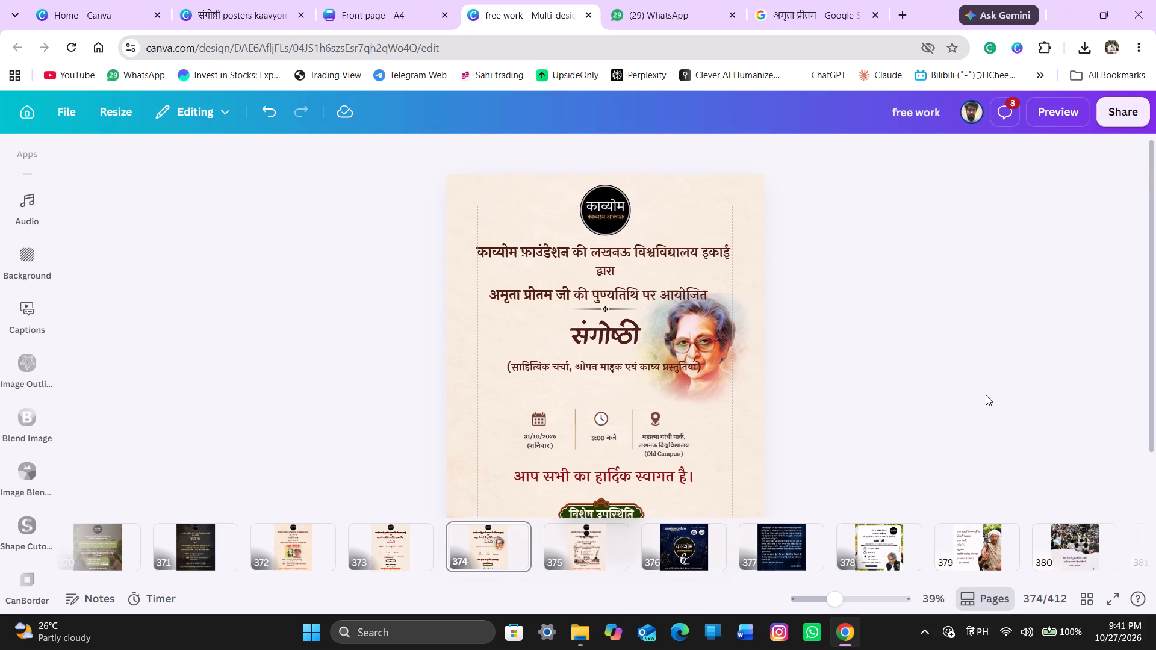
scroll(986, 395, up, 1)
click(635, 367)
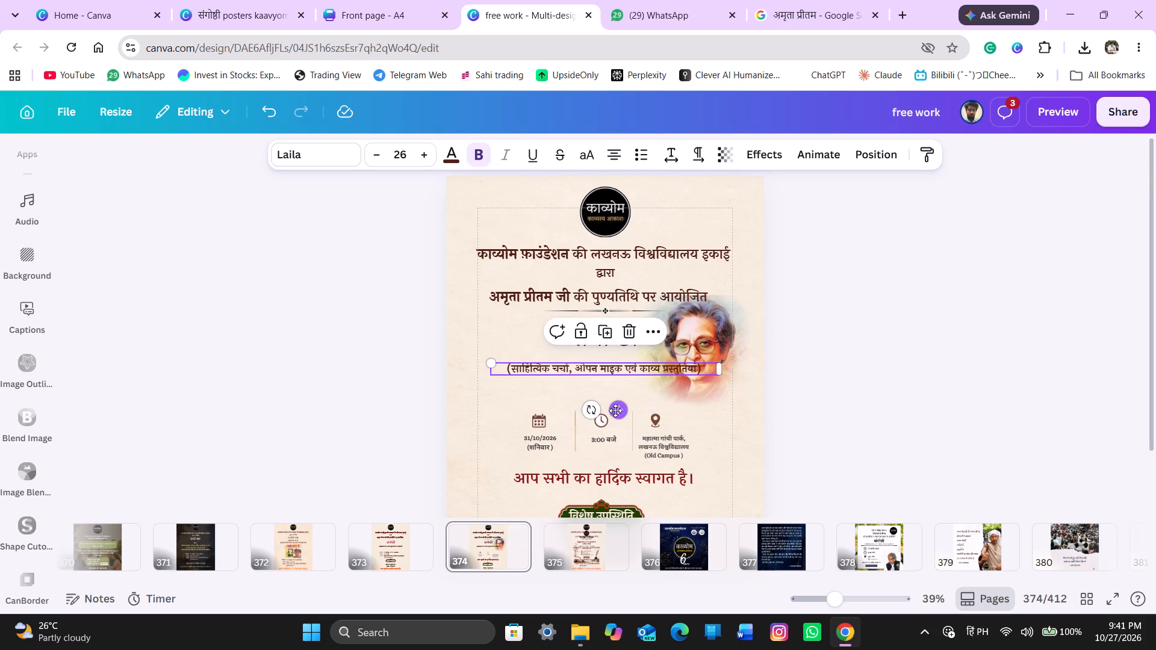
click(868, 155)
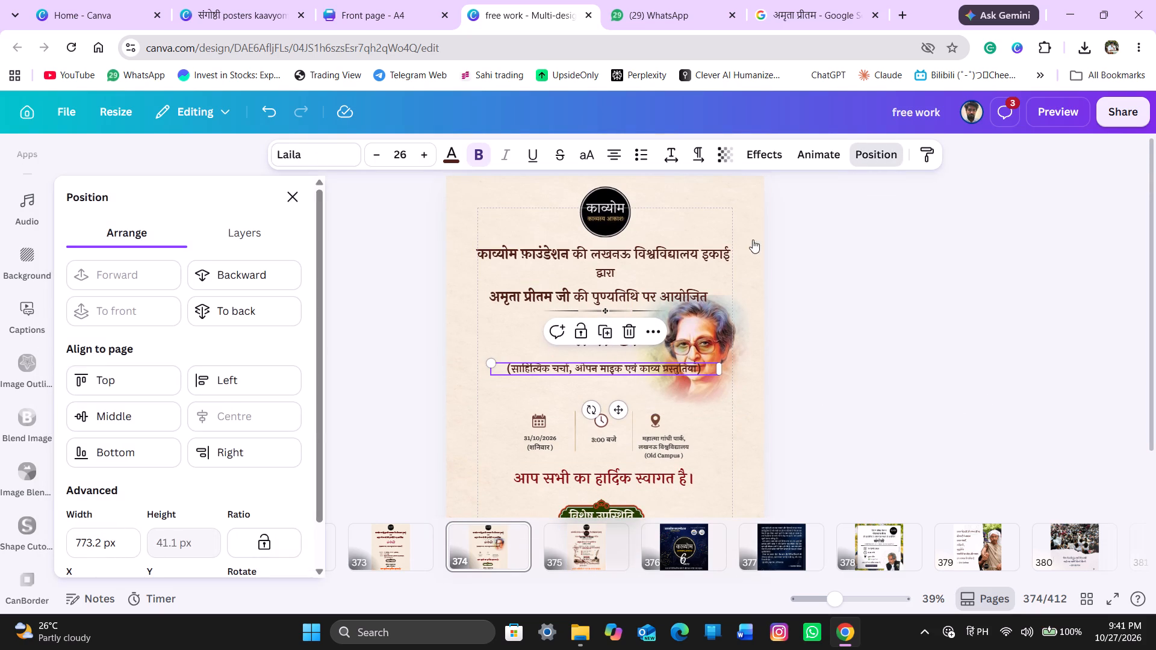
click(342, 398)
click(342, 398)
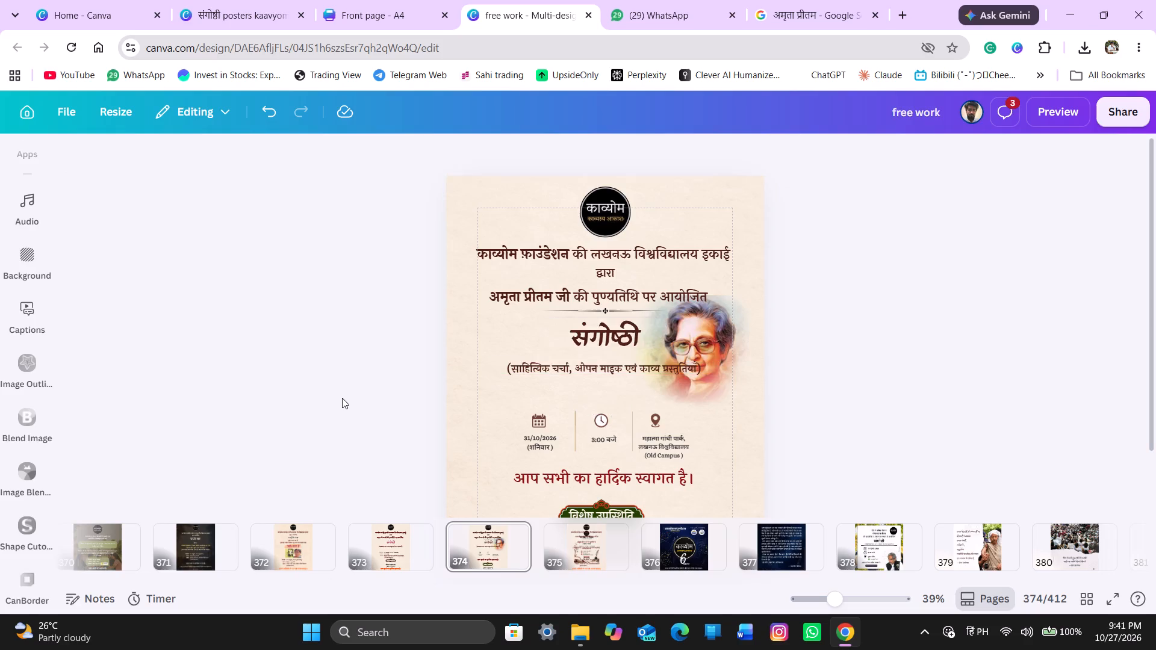
Move the bracketed subtitle line and the संगोष्ठी heading further down, closer to the date, time and venue block.
drag(624, 373, 623, 393)
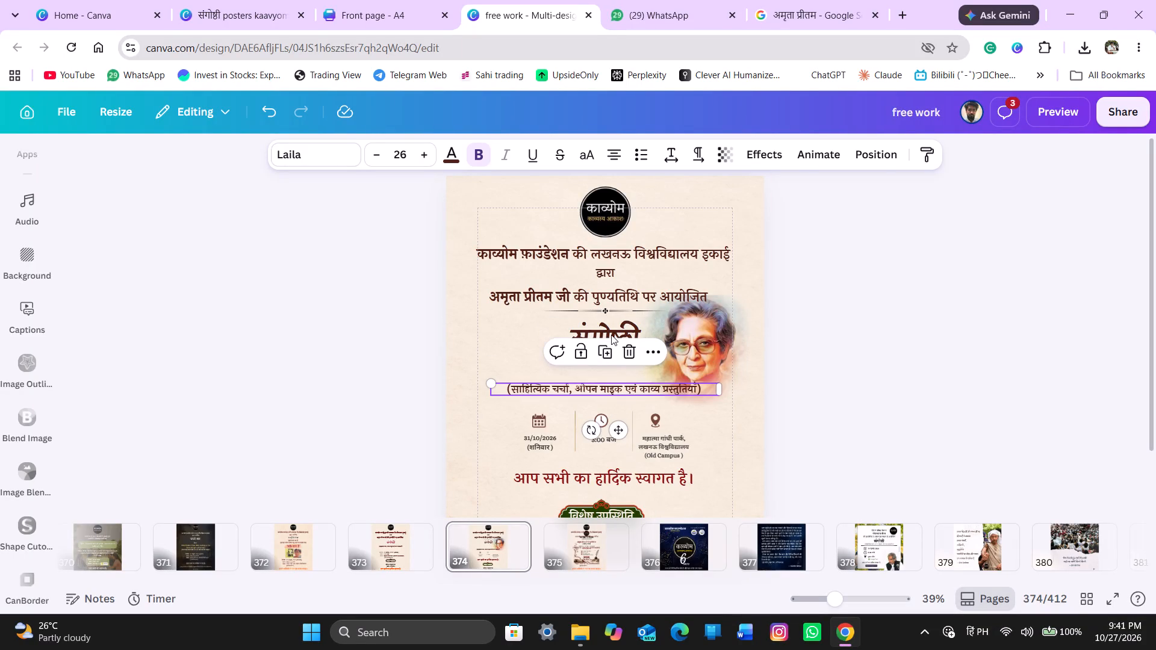
click(611, 335)
drag(611, 335, 611, 357)
Shrink the अमृता प्रीतम portrait slightly and move it against the page's right edge.
click(712, 342)
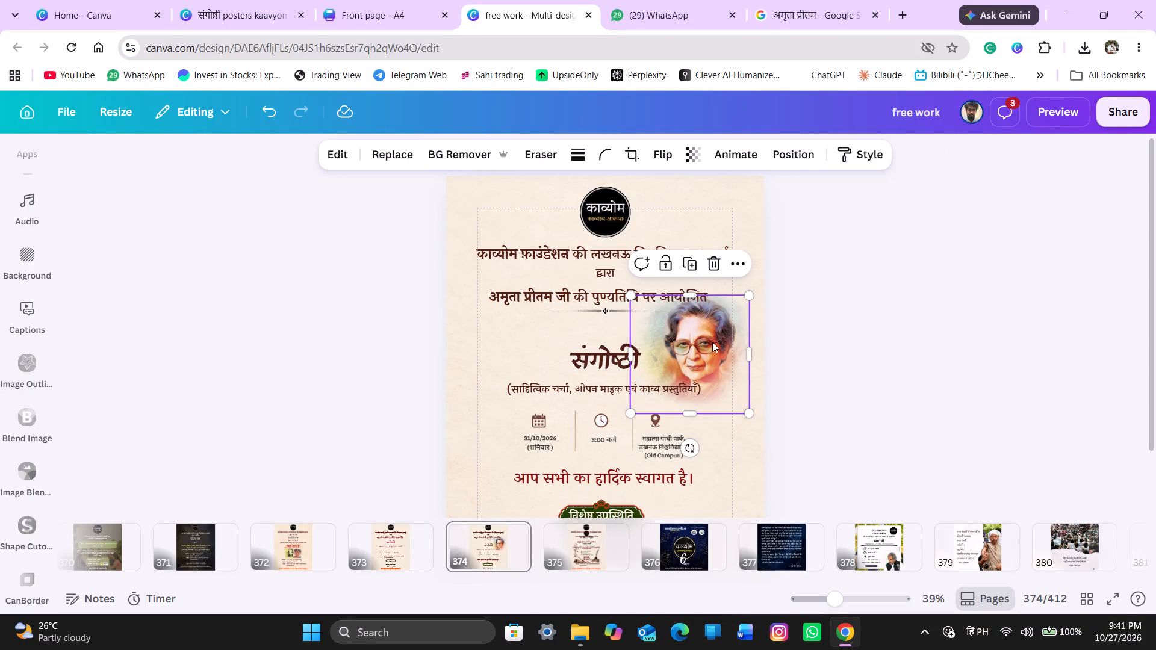
drag(632, 411, 703, 392)
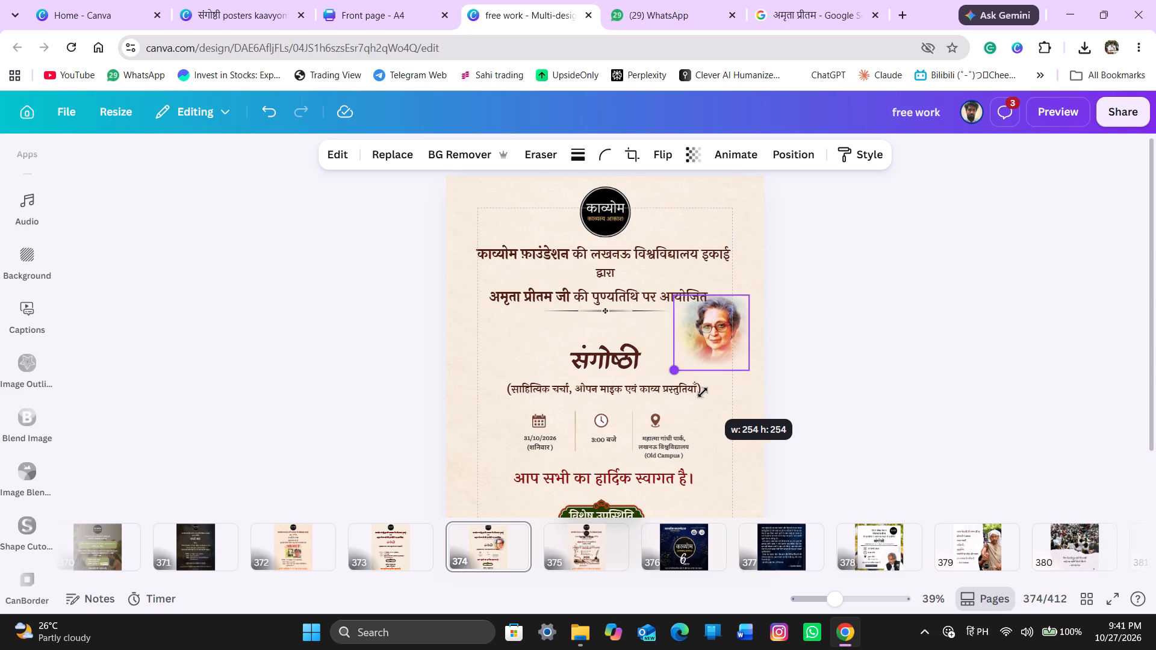
drag(703, 392, 660, 410)
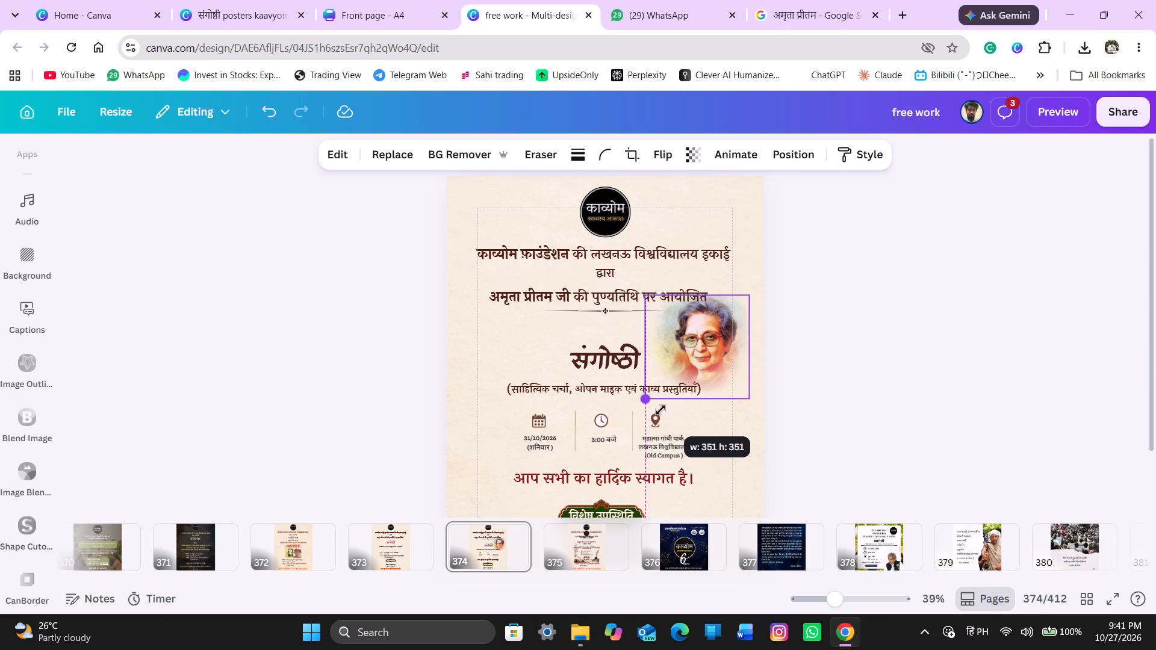
drag(660, 410, 651, 417)
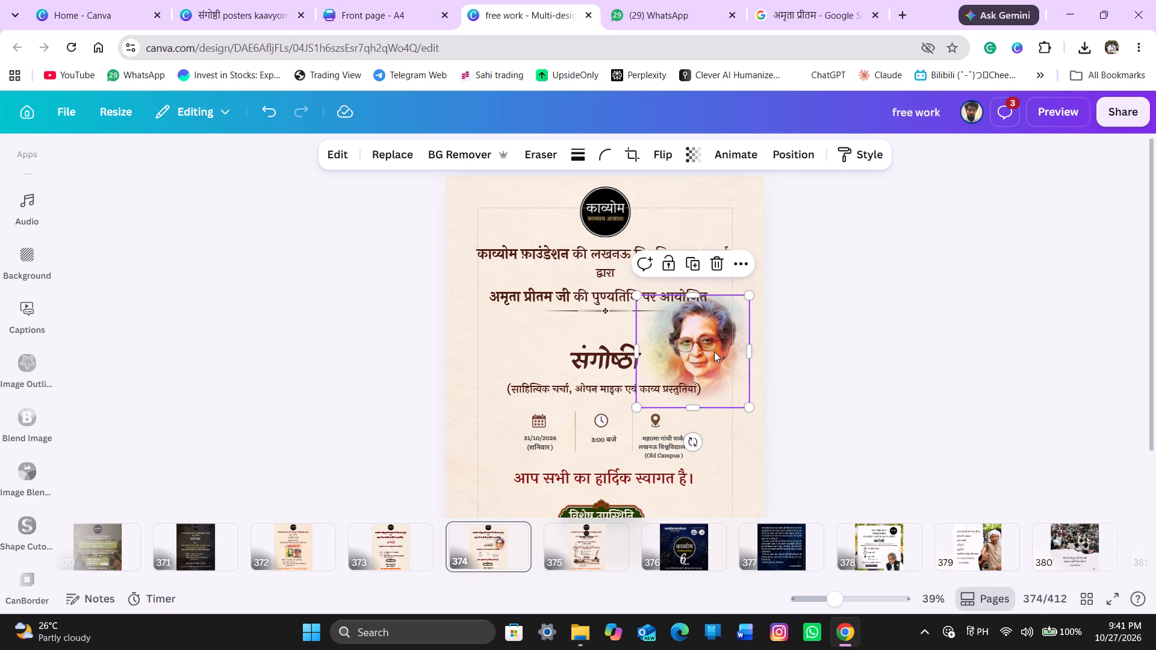
drag(714, 351, 727, 355)
click(872, 349)
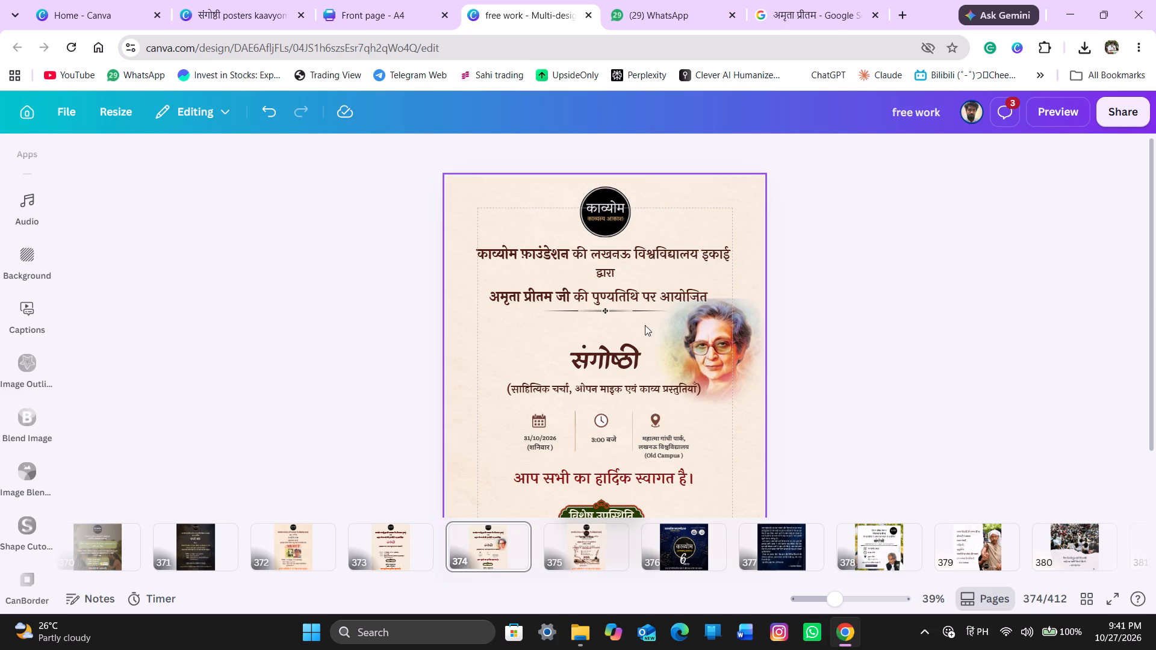
Move the ornamental divider slightly down, away from the अमृता प्रीतम जी line above it.
click(608, 310)
drag(608, 310, 609, 318)
click(865, 334)
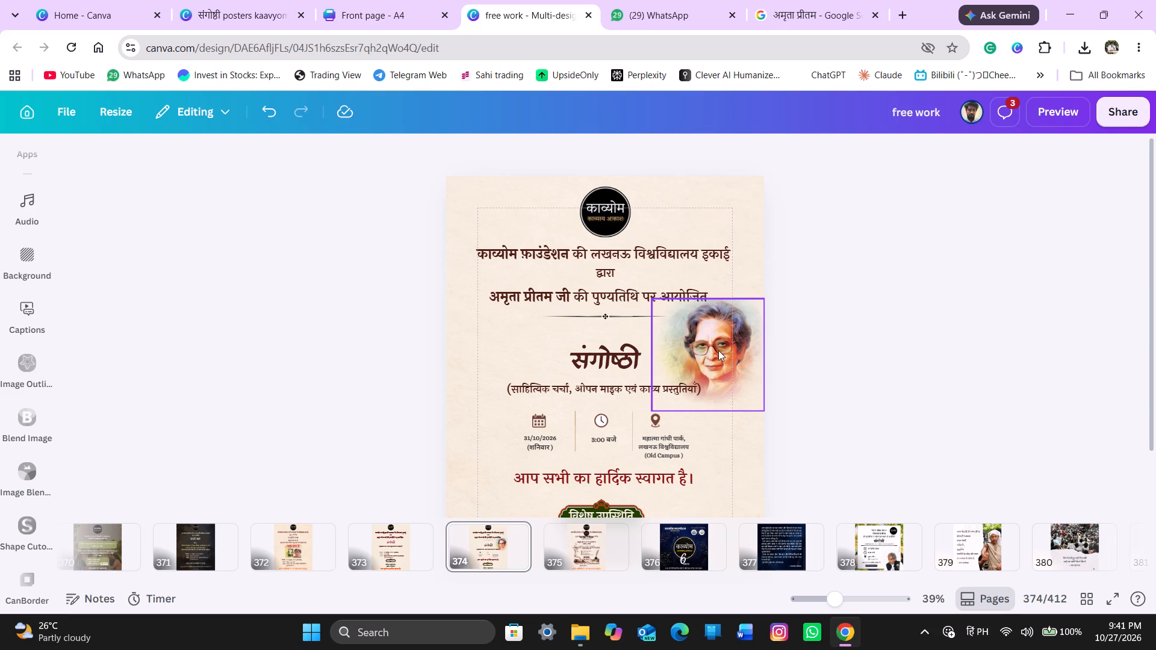
Lower the portrait so its top edge aligns with the bottom of the अमृता प्रीतम जी line, flush with the page's right edge.
drag(718, 350, 718, 356)
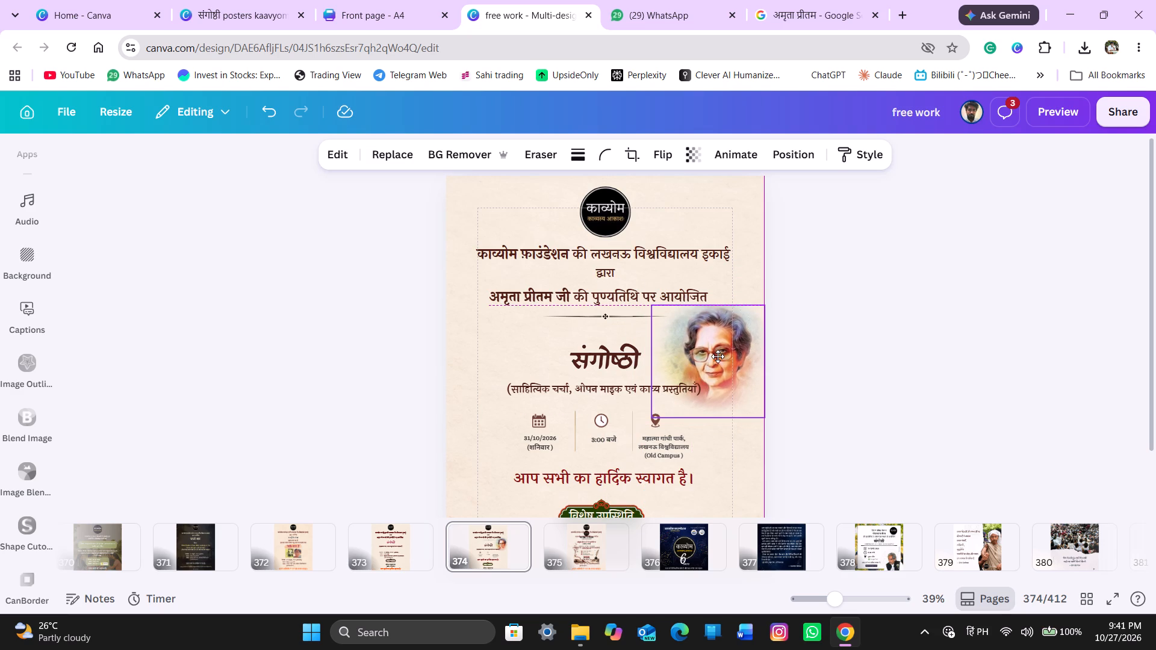
drag(718, 356, 719, 356)
click(866, 338)
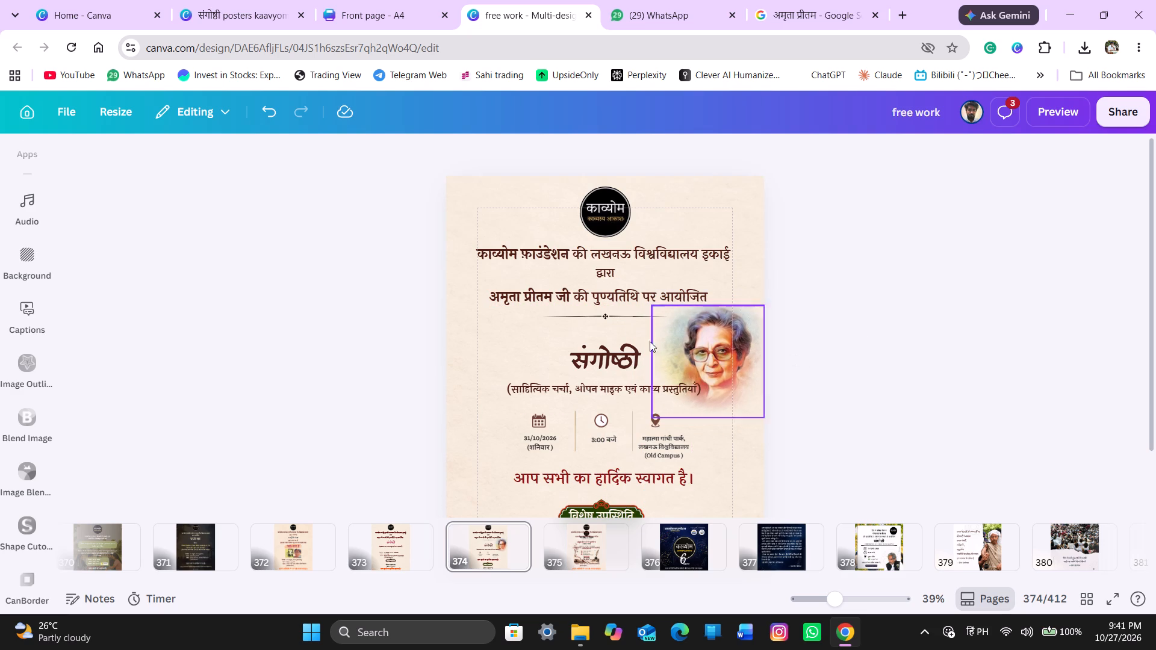
Nudge the संगोष्ठी heading up until it sits balanced between the divider and the bracketed subtitle.
click(598, 356)
key(Up)
key(Up)
key(Up)
key(Up)
key(Up)
key(Up)
key(Up)
key(Up)
key(Up)
key(Up)
key(Up)
key(Up)
key(Up)
key(Up)
key(Up)
key(Up)
key(Up)
key(Up)
key(Up)
key(Up)
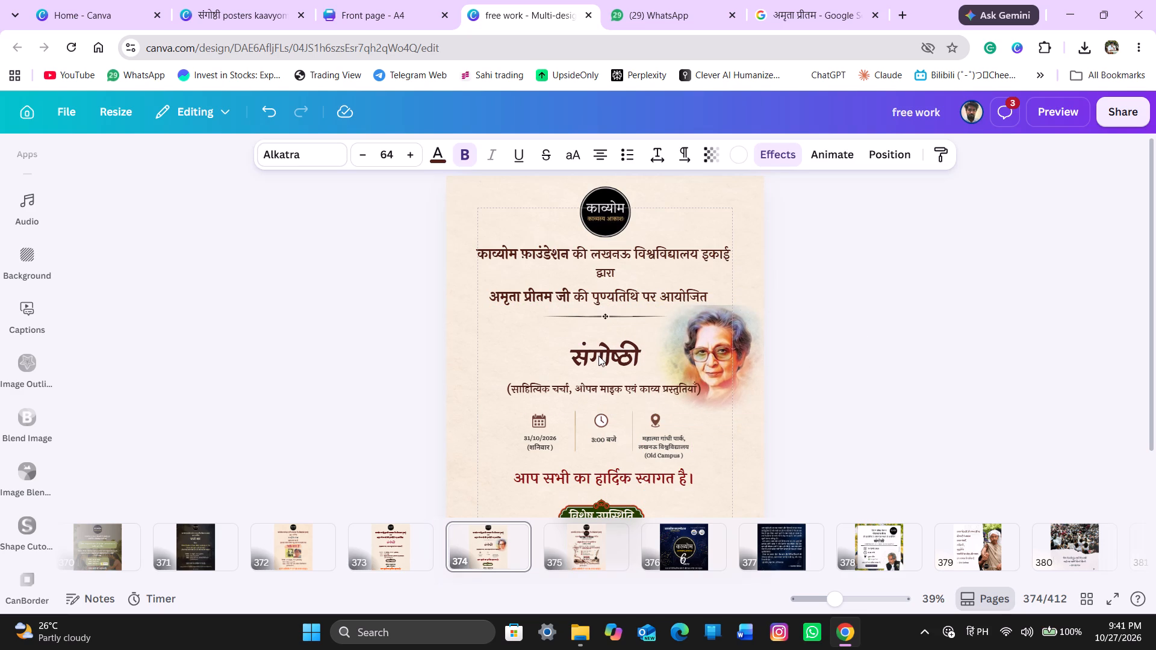
key(Down)
key(Down)
key(Up)
key(Up)
key(Up)
key(Up)
key(Up)
key(Up)
key(Up)
key(Up)
key(Up)
key(Up)
key(Up)
key(Up)
key(Up)
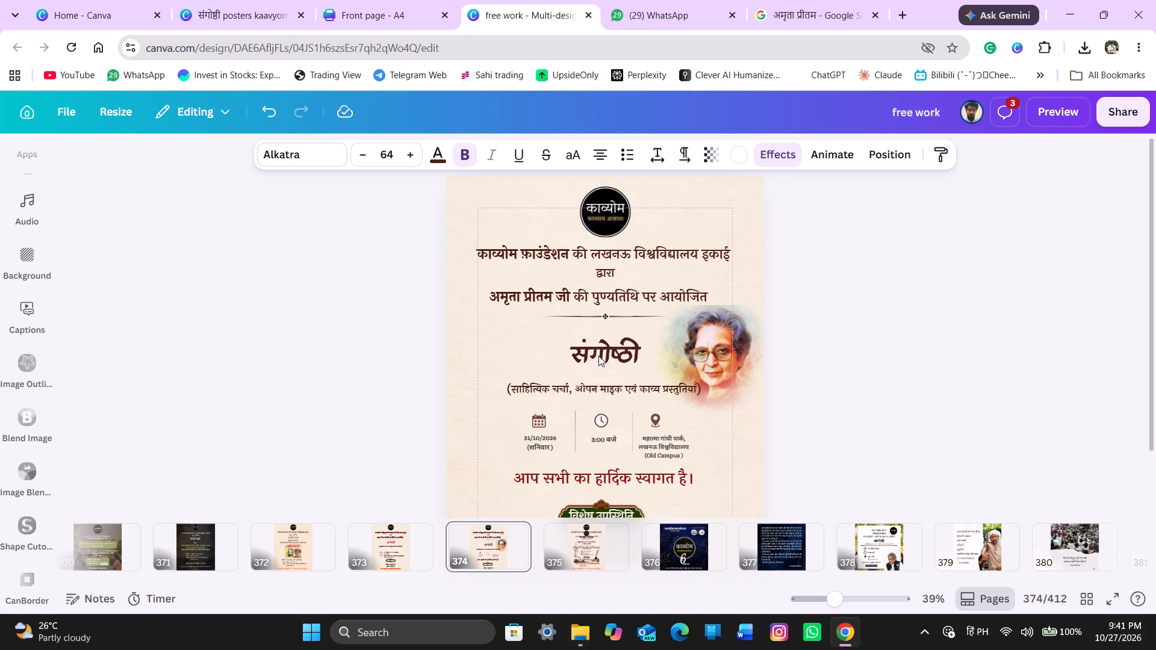
key(Down)
key(Down)
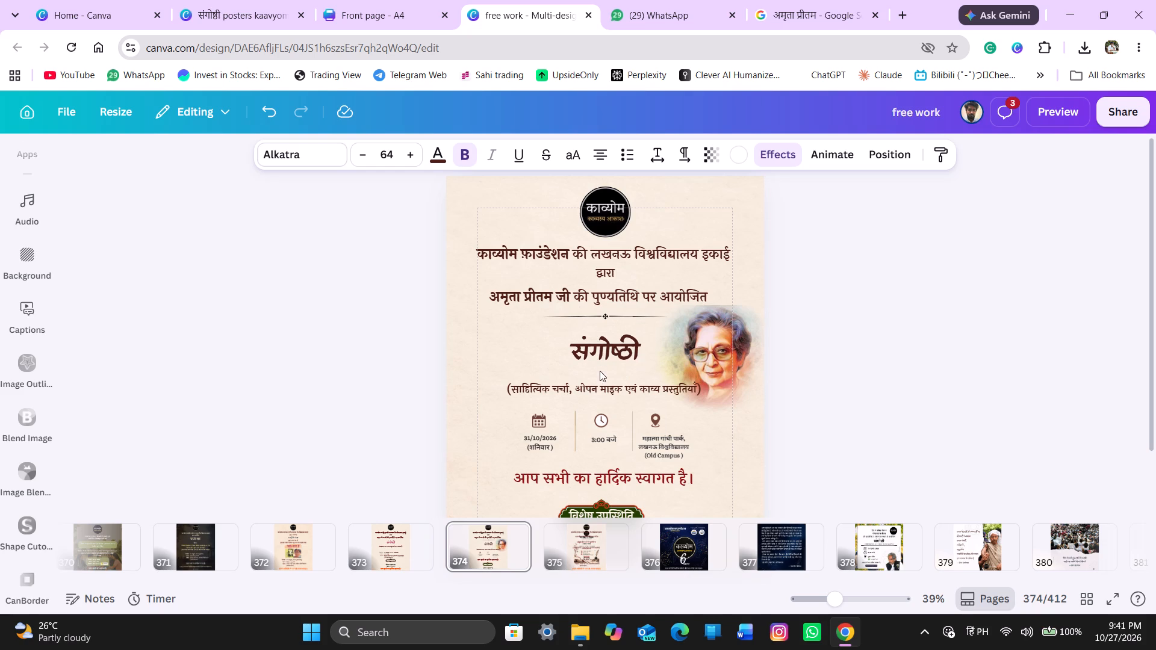
Reduce the bracketed subtitle's font size to 22.
click(603, 391)
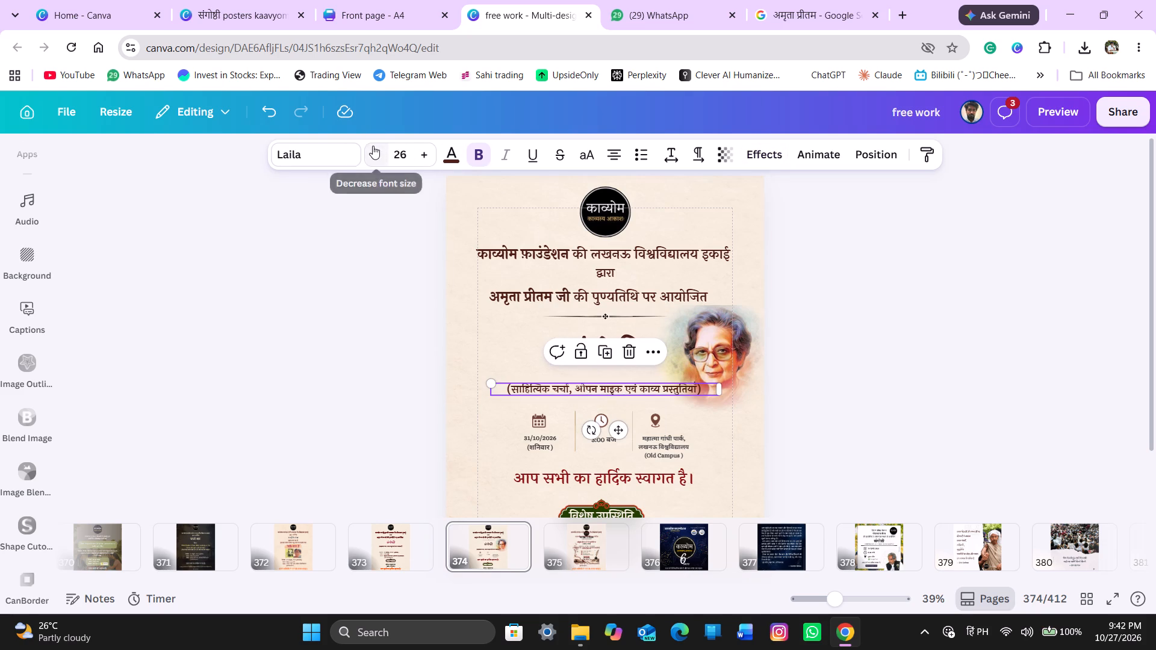
triple_click(373, 146)
double_click(373, 146)
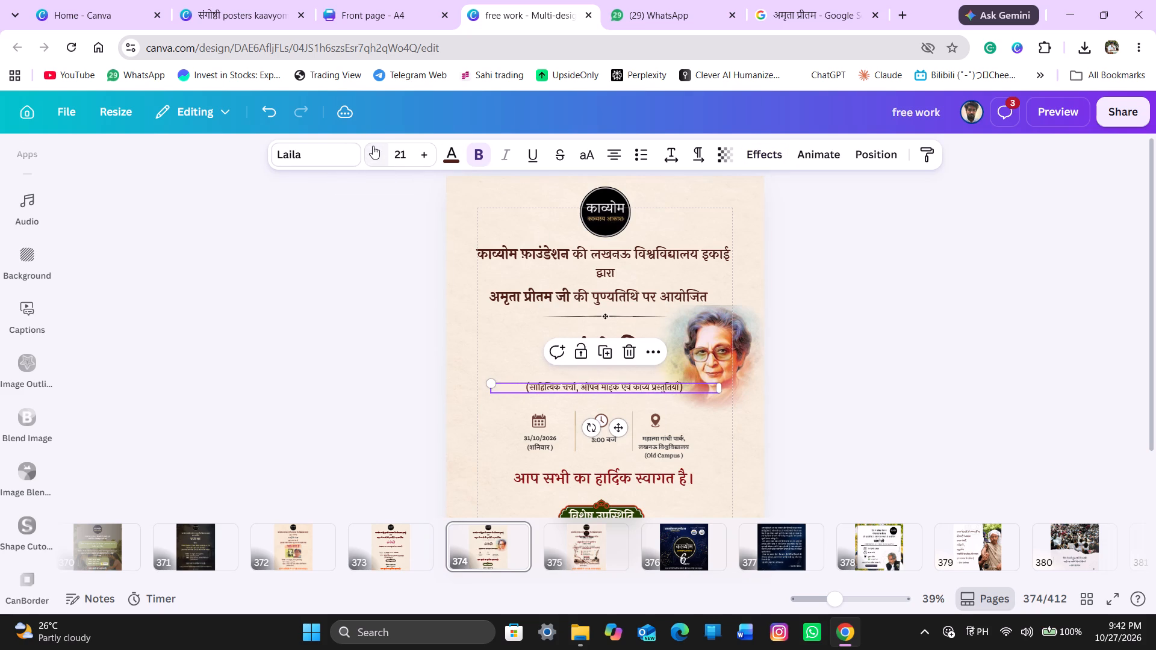
click(393, 152)
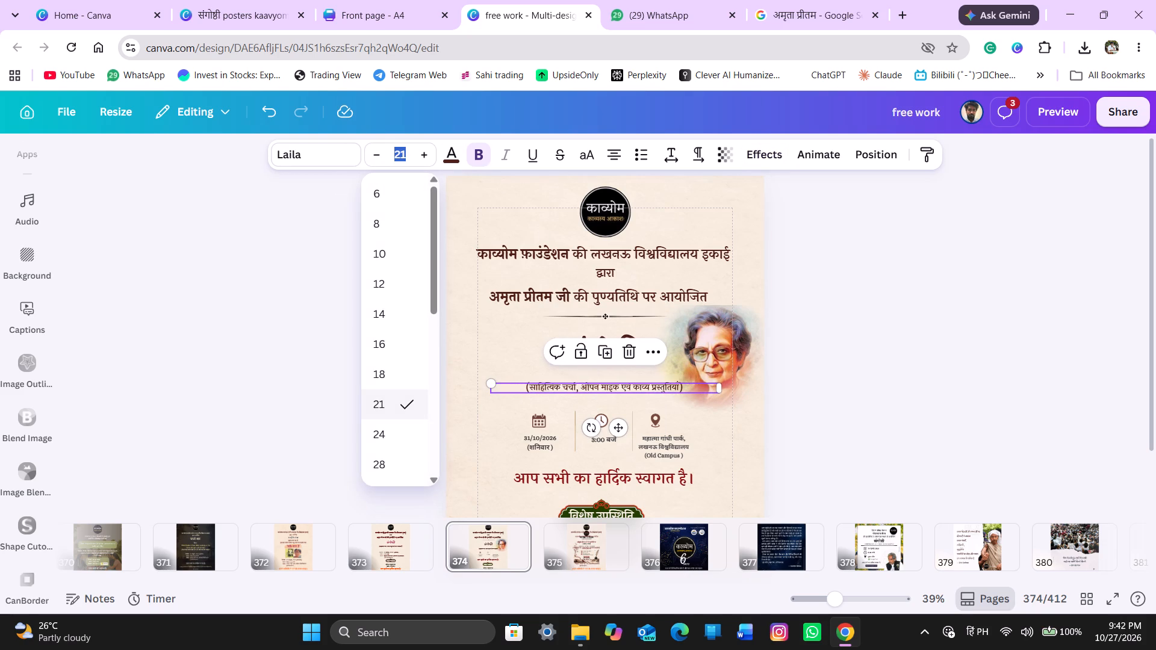
text(22)
key(Return)
click(285, 271)
click(285, 271)
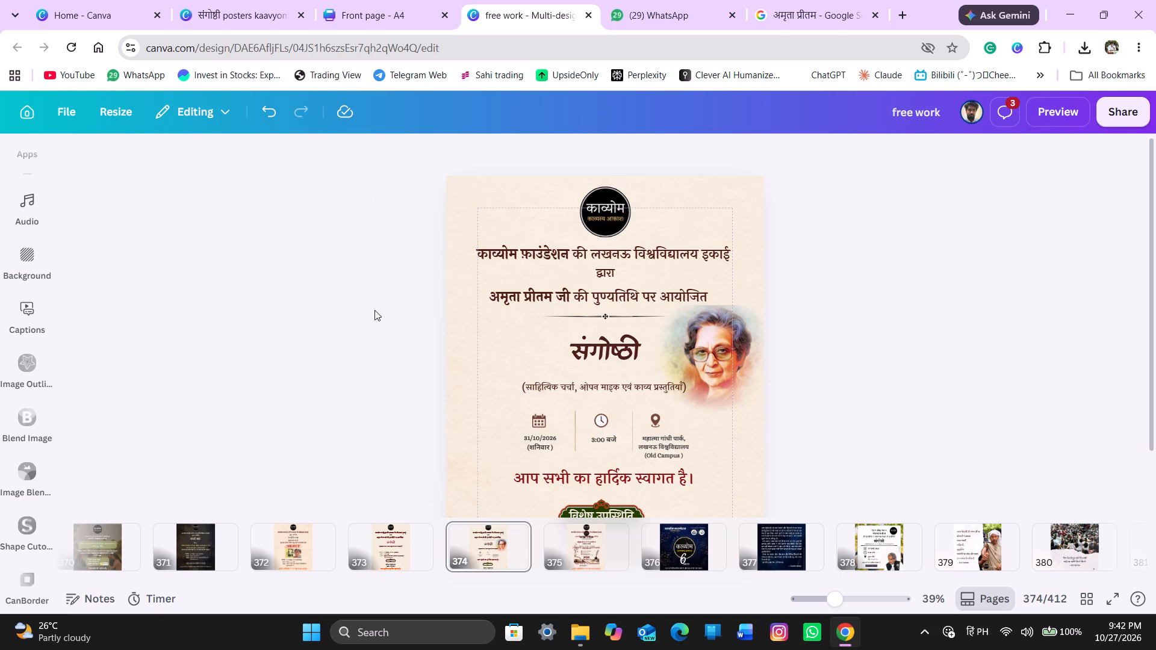
Move the bracketed subtitle up to sit directly beneath the संगोष्ठी heading, keeping it centred on the page.
click(611, 392)
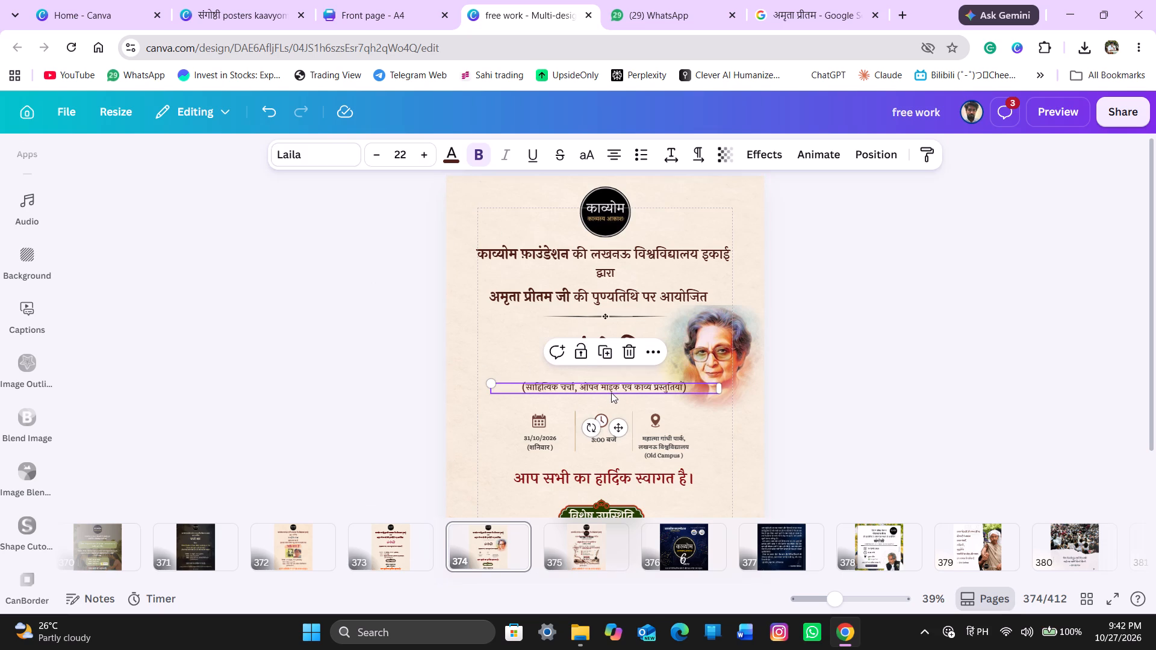
drag(619, 430, 619, 424)
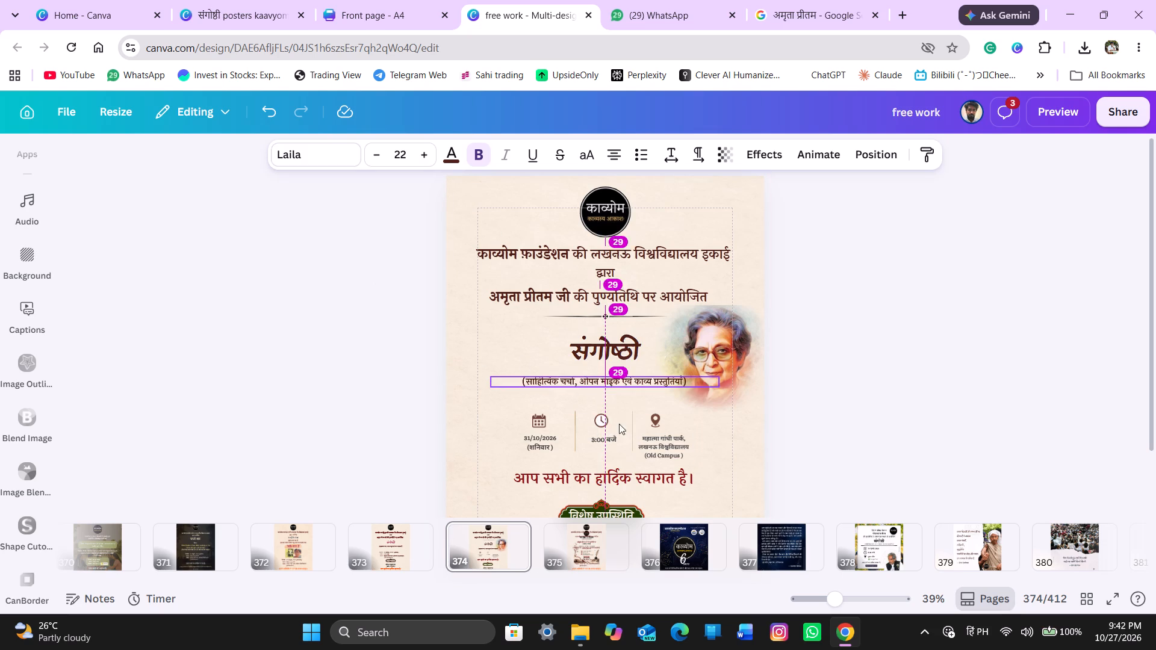
drag(619, 424, 619, 418)
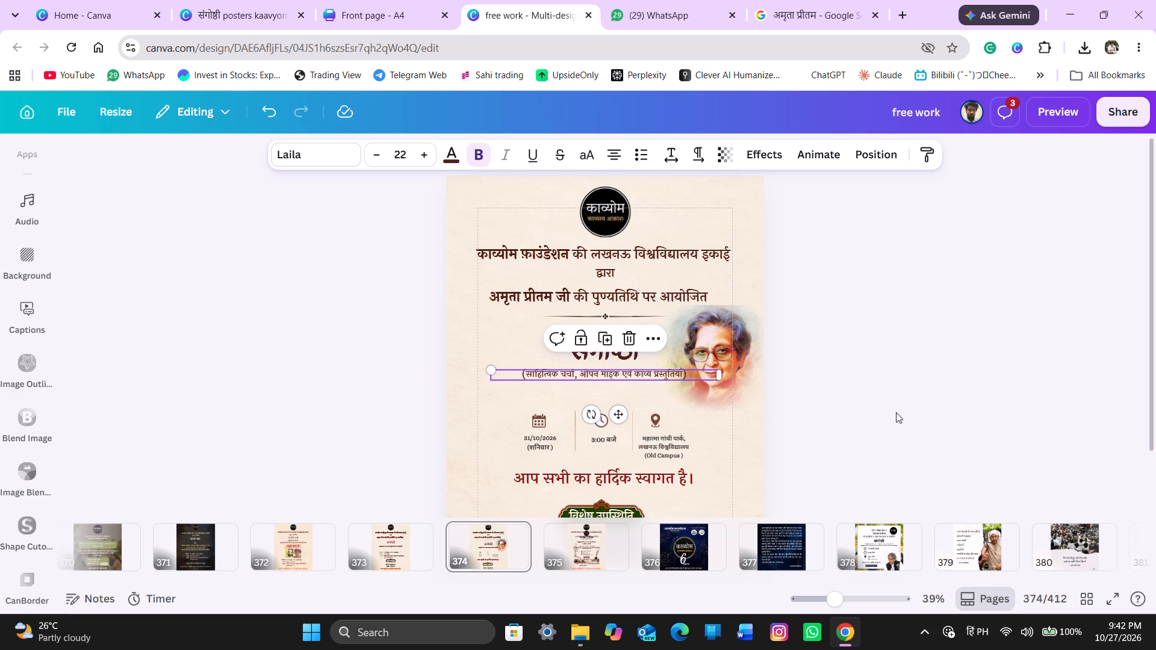
click(882, 412)
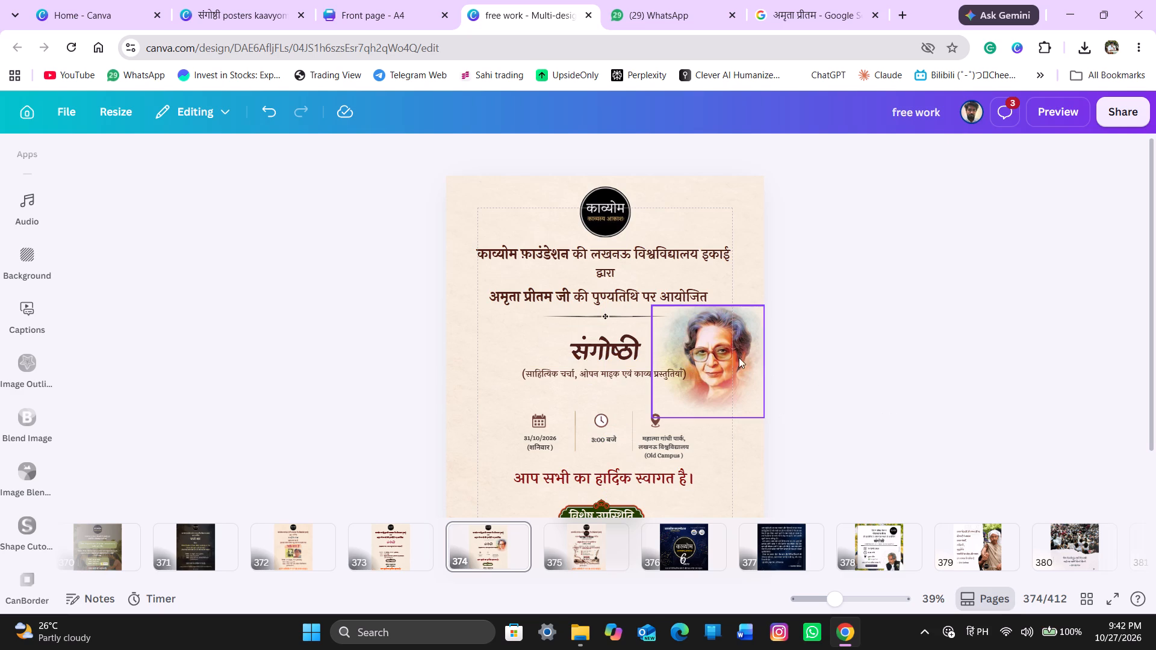
Nudge the portrait slightly rightward and down so it sits just below the divider line at the page's right edge.
click(729, 358)
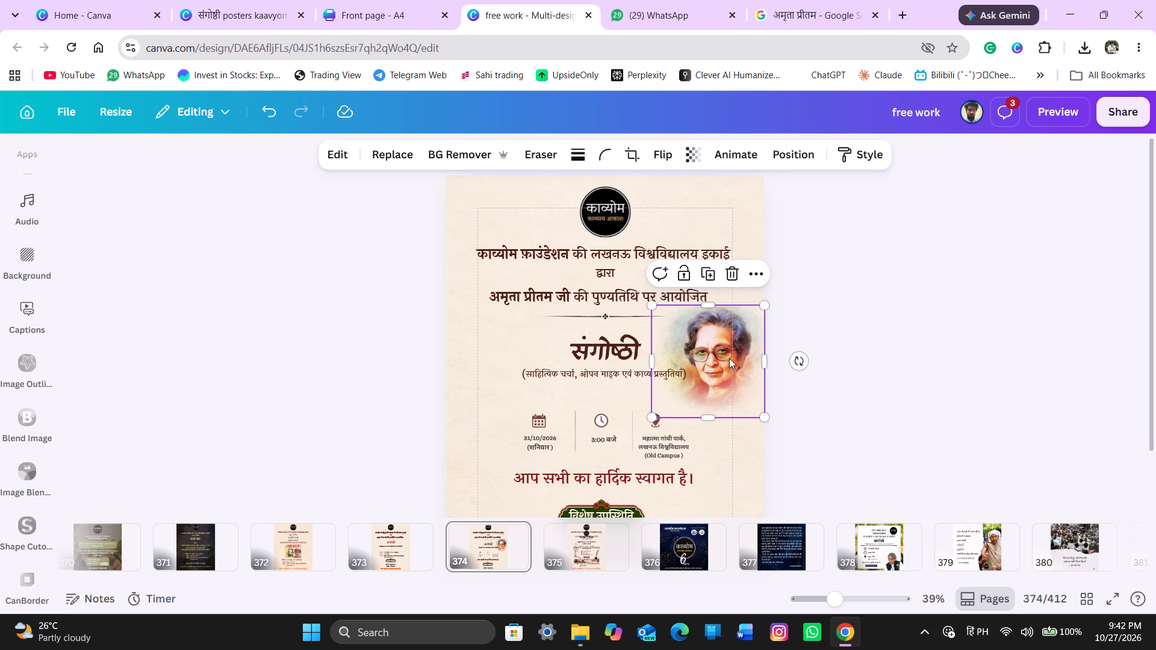
key(Right)
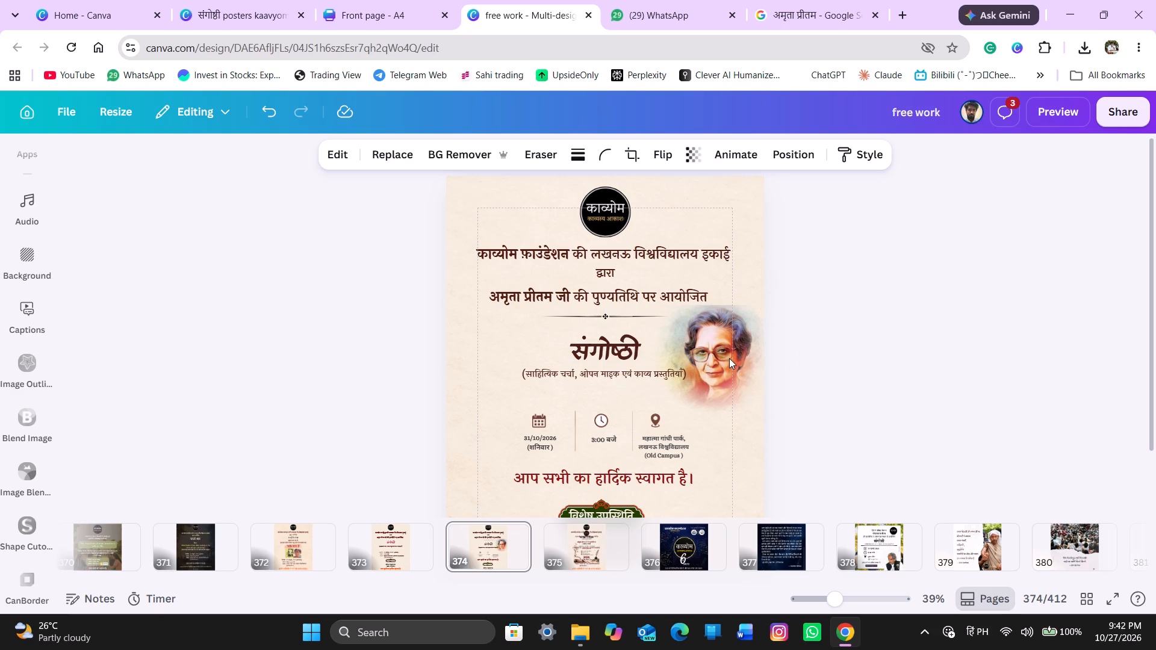
key(Right)
key(Right)
key(Right)
key(Right)
key(Right)
key(Right)
key(Right)
key(Right)
key(Right)
key(Right)
key(Right)
key(Right)
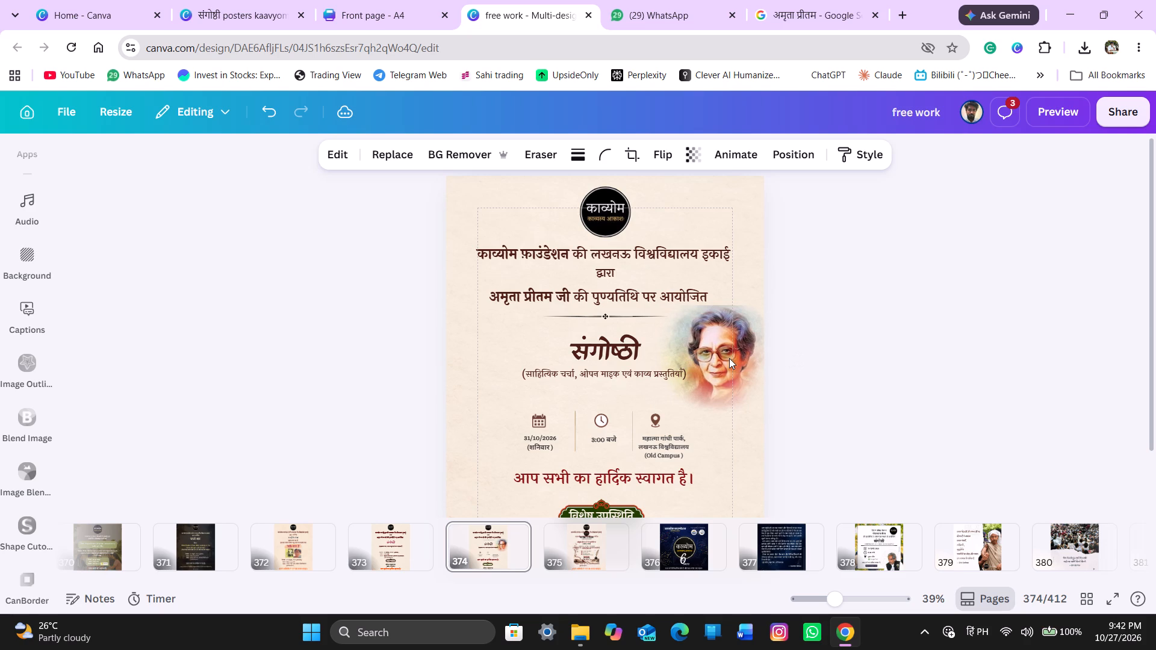
key(Down)
key(Down)
key(Down)
key(Down)
key(Down)
key(Down)
key(Down)
key(Down)
key(Down)
key(Up)
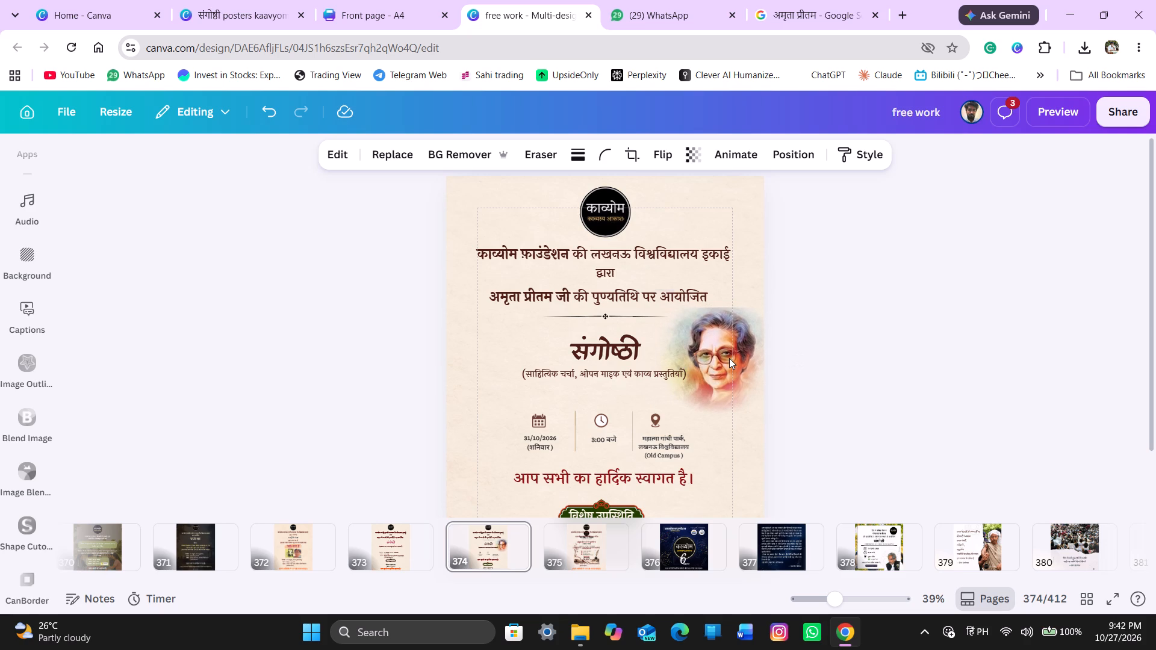
click(860, 415)
scroll(860, 415, down, 2)
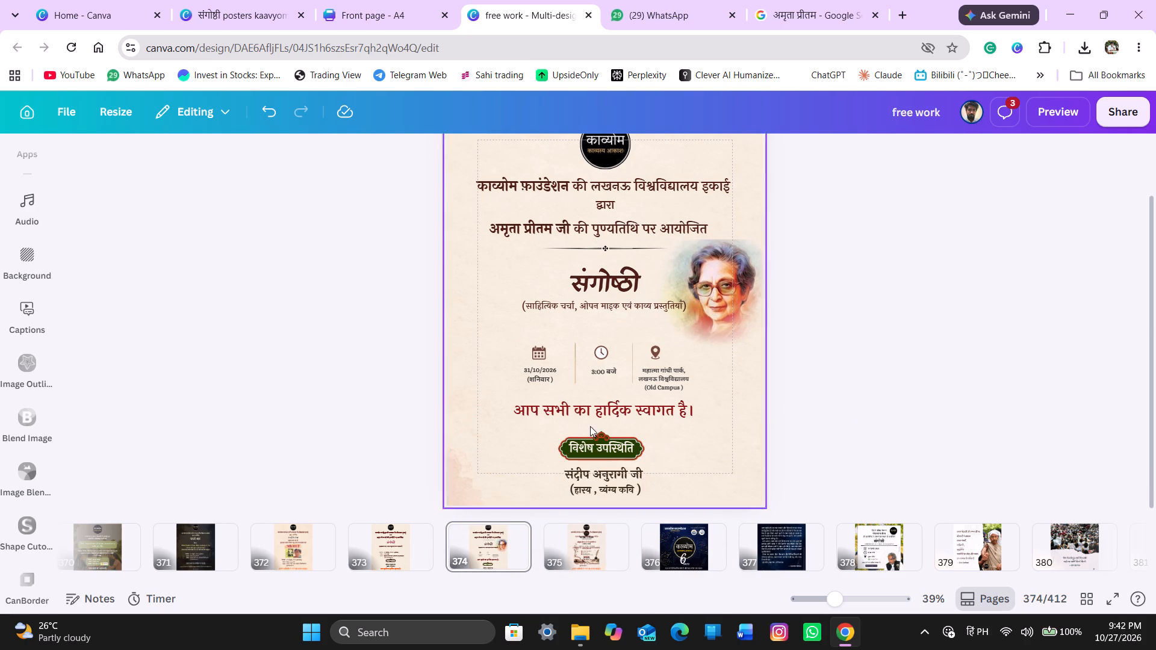
click(584, 306)
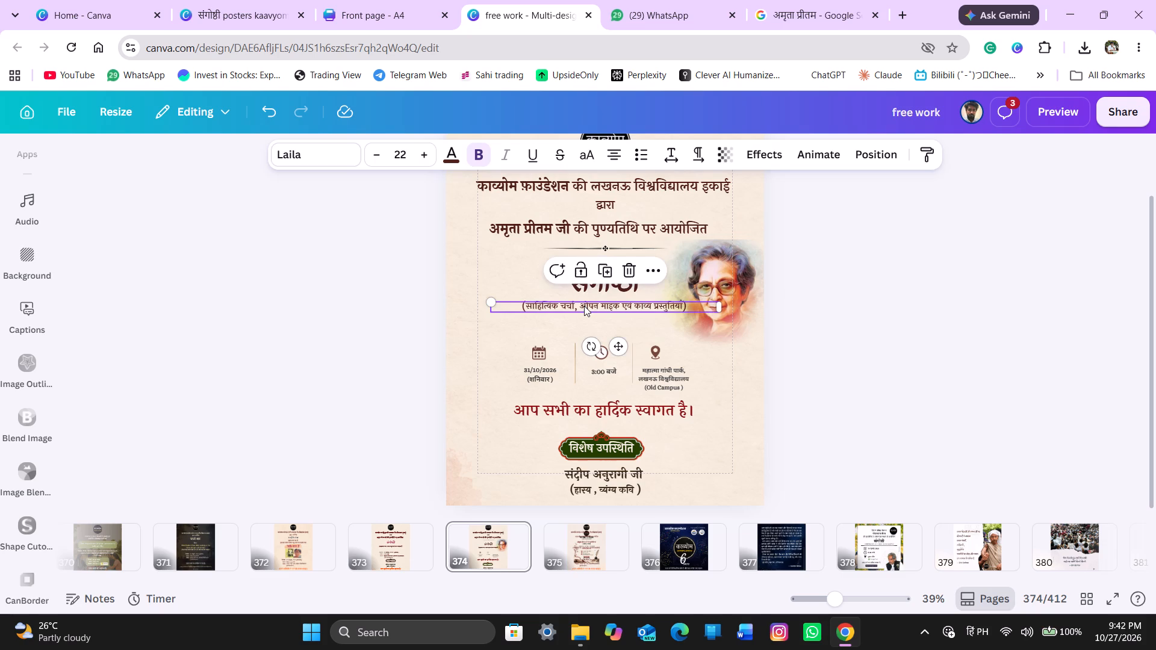
key(ctrl+d)
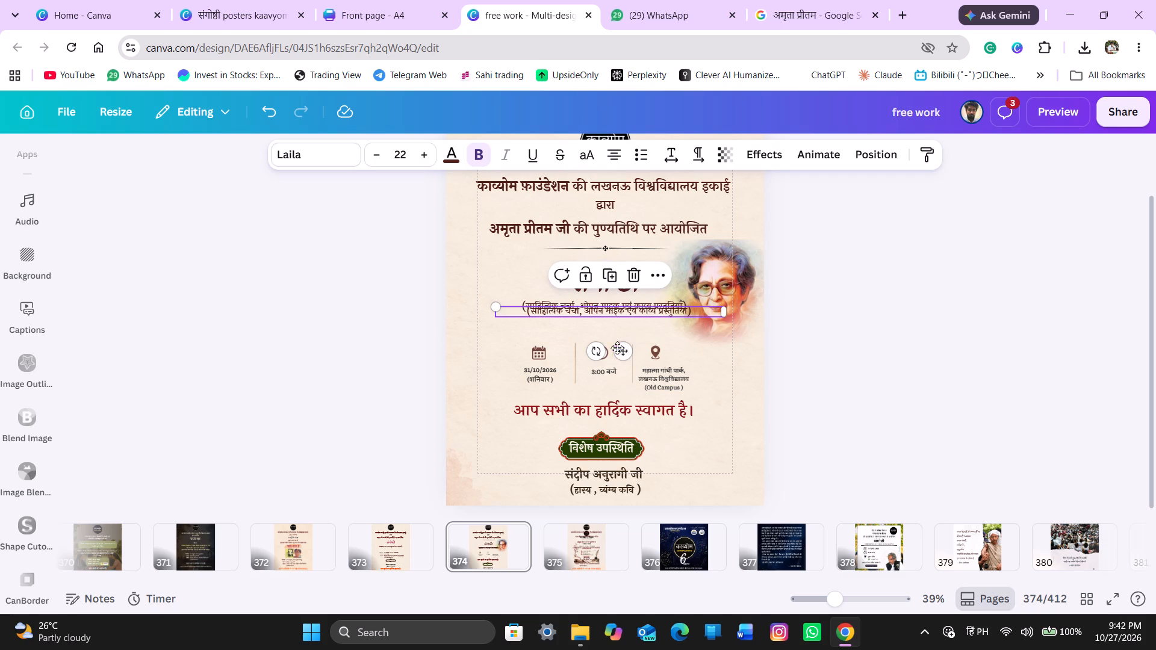
drag(620, 348, 570, 357)
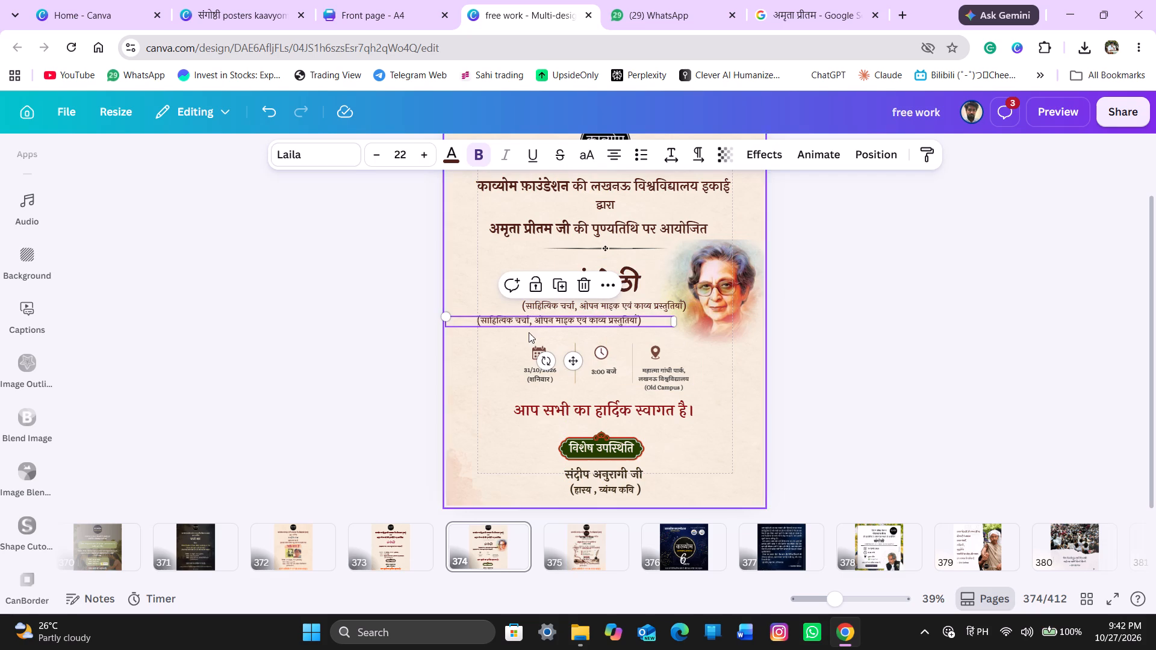
click(524, 320)
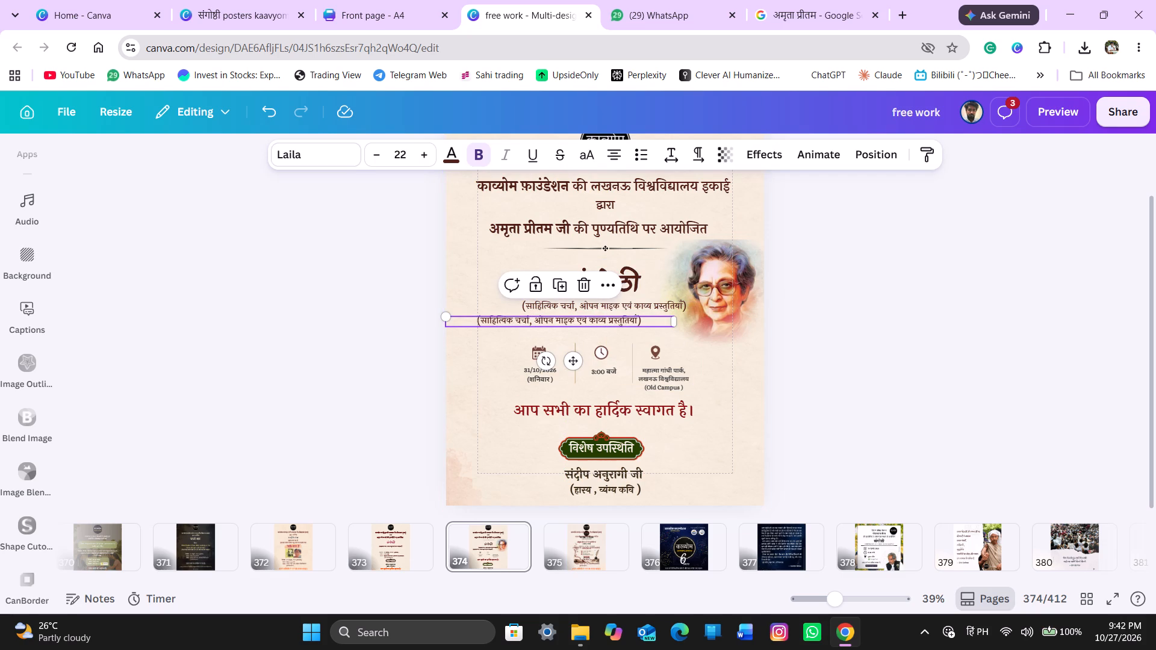
key(shift+at)
text(kaavyom)
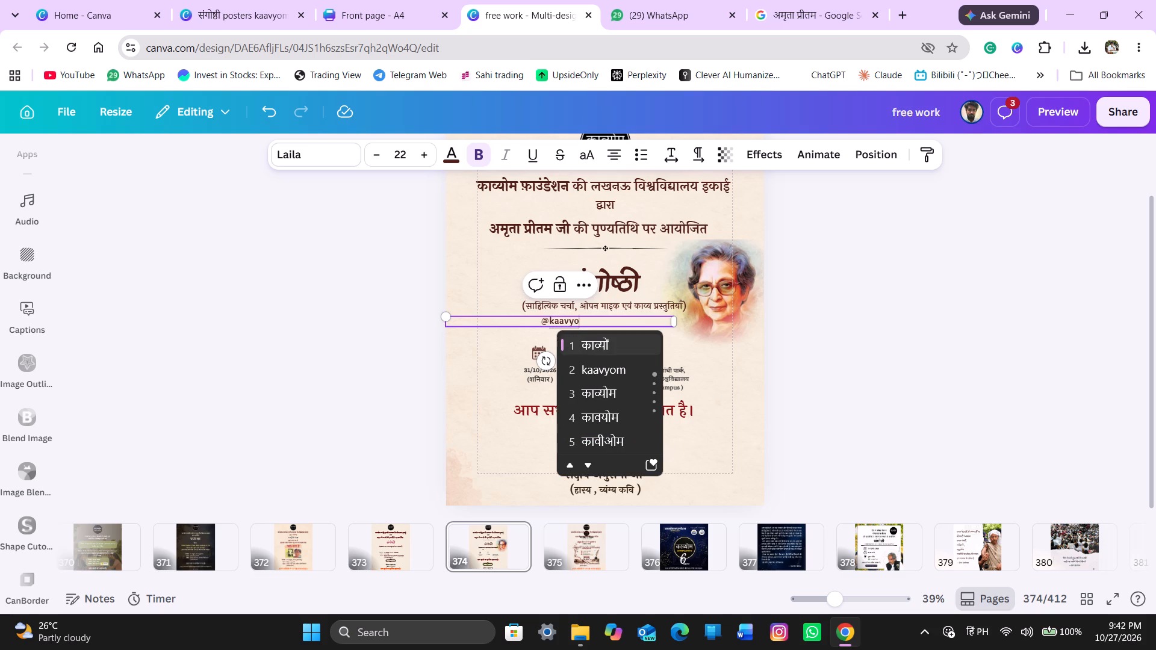
click(619, 370)
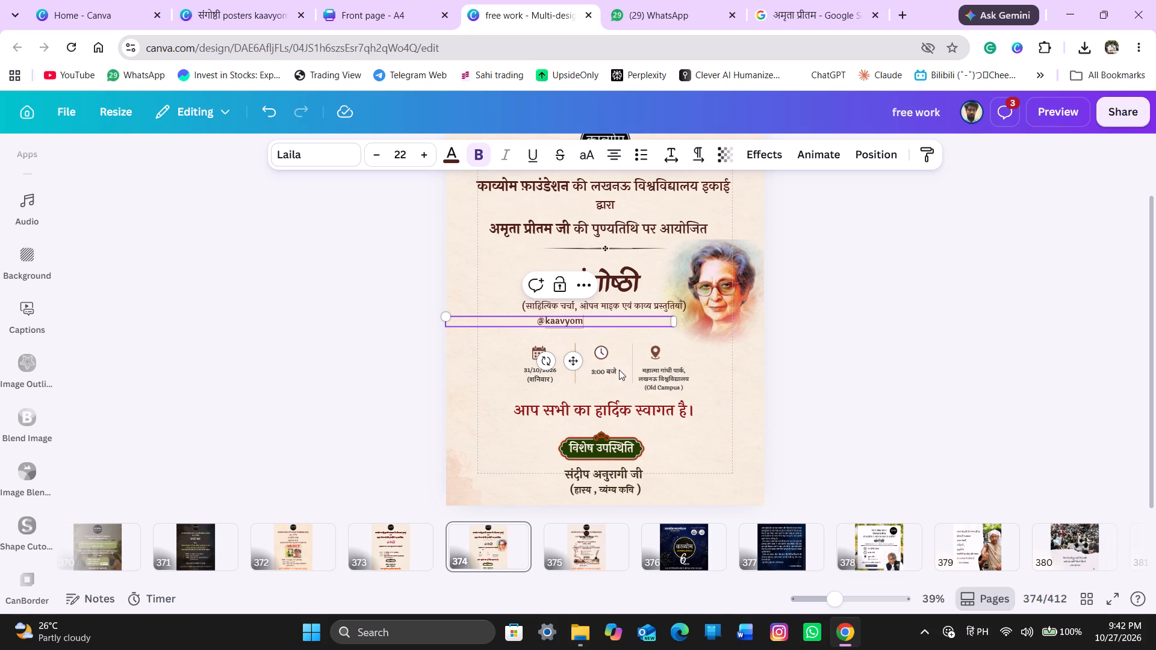
click(976, 637)
click(922, 407)
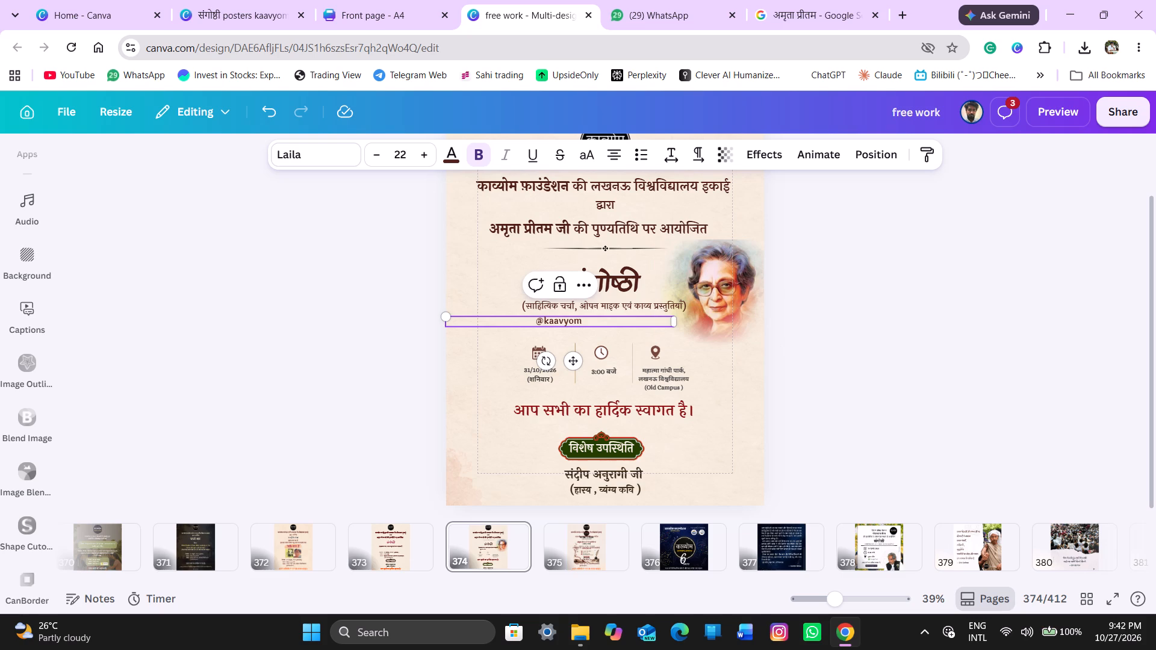
drag(676, 317, 548, 317)
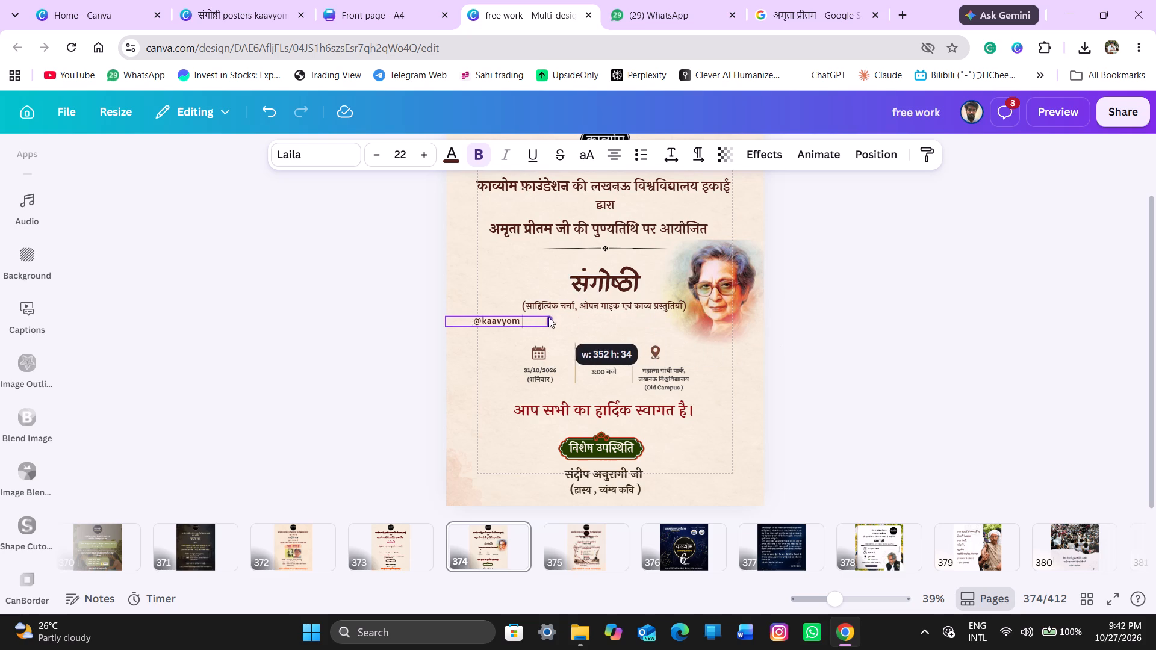
drag(548, 317, 509, 317)
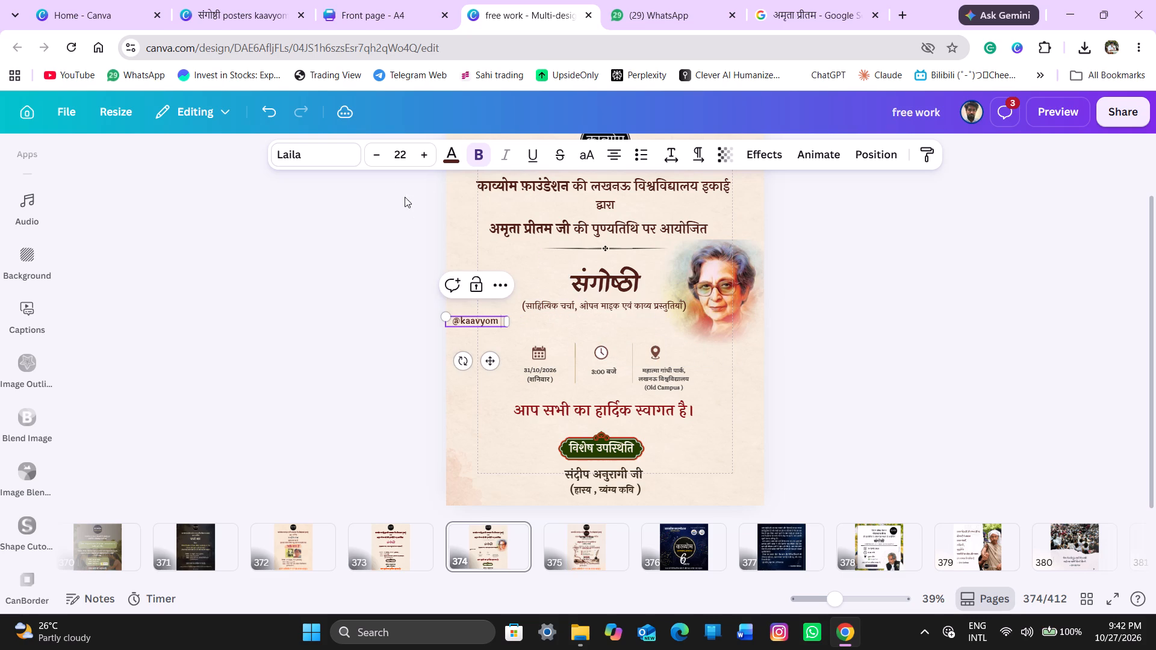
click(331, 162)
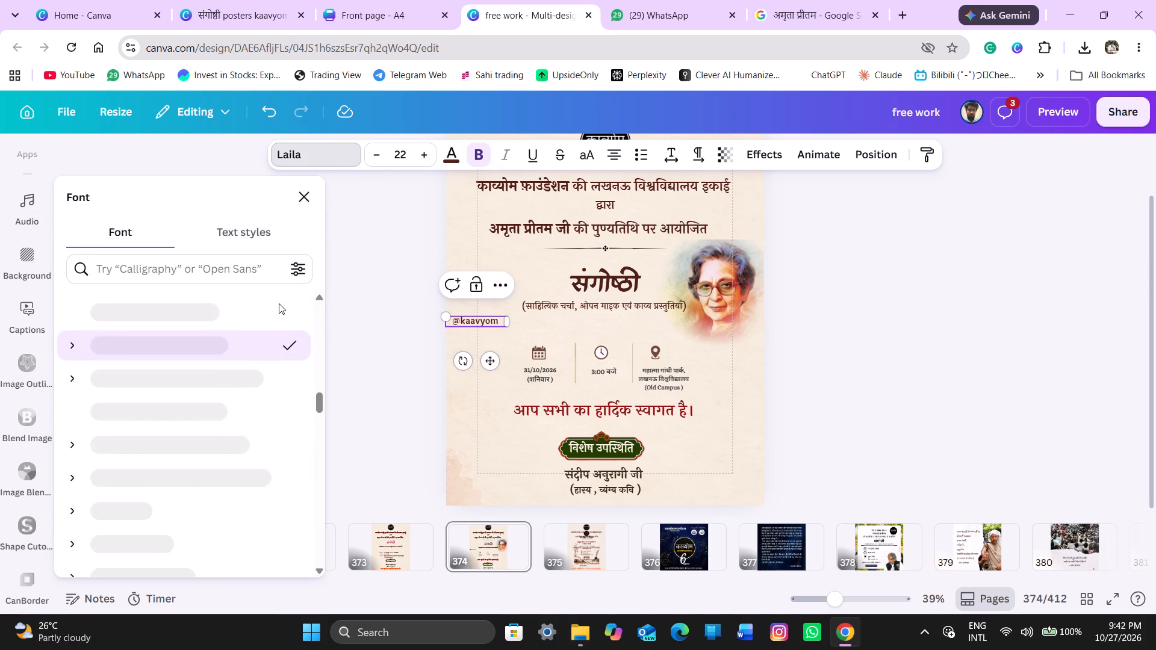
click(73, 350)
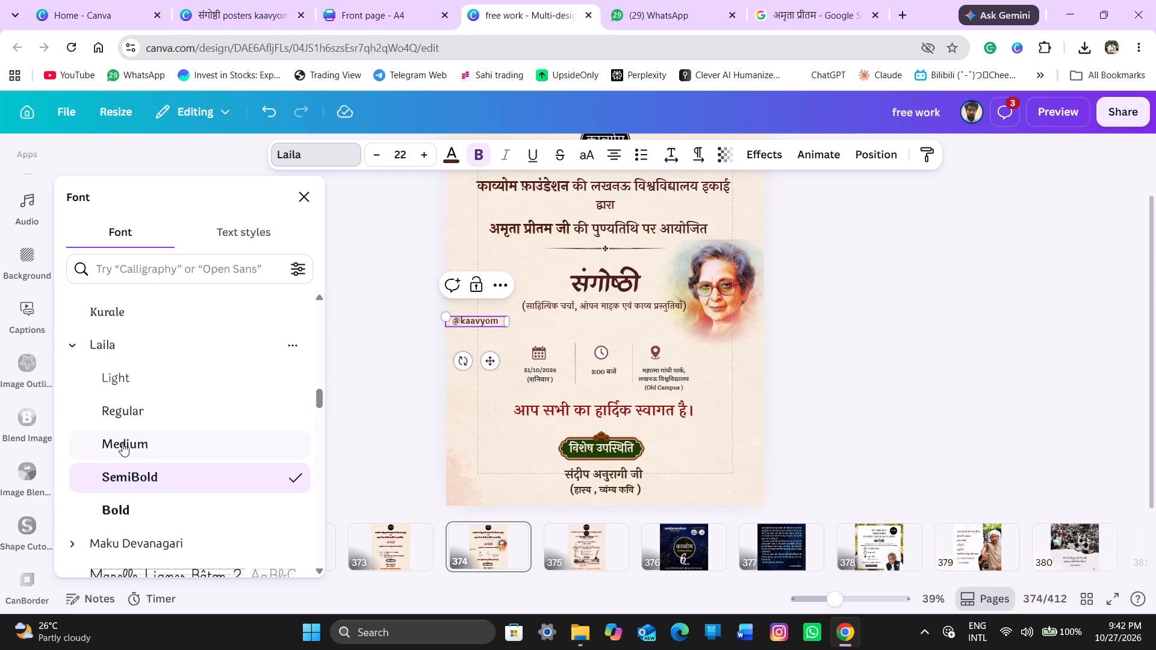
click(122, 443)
drag(459, 365, 561, 359)
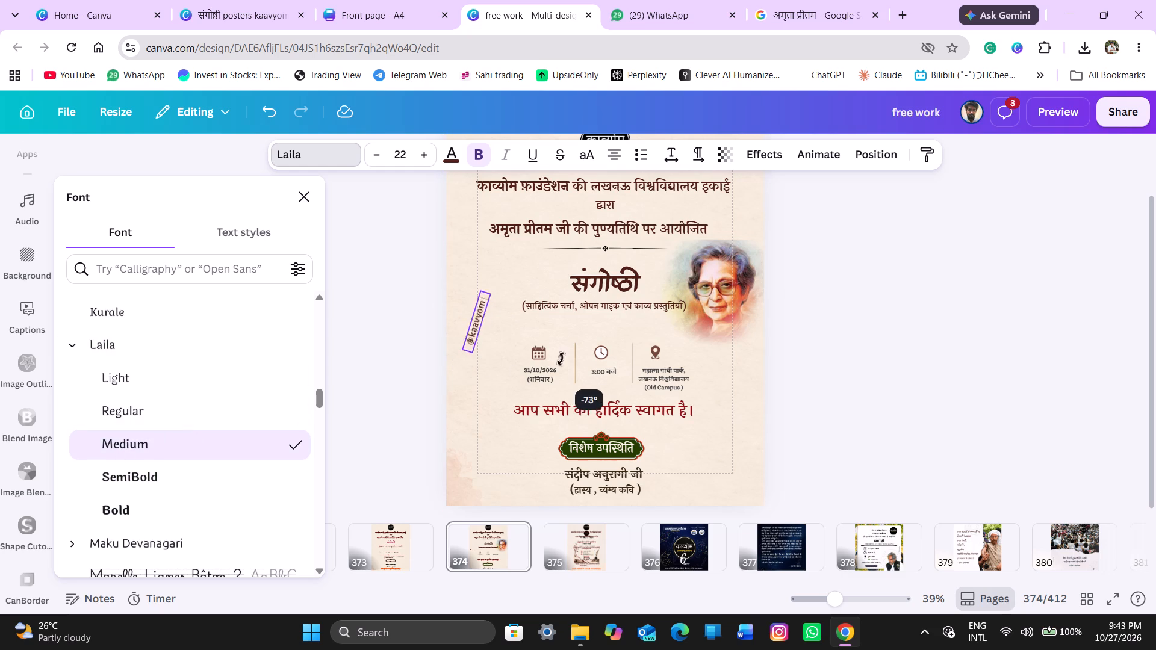
drag(561, 359, 580, 338)
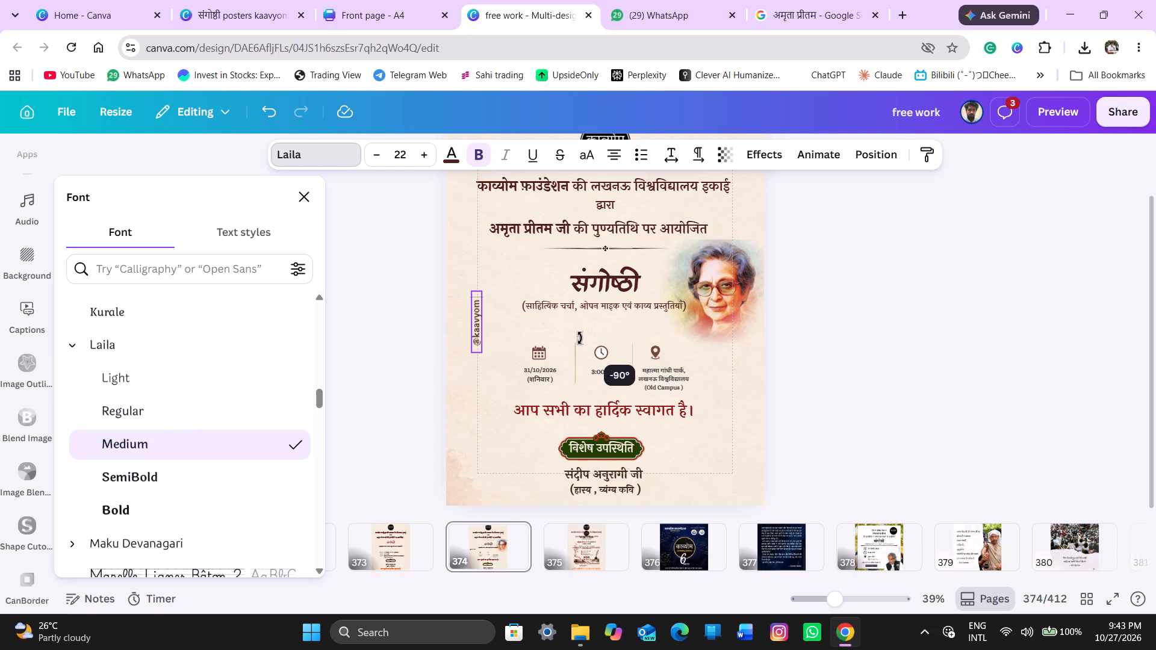
drag(580, 338, 580, 339)
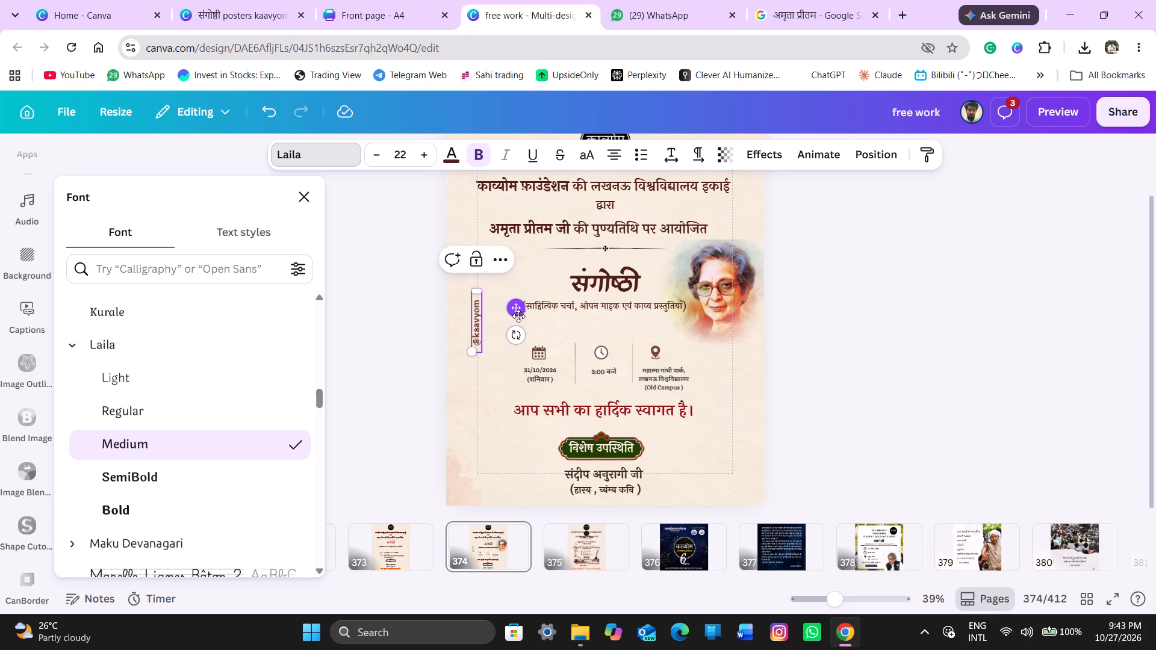
drag(518, 316, 509, 344)
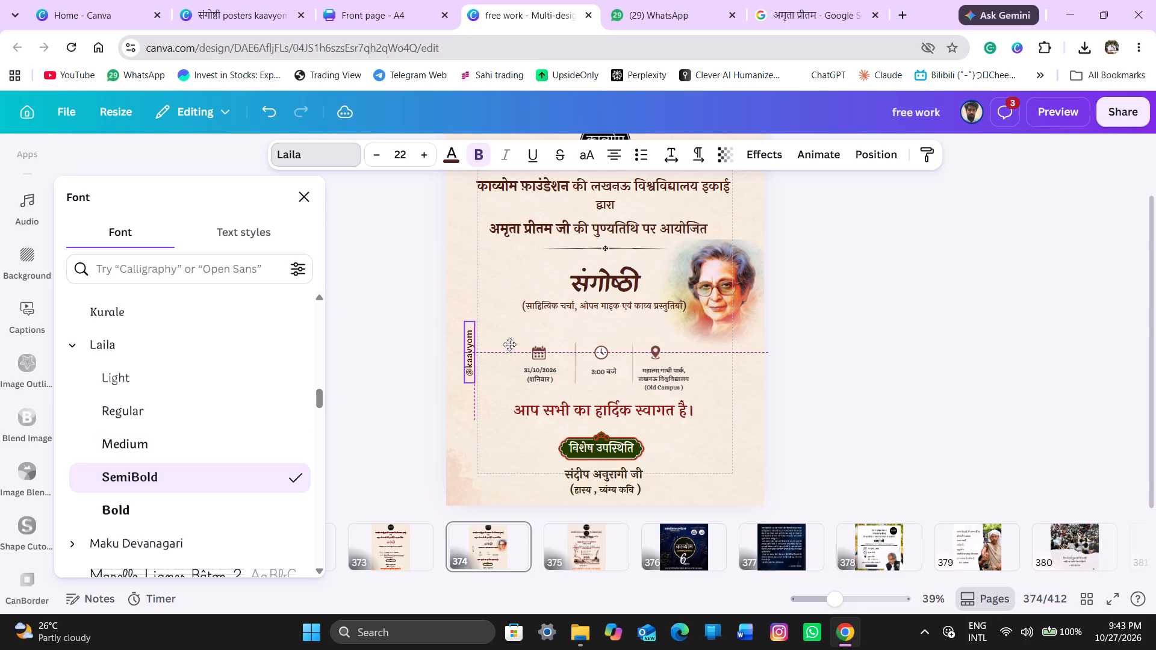
drag(509, 344, 509, 343)
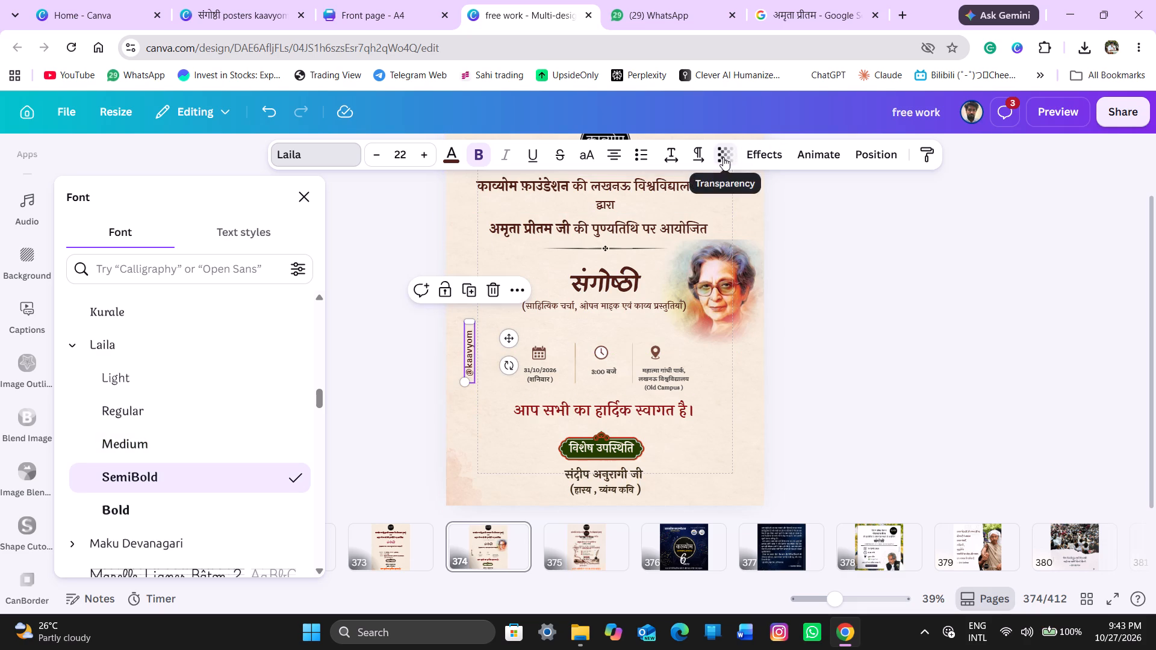
click(723, 157)
click(792, 220)
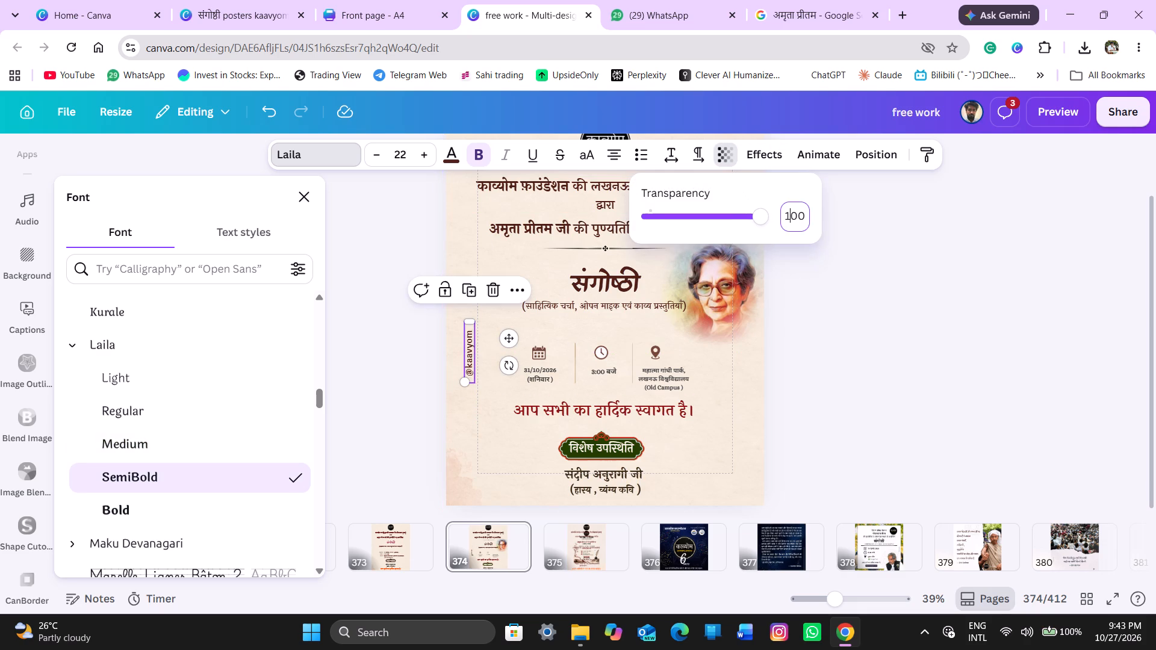
text(70)
key(Return)
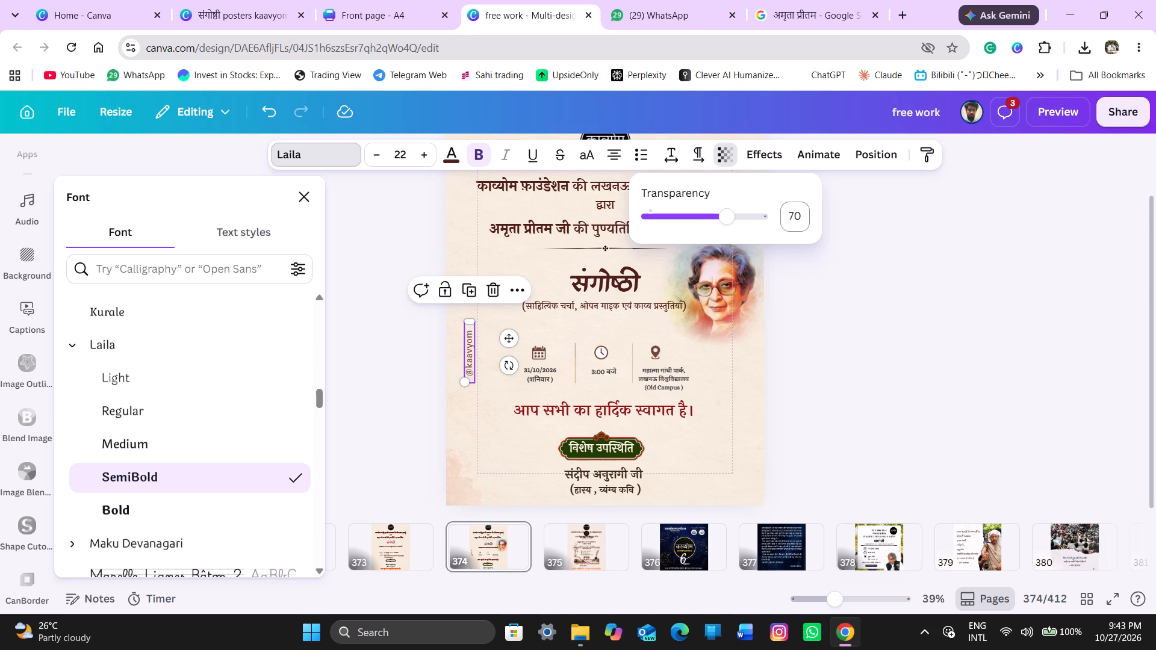
click(941, 363)
click(941, 363)
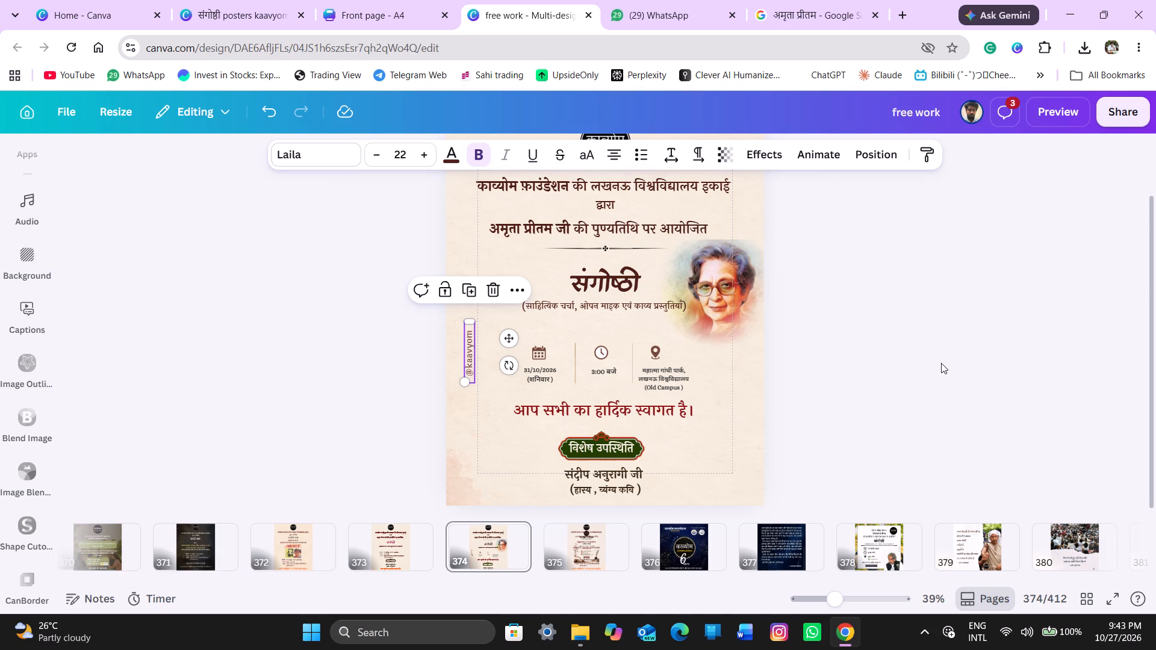
click(941, 363)
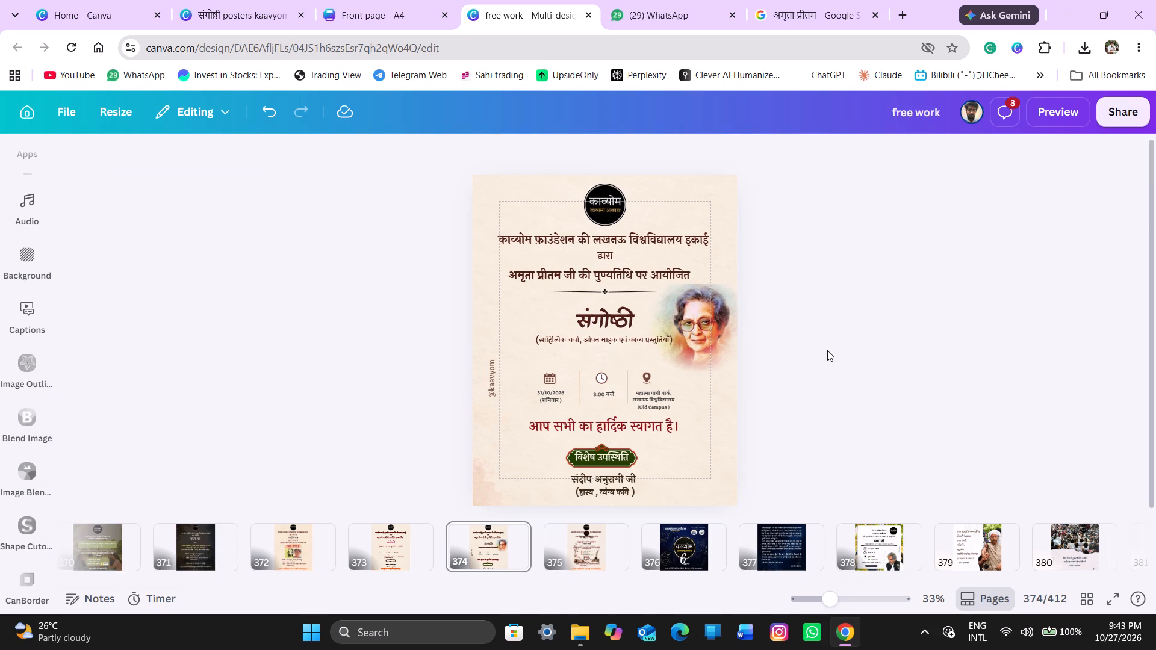
Search the graphic elements for "decorative line border".
scroll(827, 350, down, 1)
scroll(10, 227, up, 6)
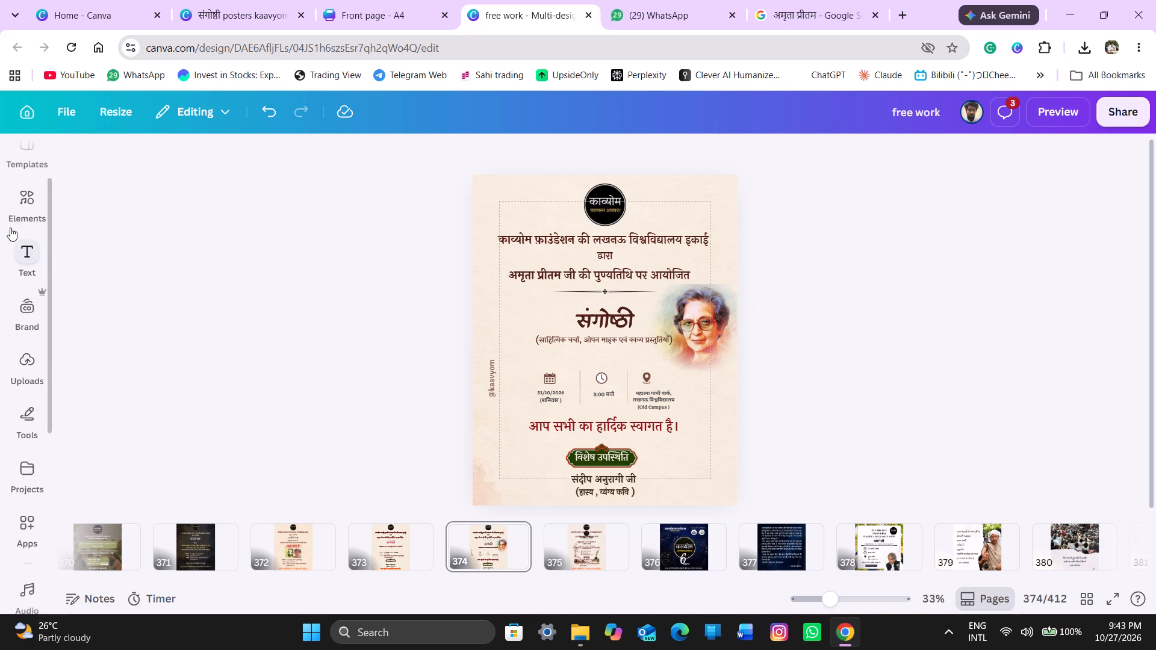
click(18, 224)
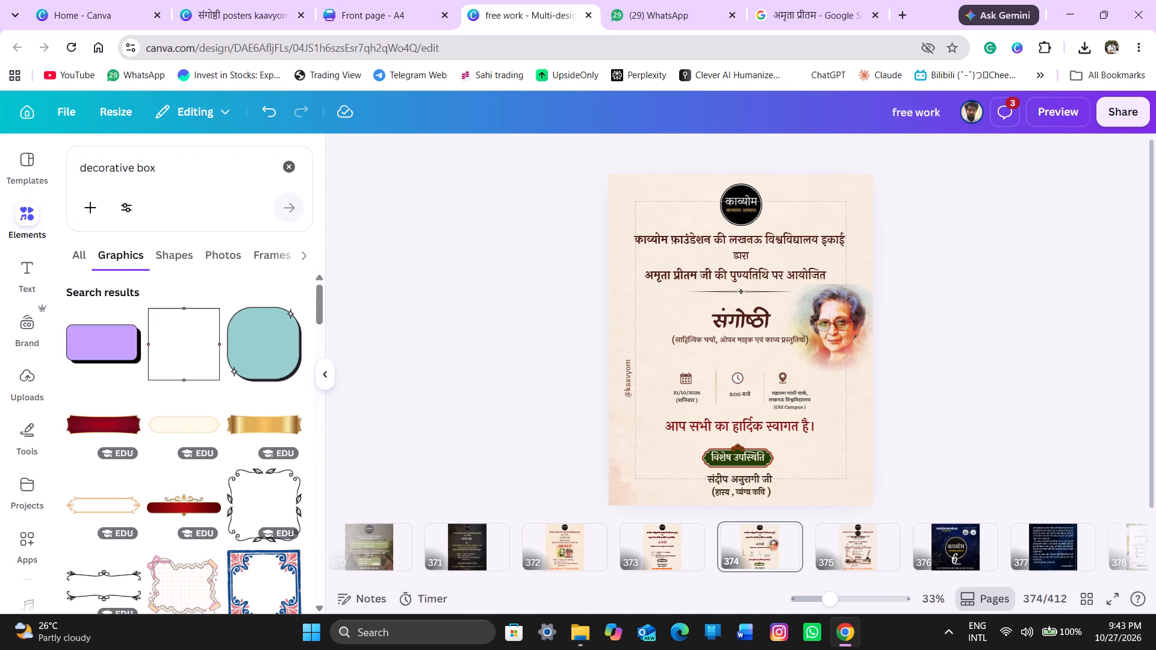
click(169, 164)
key(BackSpace)
key(BackSpace)
key(BackSpace)
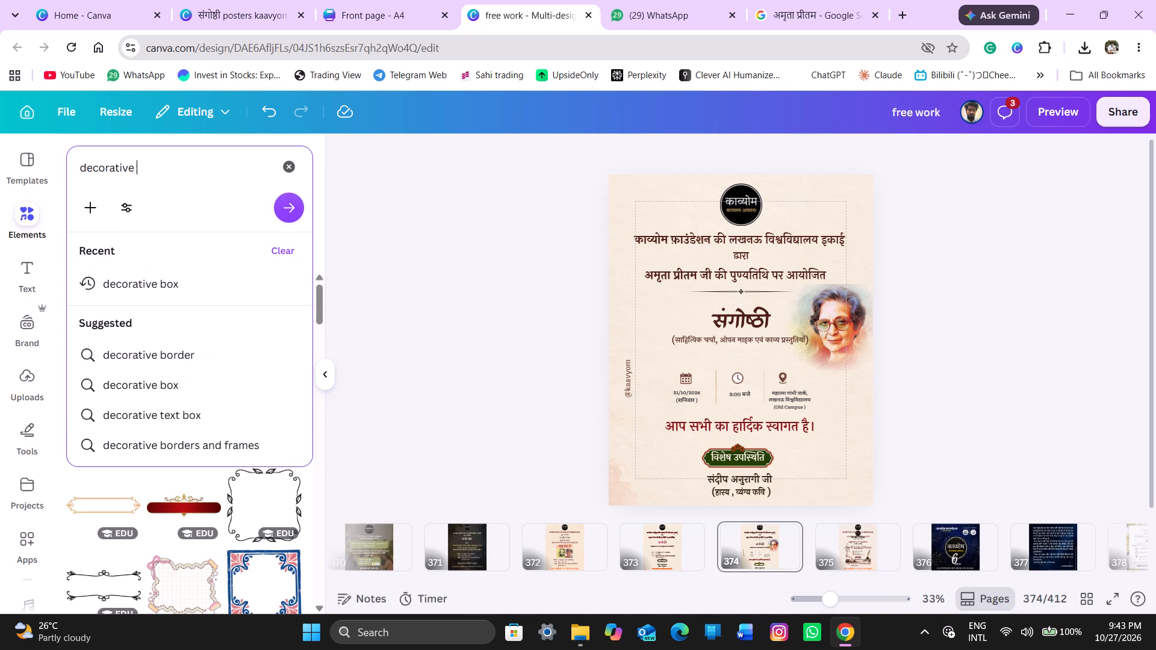
key(BackSpace)
key(space)
text(line border)
key(Return)
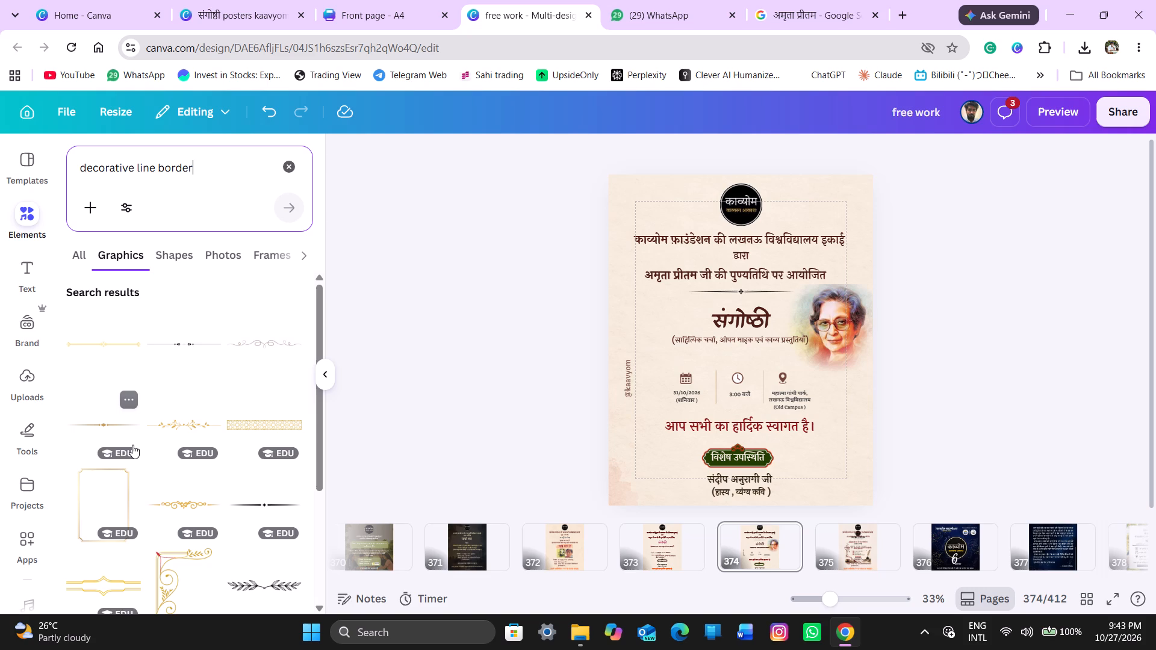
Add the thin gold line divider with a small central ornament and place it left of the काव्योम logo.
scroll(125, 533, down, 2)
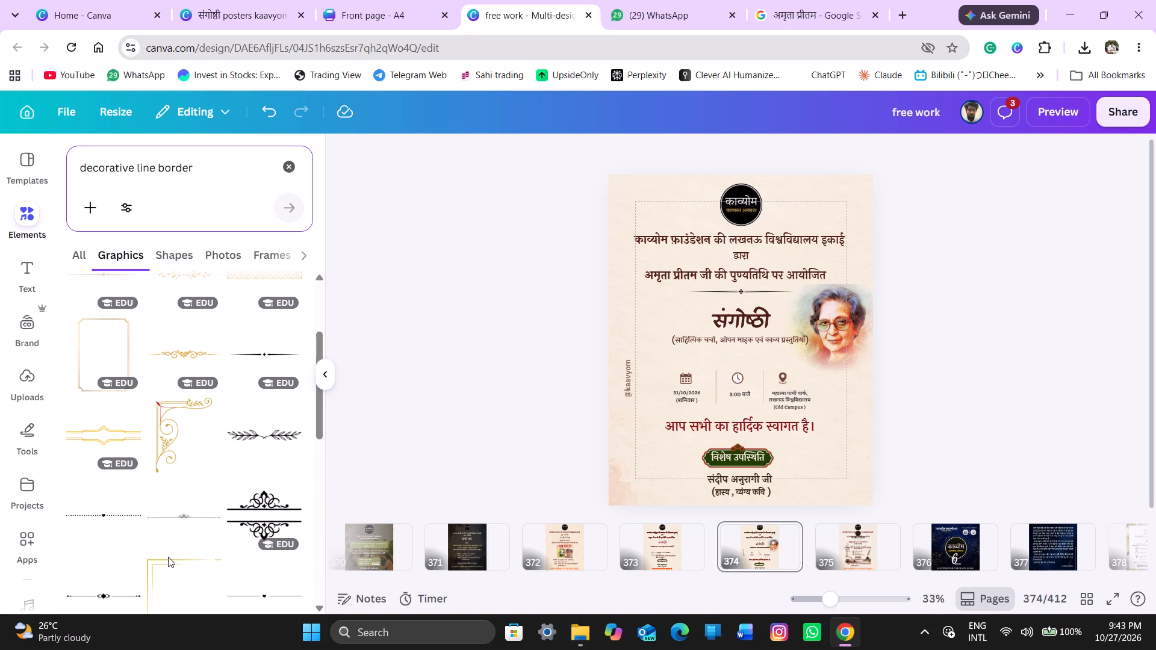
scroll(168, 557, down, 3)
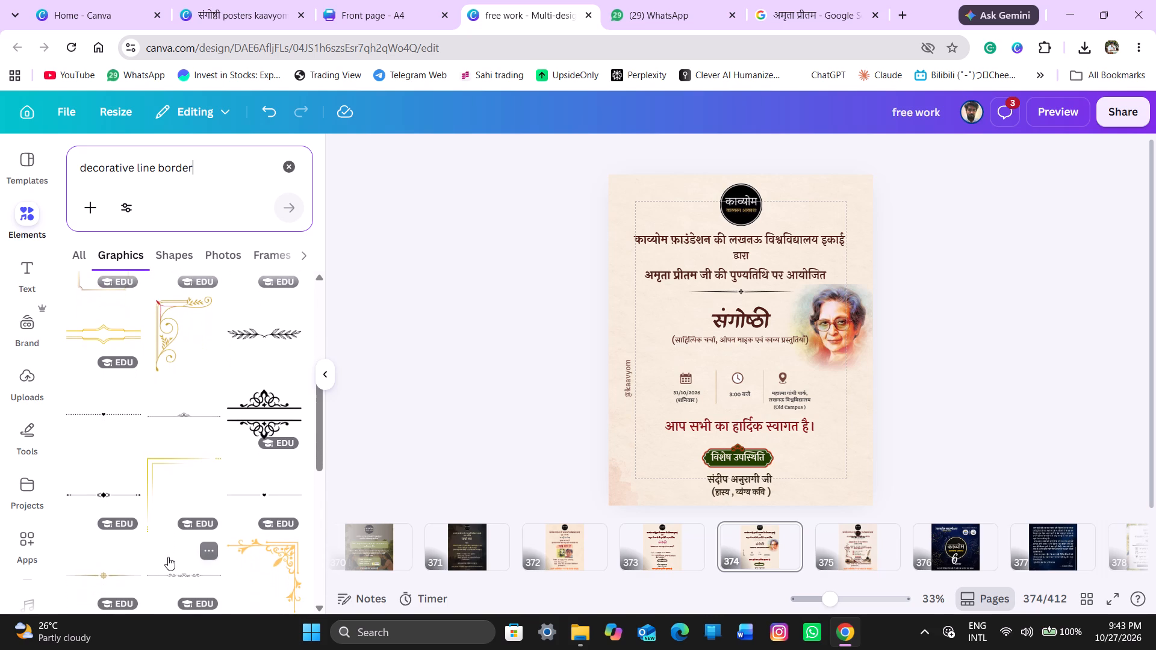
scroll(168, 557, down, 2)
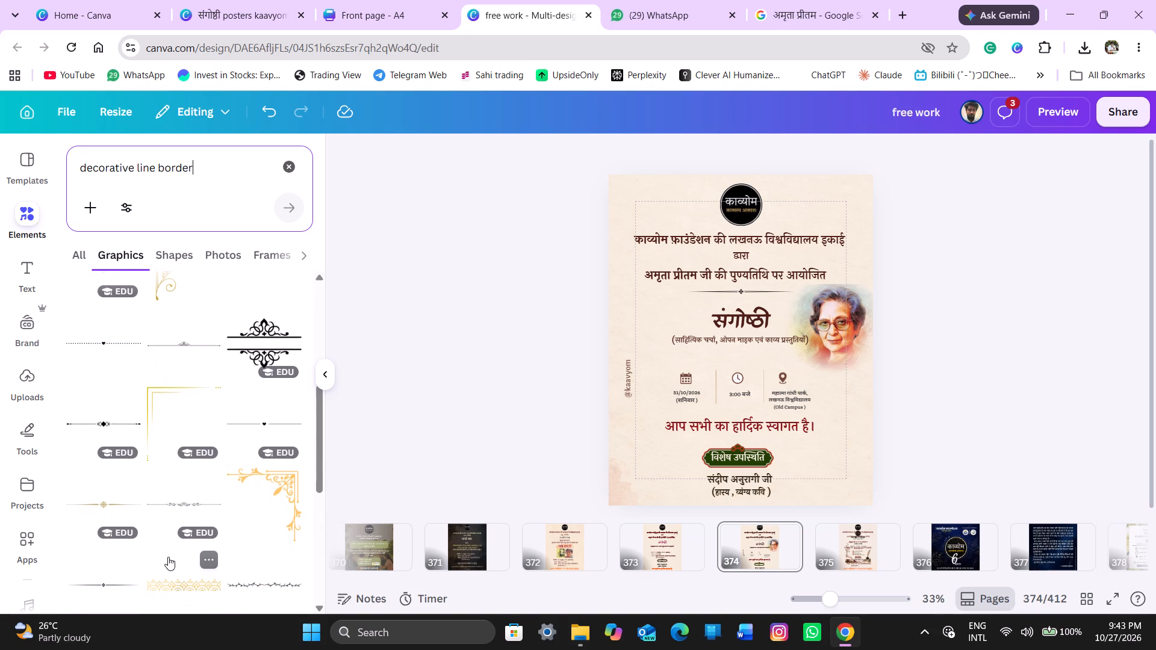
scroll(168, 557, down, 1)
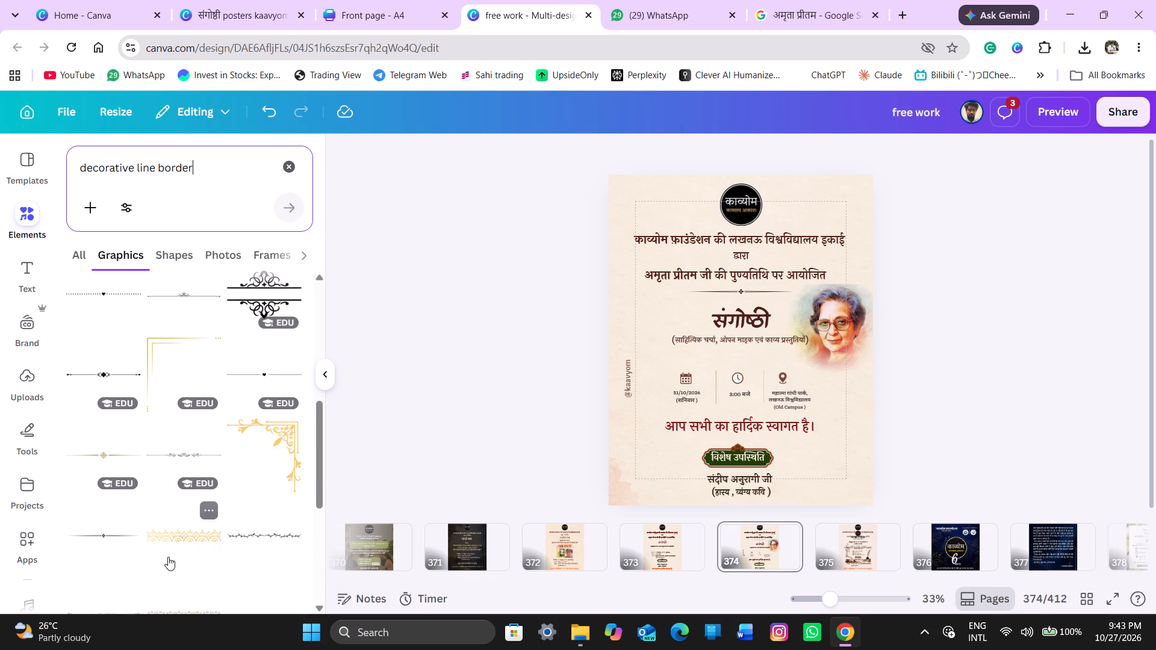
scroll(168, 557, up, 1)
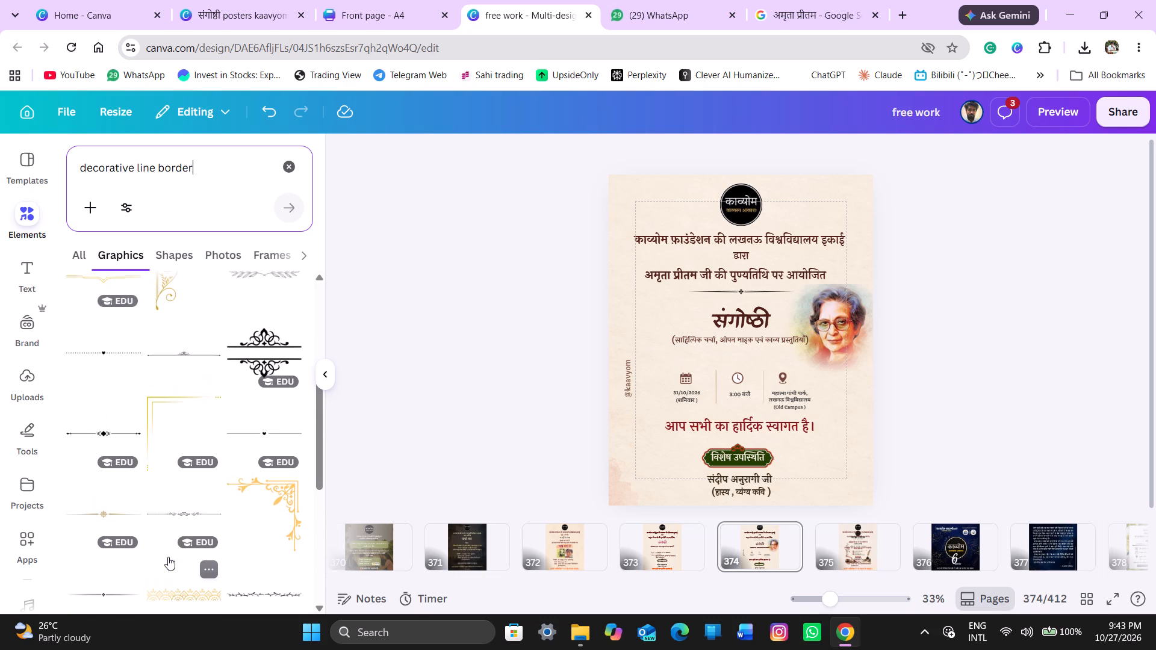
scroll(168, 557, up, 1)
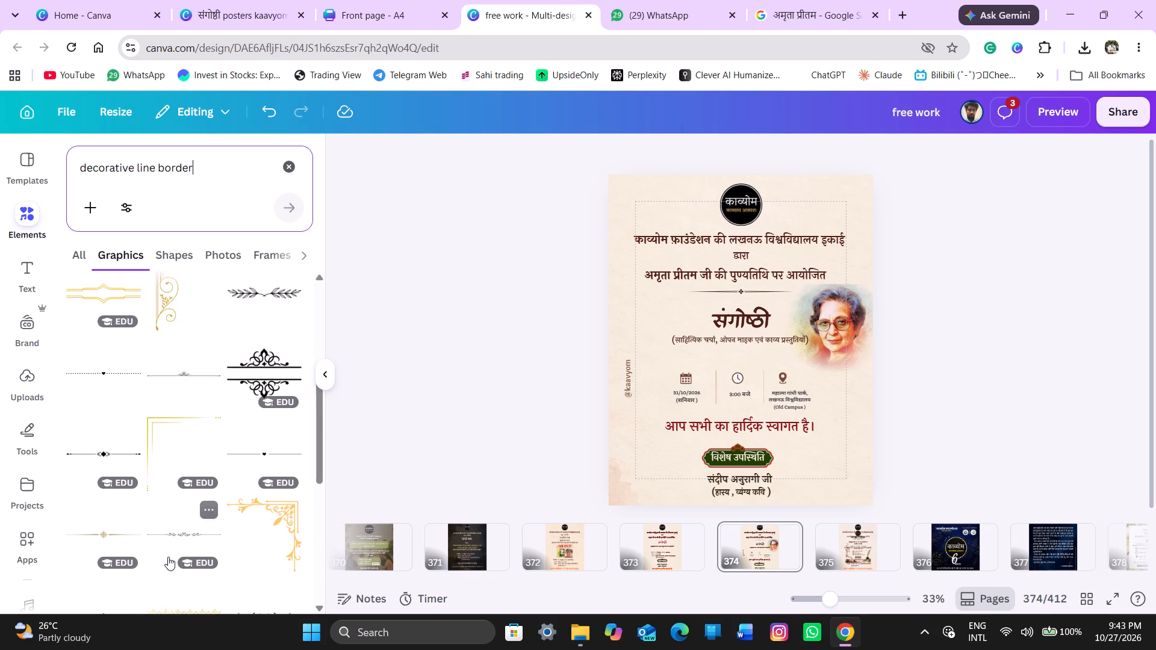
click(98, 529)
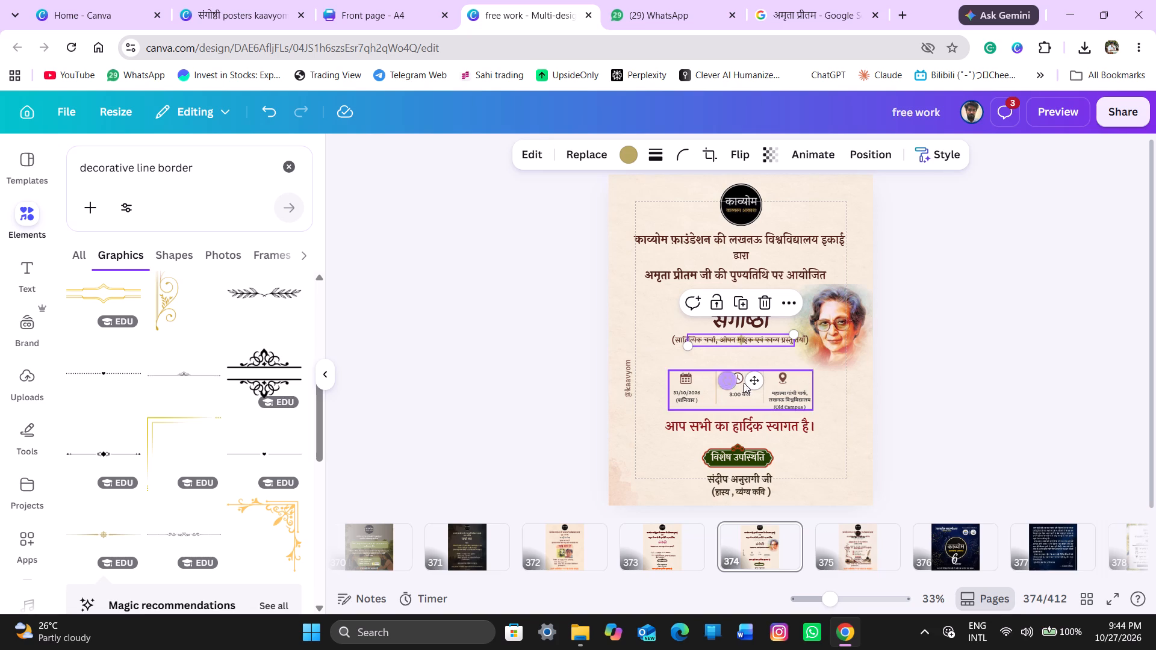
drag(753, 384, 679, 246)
Add the gold scrollwork divider with the floral centre and place it left of the logo, just below the thin gold divider.
scroll(196, 395, up, 1)
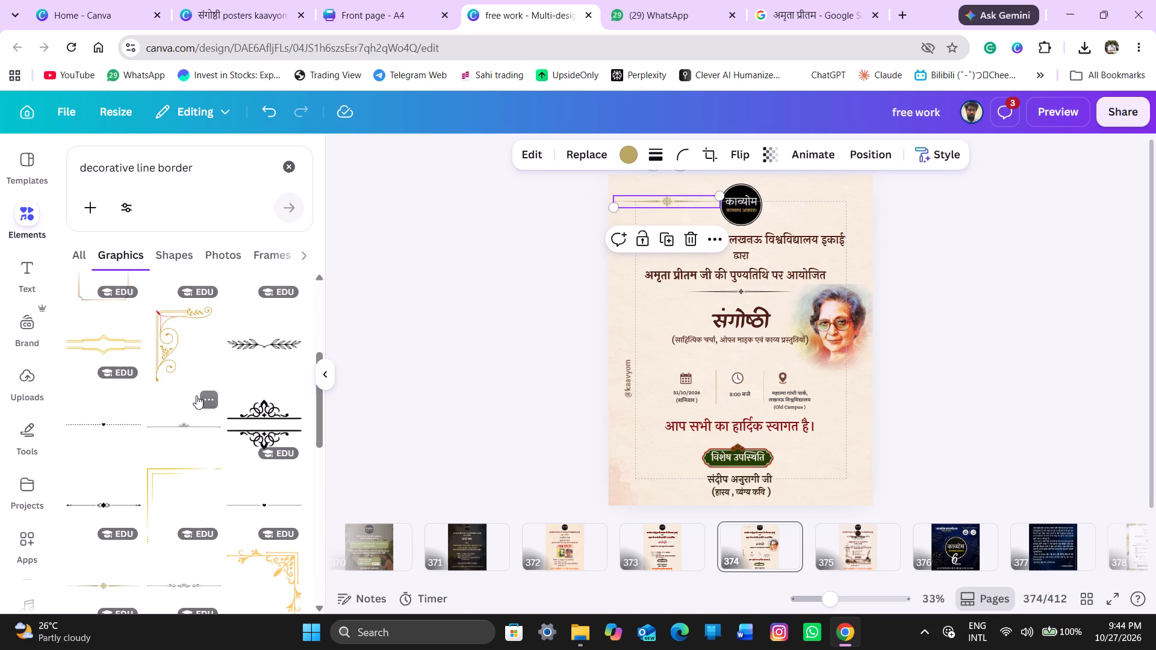
scroll(196, 395, up, 2)
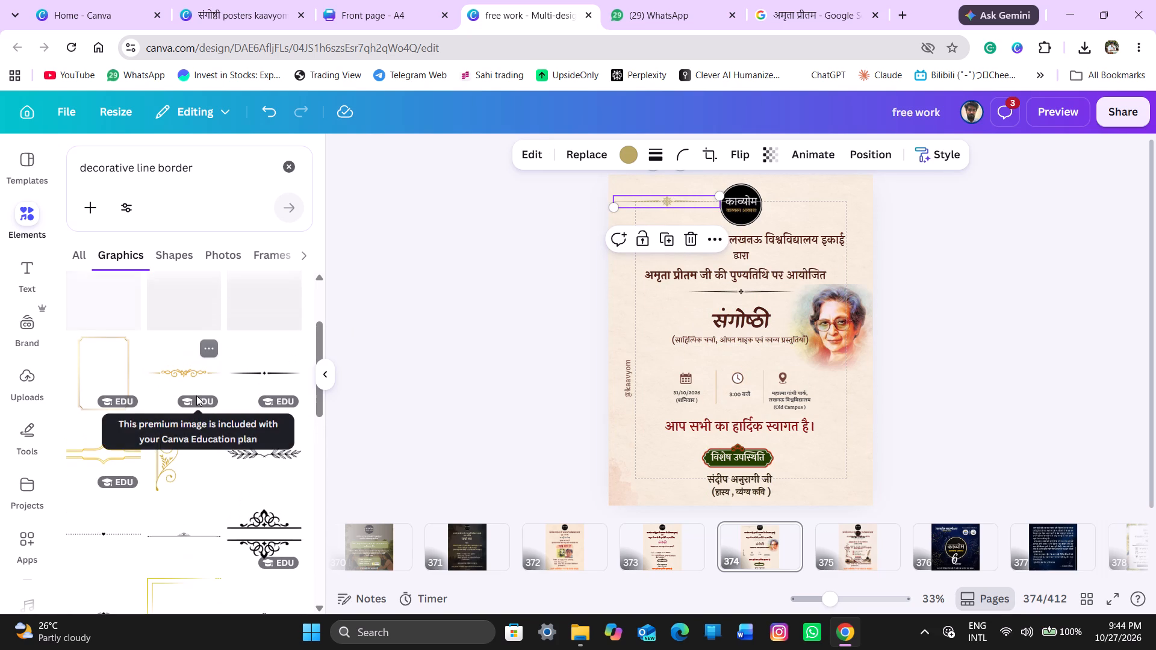
scroll(196, 395, up, 1)
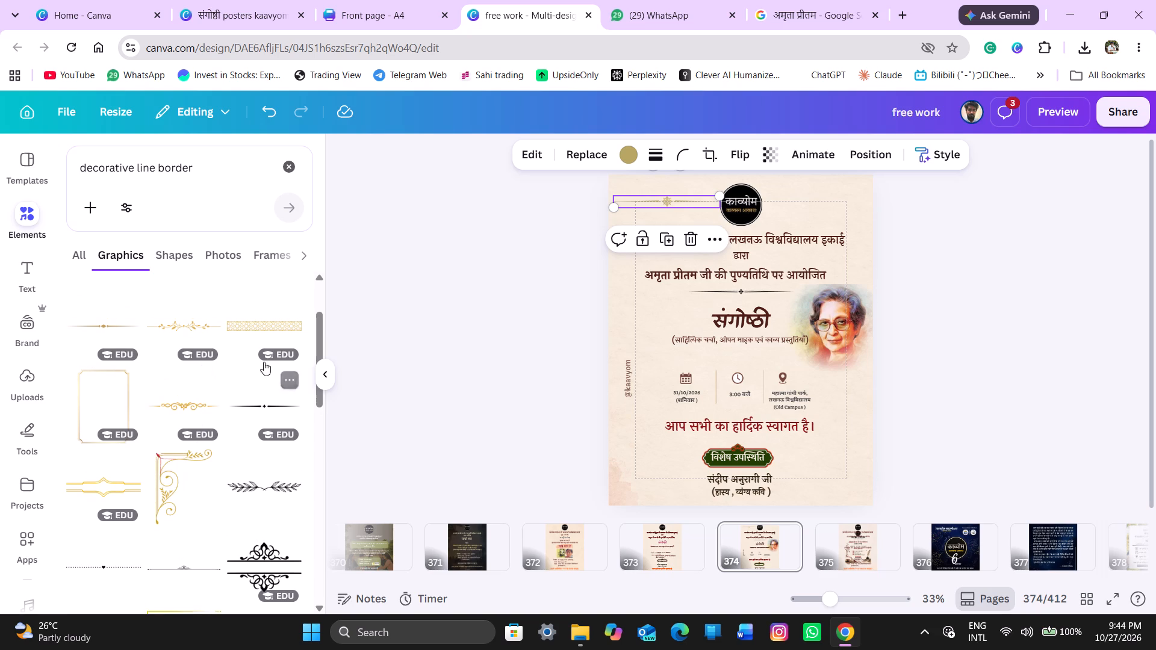
click(188, 408)
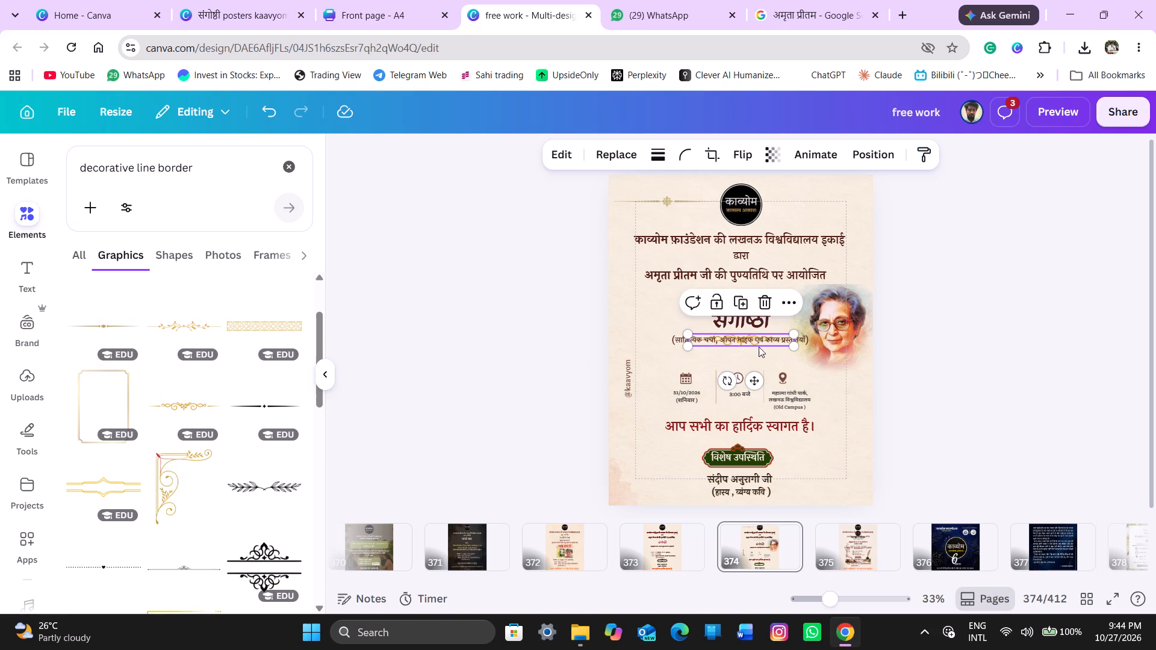
drag(750, 374, 679, 236)
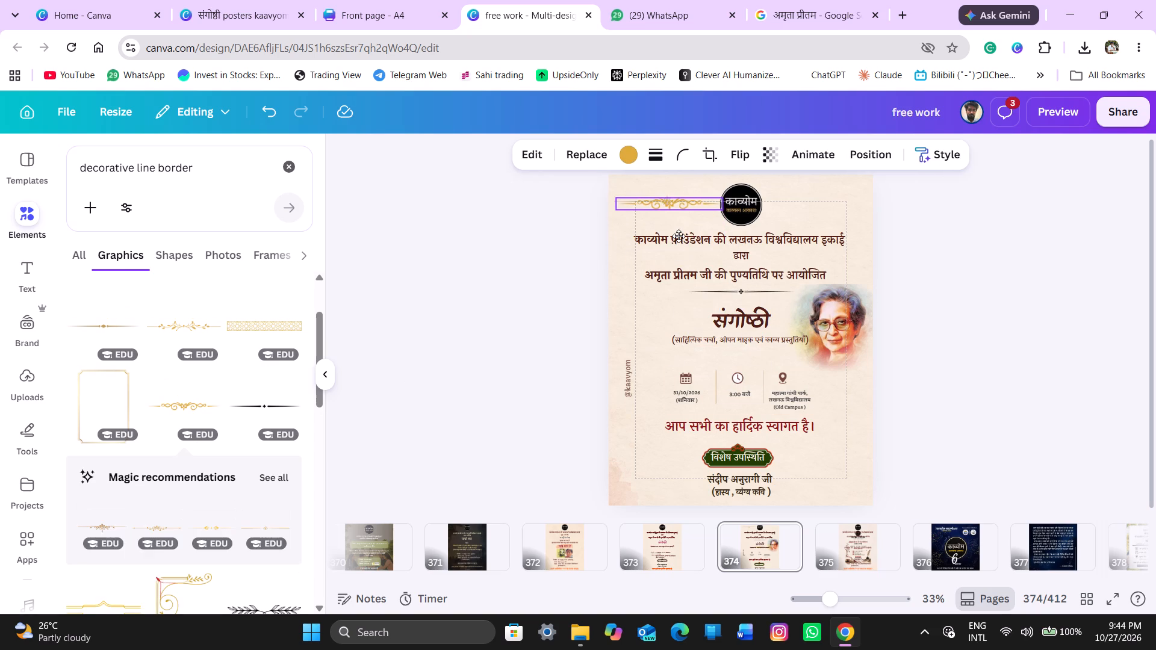
drag(679, 236, 681, 250)
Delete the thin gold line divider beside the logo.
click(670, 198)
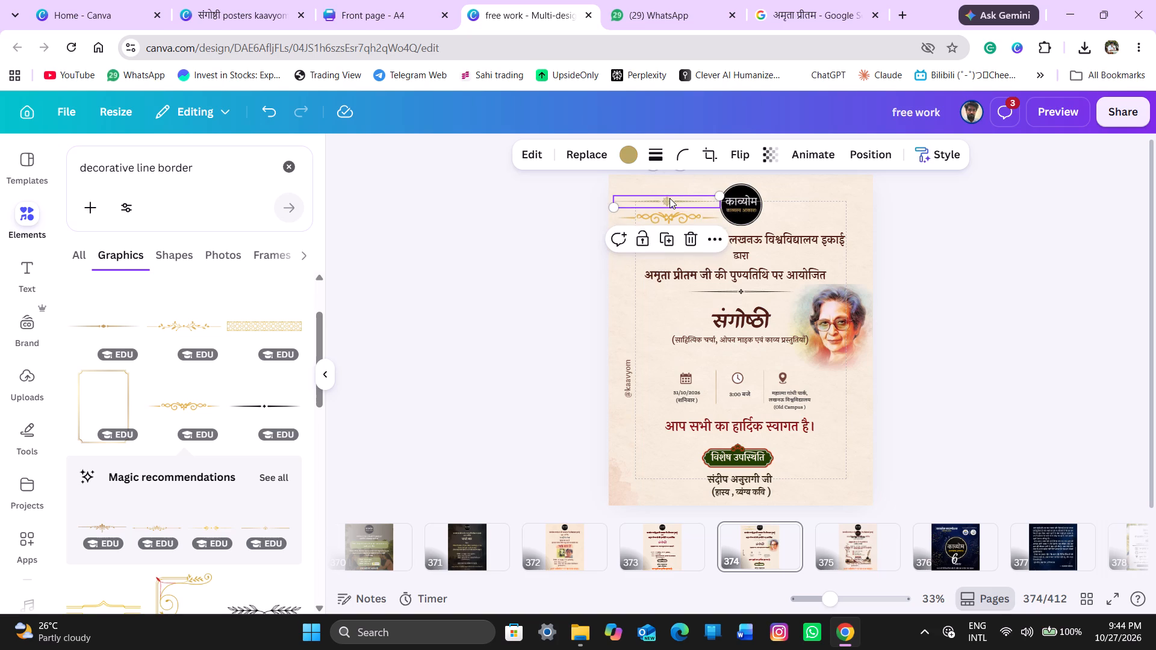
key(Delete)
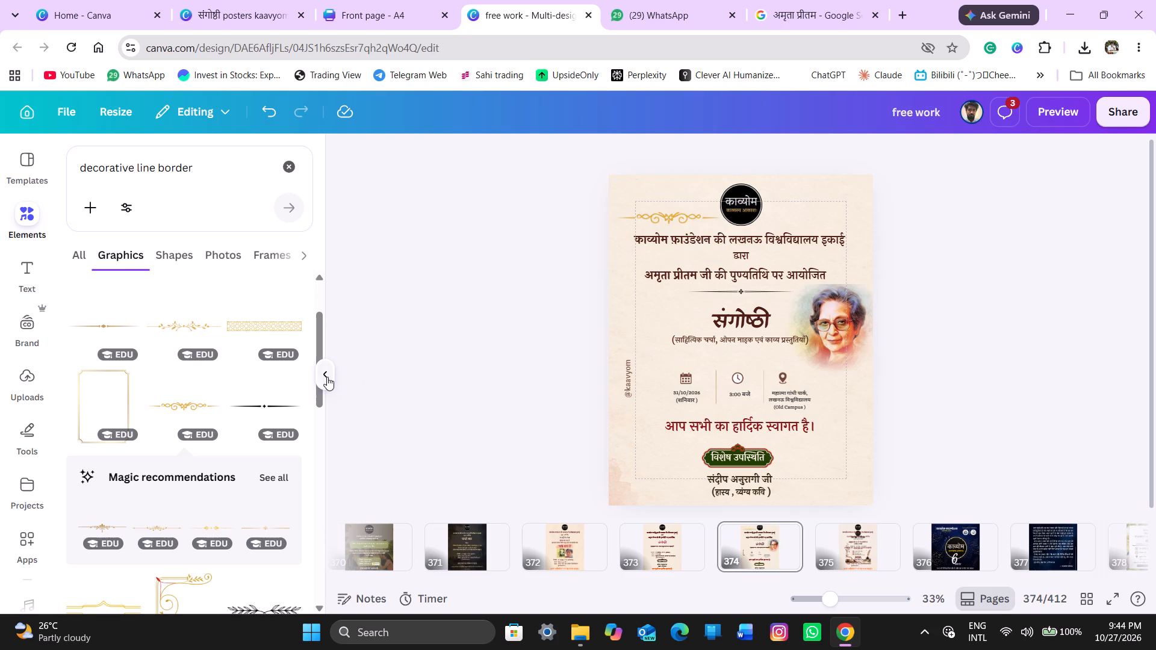
Crop the gold scrollwork divider freeform to its left half, cutting it at the centre of the floral motif.
click(327, 377)
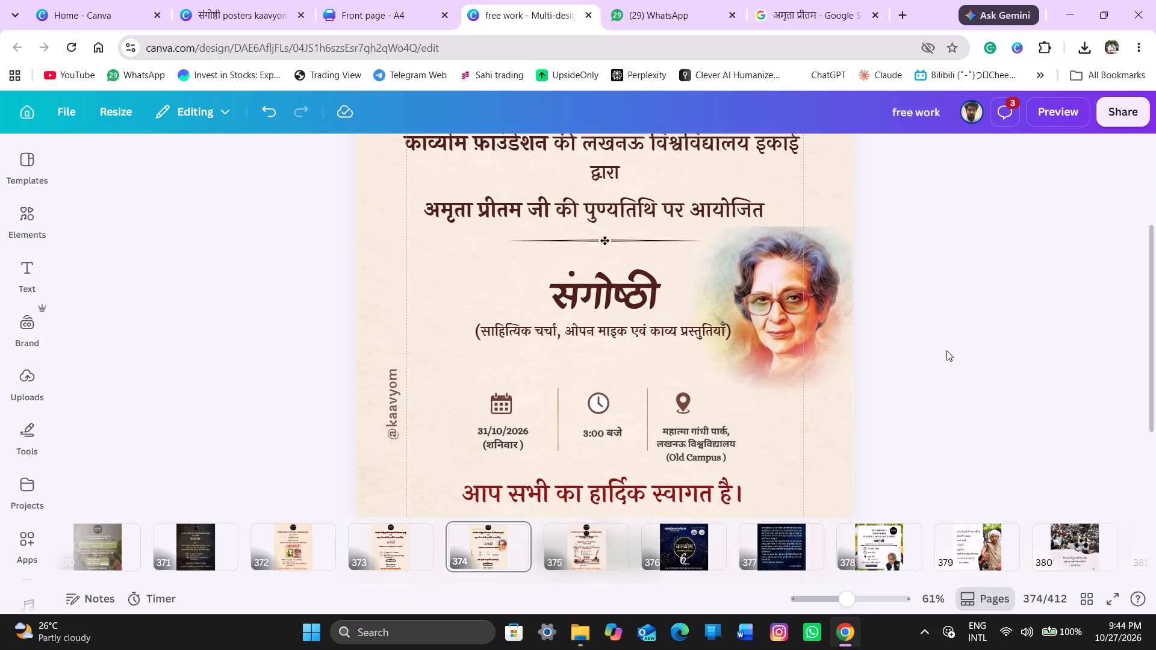
scroll(946, 350, up, 3)
click(467, 250)
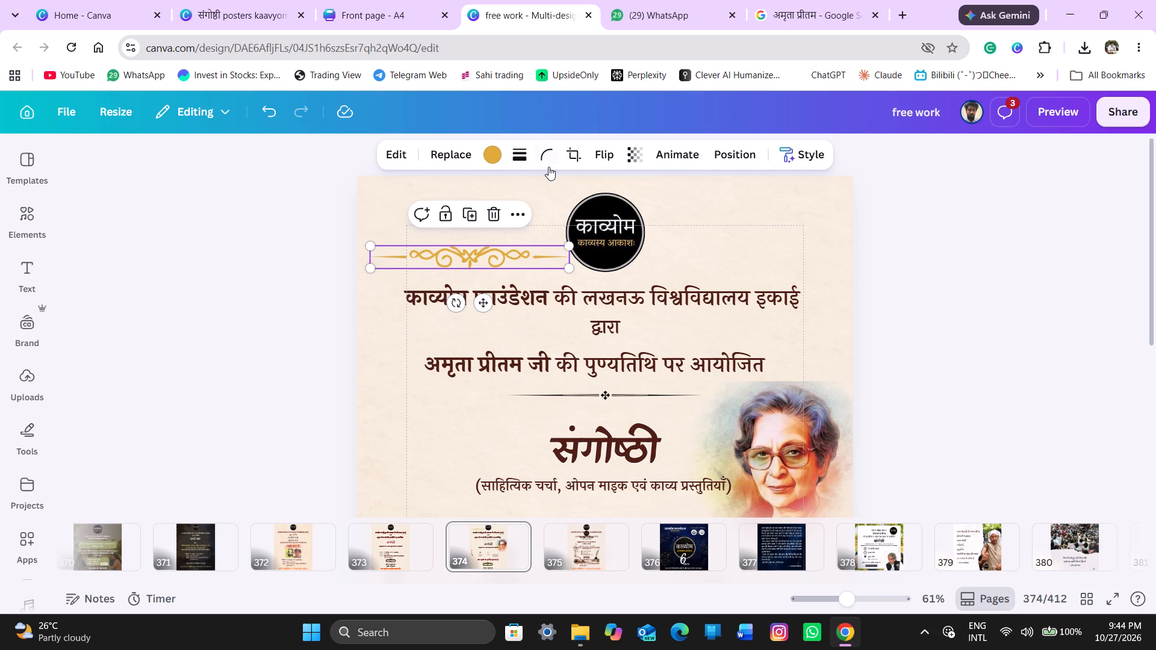
click(567, 164)
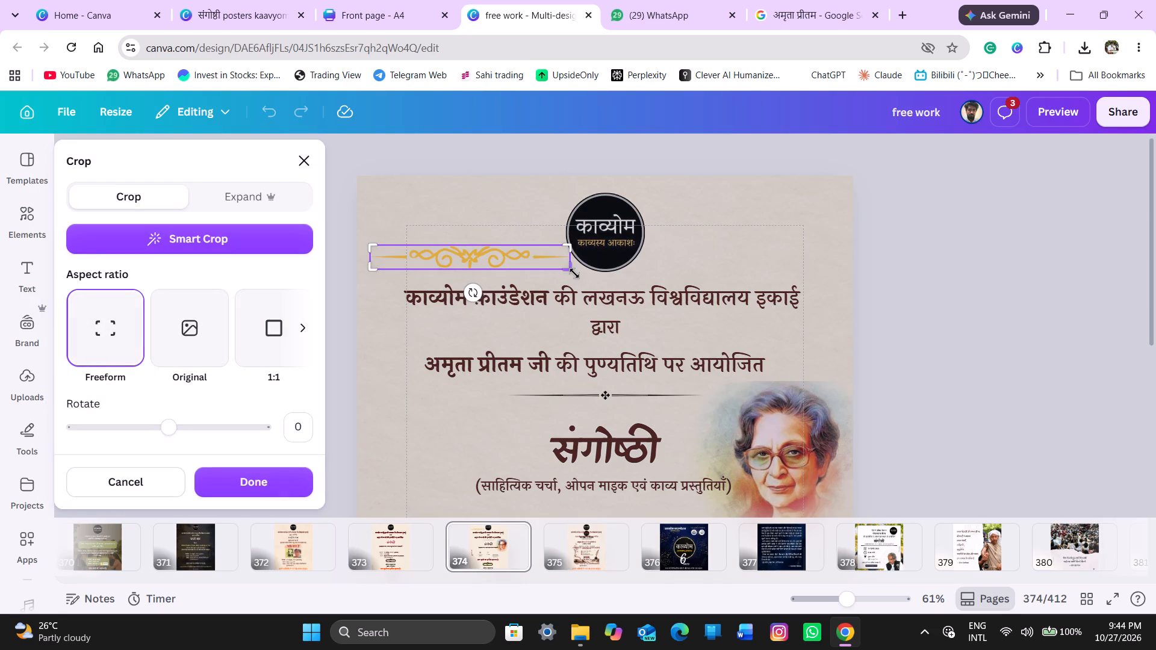
drag(574, 273, 480, 277)
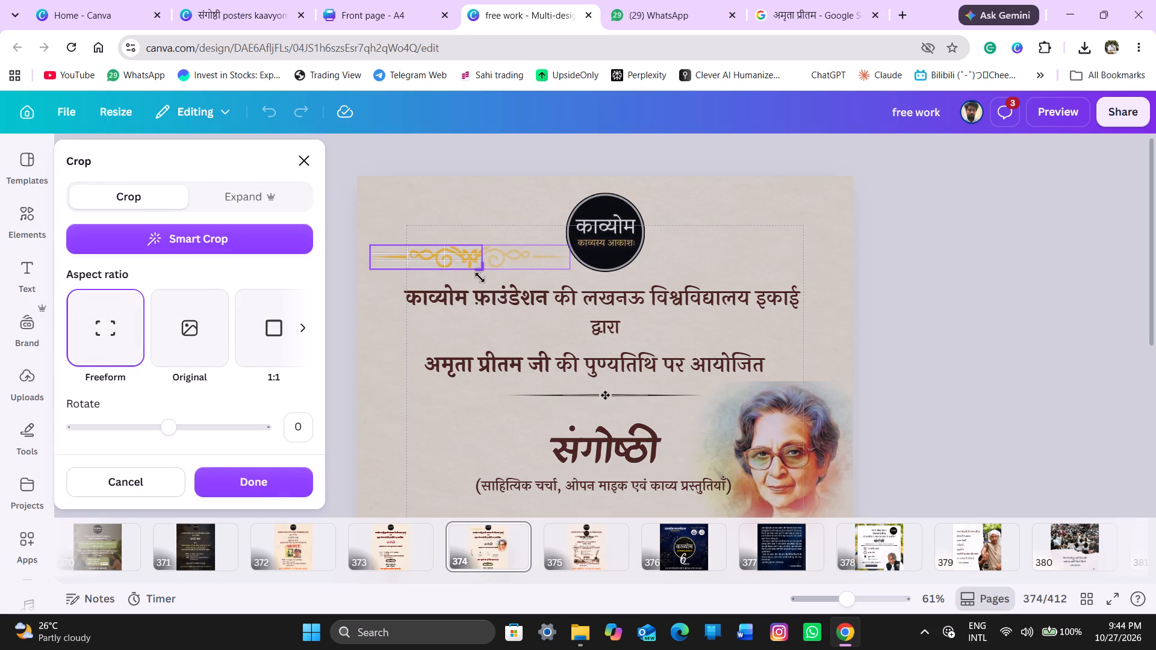
drag(480, 277, 477, 279)
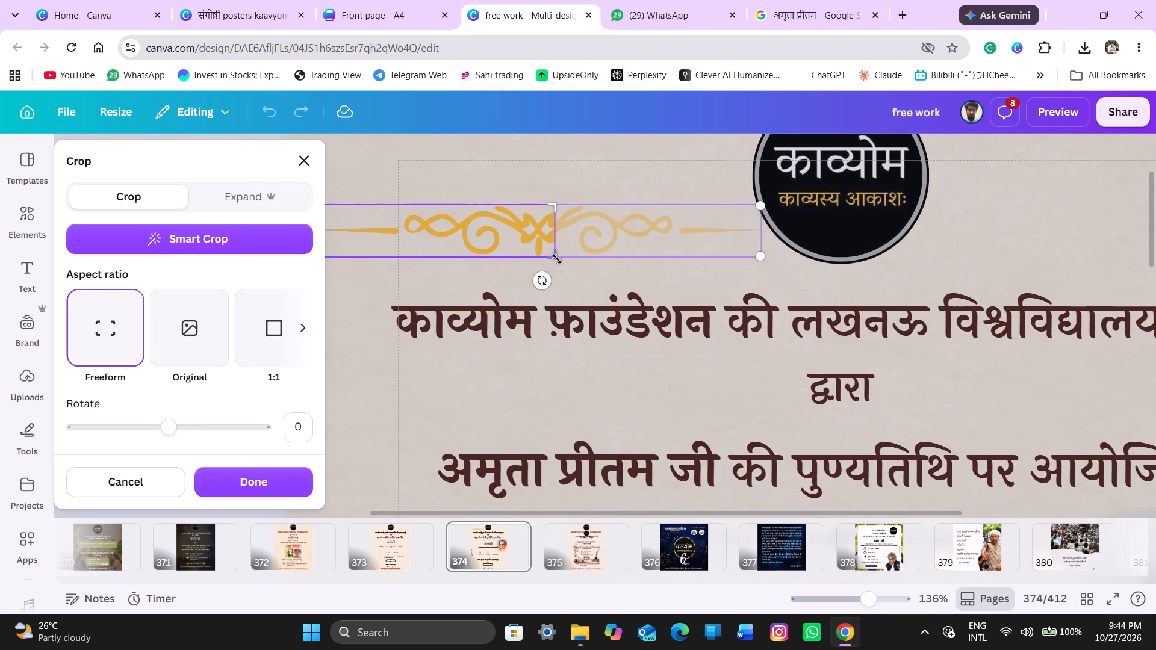
drag(557, 259, 541, 260)
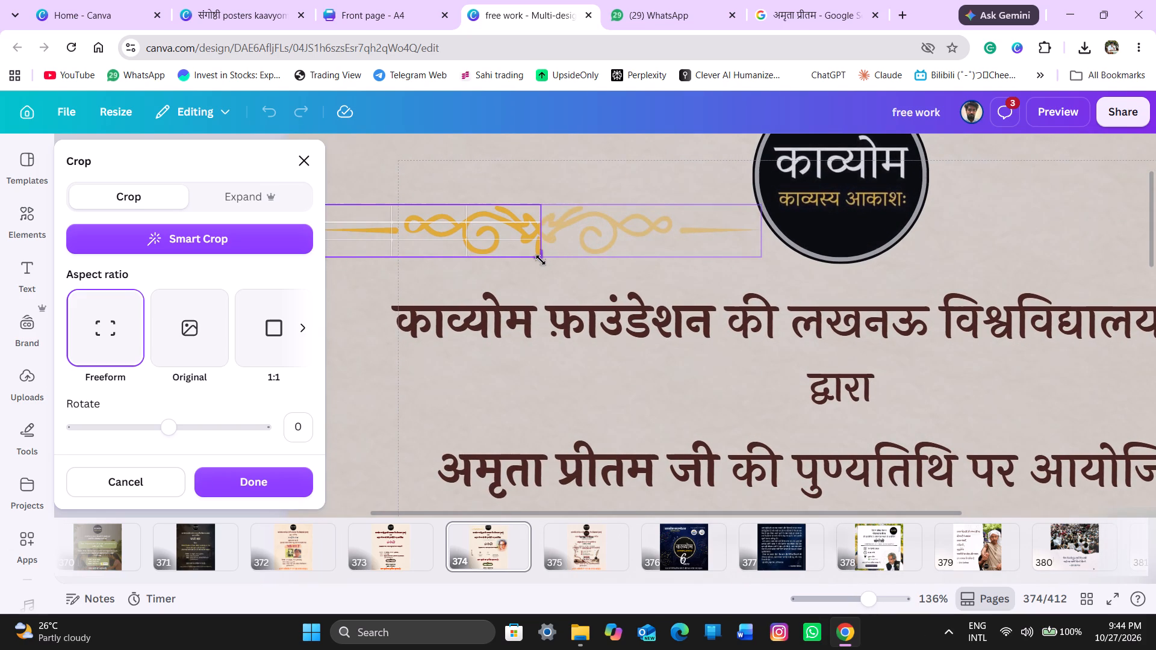
drag(541, 260, 538, 261)
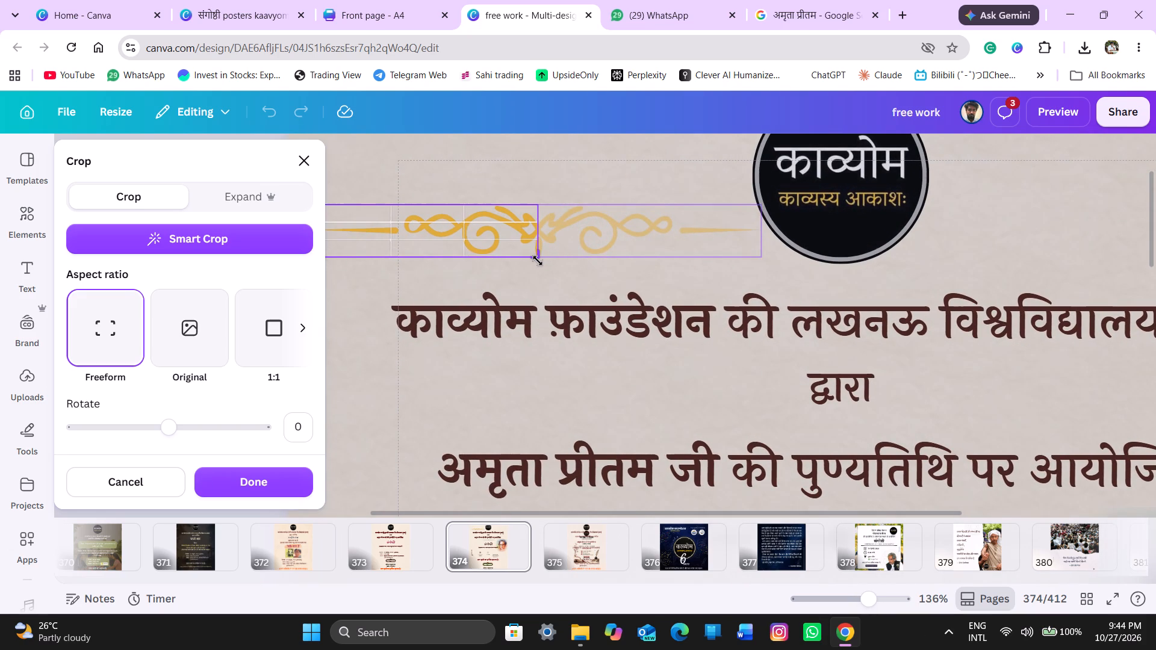
drag(538, 261, 539, 261)
drag(539, 261, 538, 261)
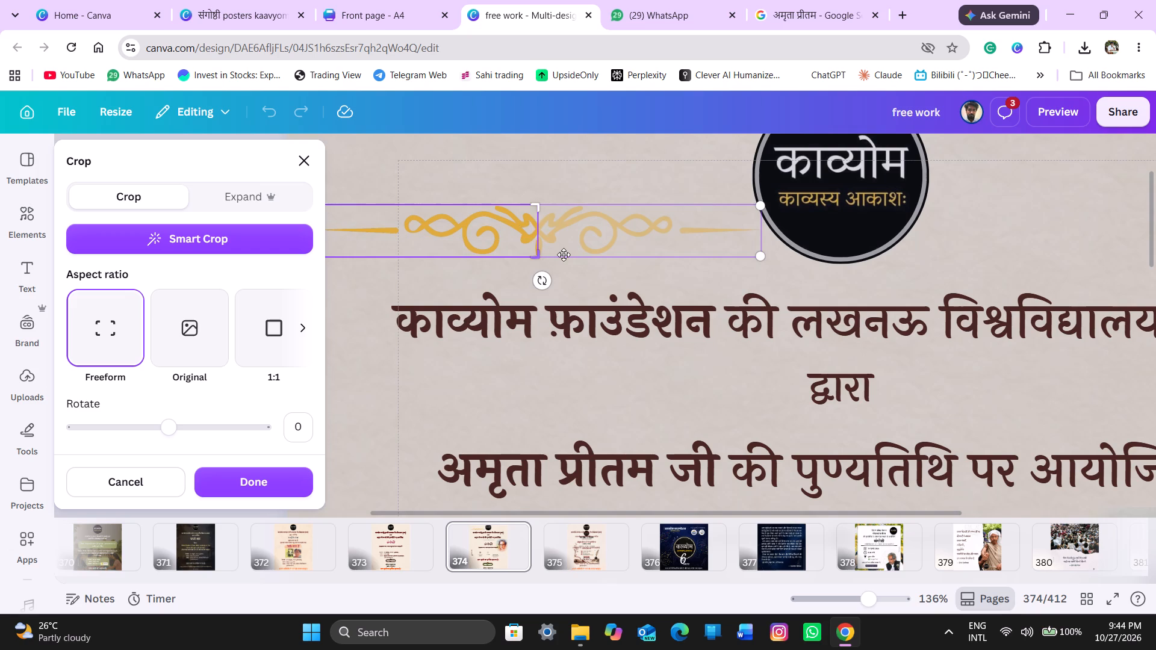
click(295, 491)
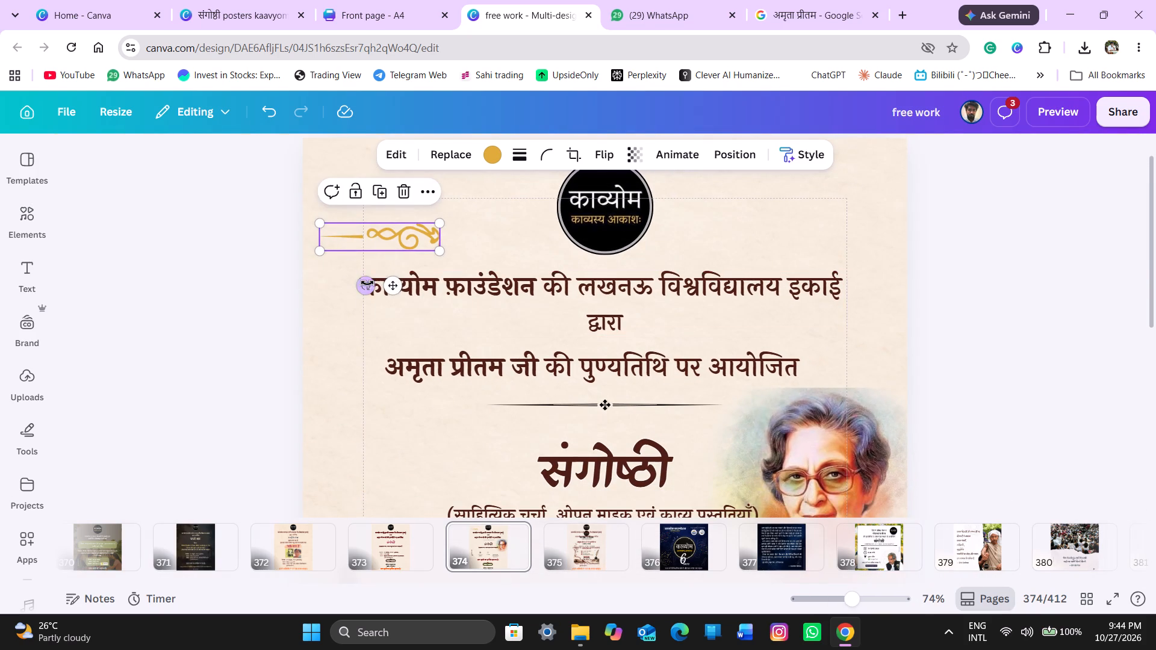
Rotate the cropped gold ornament upright with its scroll end up and place it near the page's top-left corner.
drag(365, 283, 458, 247)
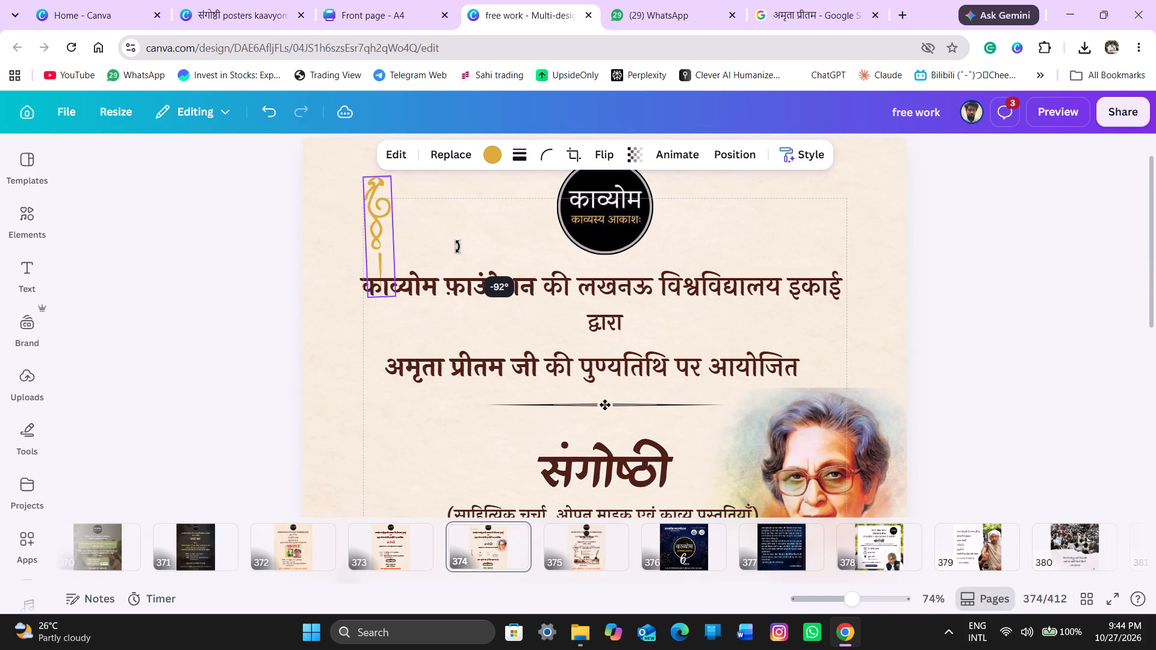
drag(458, 247, 461, 253)
drag(375, 226, 346, 218)
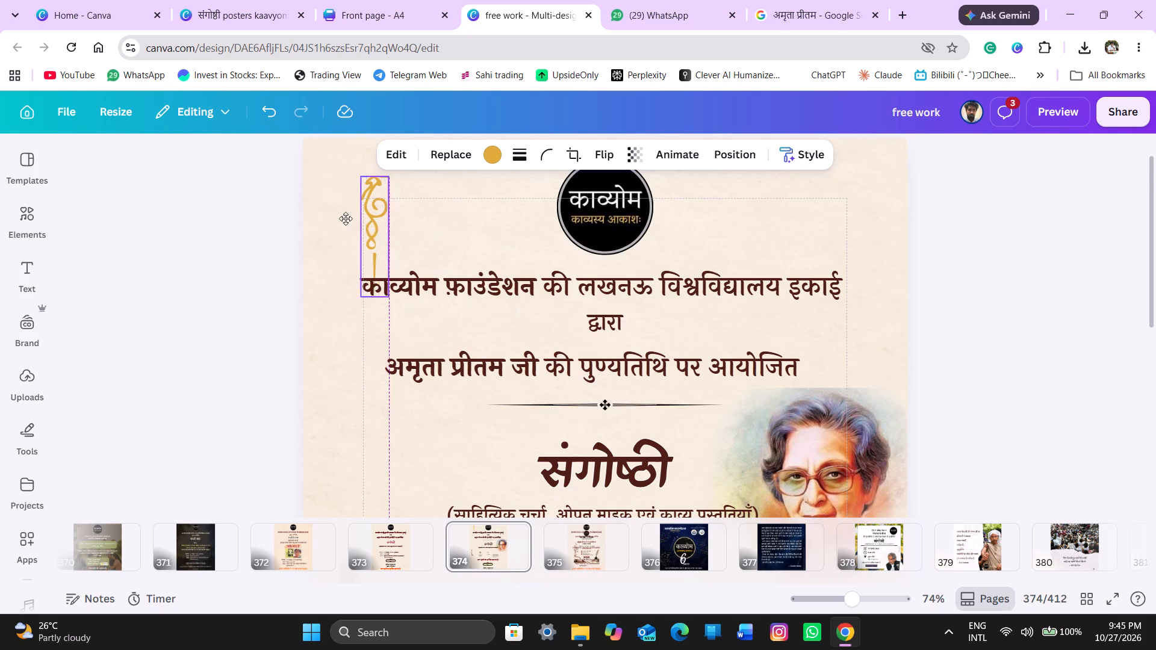
drag(346, 218, 332, 224)
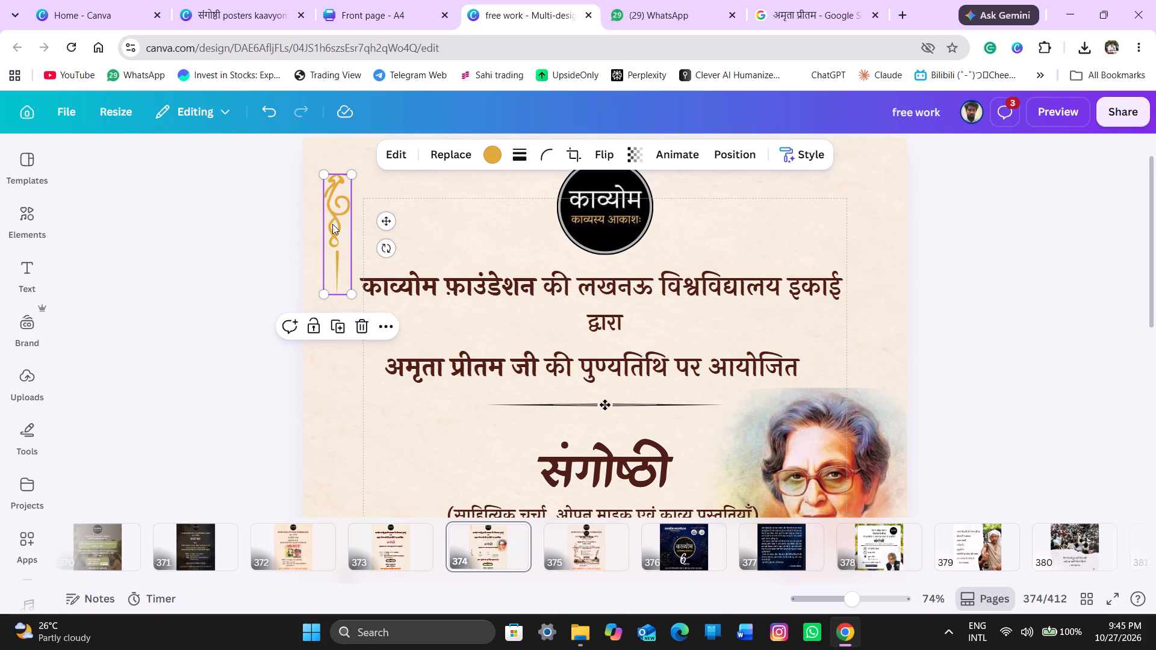
Duplicate the upright gold ornament and place the copy to its right, slightly lower.
click(338, 324)
drag(341, 263, 388, 244)
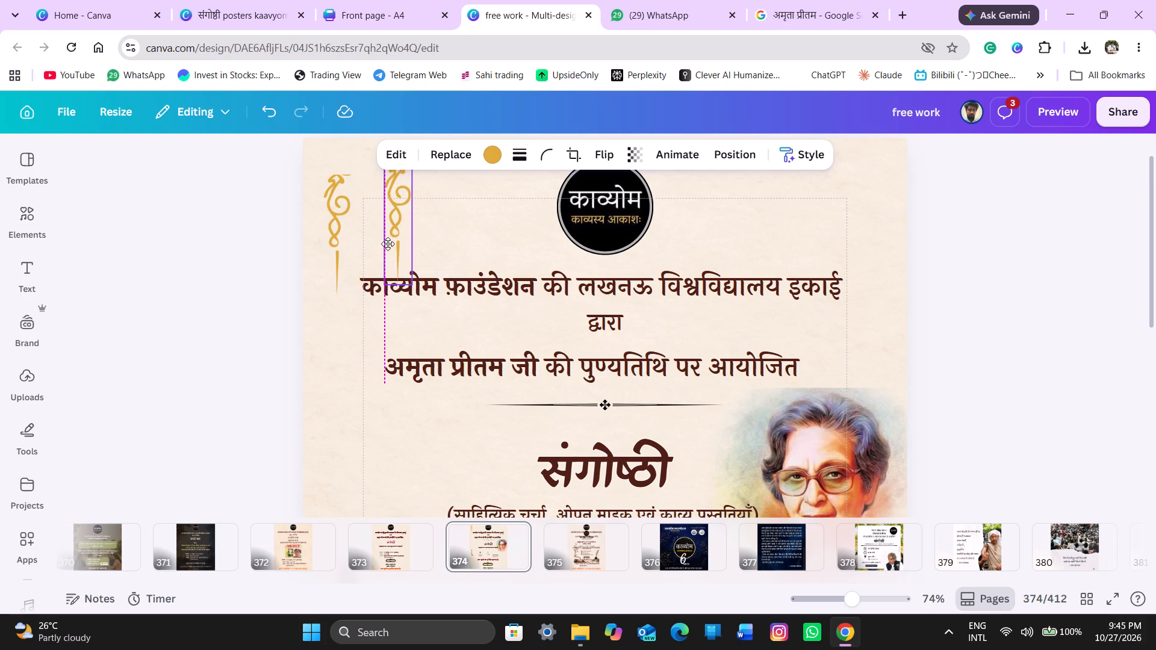
drag(388, 244, 373, 271)
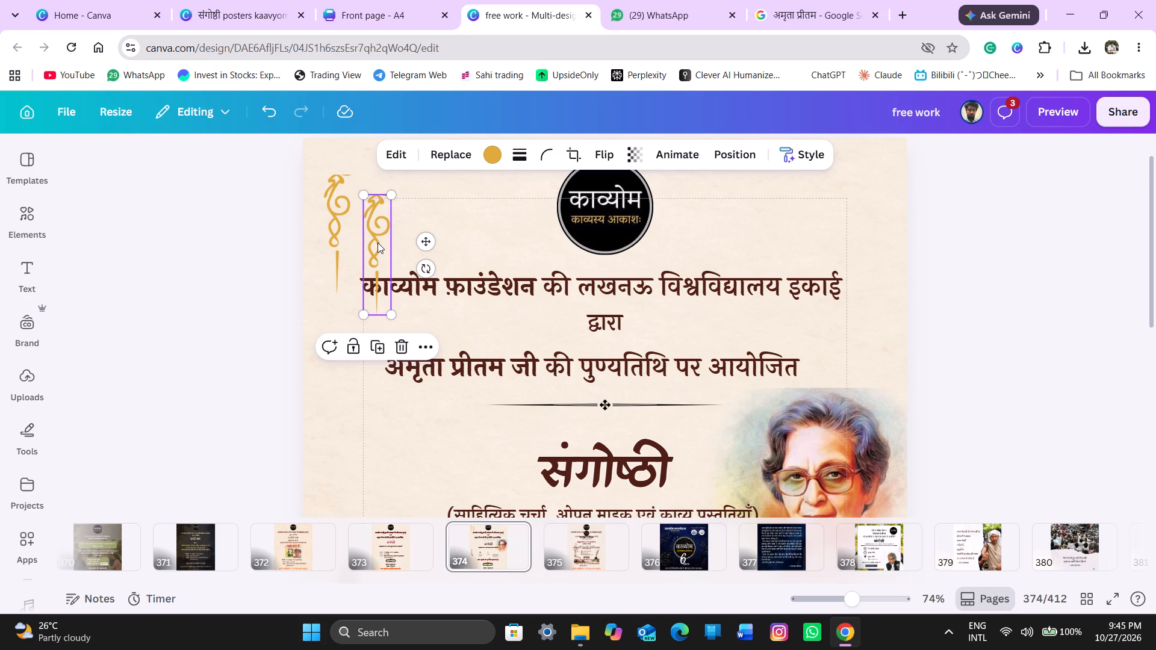
Shift the duplicated gold ornament's image within its crop frame to show the divider's opposite half, with the floral end at the bottom.
click(570, 156)
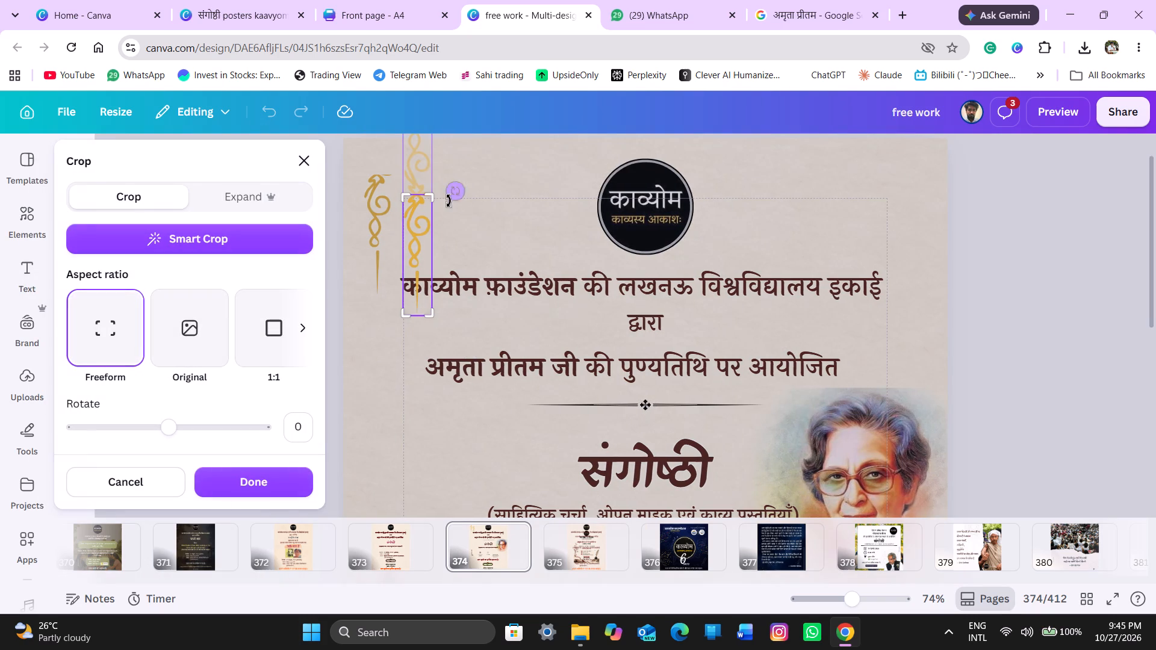
scroll(480, 220, up, 1)
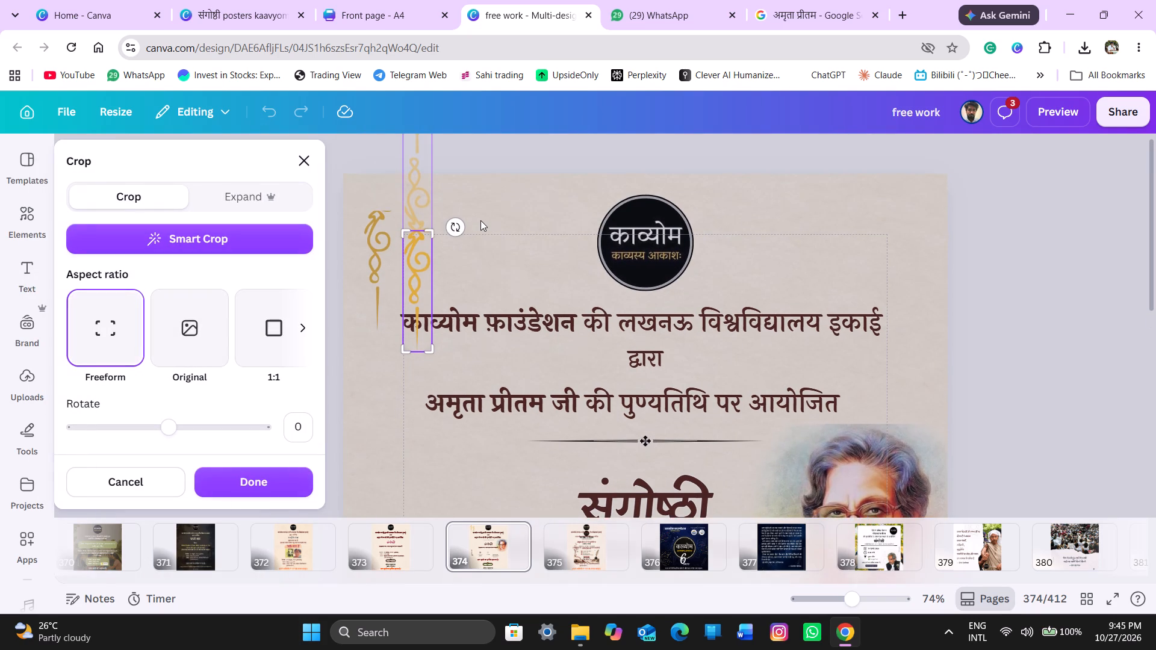
scroll(480, 220, up, 1)
drag(412, 282, 416, 169)
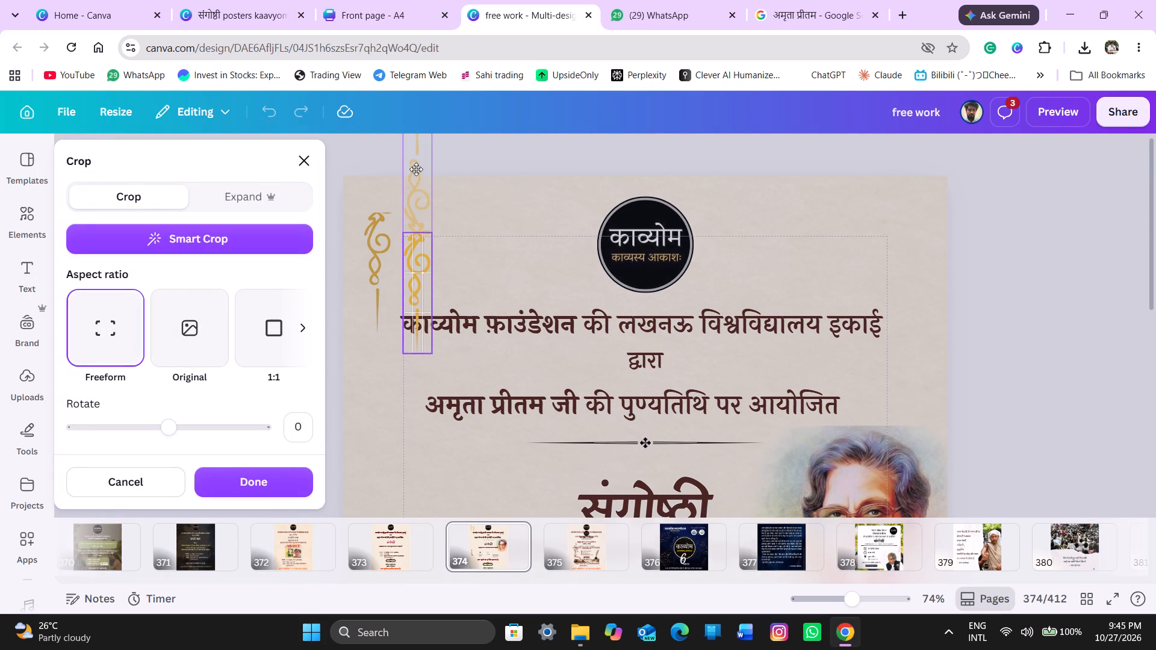
drag(416, 169, 417, 154)
drag(417, 164, 417, 255)
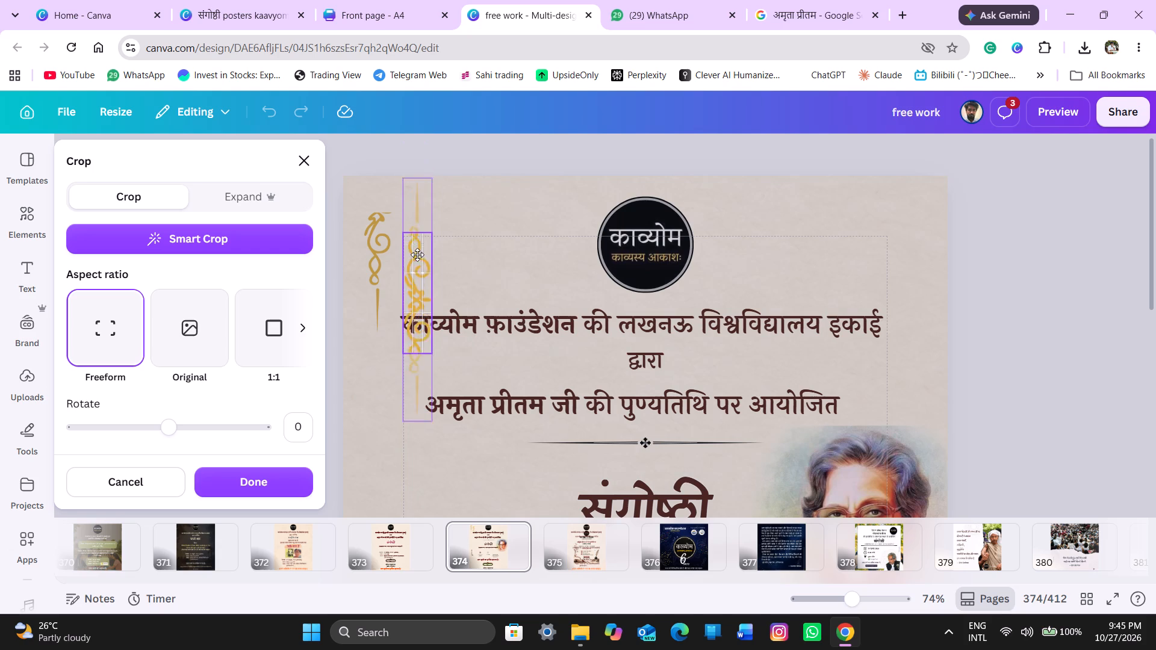
drag(417, 255, 417, 315)
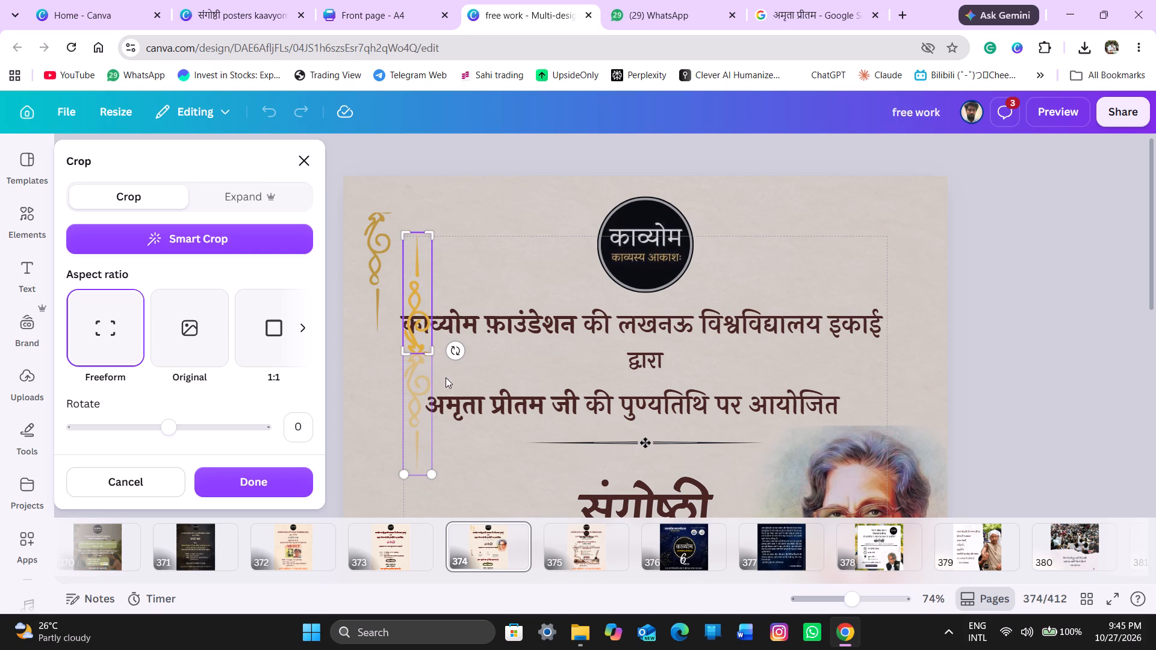
click(253, 476)
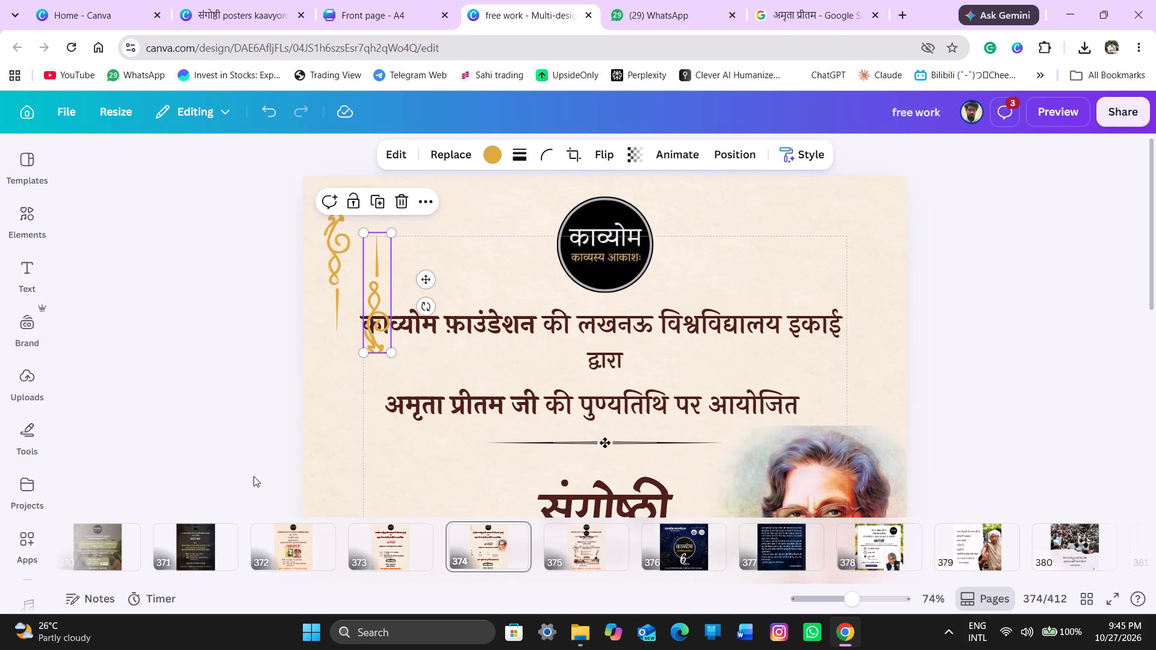
Rotate the re-cropped gold ornament copy to lie nearly horizontal, with its floral end on the left.
drag(429, 307, 377, 321)
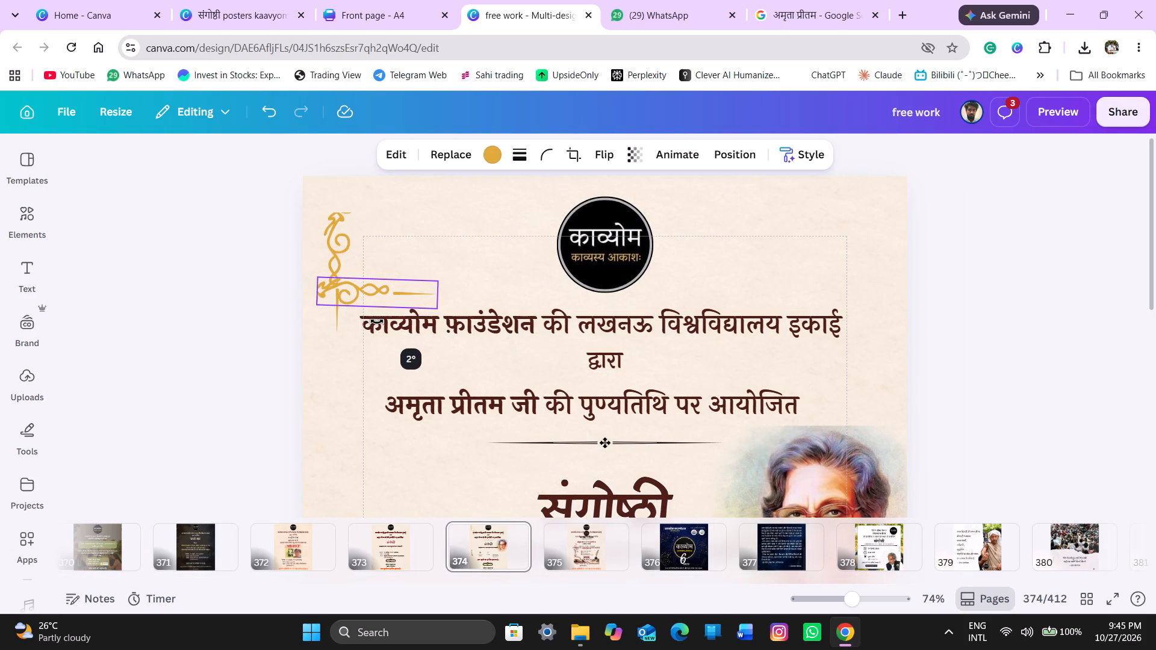
drag(377, 321, 376, 321)
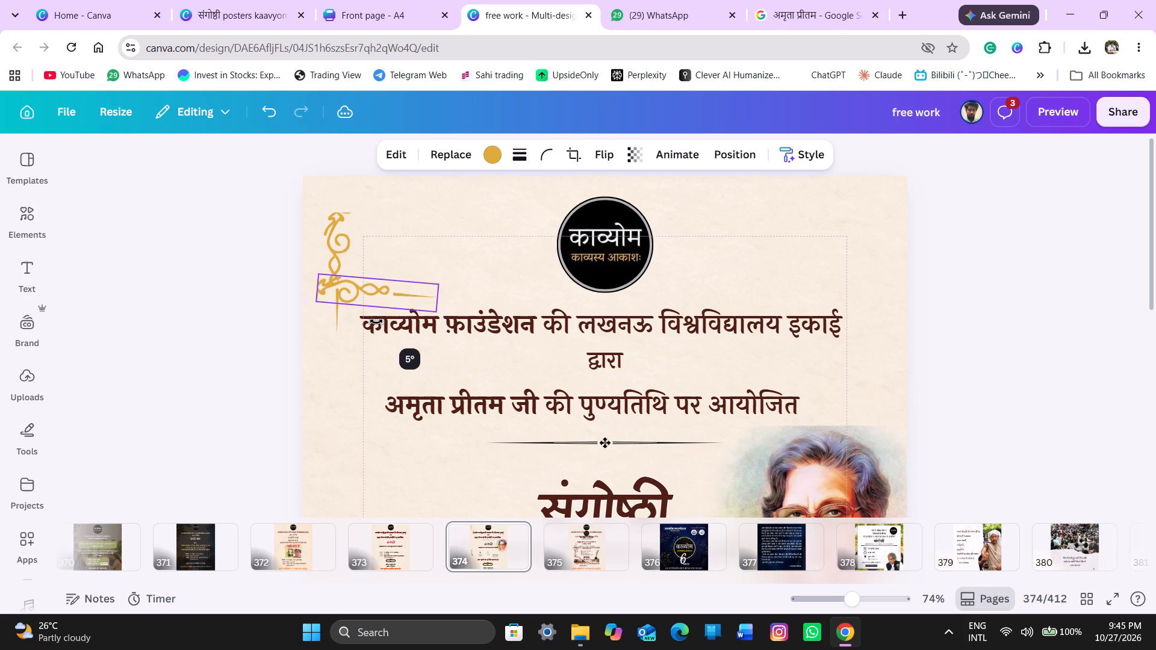
drag(376, 321, 374, 321)
drag(374, 321, 375, 321)
drag(375, 321, 378, 321)
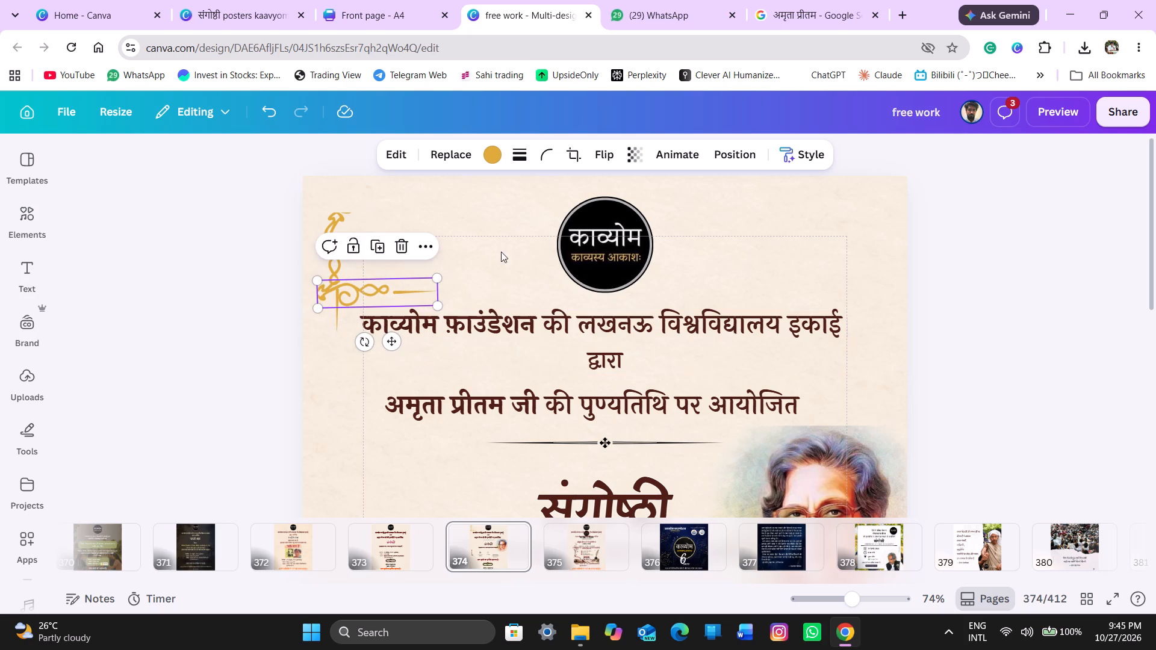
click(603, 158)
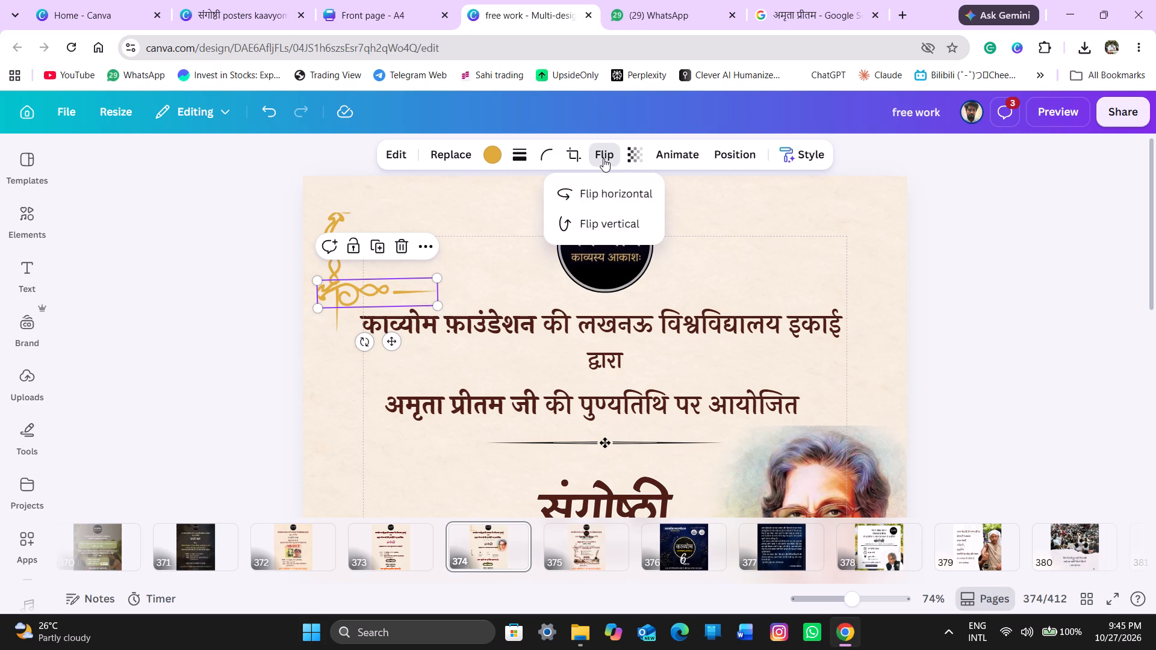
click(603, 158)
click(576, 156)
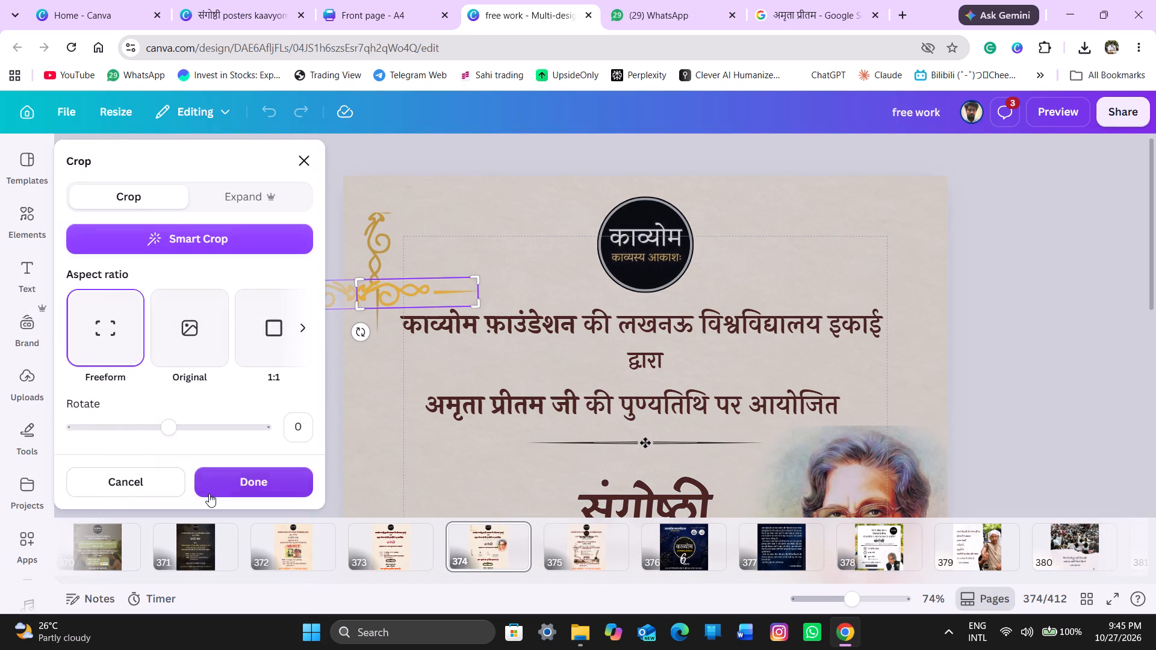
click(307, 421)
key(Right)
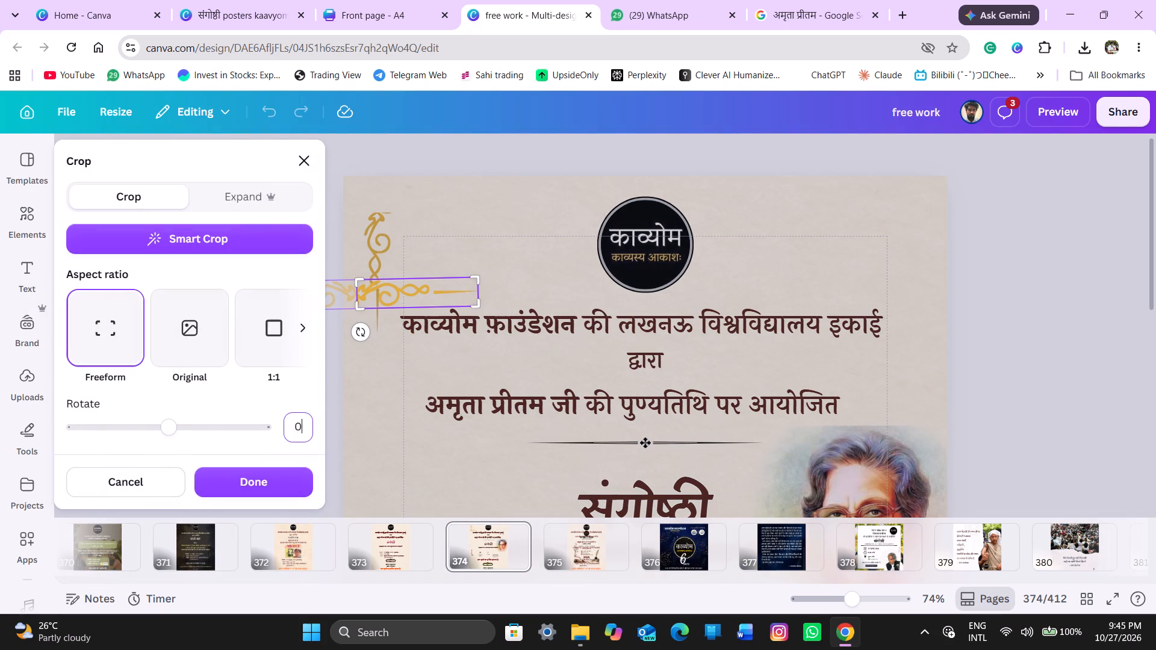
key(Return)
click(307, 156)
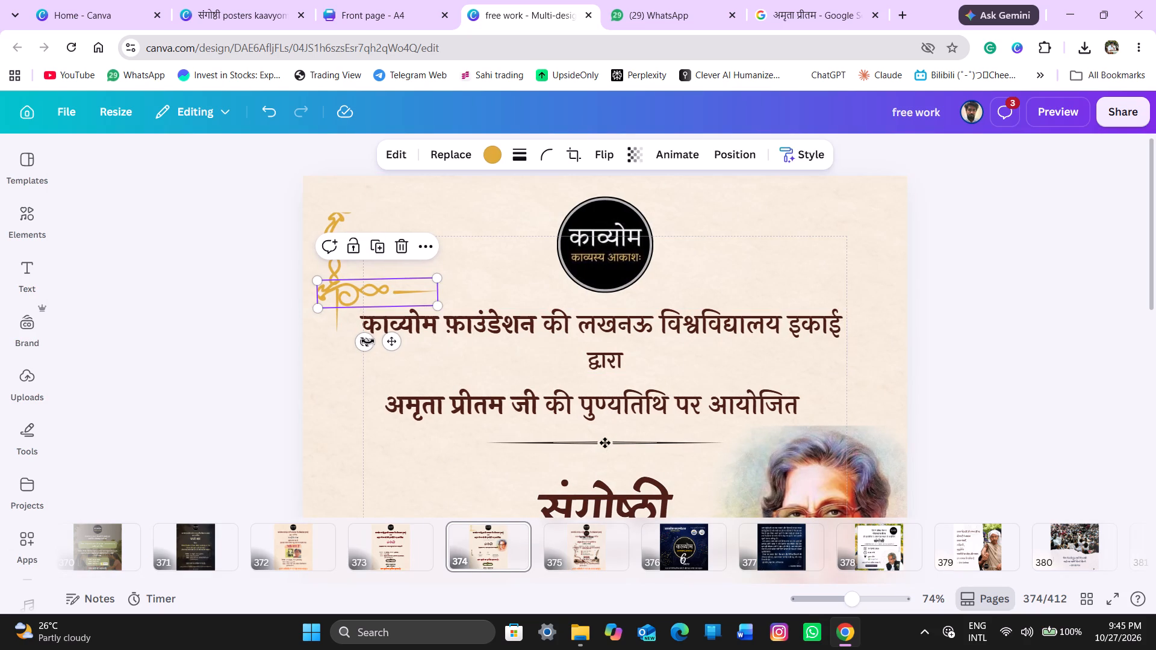
Straighten the horizontal gold ornament to 0° rotation.
click(365, 341)
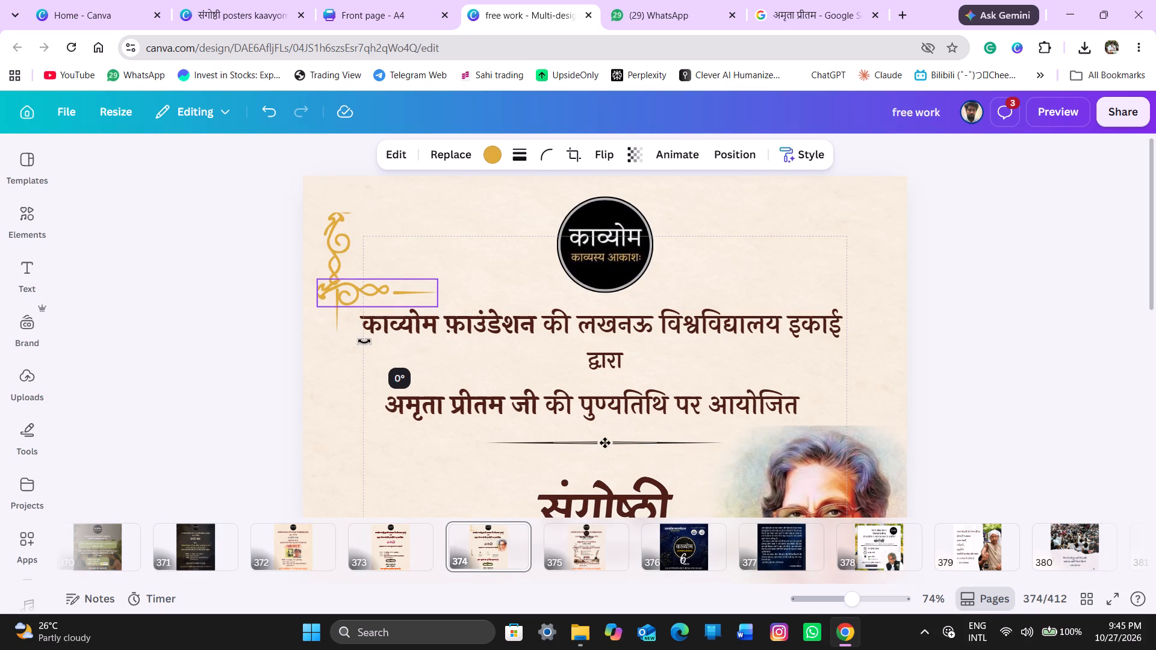
Move the horizontal gold ornament above the upright one so their floral ends meet as an L at the page's top-left corner.
drag(391, 338, 414, 252)
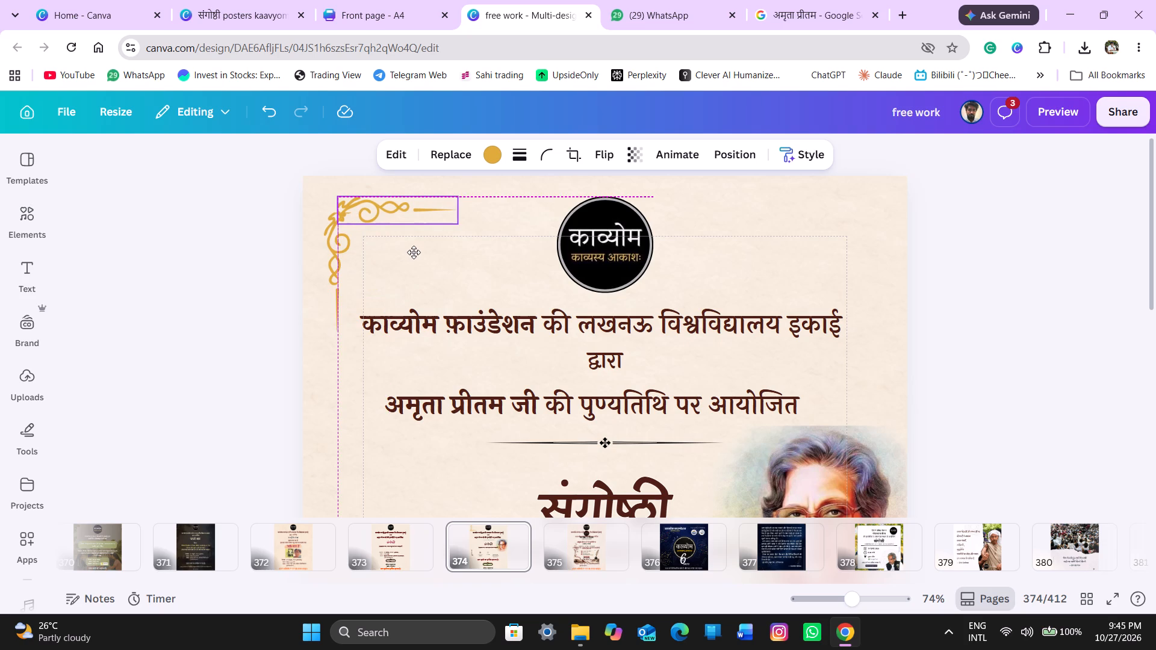
drag(414, 252, 409, 252)
drag(409, 252, 405, 253)
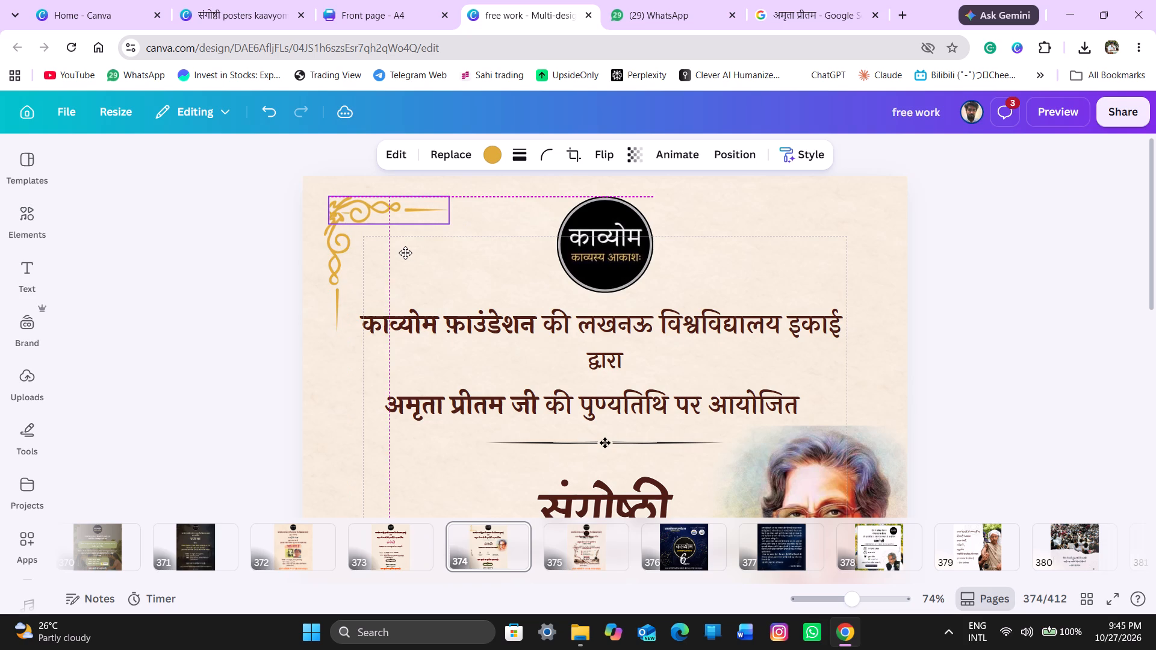
drag(405, 253, 417, 252)
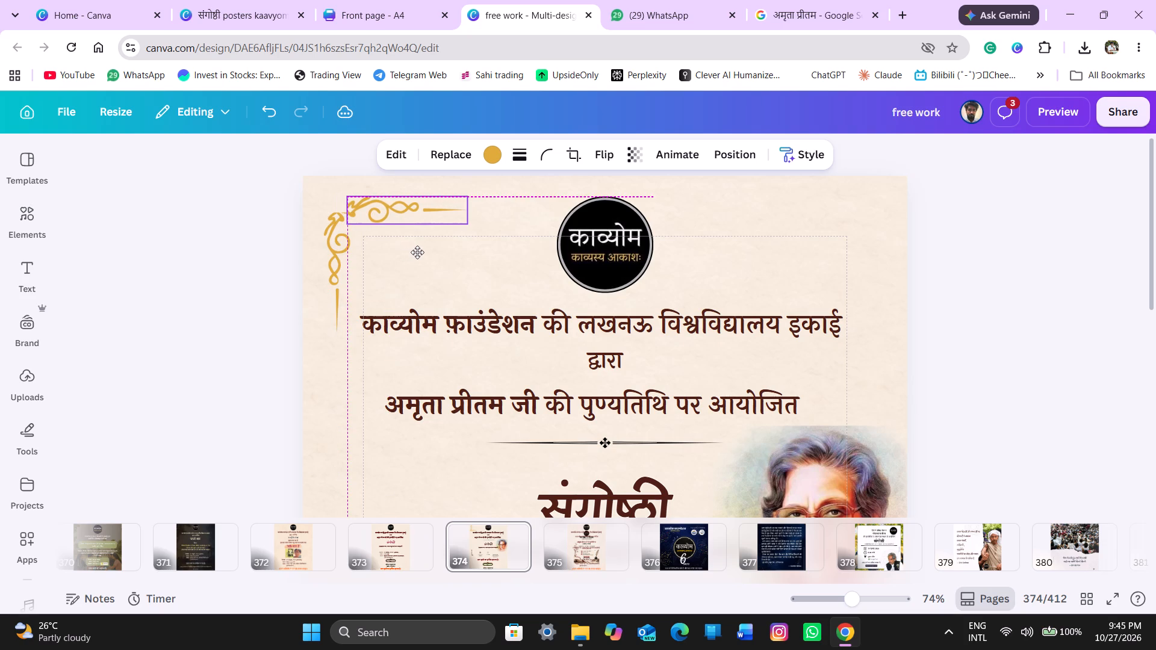
drag(417, 252, 414, 252)
click(194, 293)
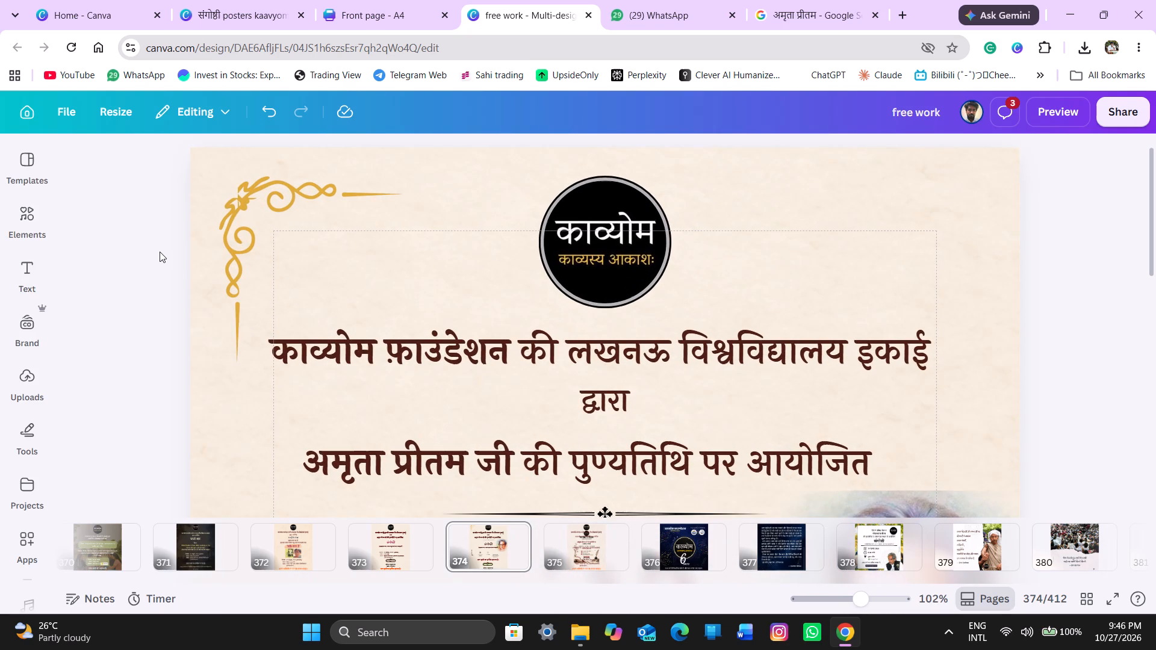
Extend the horizontal gold ornament's crop slightly outward at its floral end.
click(255, 194)
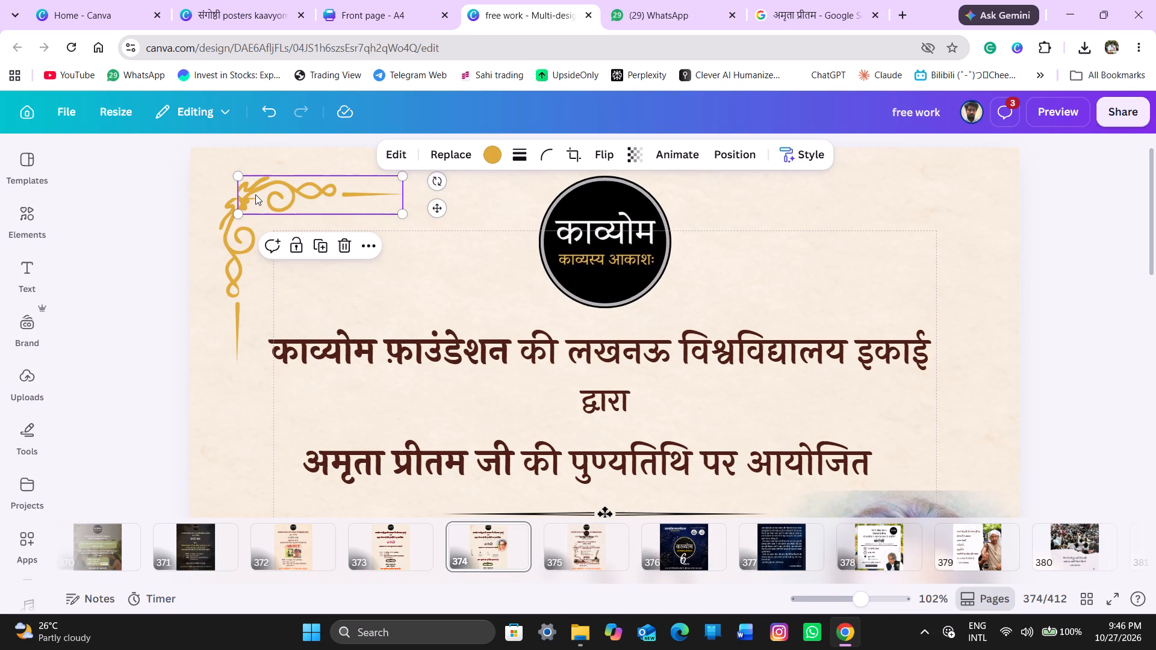
click(574, 147)
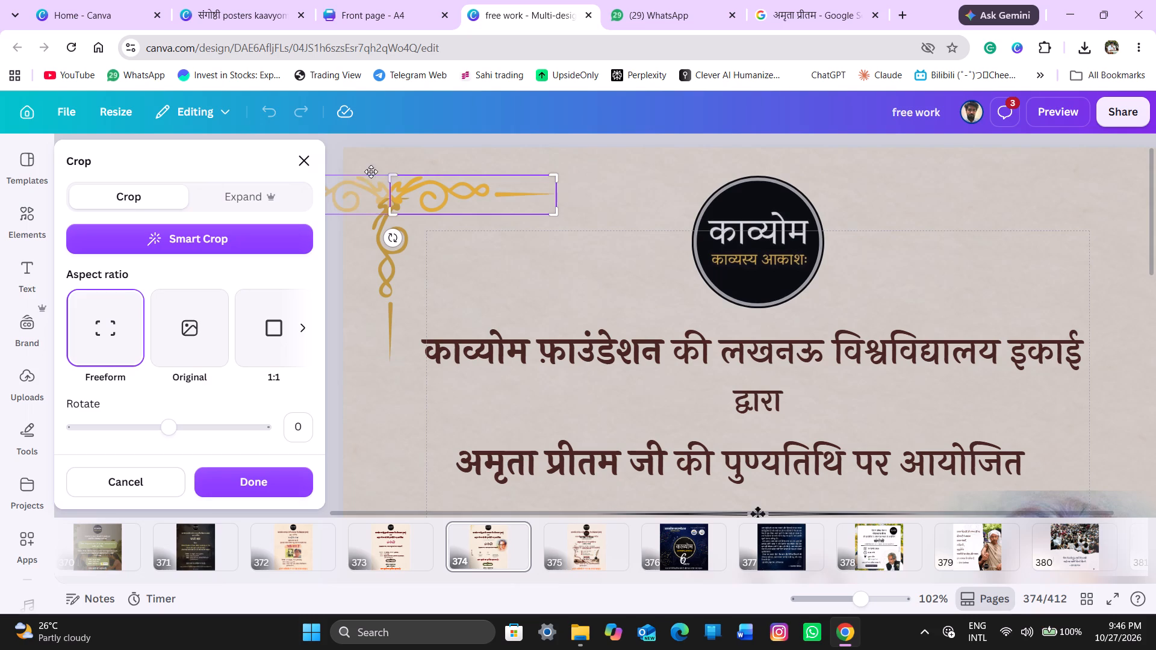
scroll(408, 326, right, 2)
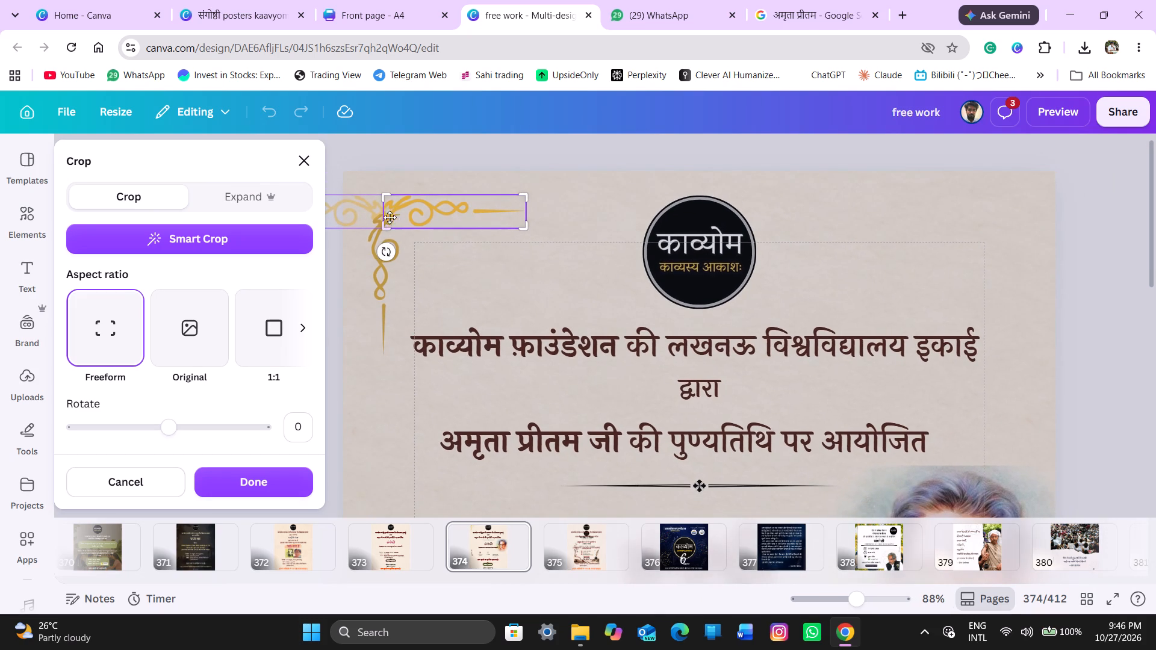
drag(390, 232, 384, 232)
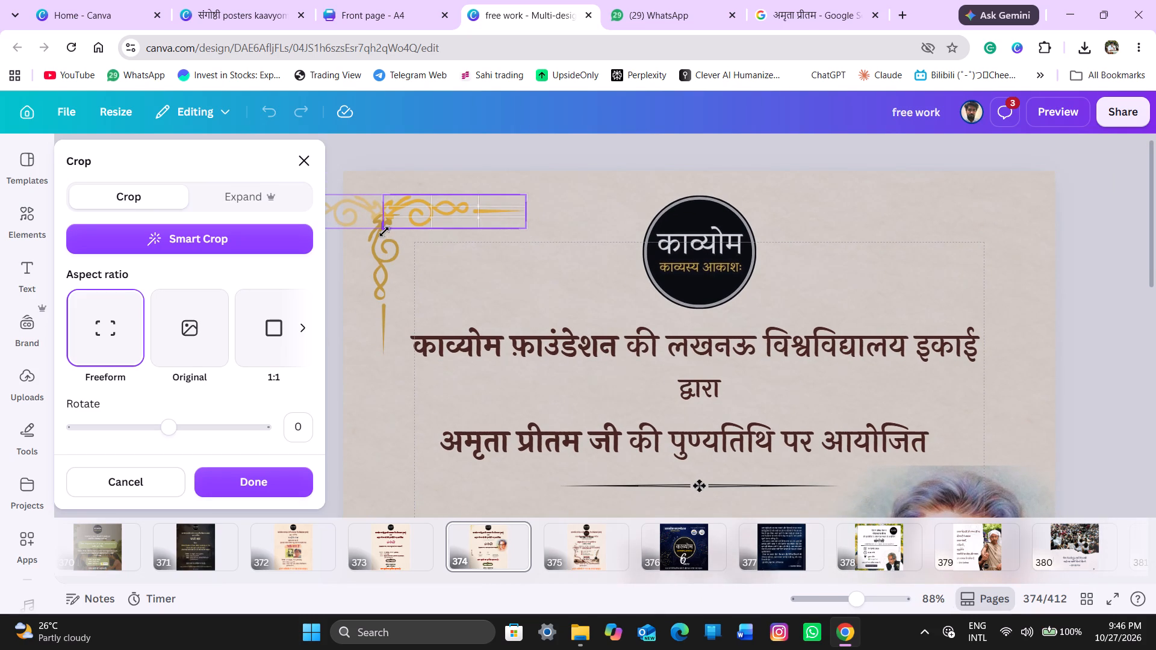
drag(384, 232, 382, 232)
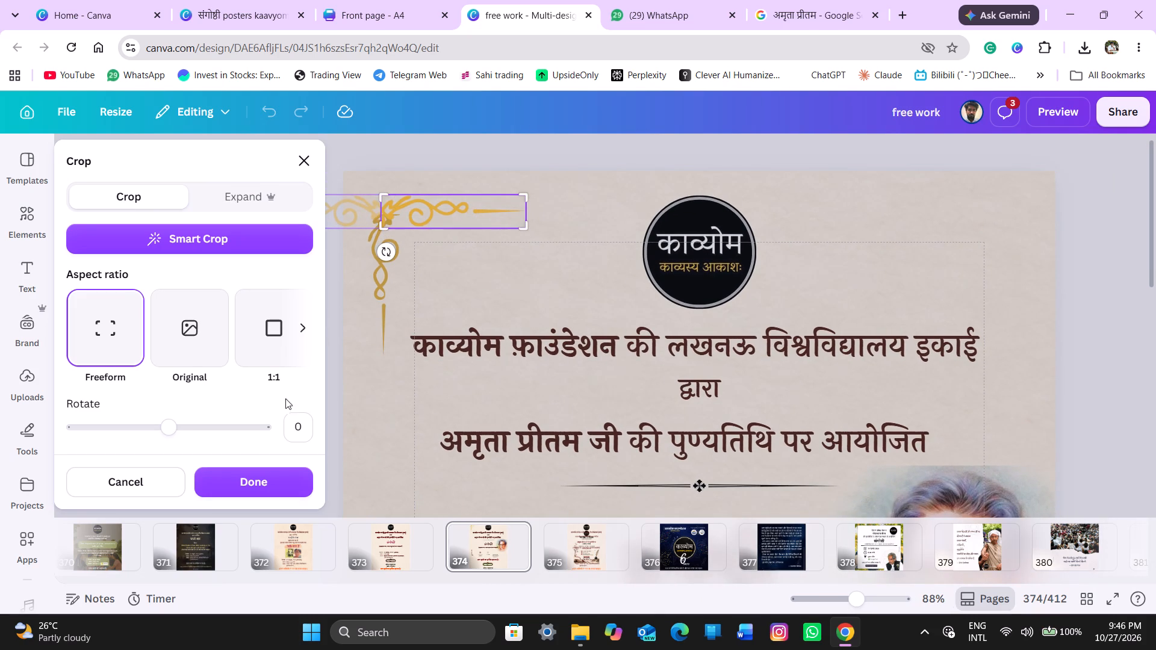
click(261, 475)
click(189, 361)
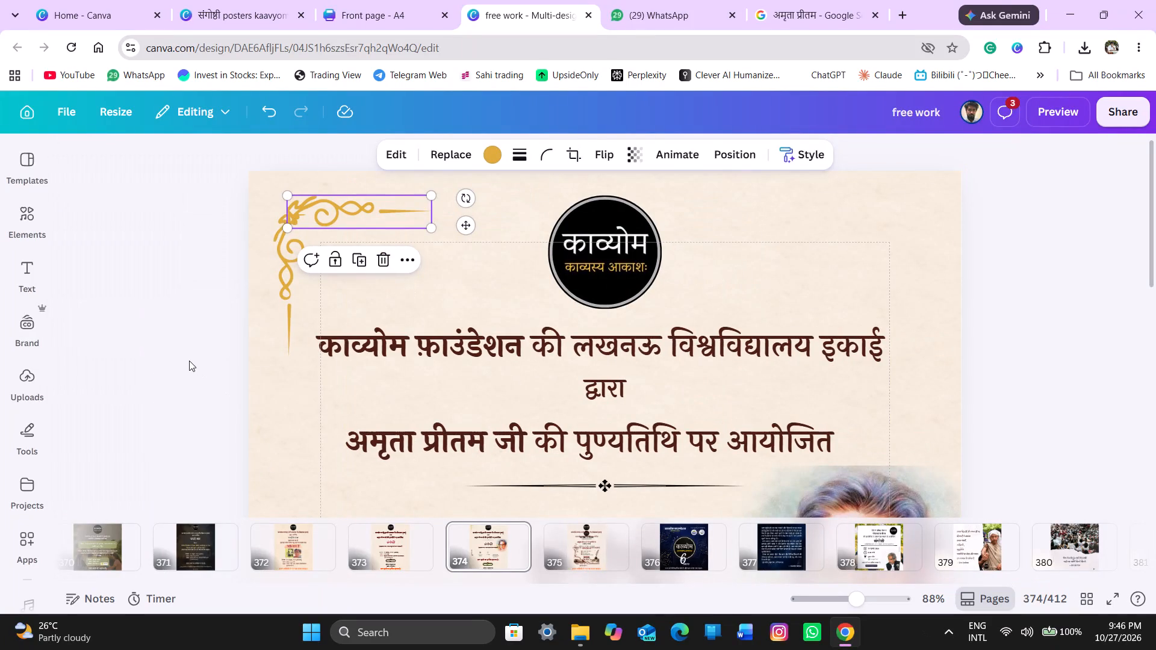
Extend the upright gold ornament's crop slightly upward at its floral end.
click(287, 227)
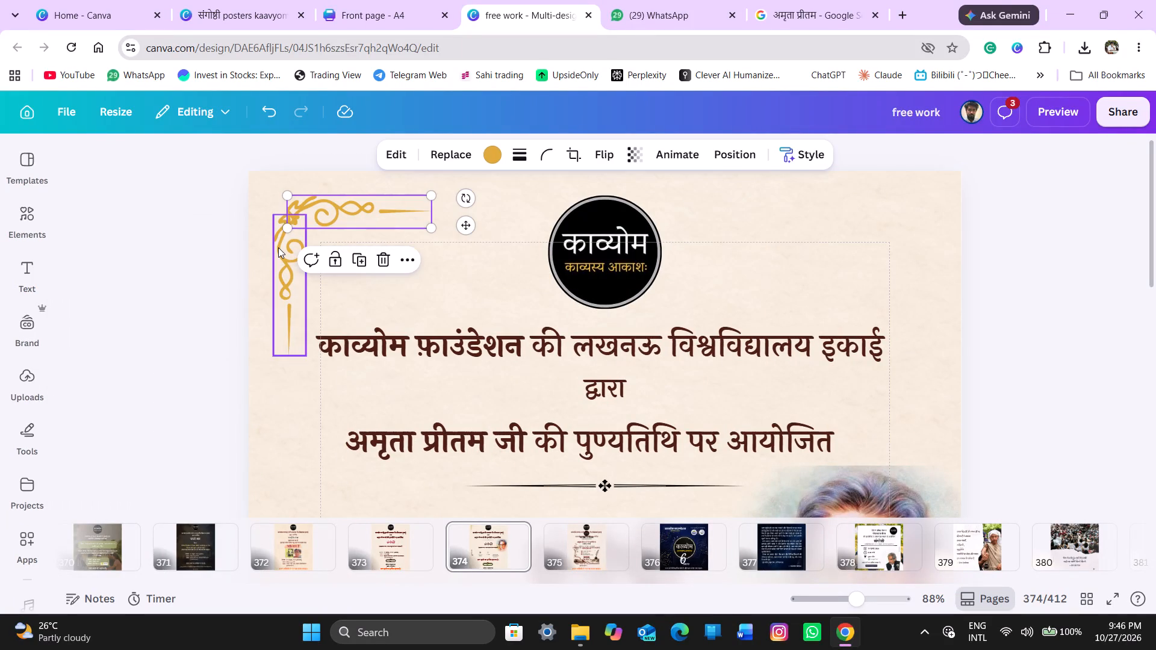
click(278, 247)
click(568, 158)
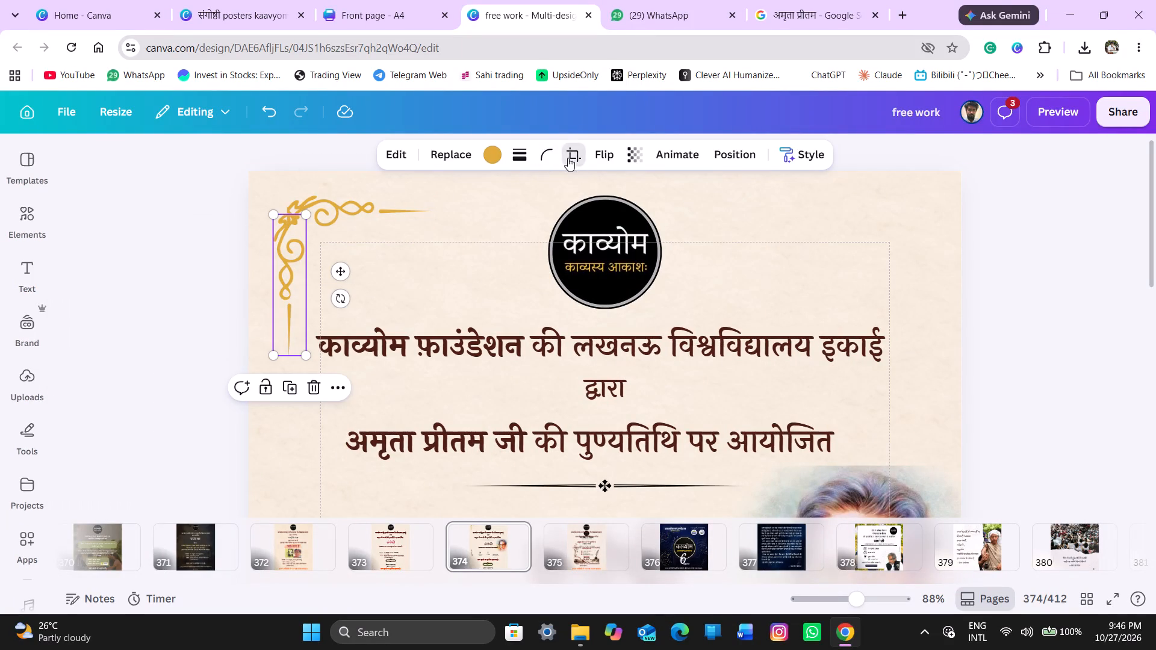
click(407, 214)
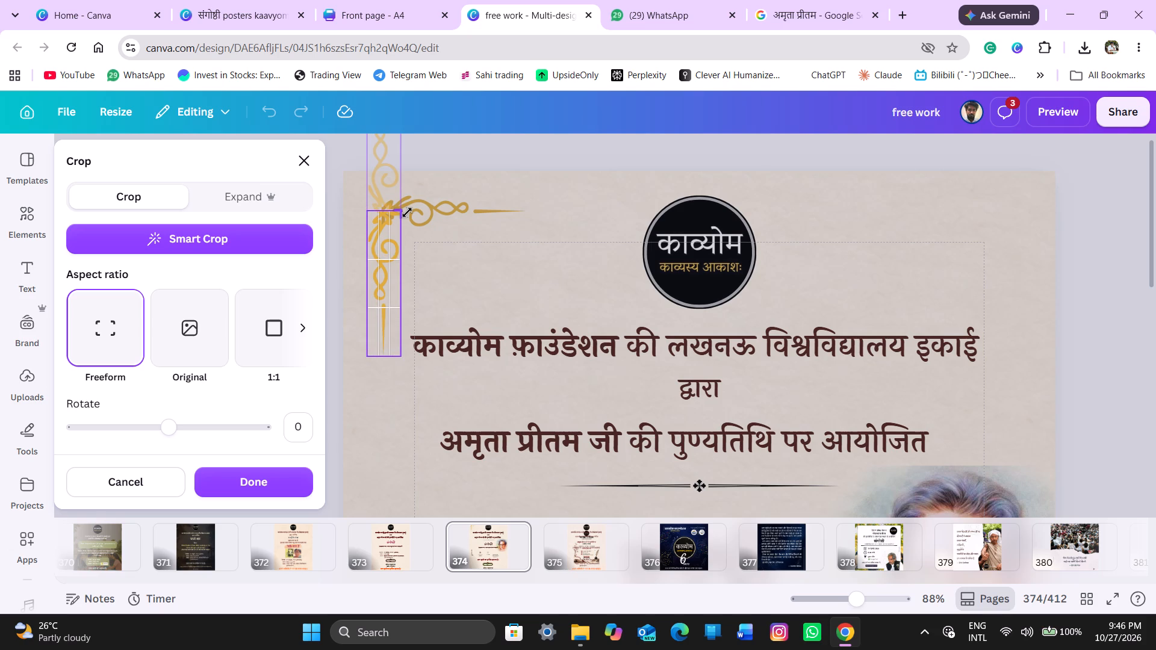
click(270, 479)
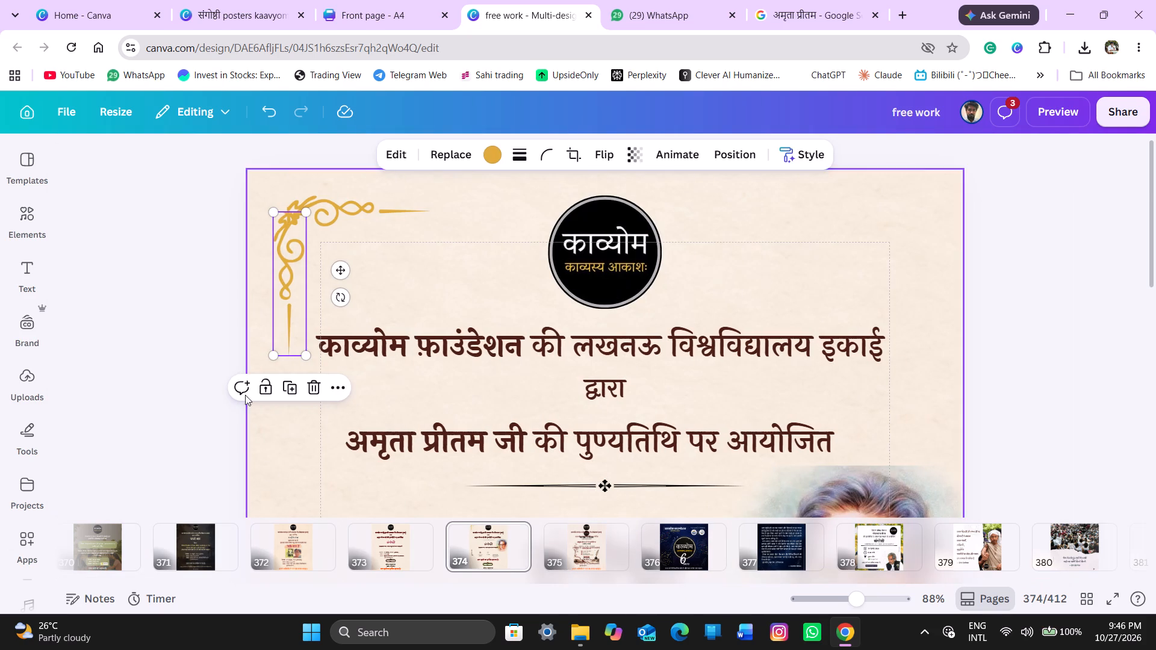
click(158, 327)
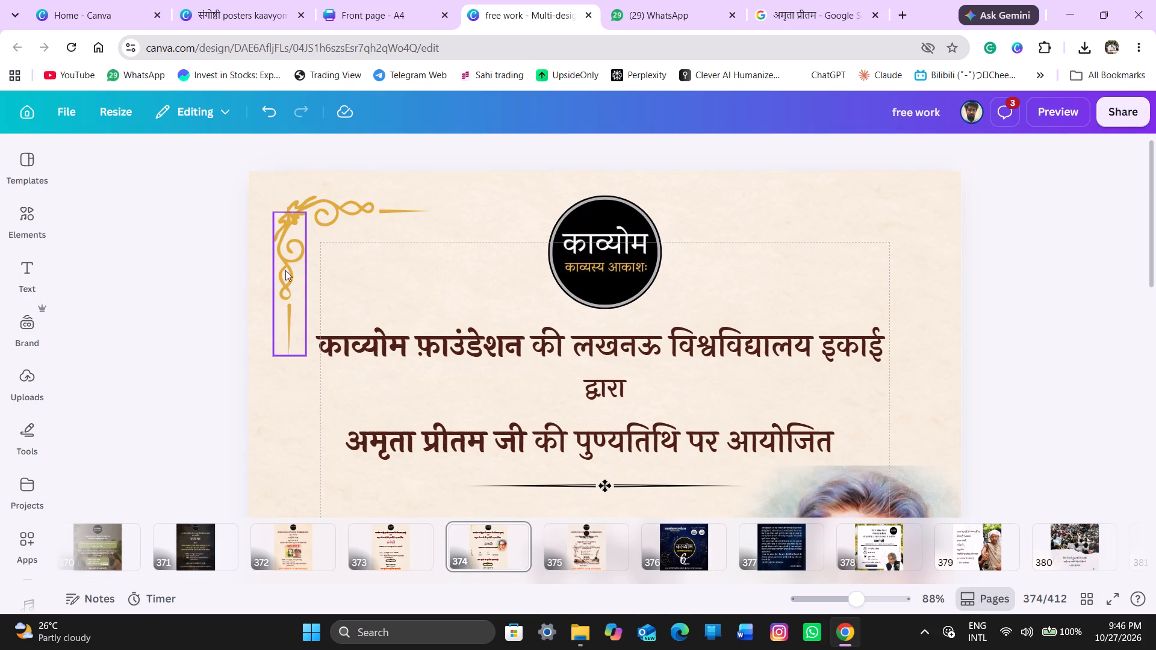
Trim the upright gold ornament's crop slightly downward at its floral top end.
click(287, 241)
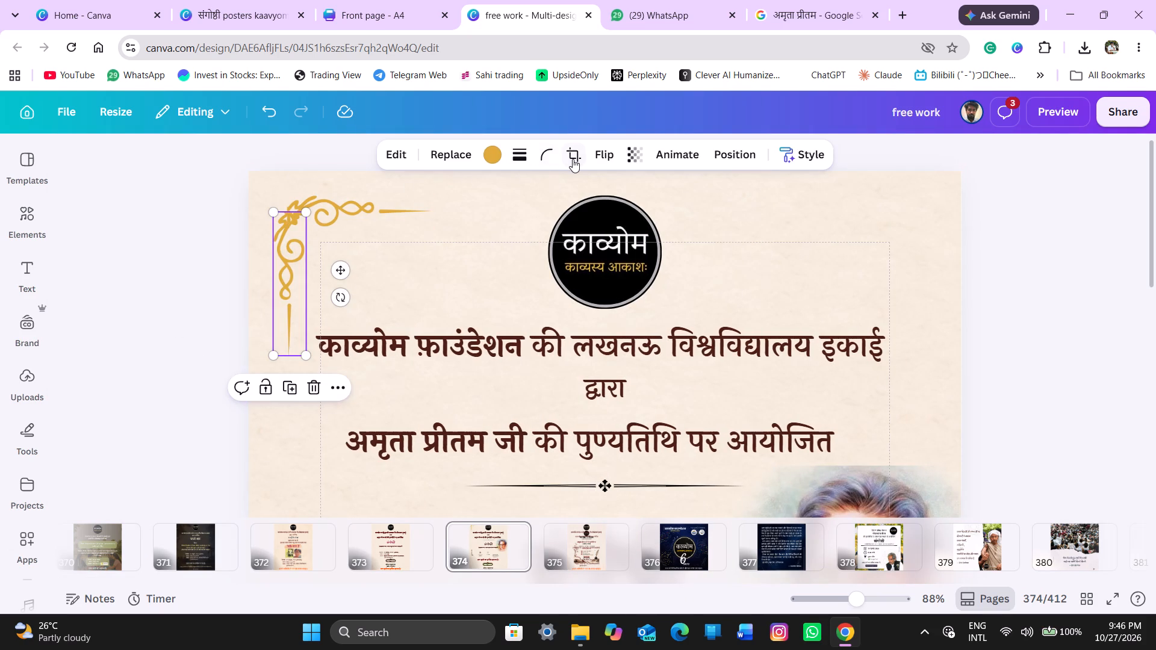
click(573, 159)
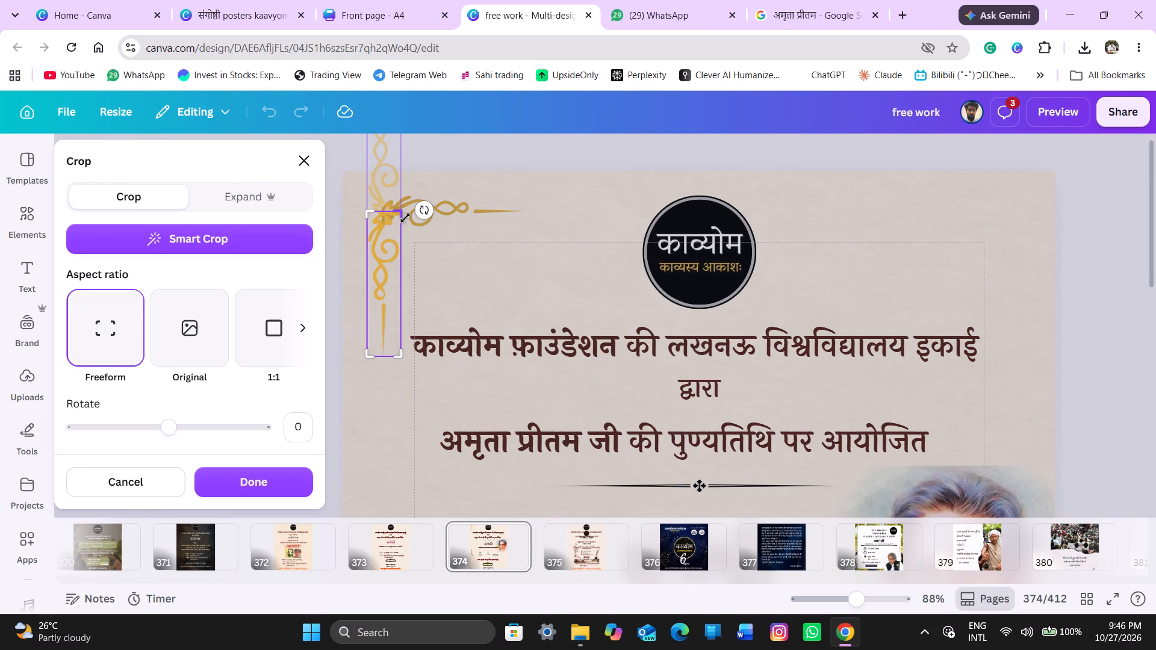
click(402, 213)
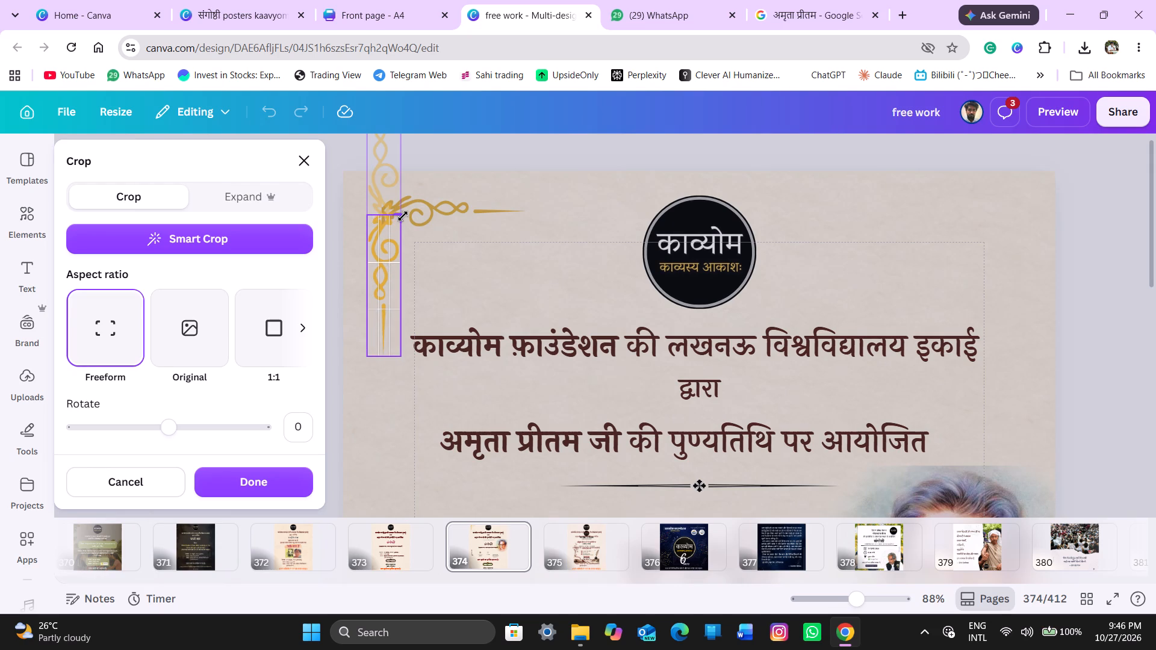
scroll(393, 237, up, 1)
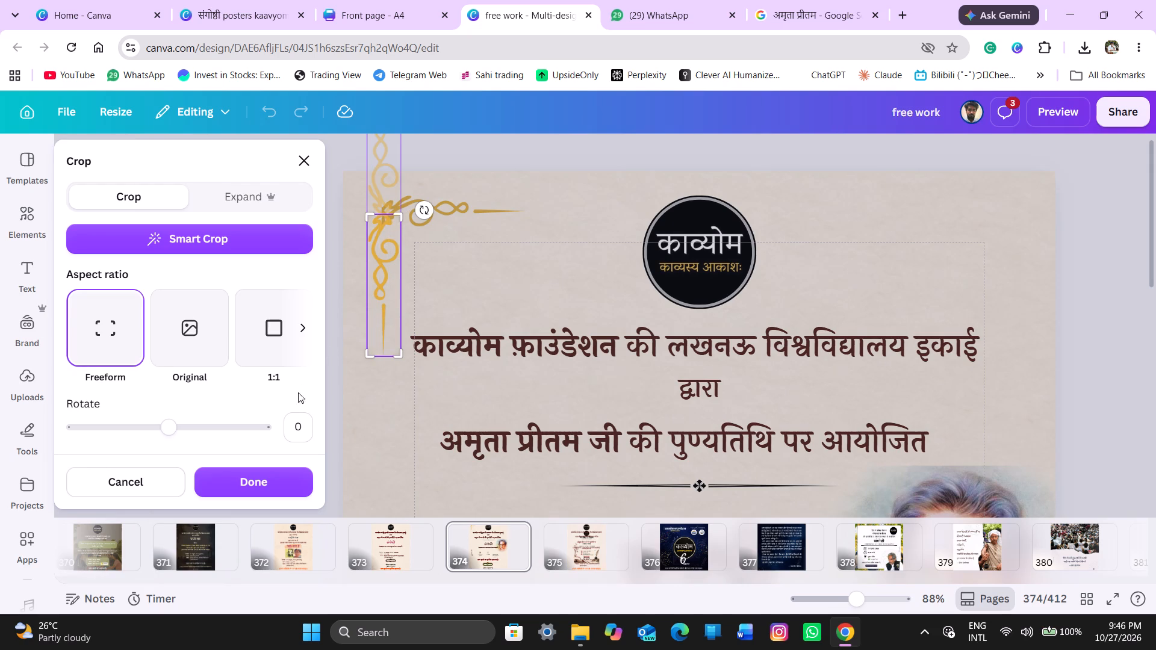
scroll(298, 392, up, 1)
click(272, 478)
click(263, 469)
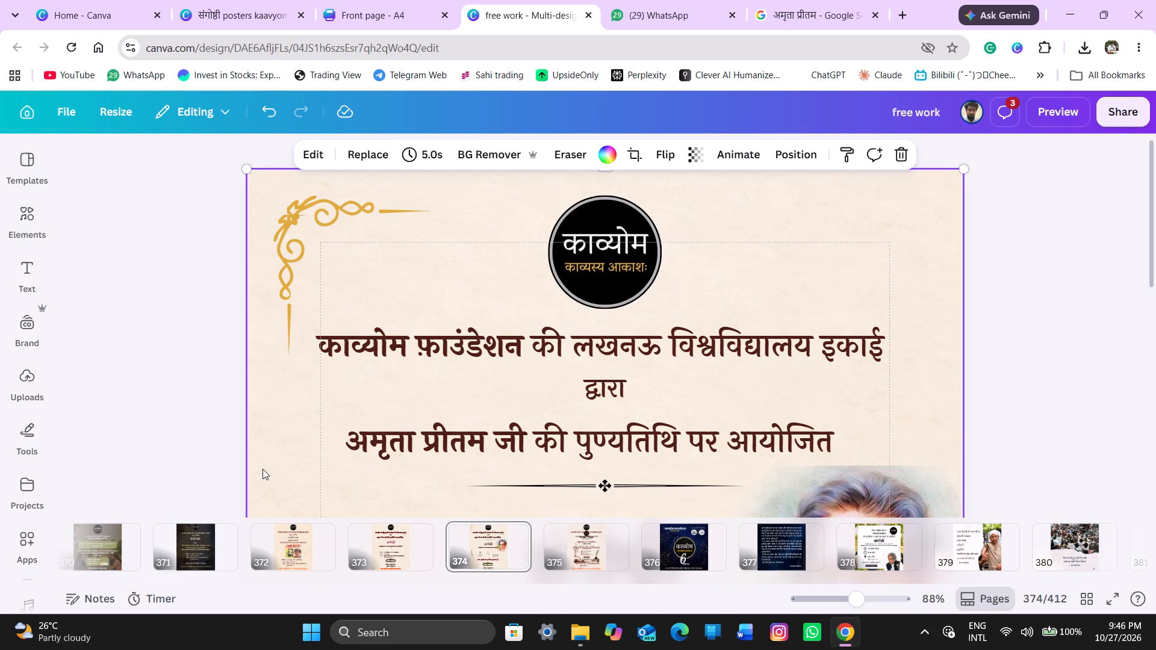
Group the horizontal and upright gold ornaments into one corner piece.
scroll(214, 429, down, 1)
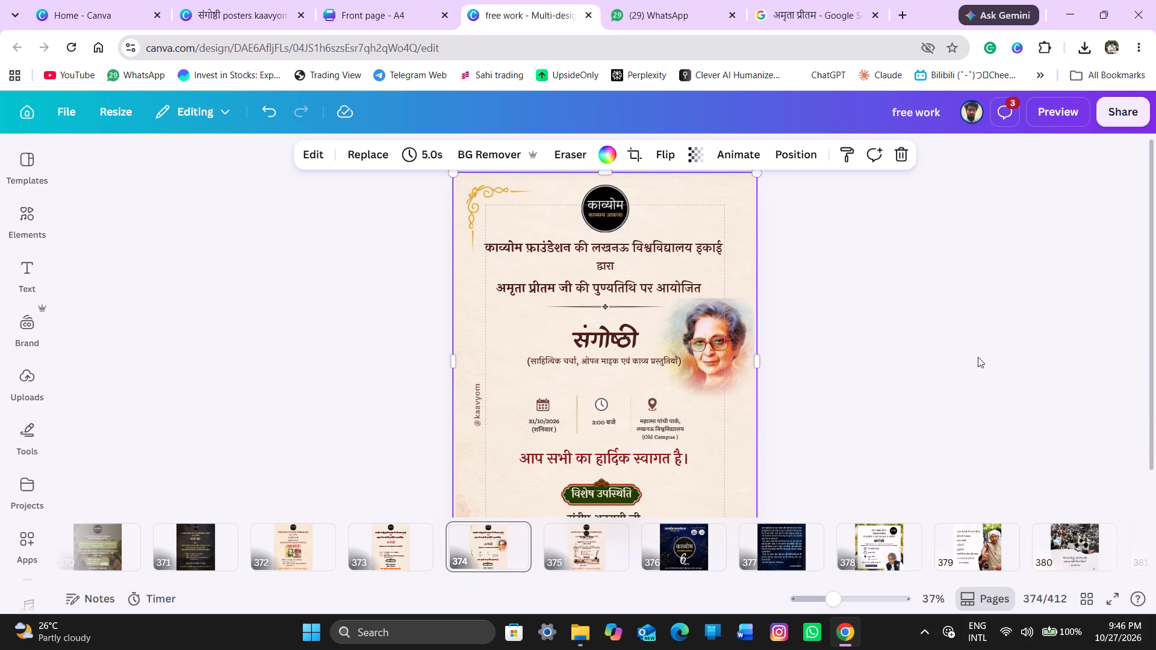
click(493, 194)
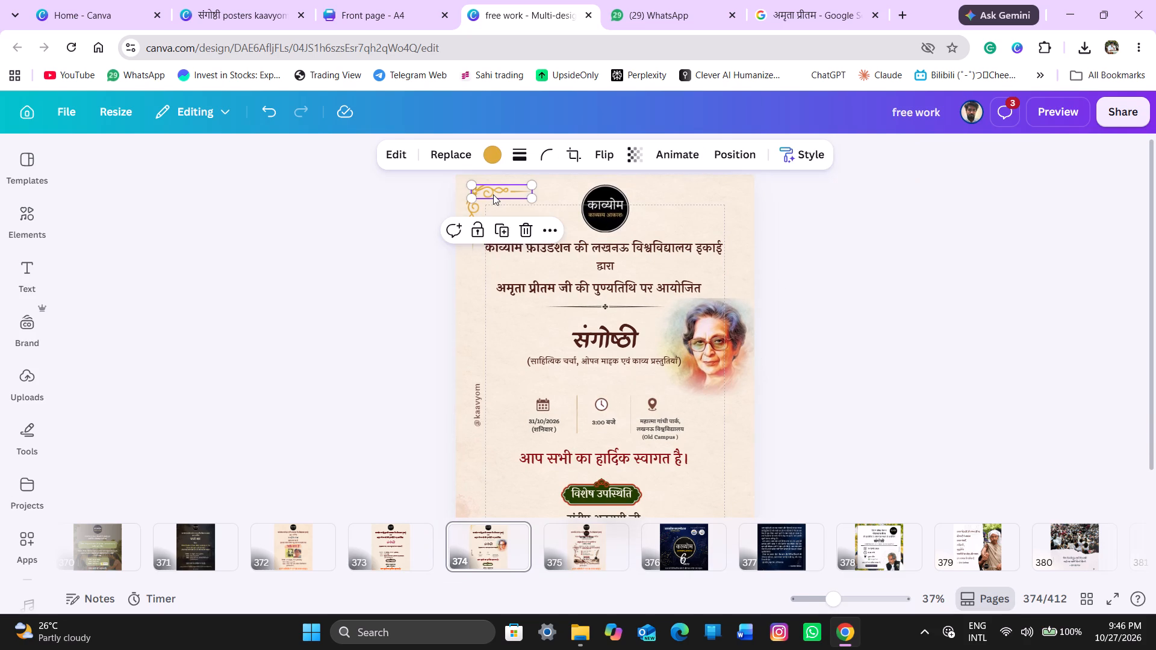
click(470, 210)
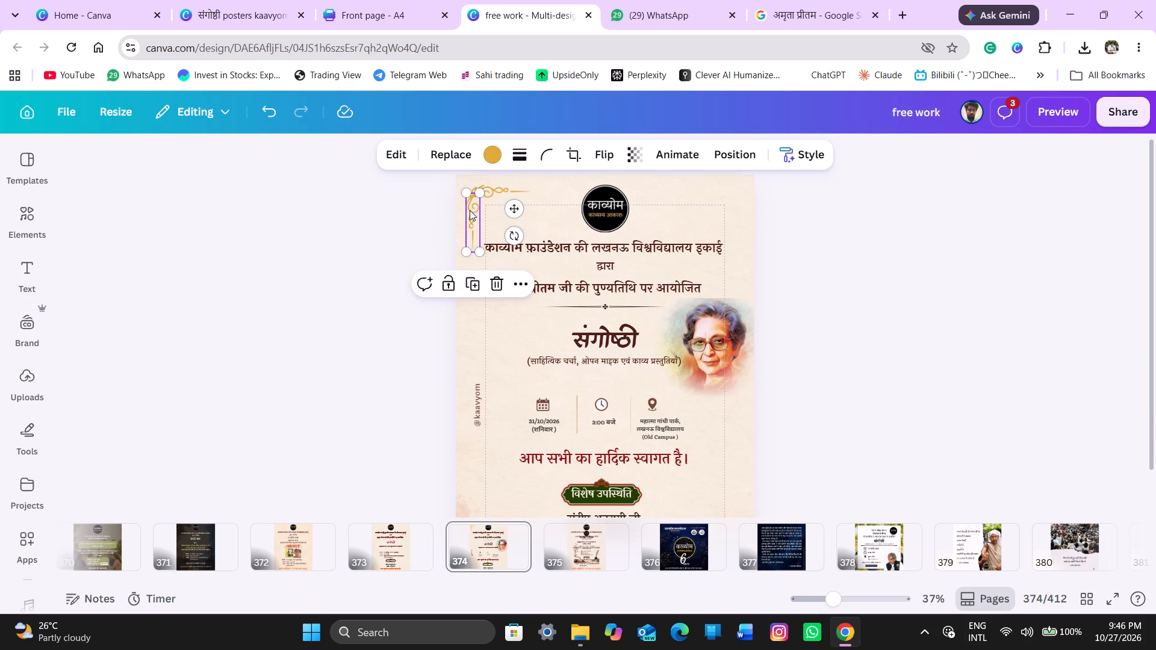
shift+click(497, 191)
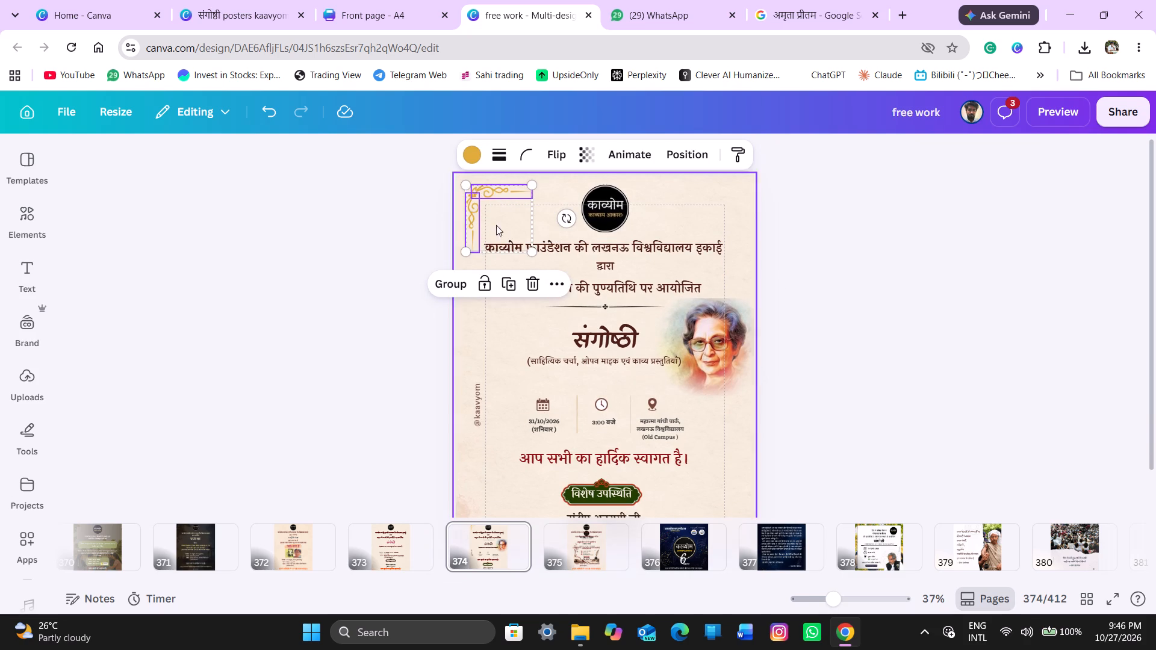
click(453, 281)
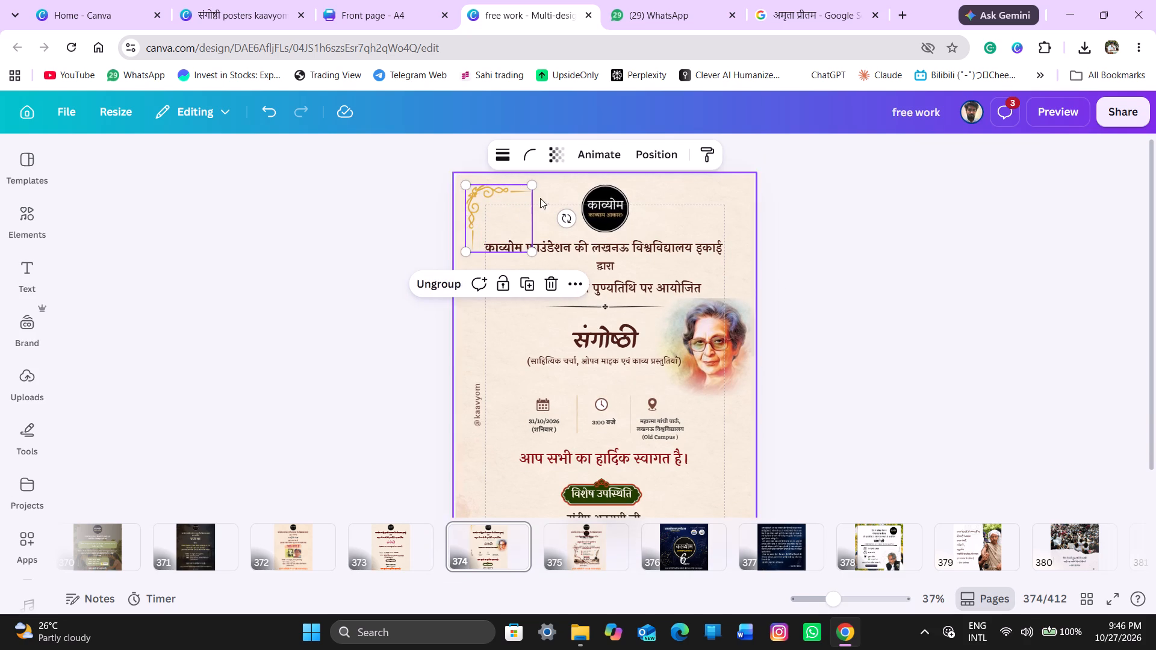
click(356, 233)
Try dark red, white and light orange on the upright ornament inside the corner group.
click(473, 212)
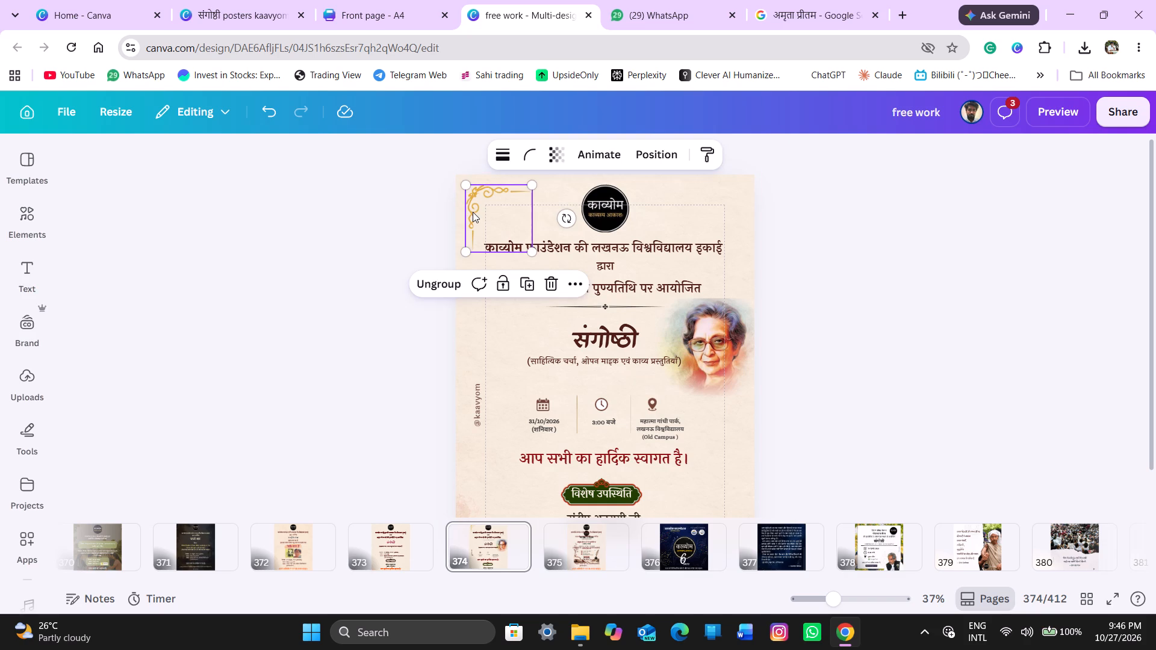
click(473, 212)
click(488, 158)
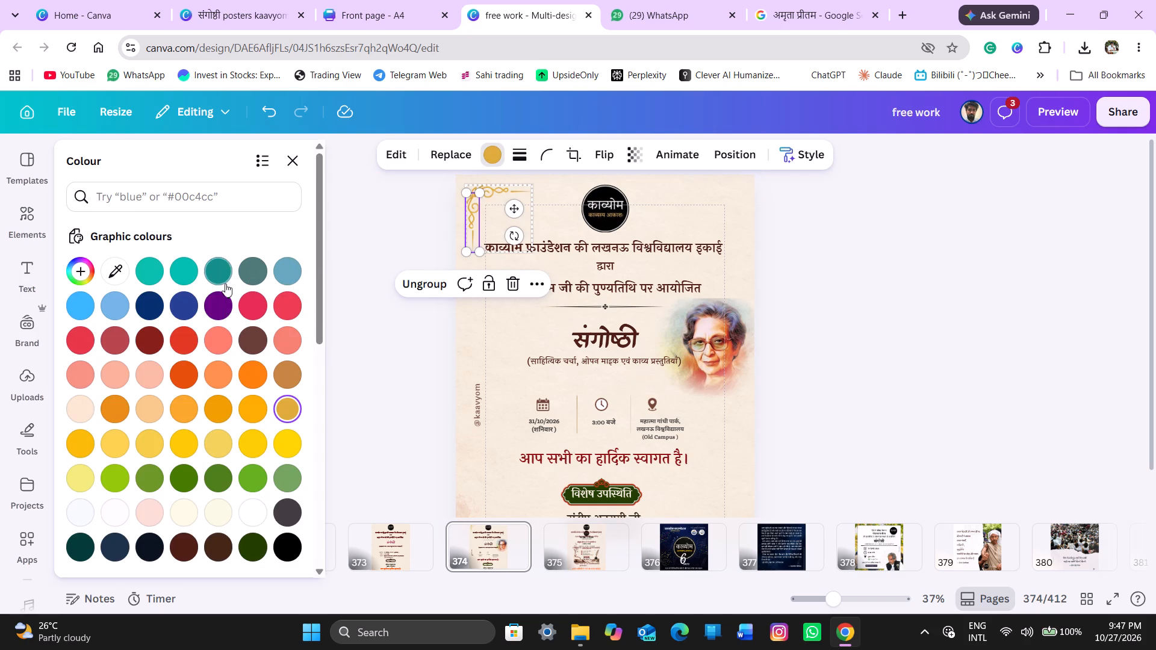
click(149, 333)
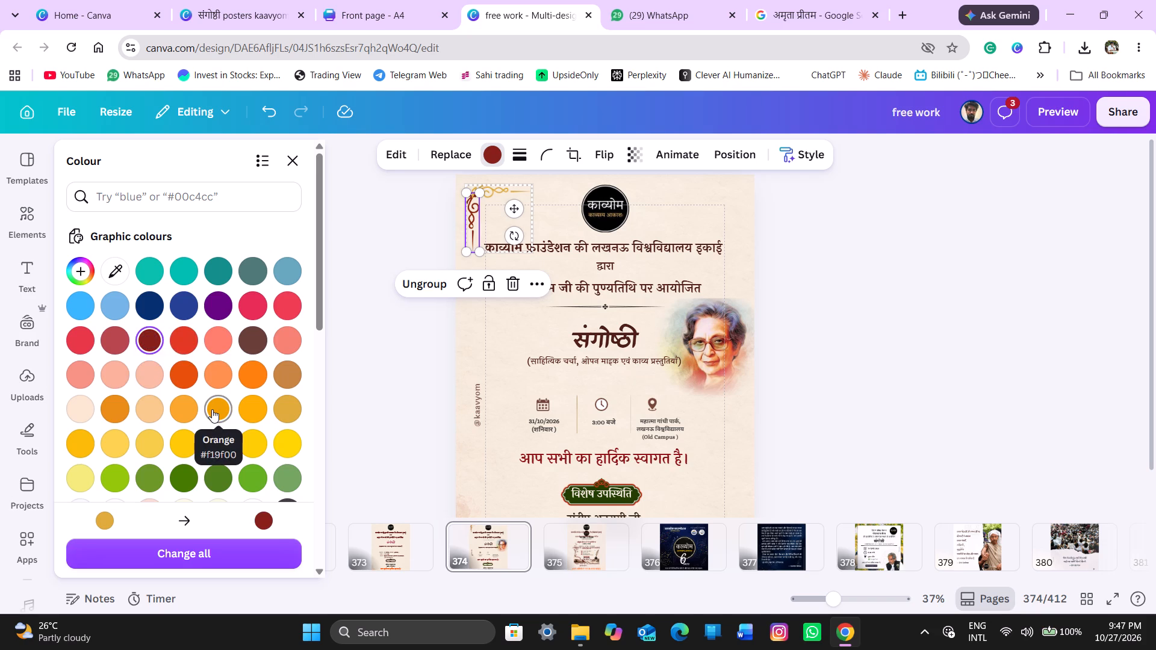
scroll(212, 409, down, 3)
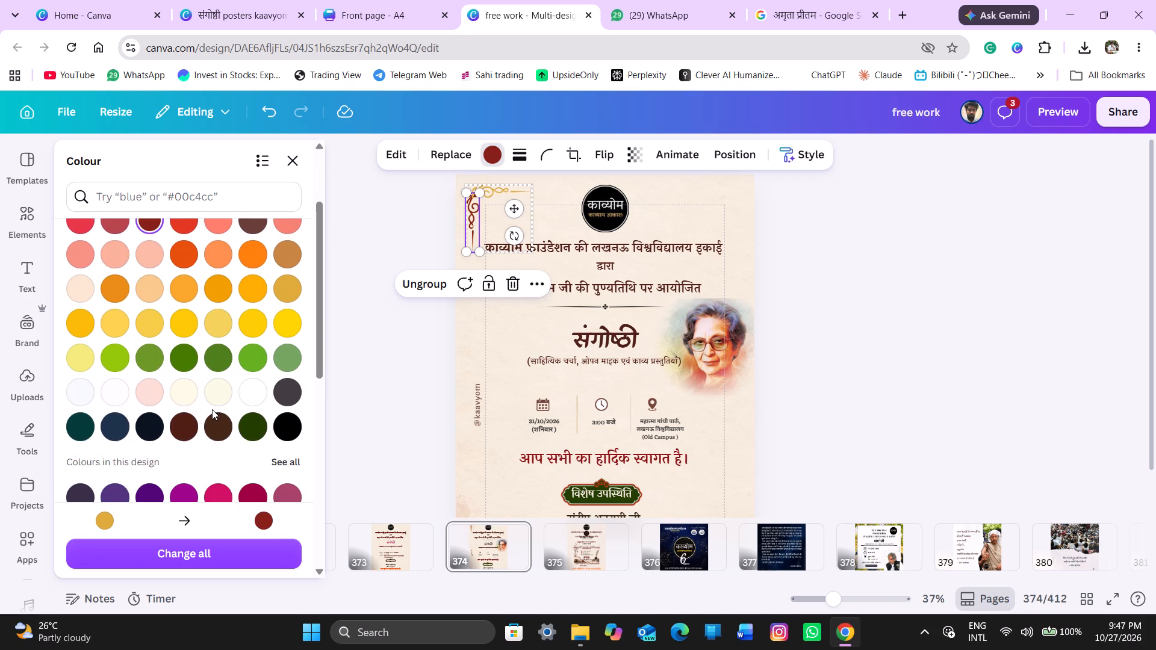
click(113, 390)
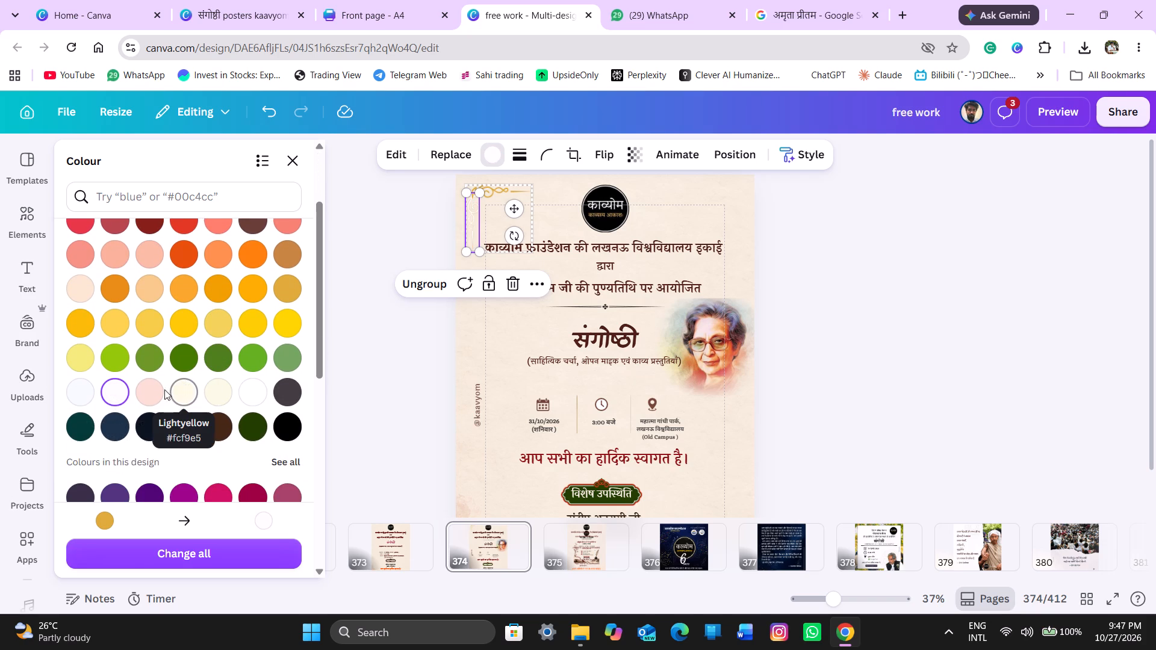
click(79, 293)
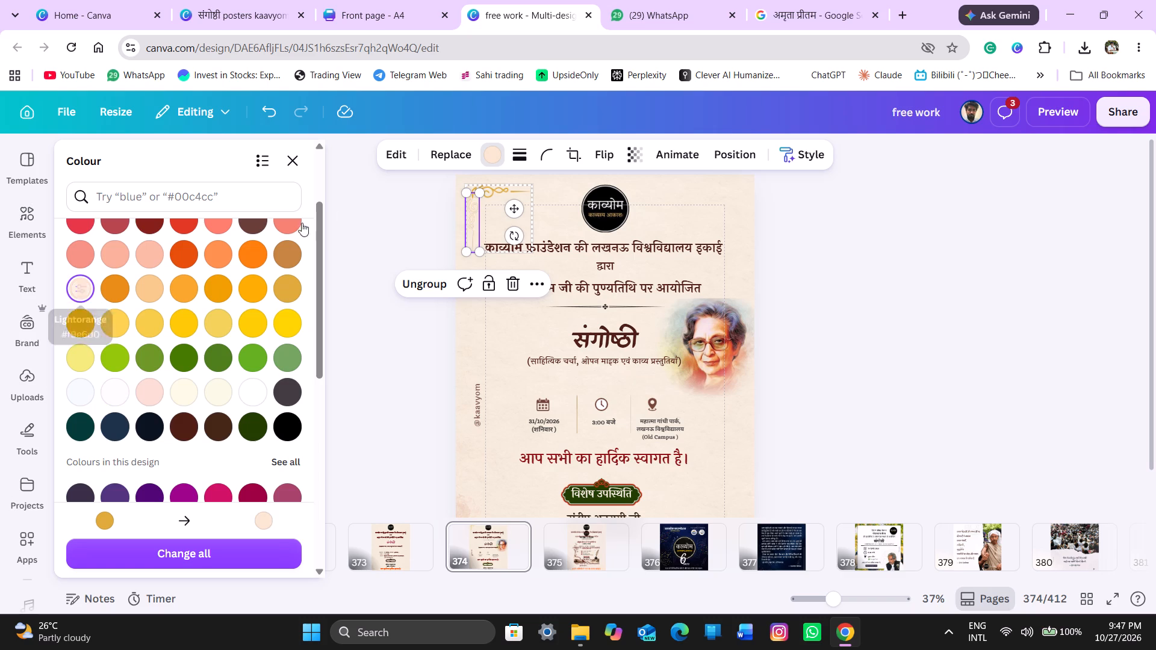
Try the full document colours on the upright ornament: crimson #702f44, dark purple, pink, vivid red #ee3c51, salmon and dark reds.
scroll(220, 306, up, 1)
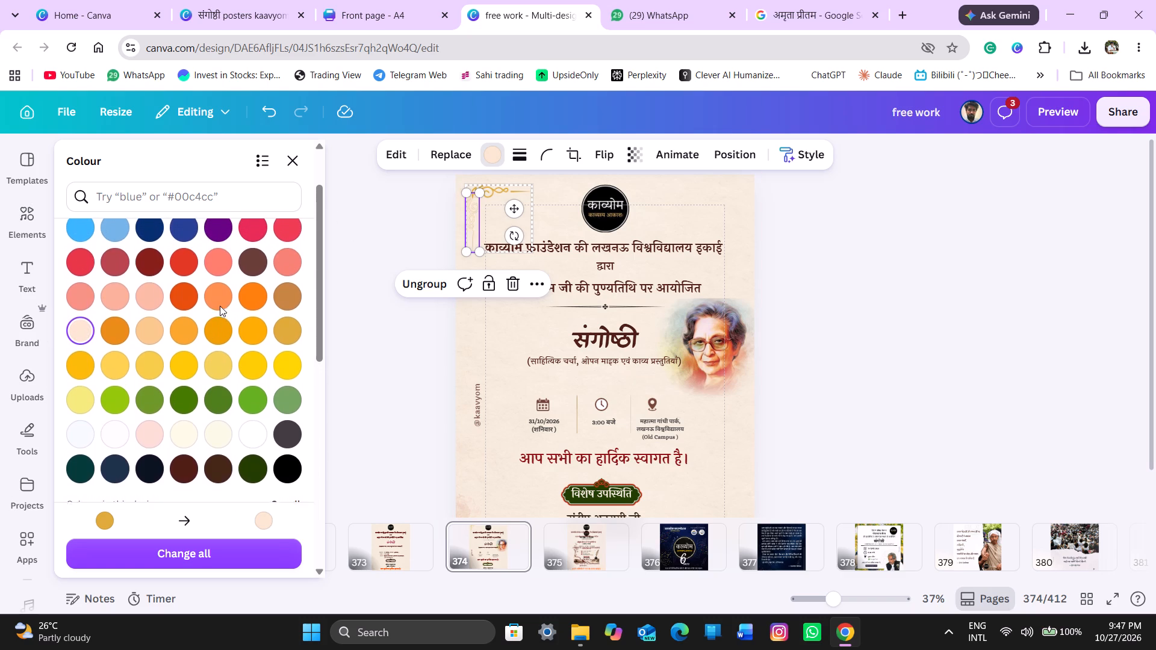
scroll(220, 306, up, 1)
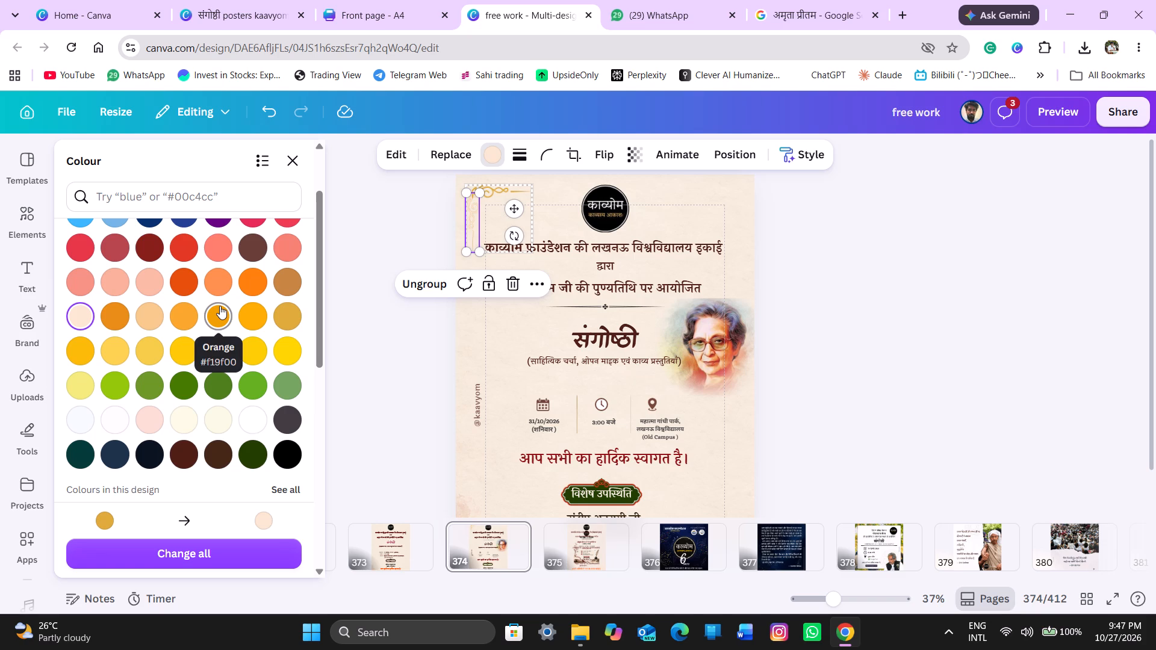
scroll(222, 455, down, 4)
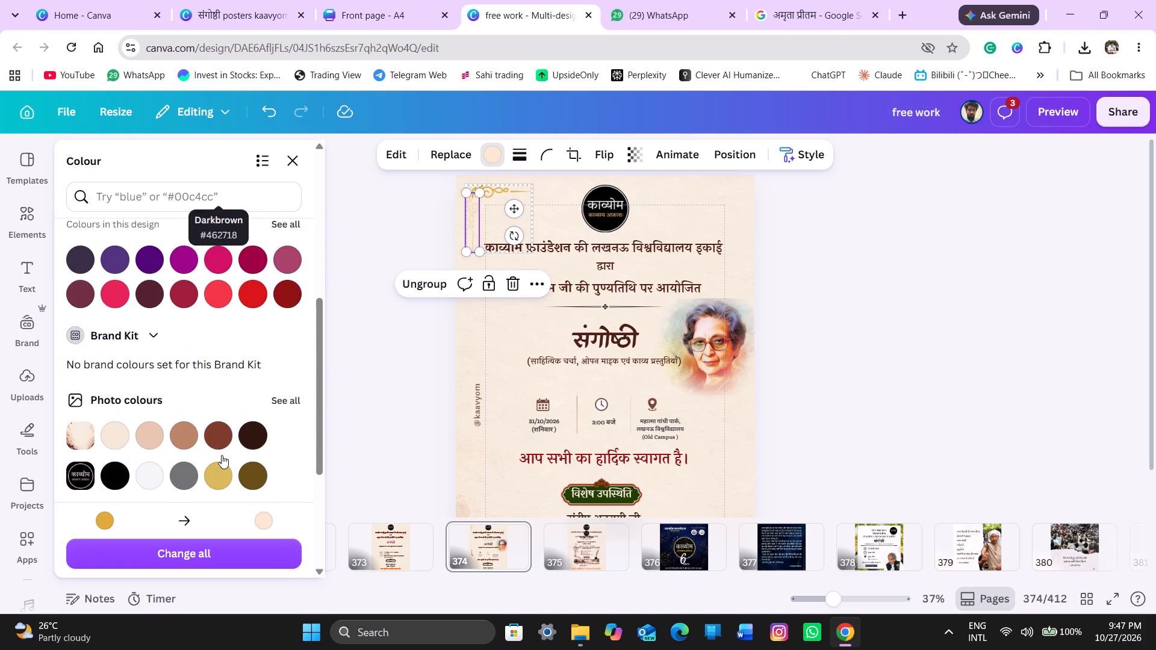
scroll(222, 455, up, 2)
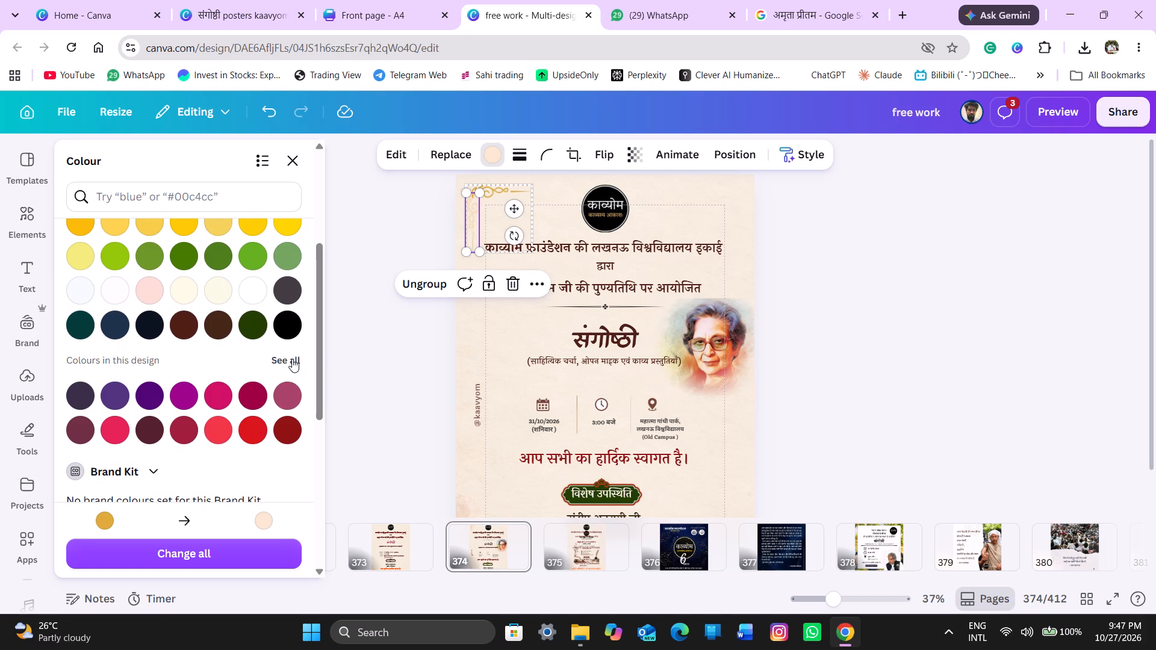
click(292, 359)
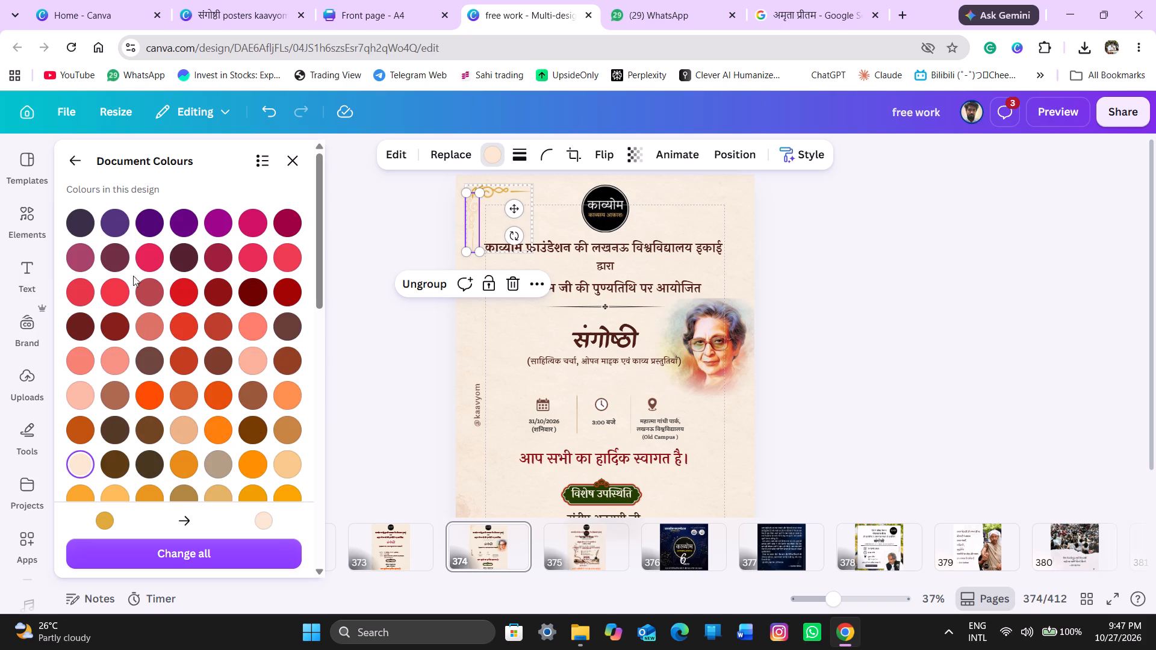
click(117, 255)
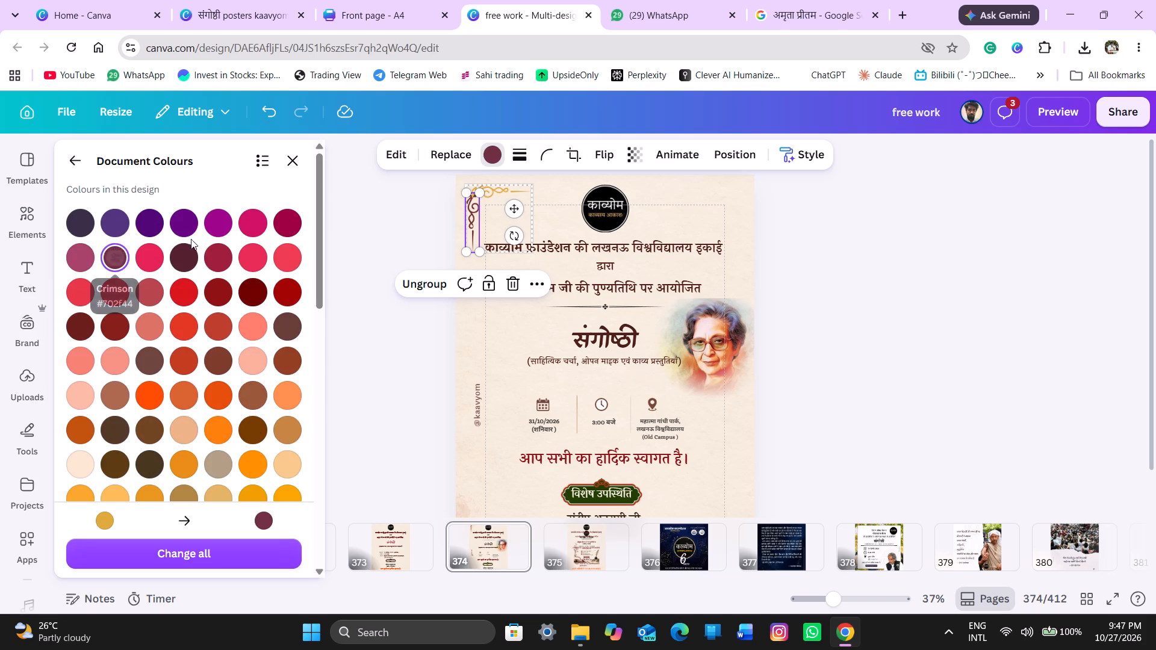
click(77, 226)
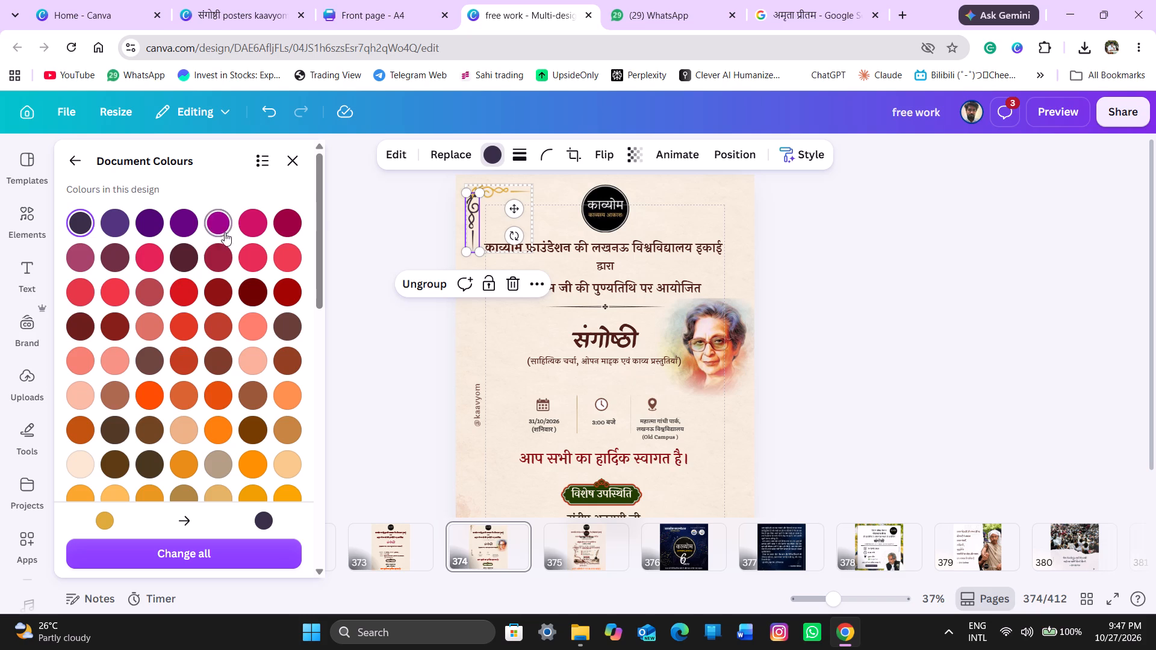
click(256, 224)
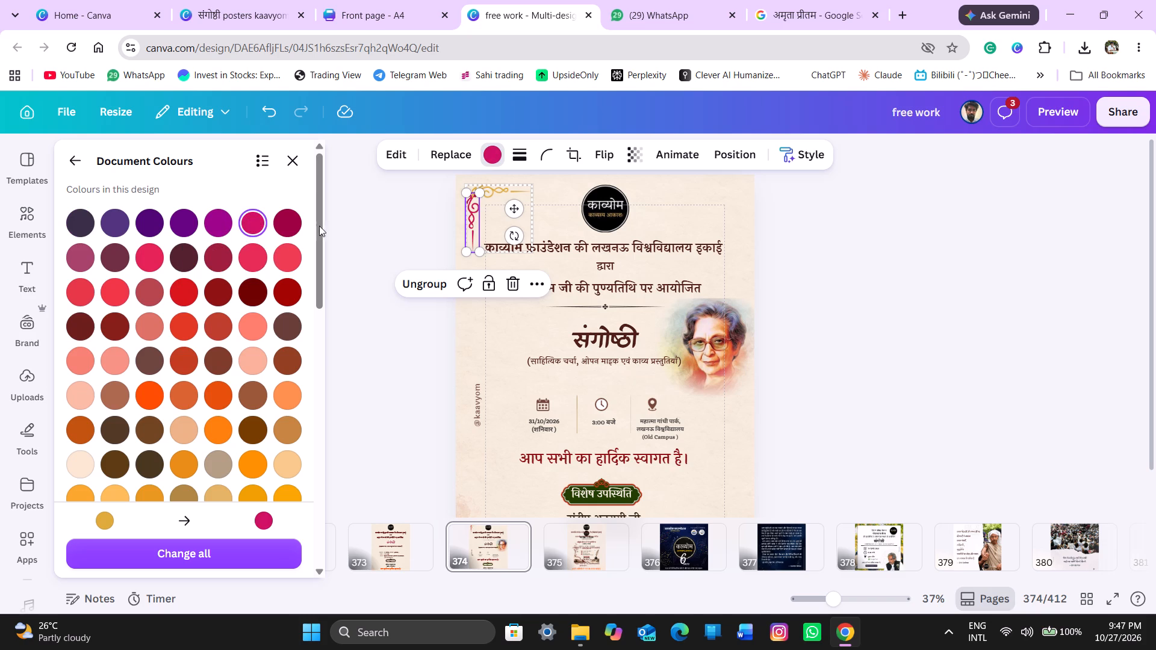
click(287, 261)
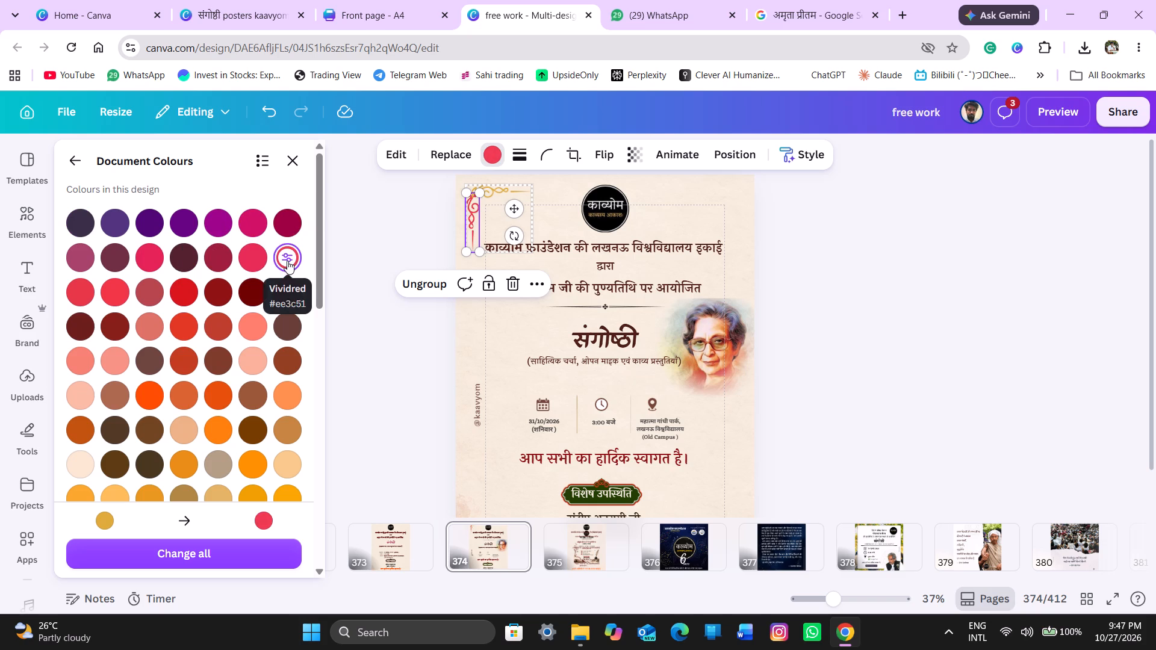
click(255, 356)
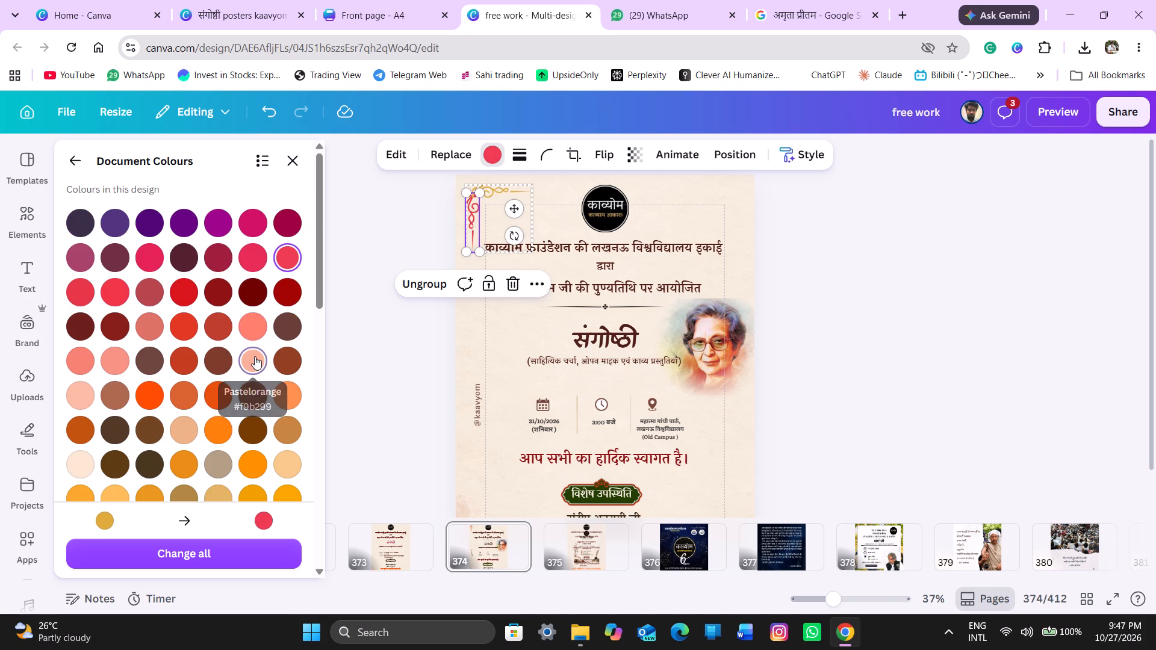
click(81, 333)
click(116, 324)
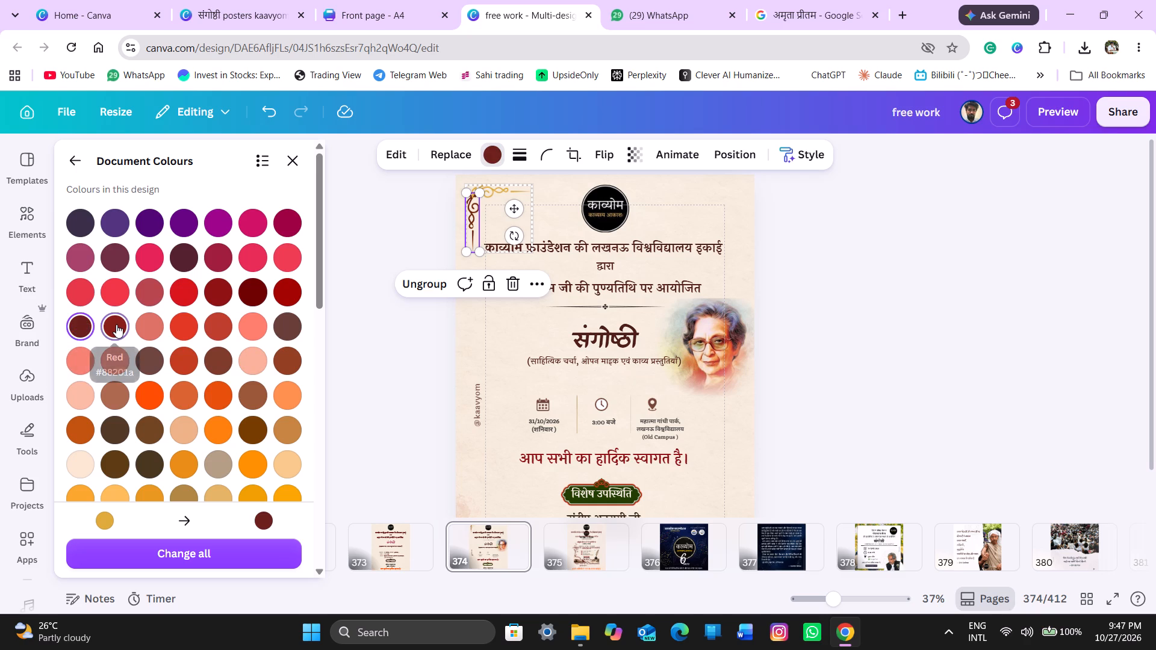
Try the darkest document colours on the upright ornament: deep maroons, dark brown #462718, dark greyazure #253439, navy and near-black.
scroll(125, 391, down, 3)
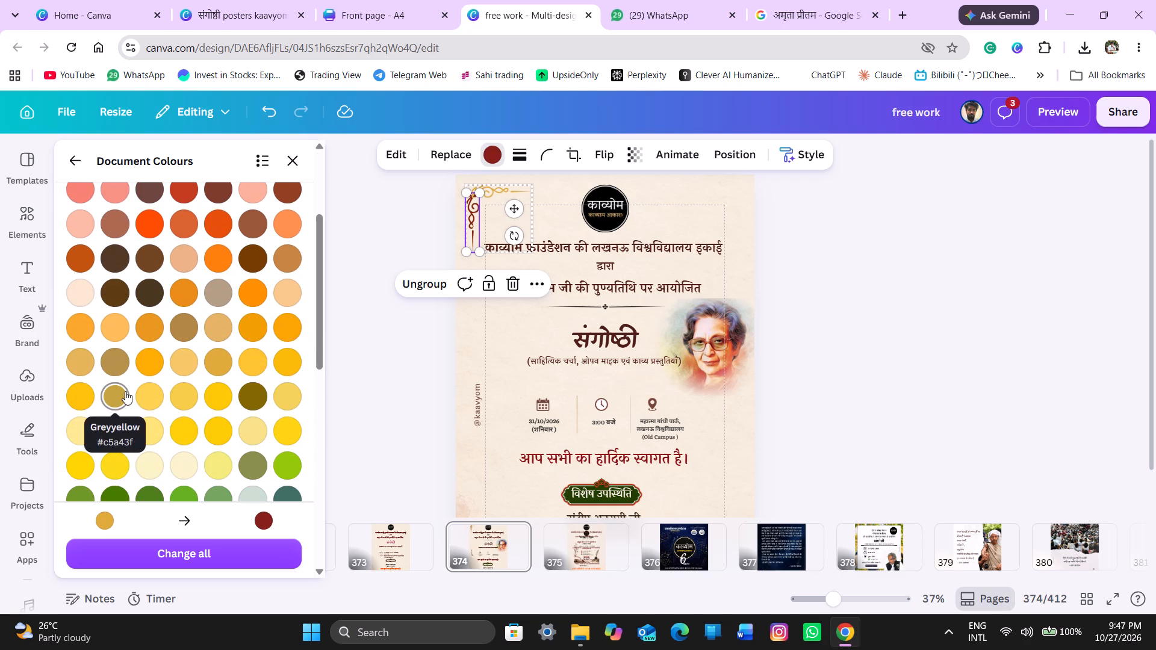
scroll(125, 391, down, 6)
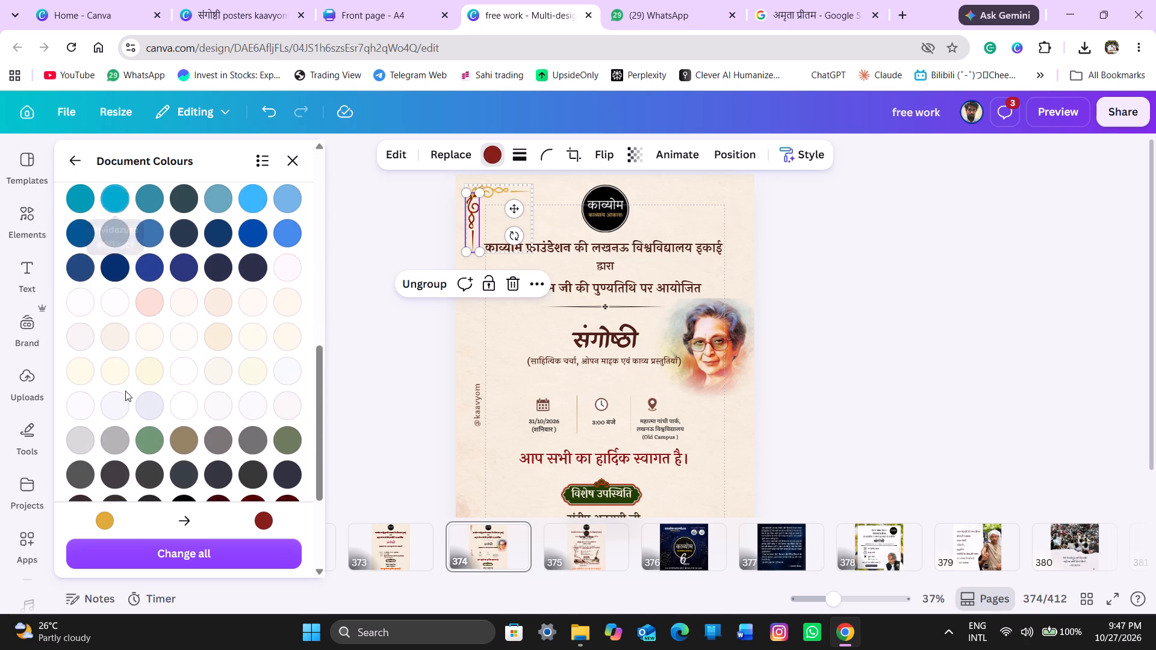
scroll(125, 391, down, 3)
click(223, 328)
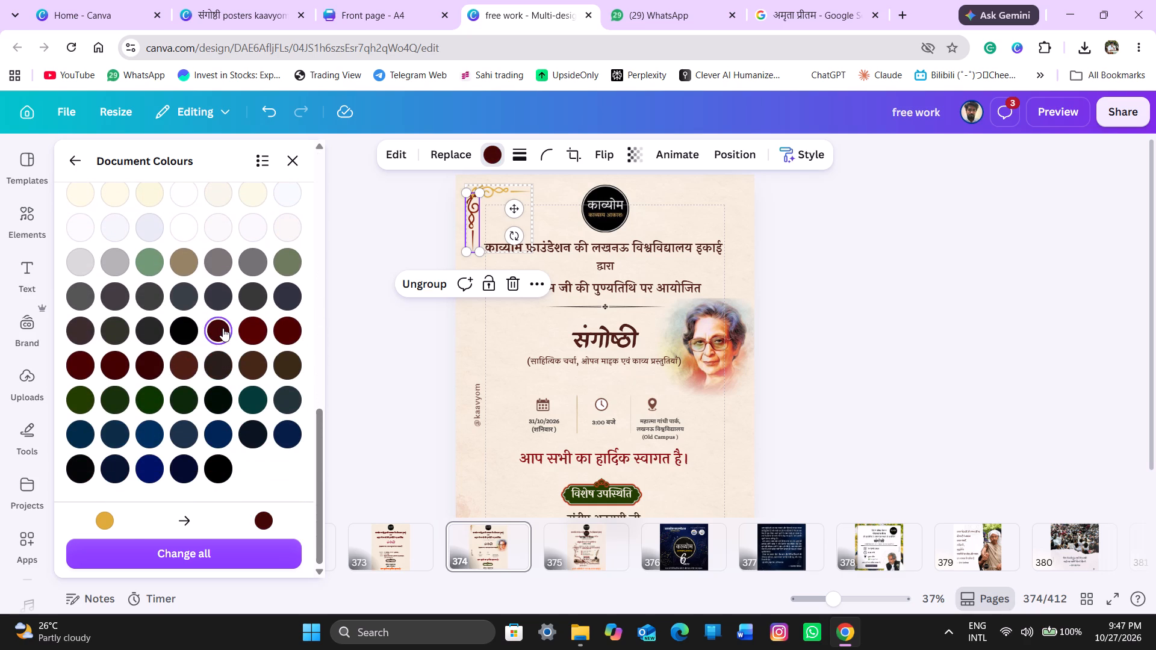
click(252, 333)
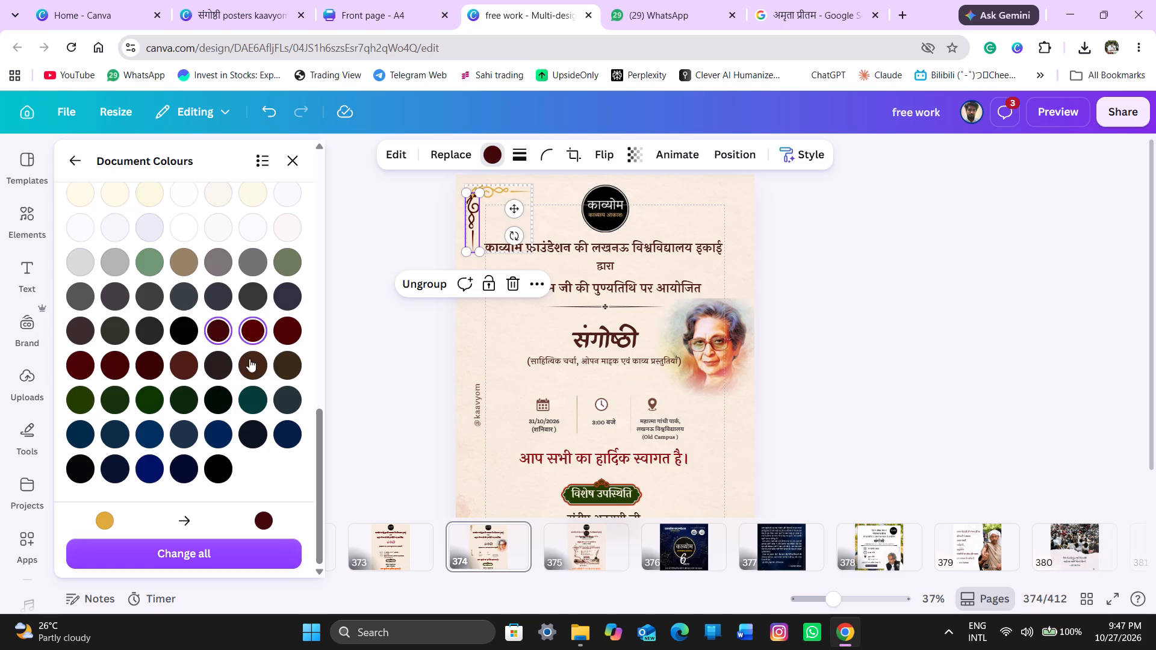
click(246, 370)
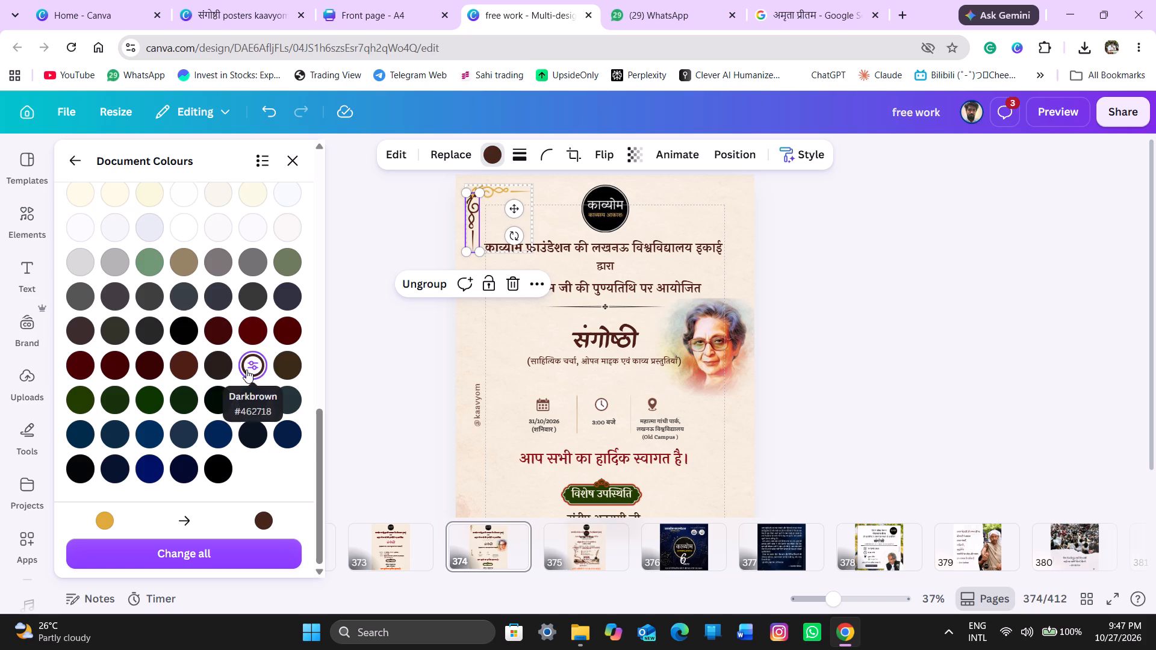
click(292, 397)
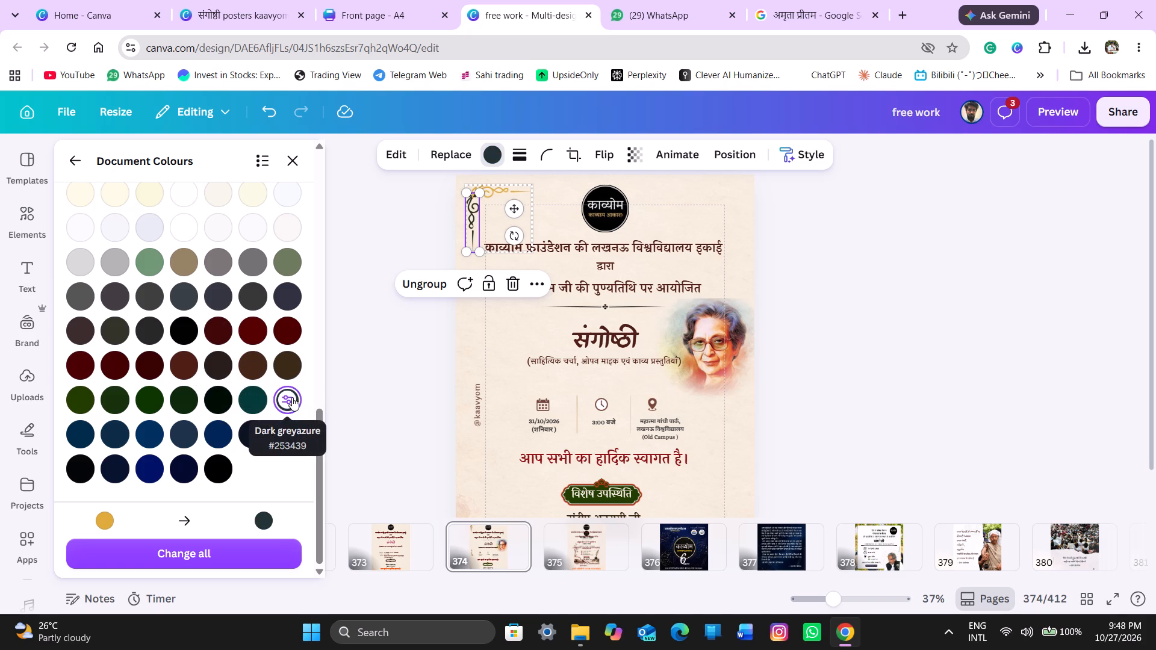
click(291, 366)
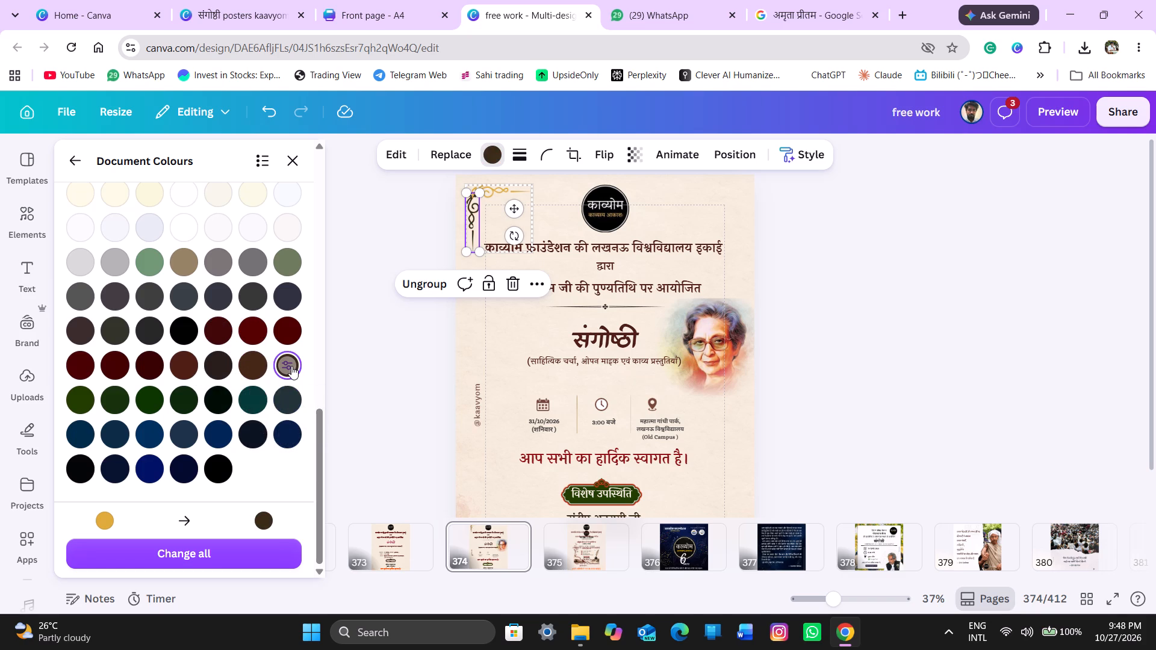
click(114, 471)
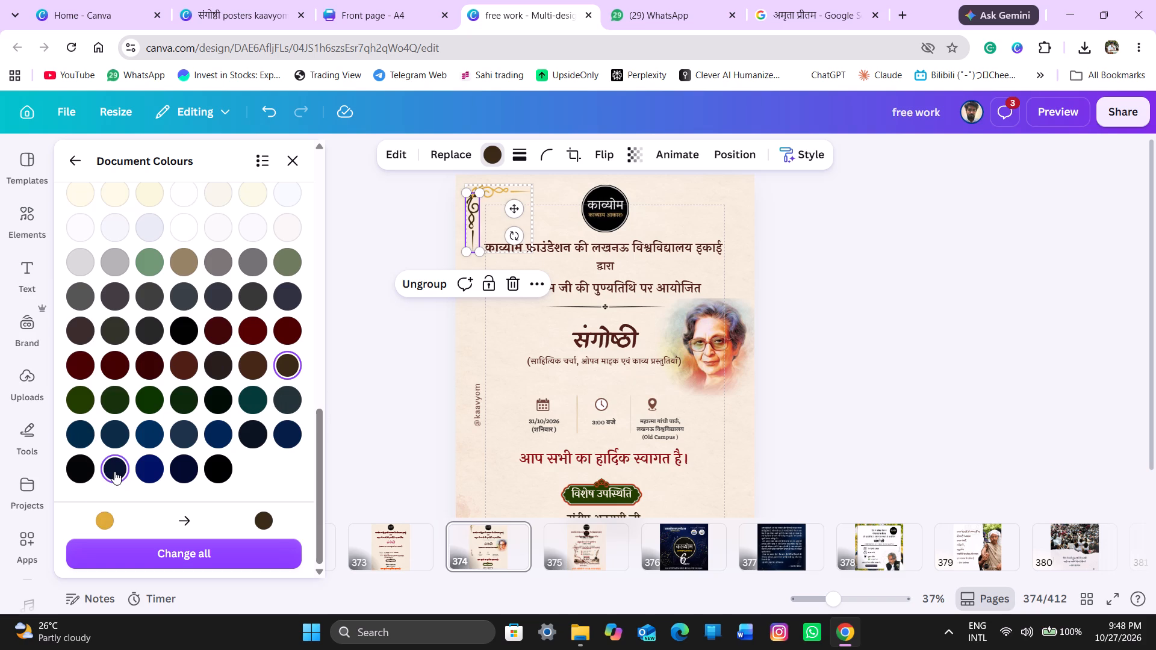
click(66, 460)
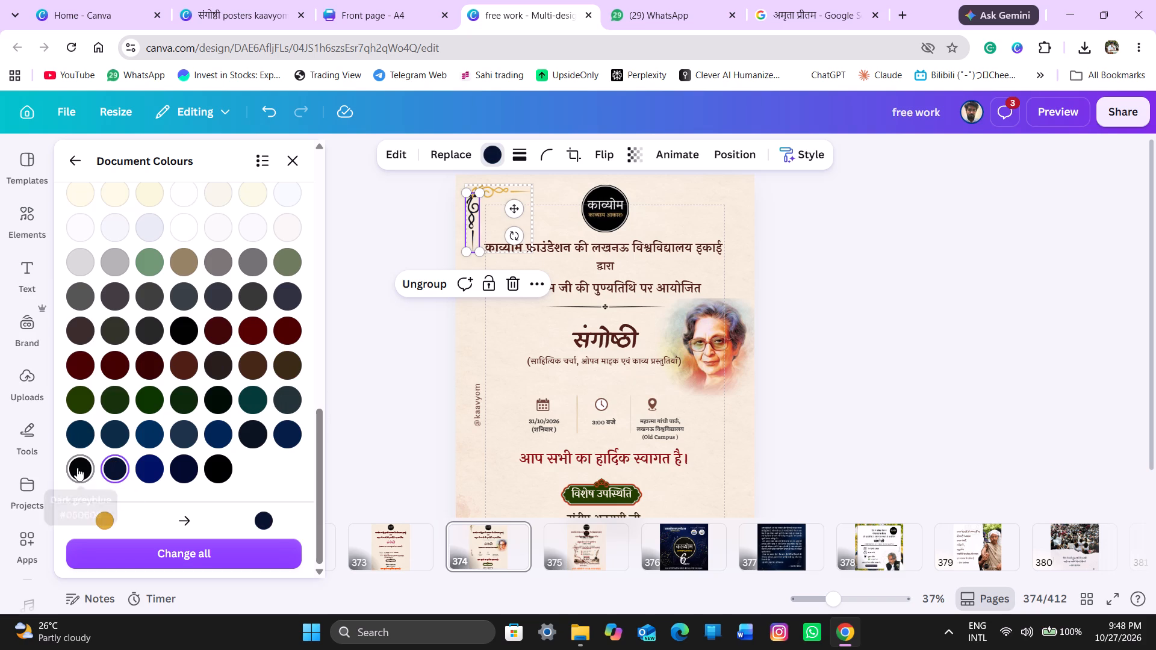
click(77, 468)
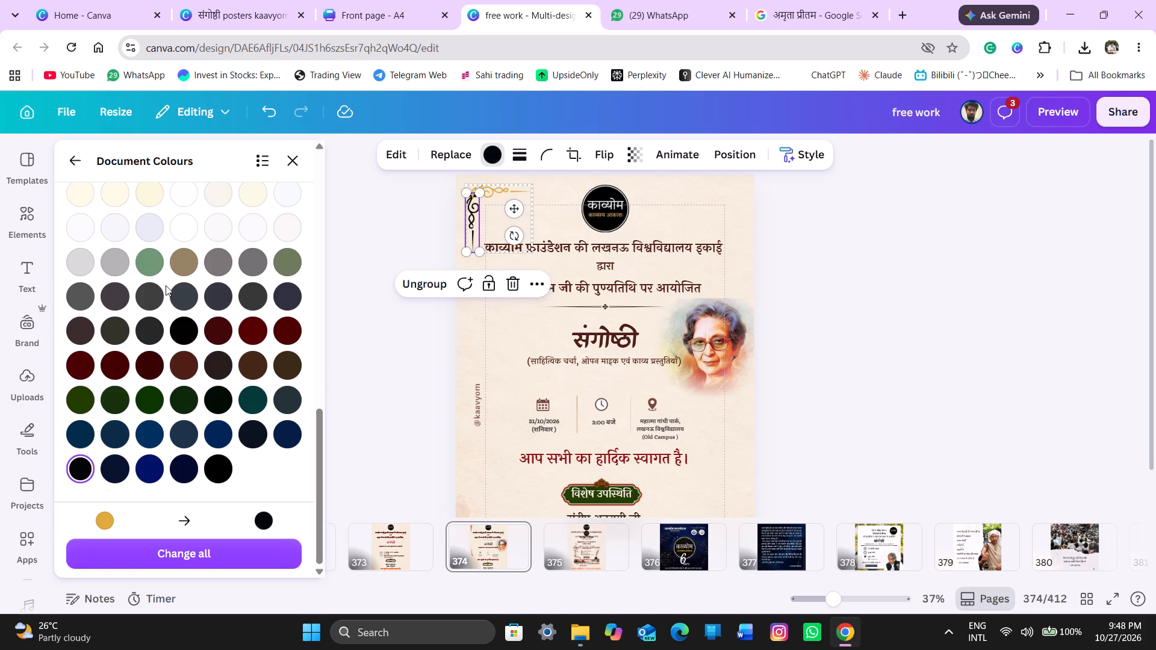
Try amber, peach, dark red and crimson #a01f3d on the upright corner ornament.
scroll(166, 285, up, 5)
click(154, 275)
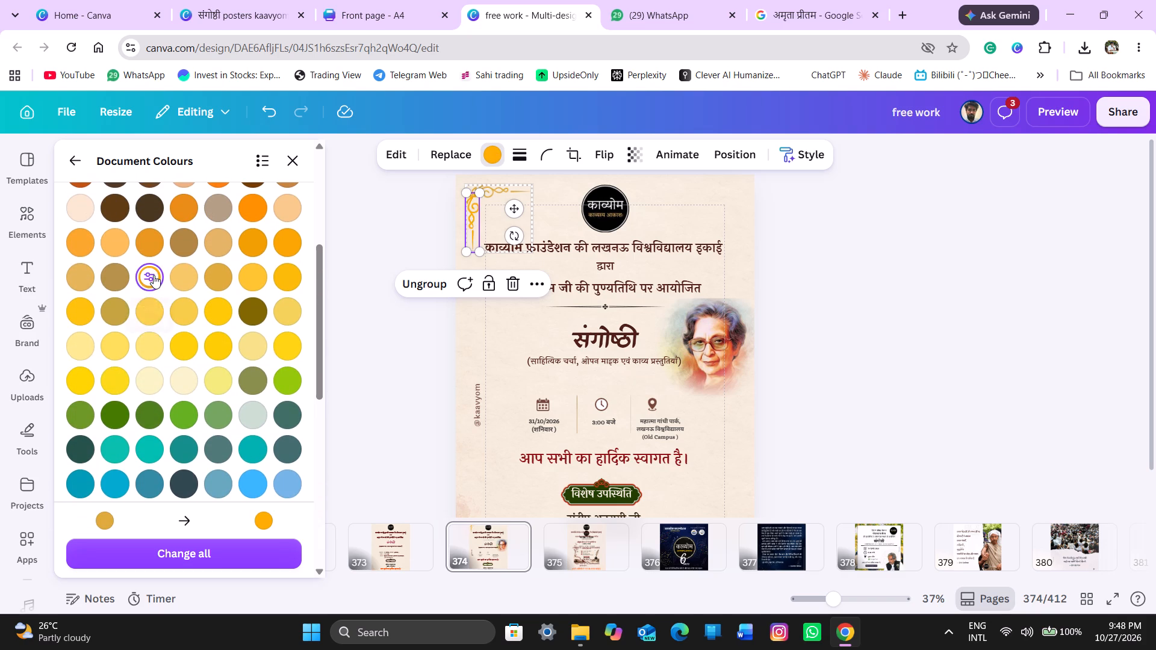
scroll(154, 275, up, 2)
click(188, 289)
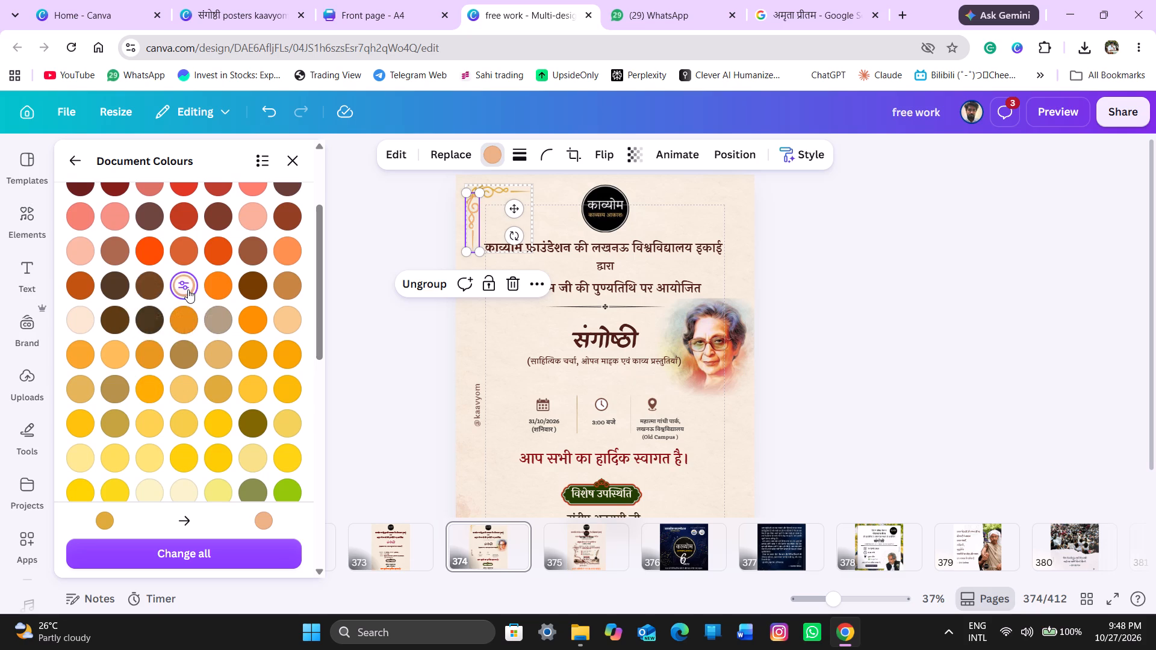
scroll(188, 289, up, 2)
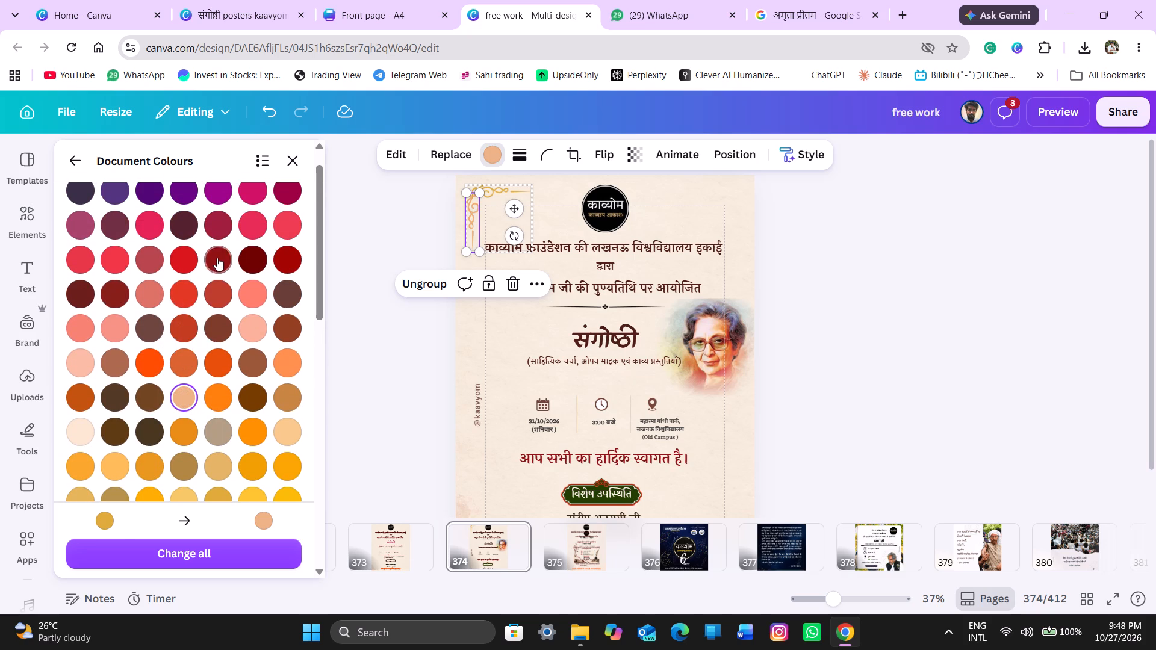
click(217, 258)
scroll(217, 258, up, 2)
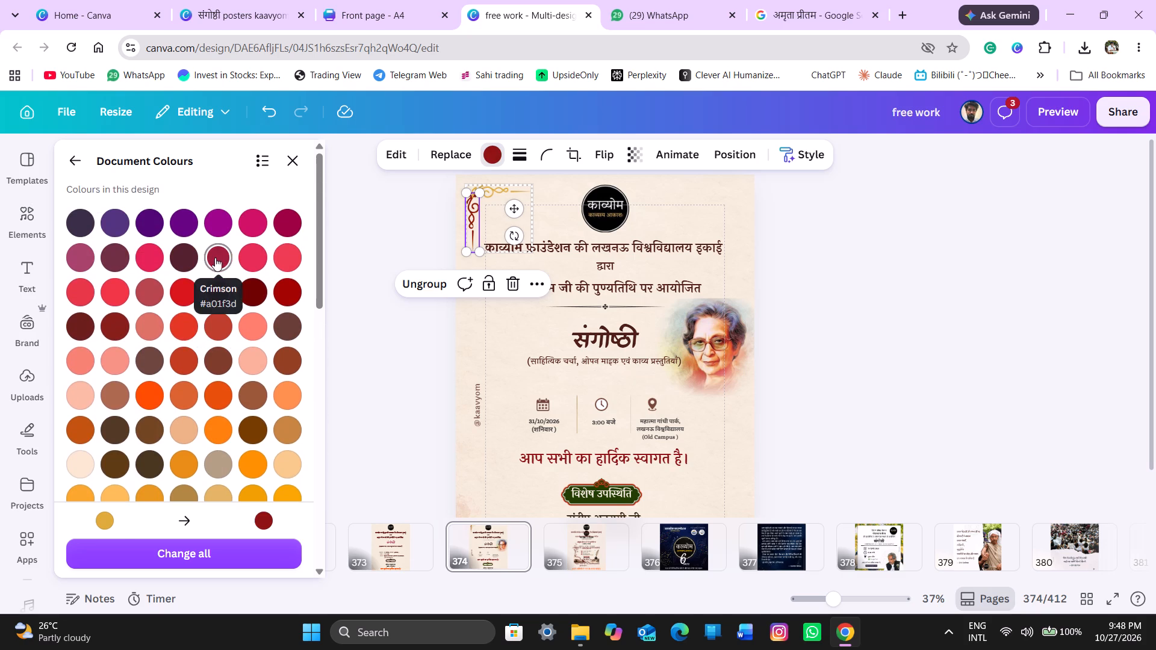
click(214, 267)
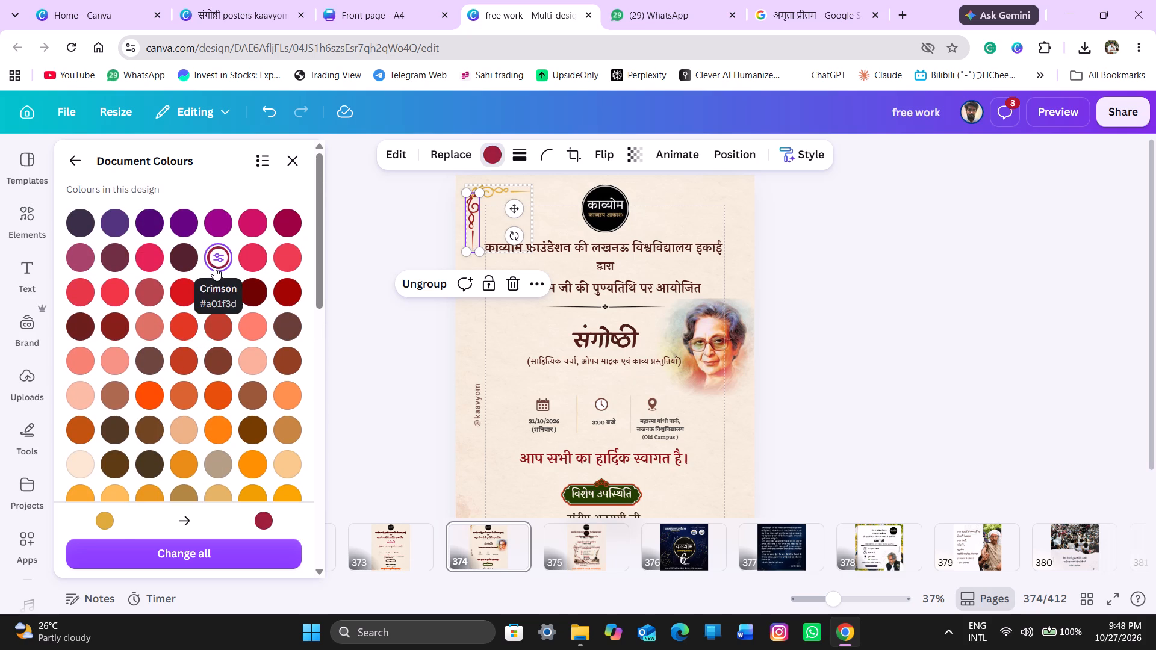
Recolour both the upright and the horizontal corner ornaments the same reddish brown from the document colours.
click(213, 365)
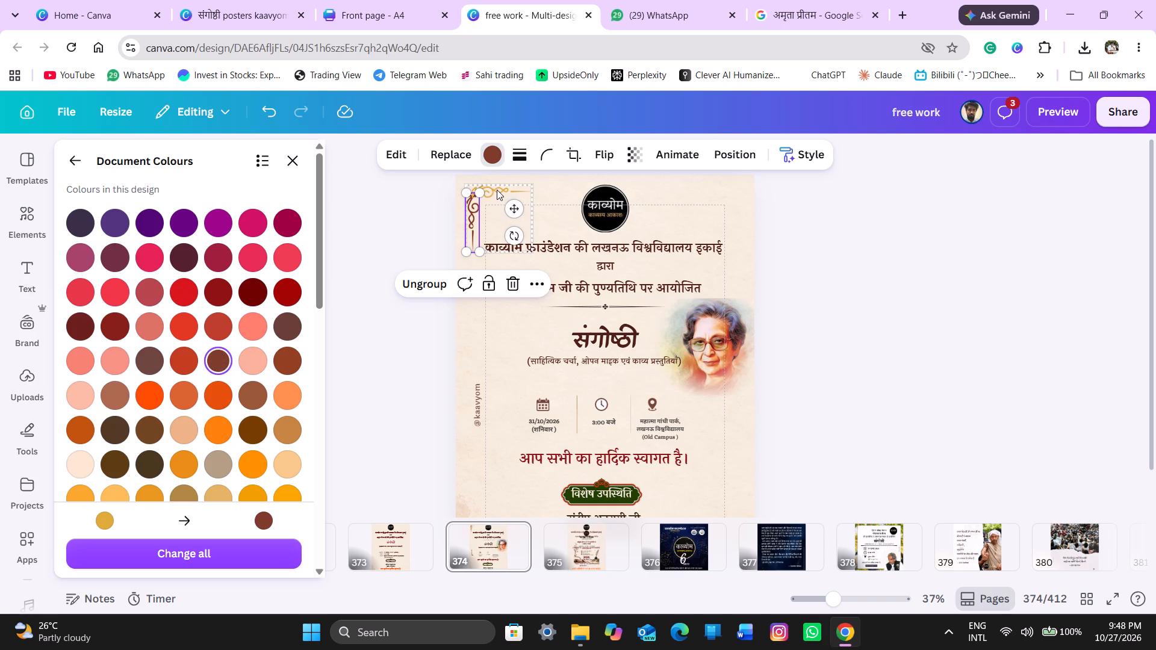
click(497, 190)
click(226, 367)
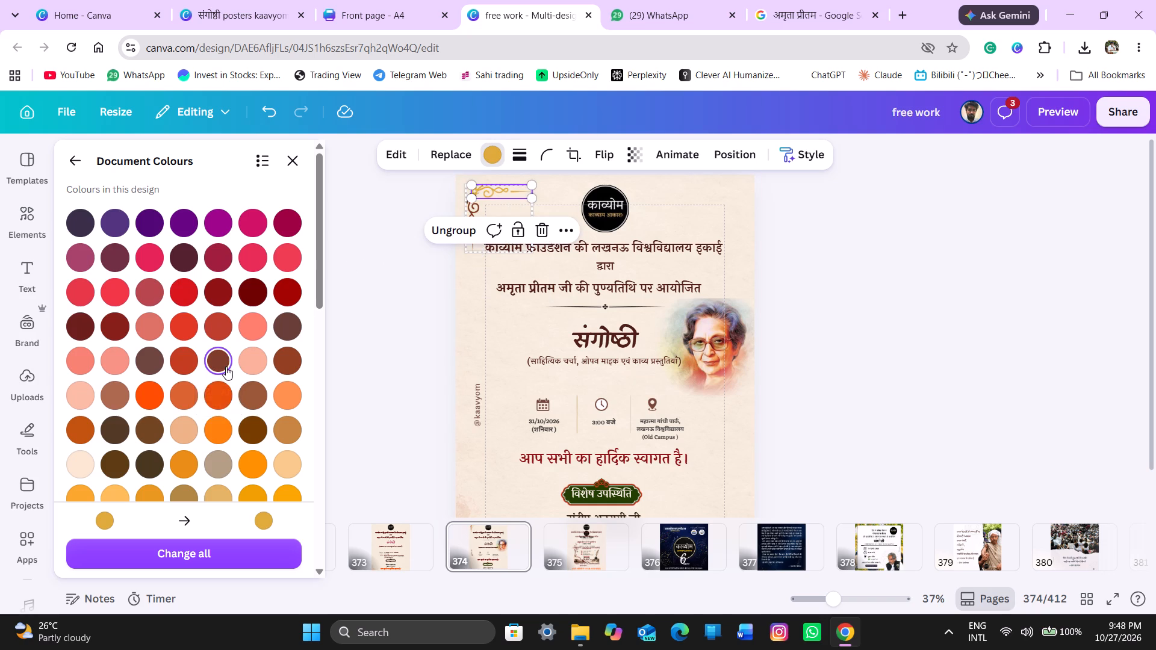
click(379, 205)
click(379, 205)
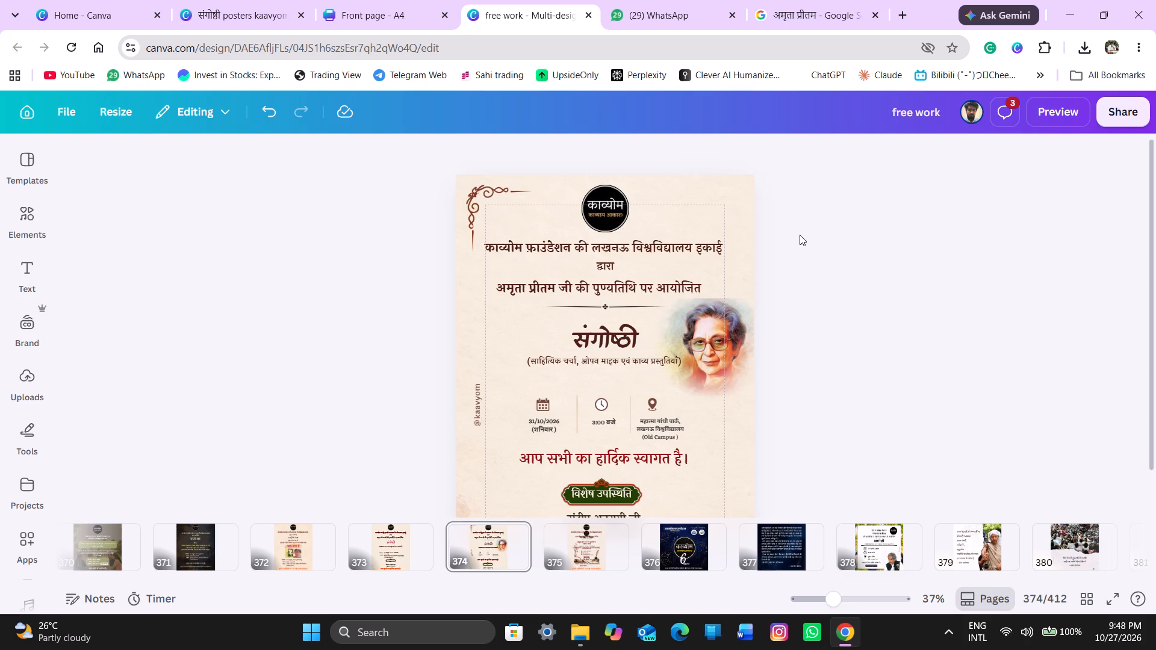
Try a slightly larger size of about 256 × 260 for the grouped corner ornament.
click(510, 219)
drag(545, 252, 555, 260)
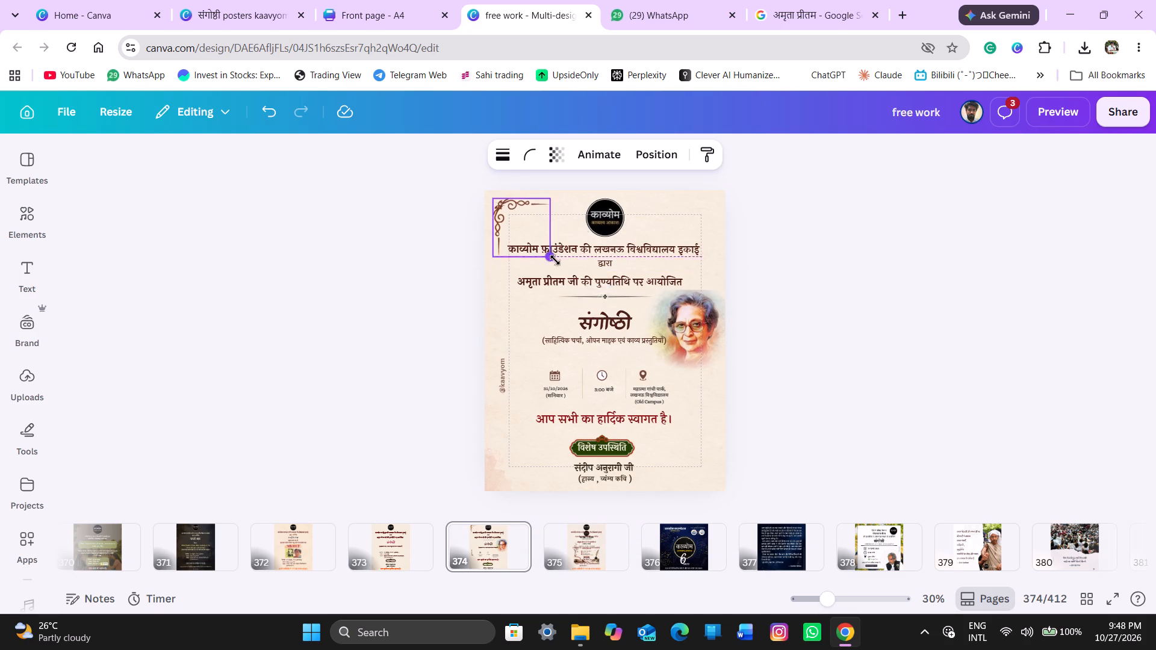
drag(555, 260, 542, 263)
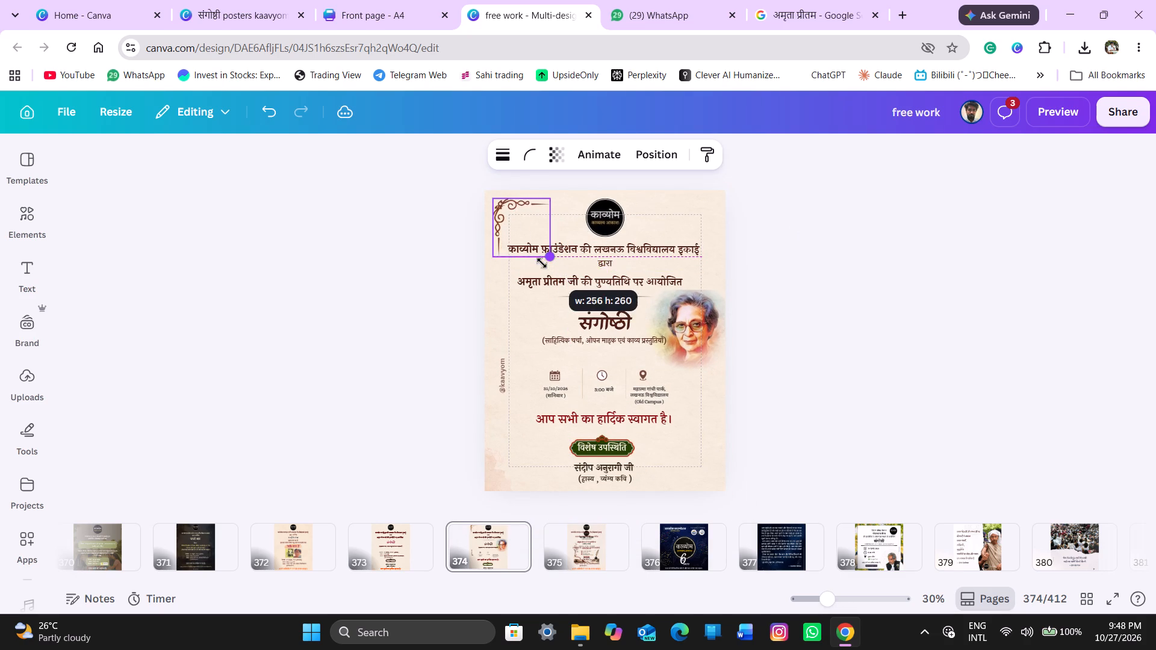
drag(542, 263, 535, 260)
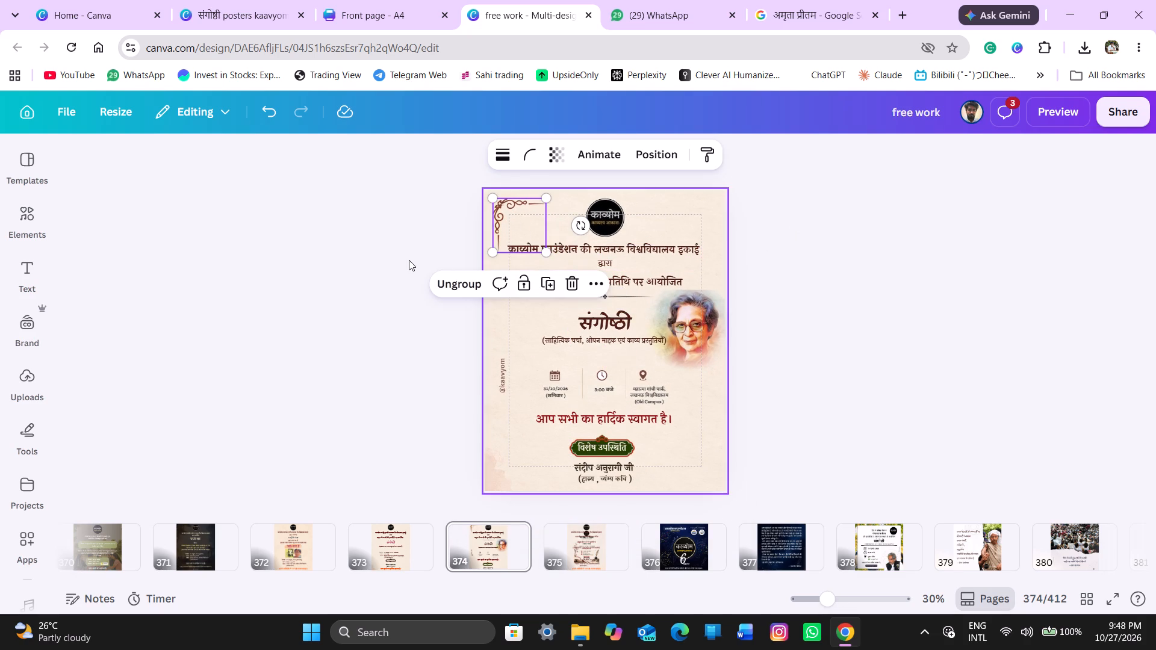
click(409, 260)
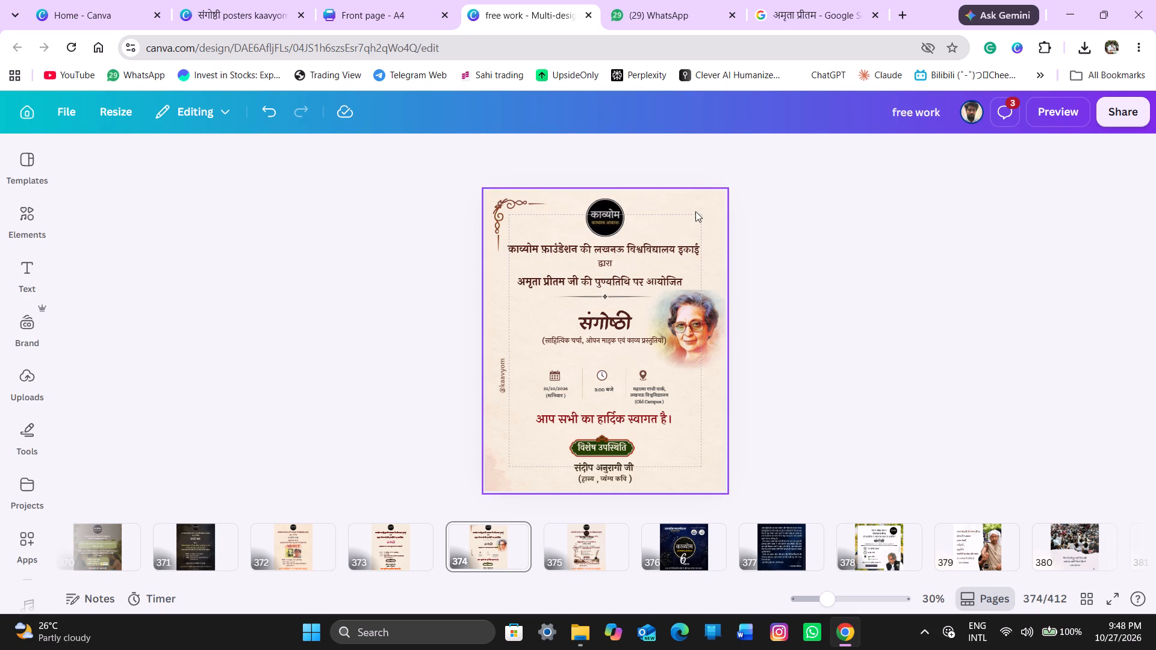
Delete the grouped ornament from the poster's top-left corner.
click(511, 209)
key(Delete)
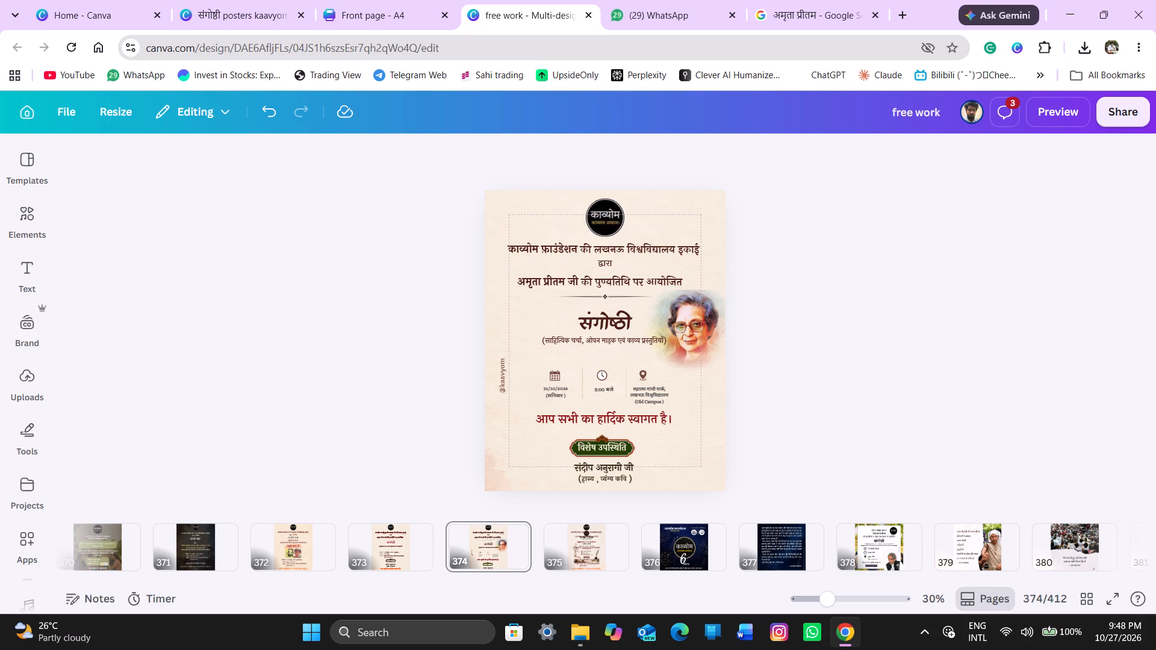
click(894, 297)
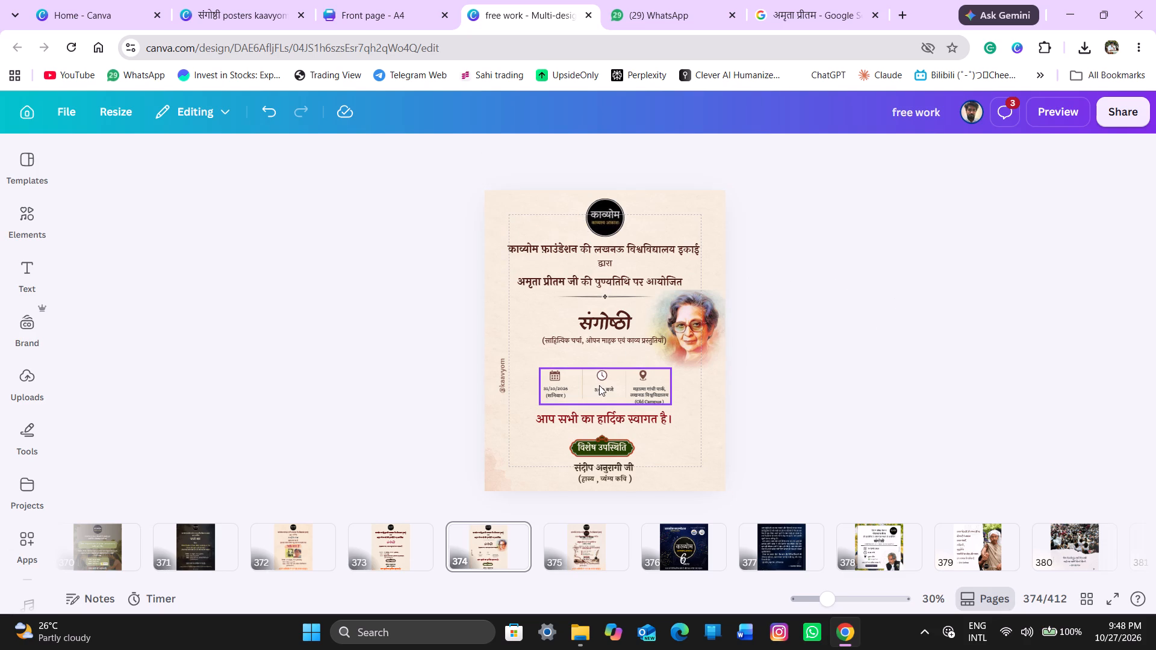
Change the guest's name and (हास्य, व्यंग्य कवि) text below the विशेष उपस्थिति badge to black.
scroll(809, 430, down, 2)
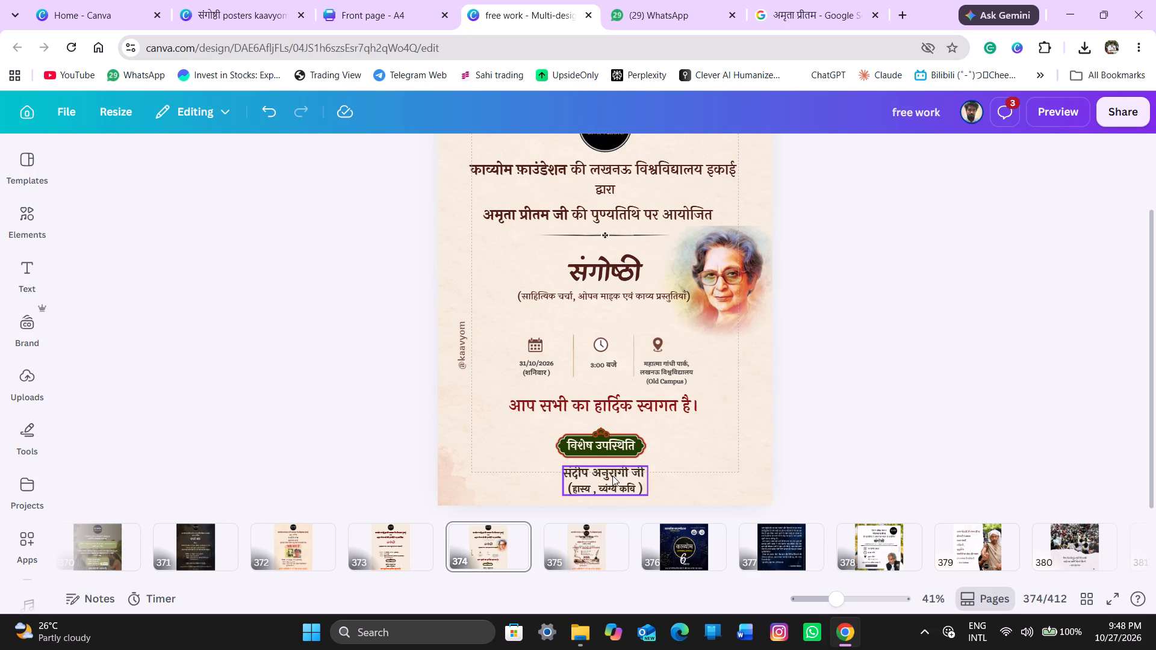
click(612, 475)
click(453, 168)
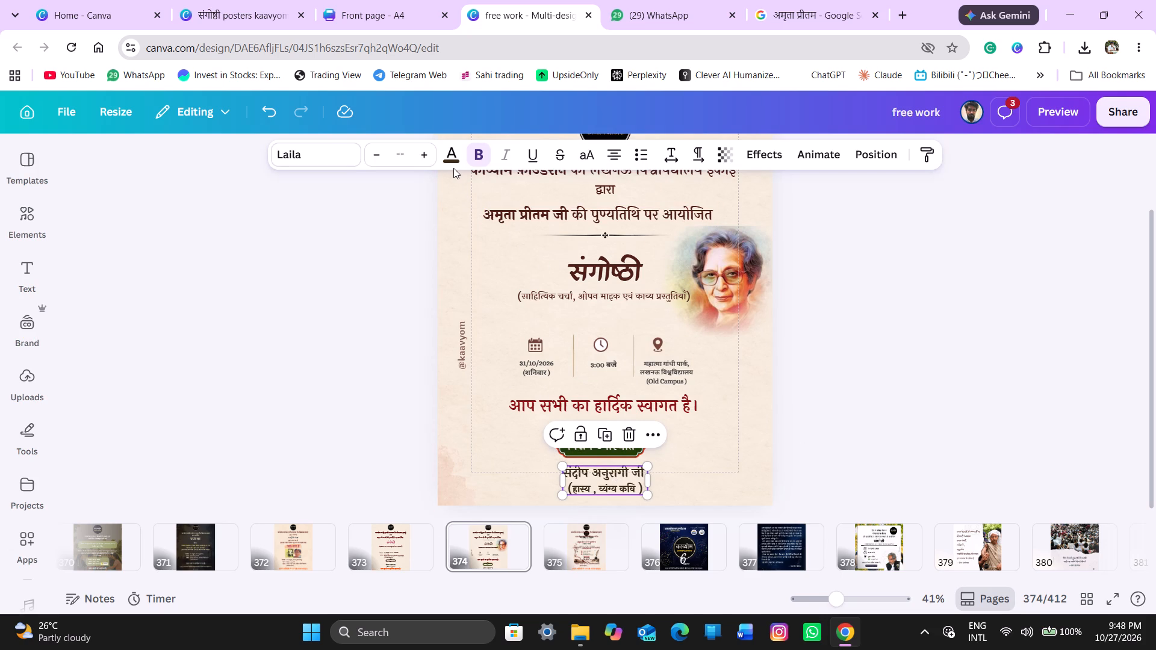
click(452, 164)
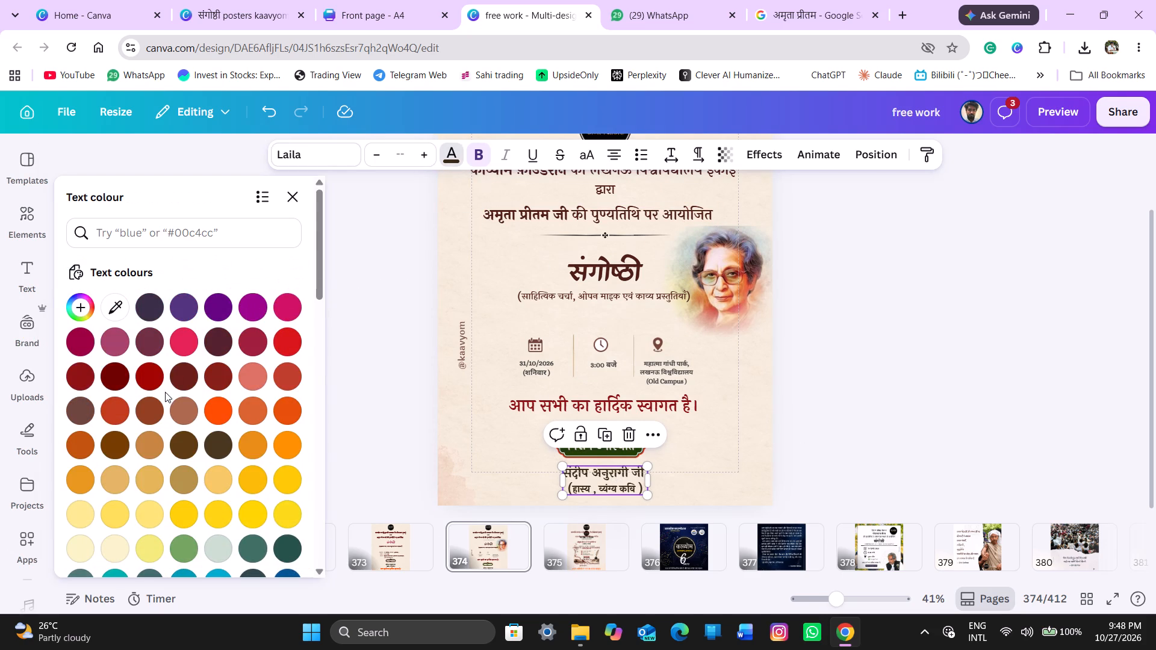
scroll(172, 424, down, 3)
click(252, 440)
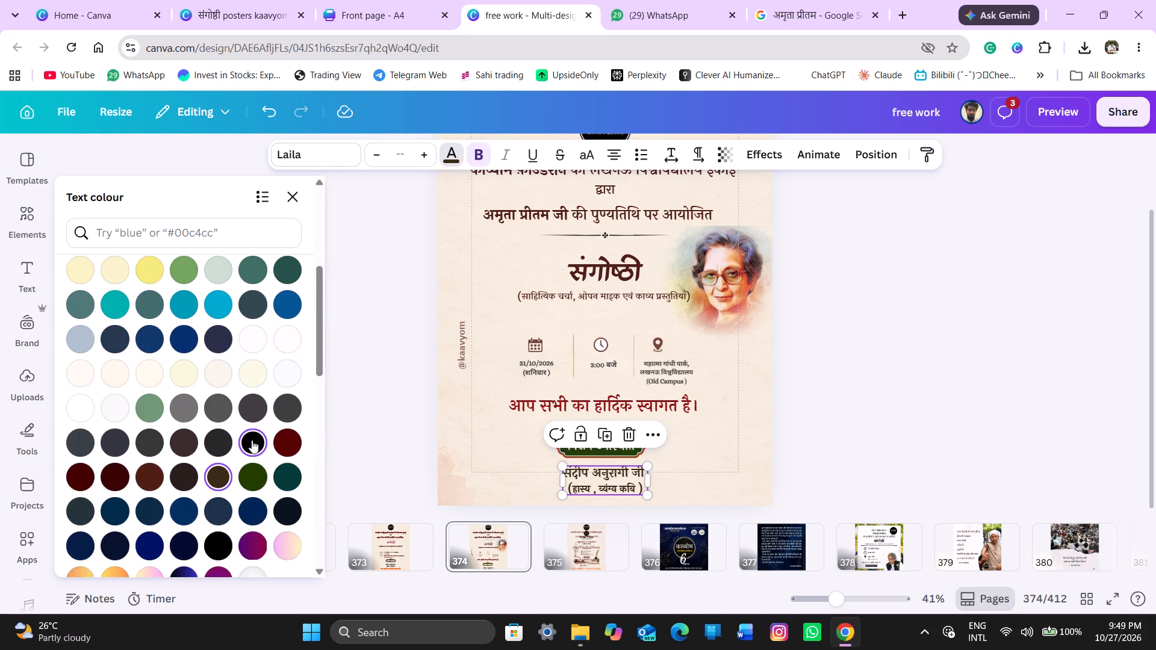
double_click(354, 389)
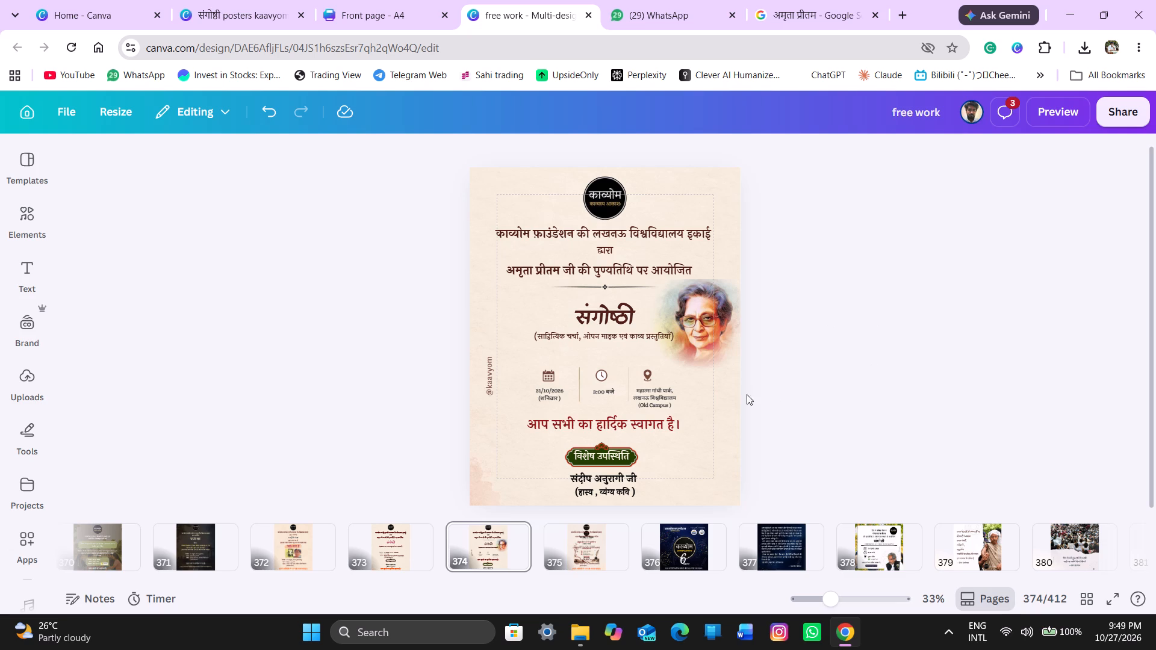
Increase the font size of the grouped date, time and venue text by one increment.
click(633, 384)
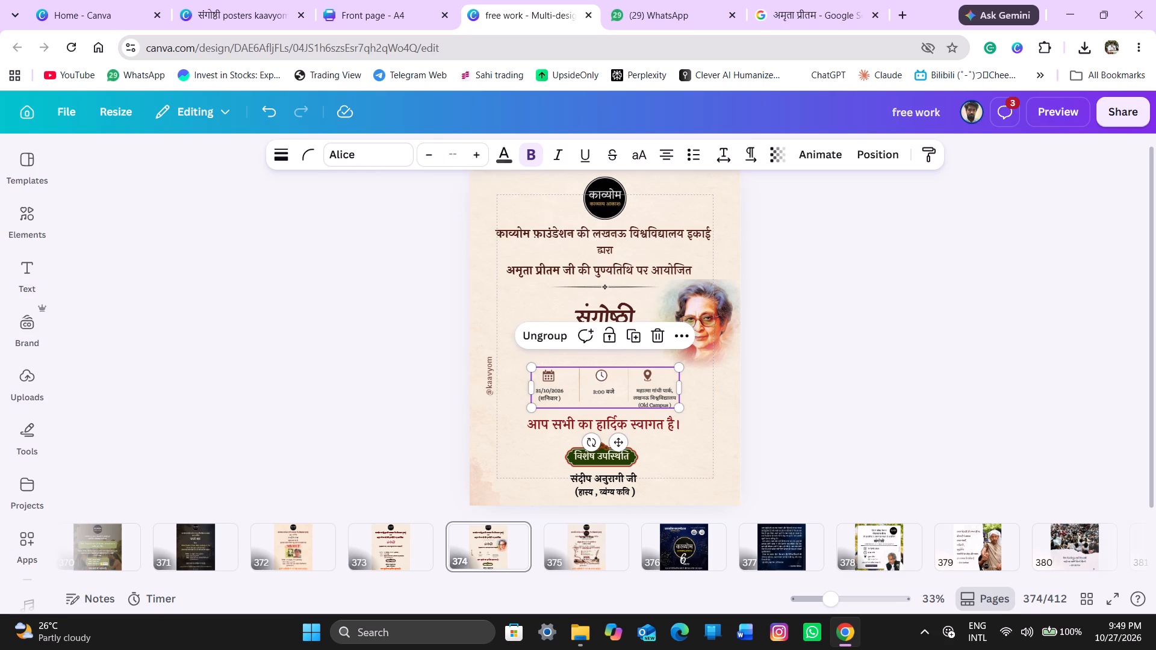
click(471, 157)
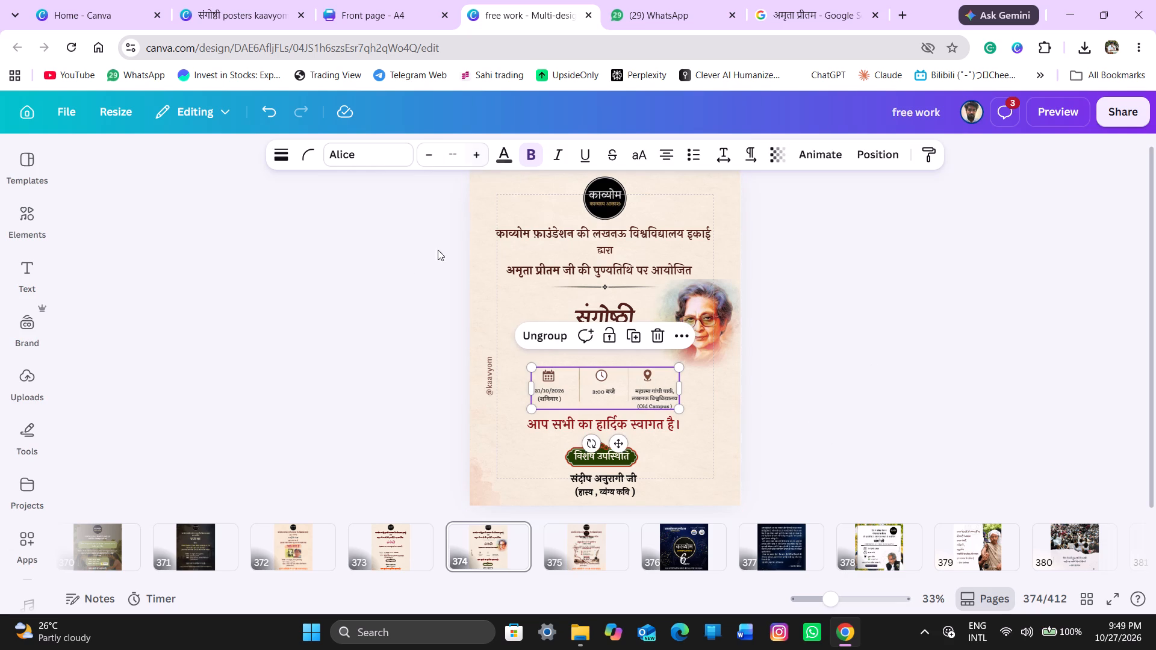
click(342, 319)
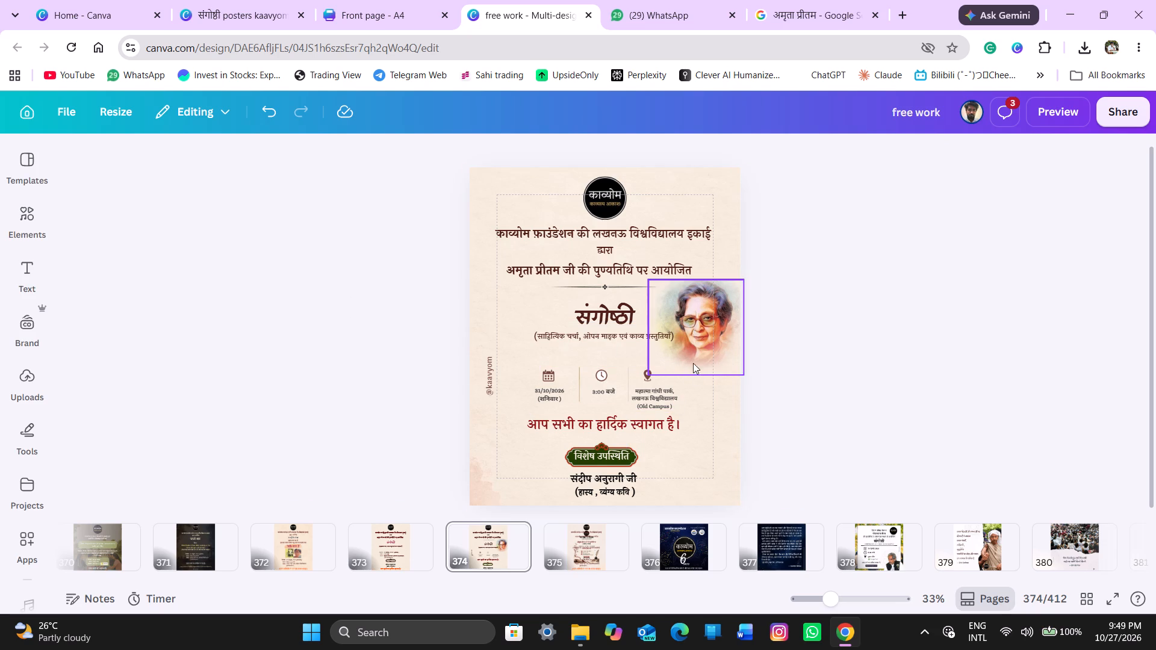
Nudge the अमृता प्रीतम portrait slightly upward on the poster.
click(703, 339)
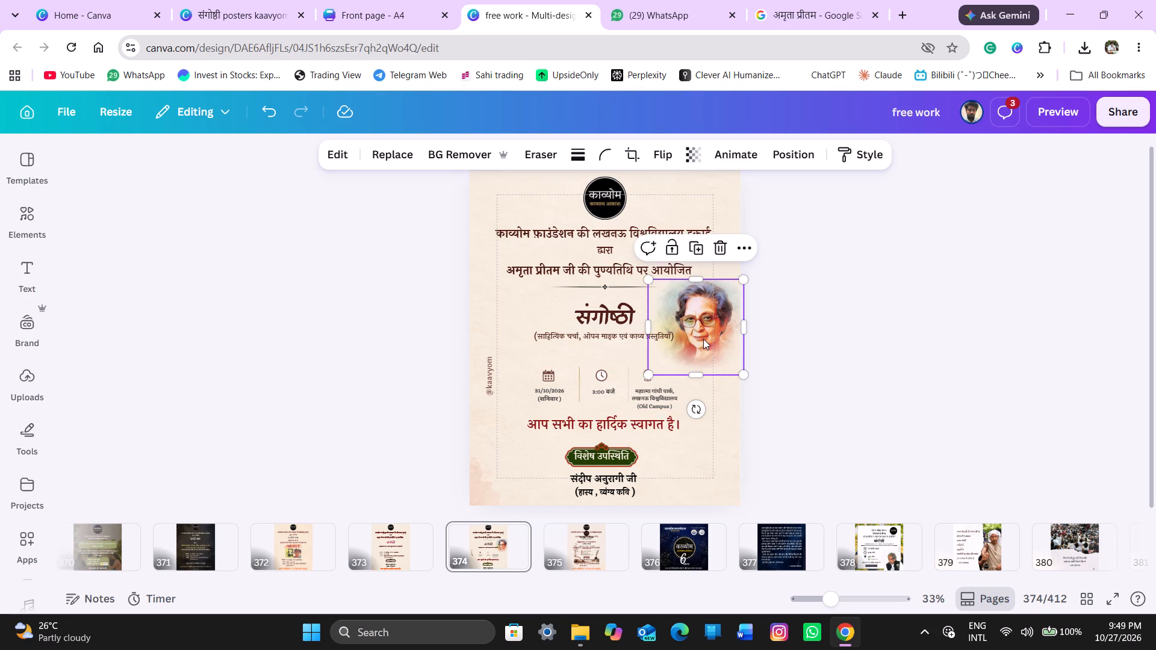
key(Up)
key(Up)
key(Up)
key(Up)
key(Up)
key(Up)
key(Up)
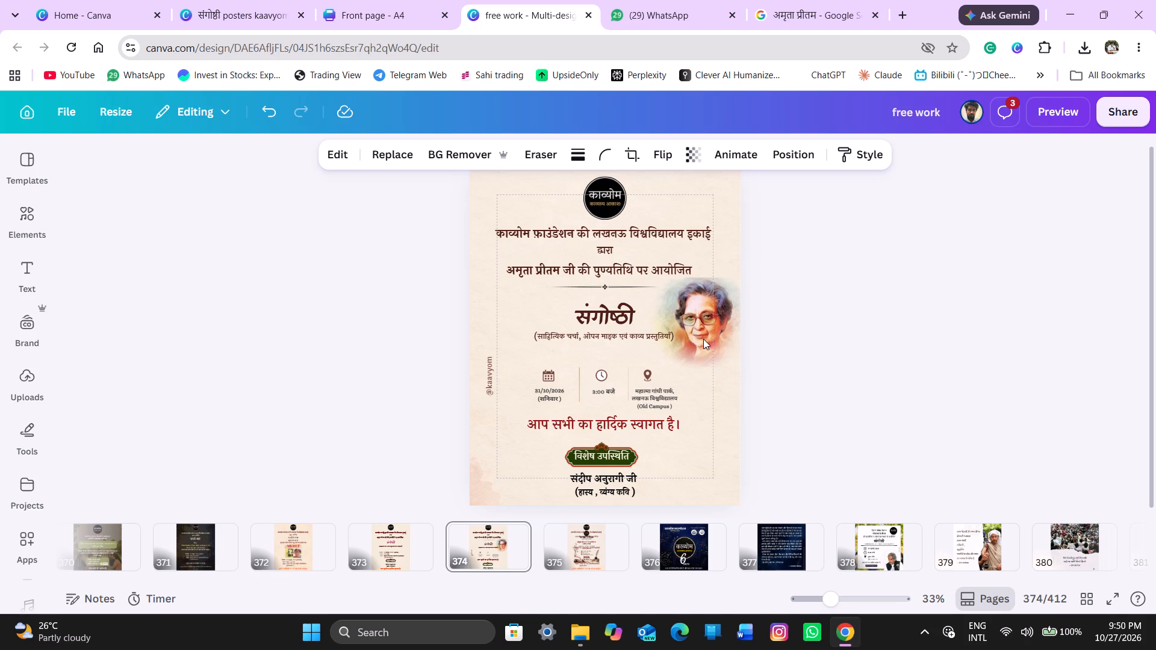
key(Up)
key(Up)
key(Down)
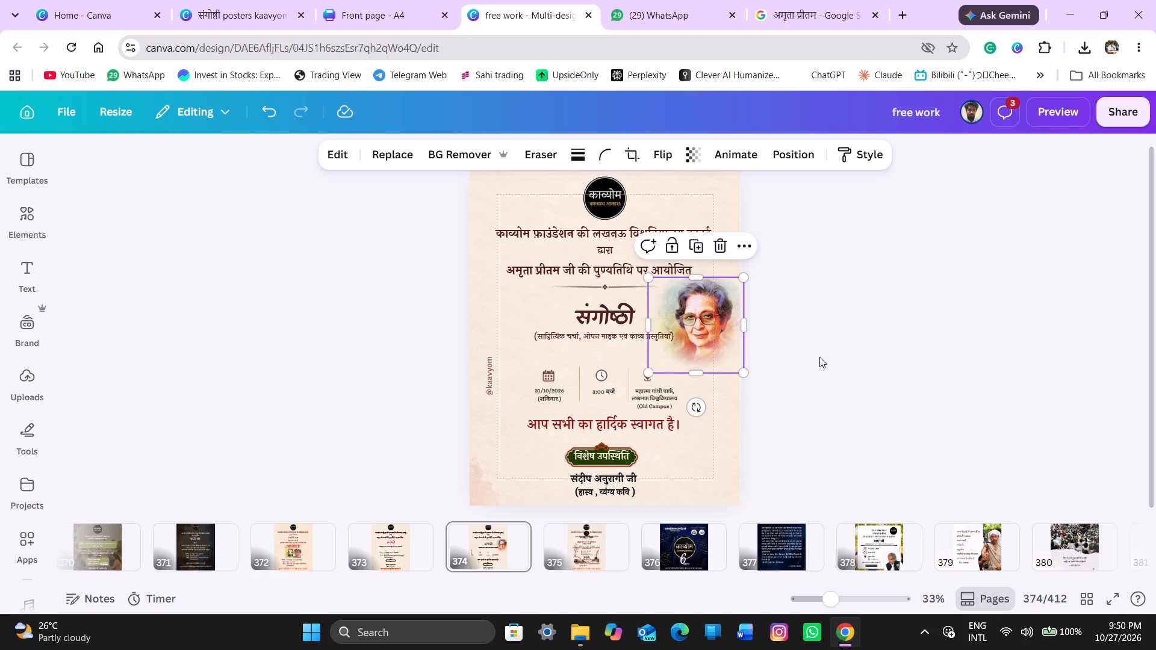
Nudge the grouped date, time and venue details slightly upward, evening the gap above आप सभी का हार्दिक स्वागत है।.
click(912, 368)
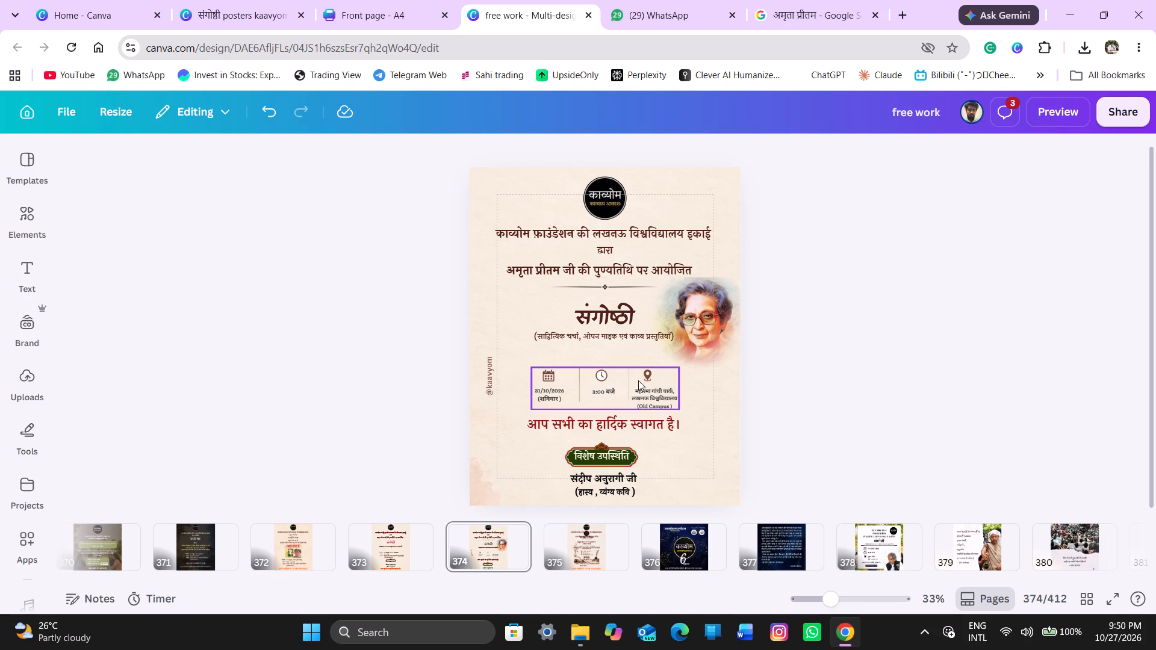
click(635, 380)
key(Up)
key(Up)
key(Up)
key(Up)
key(Up)
key(Up)
key(Up)
key(Up)
key(Up)
key(Up)
key(Up)
key(Up)
key(Up)
key(Up)
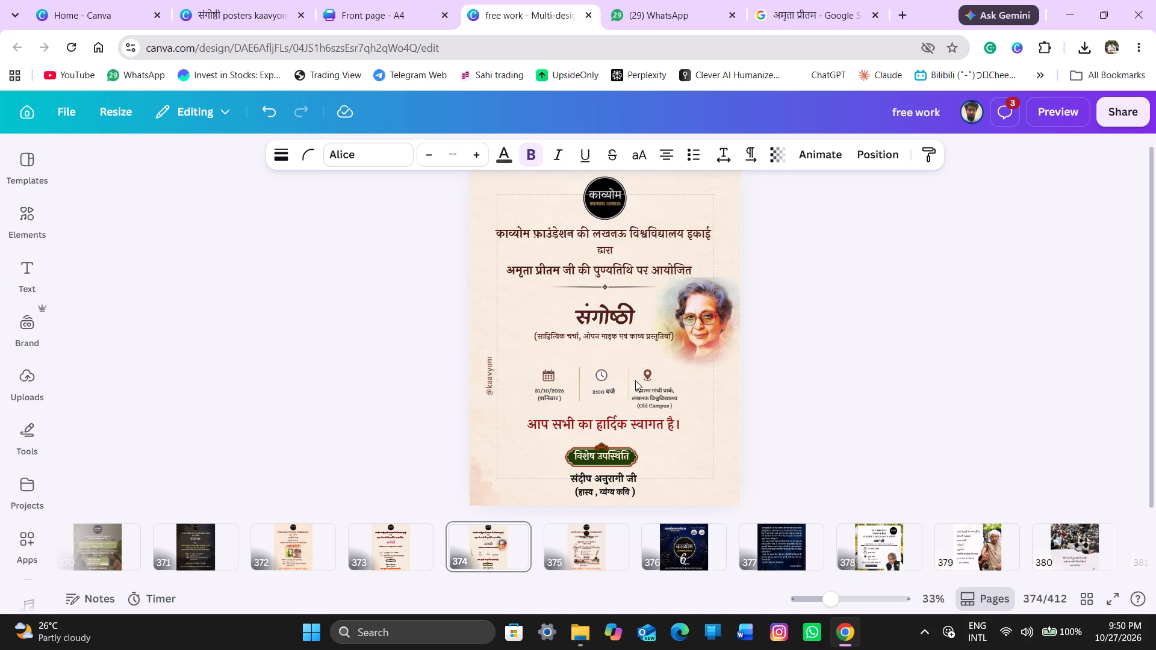
key(Up)
key(Up)
key(Up)
key(Up)
key(Up)
key(Up)
key(Up)
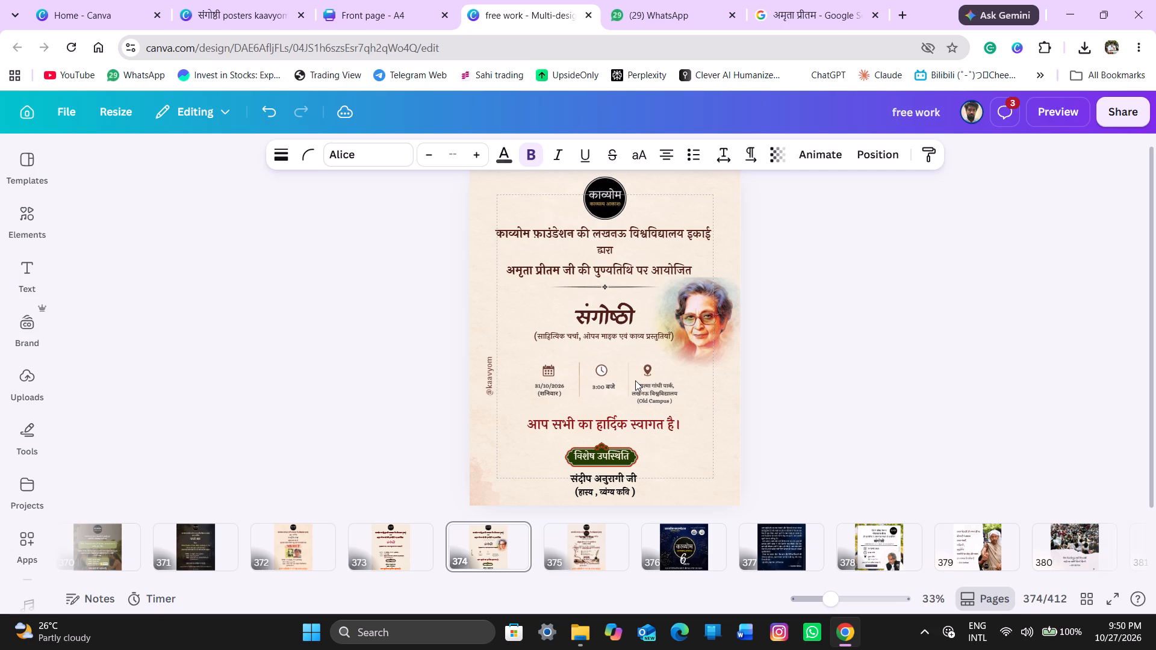
key(Up)
key(Up)
key(Down)
key(Down)
key(Down)
key(Down)
key(Down)
key(Down)
key(Down)
key(Down)
key(Down)
key(Down)
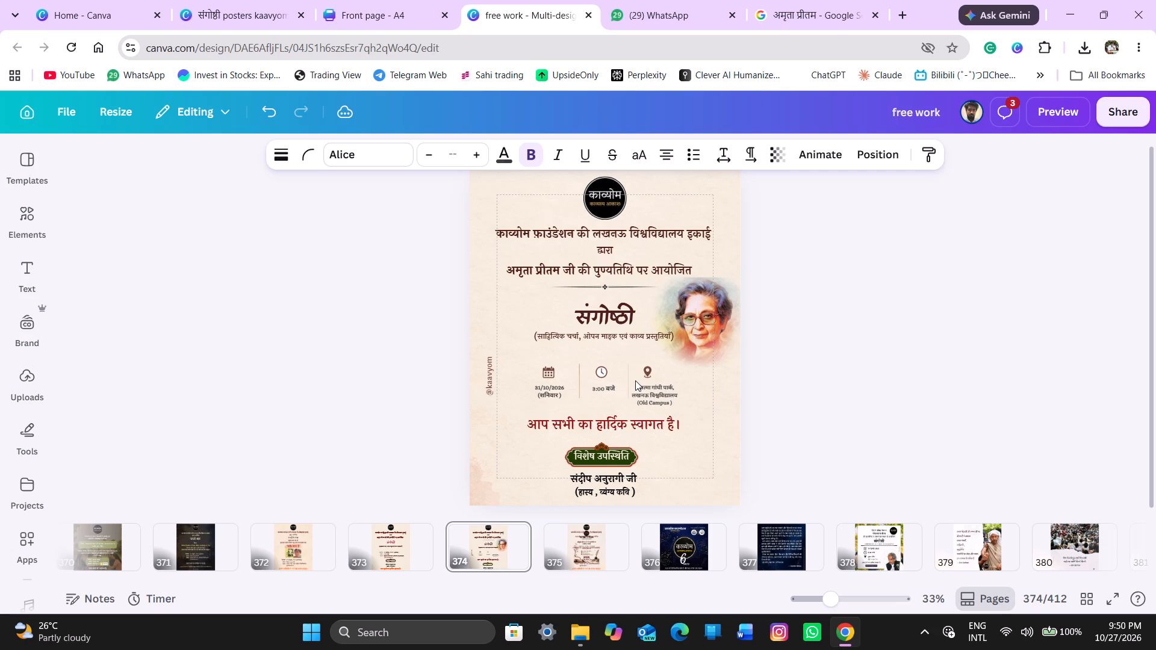
key(Up)
key(Up)
key(Up)
key(Up)
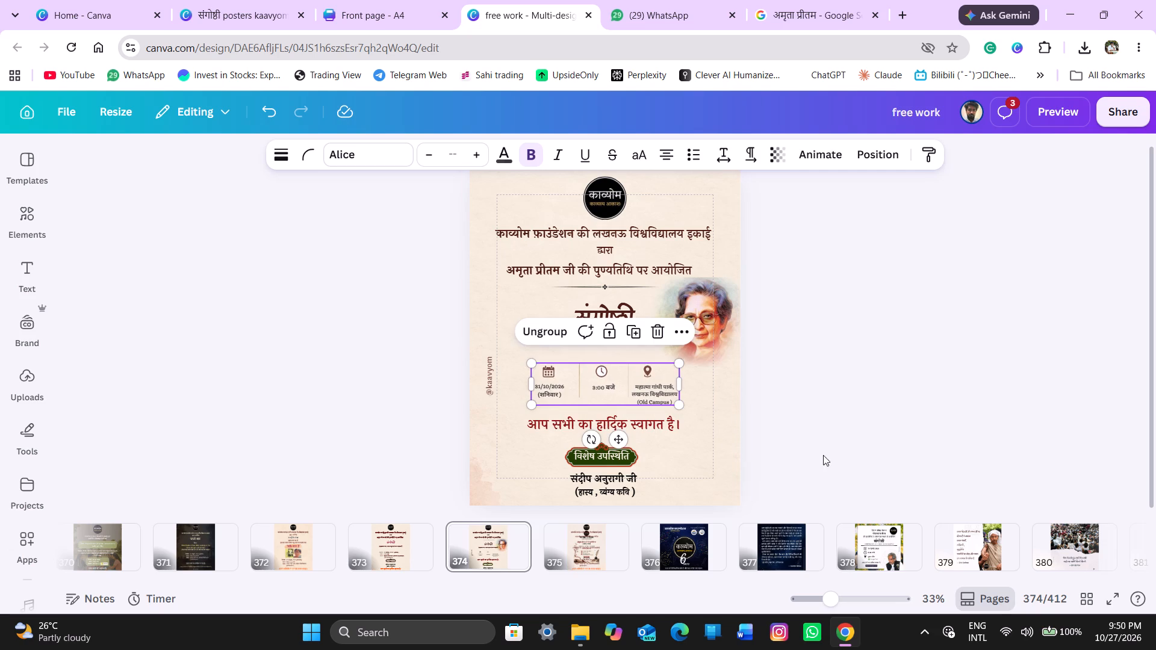
click(832, 457)
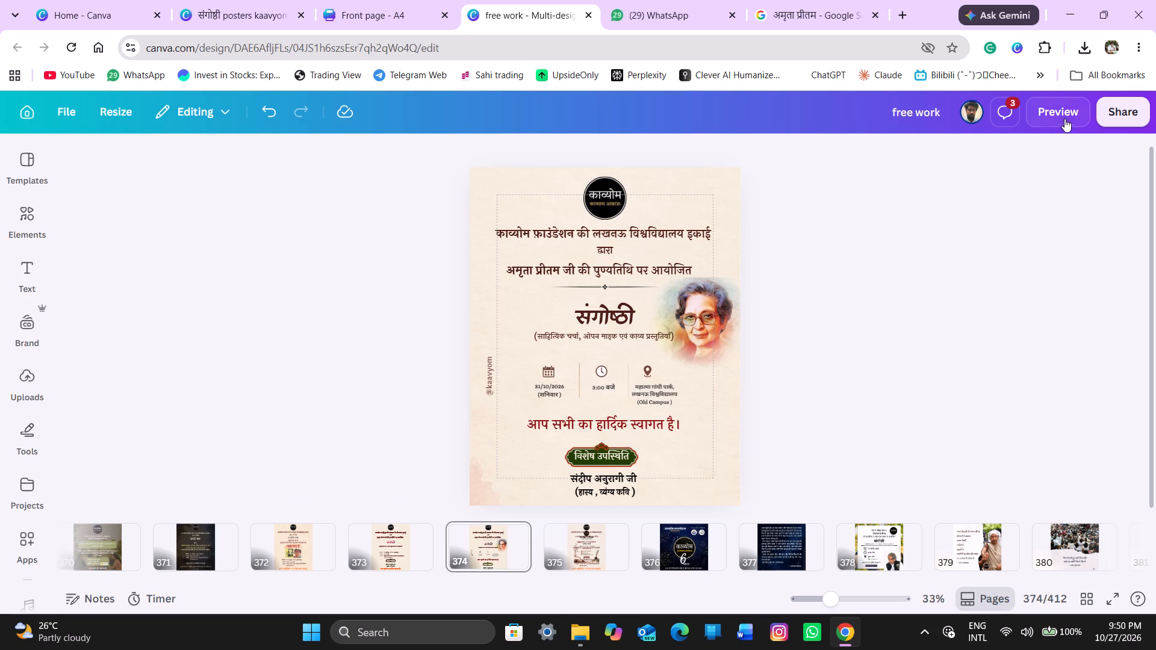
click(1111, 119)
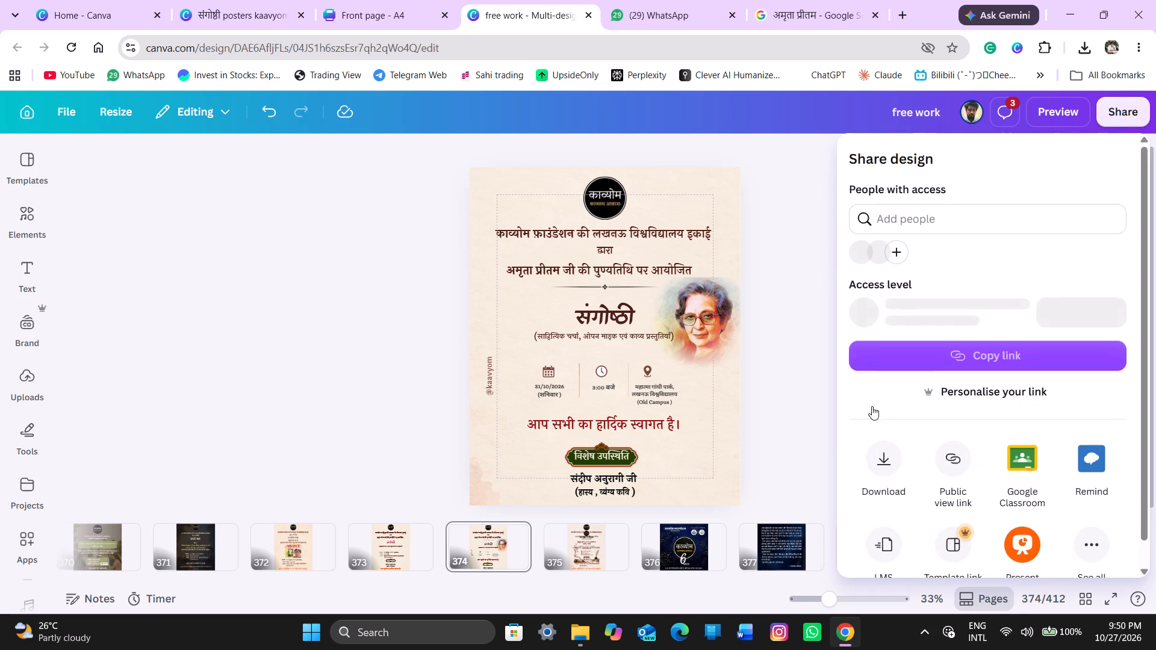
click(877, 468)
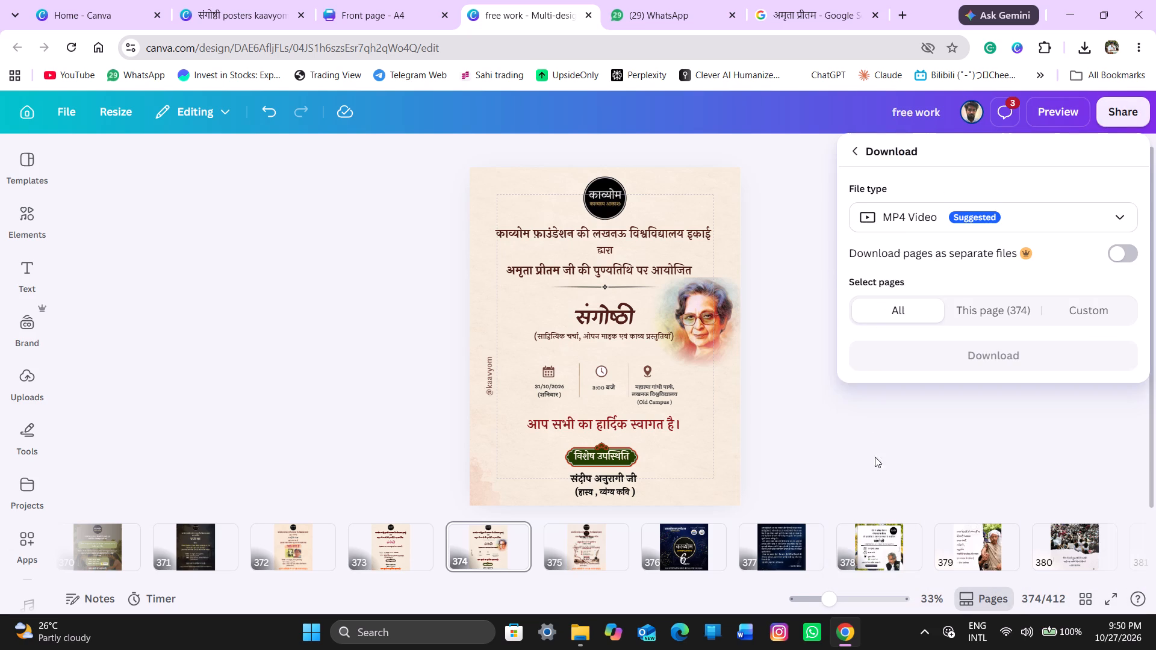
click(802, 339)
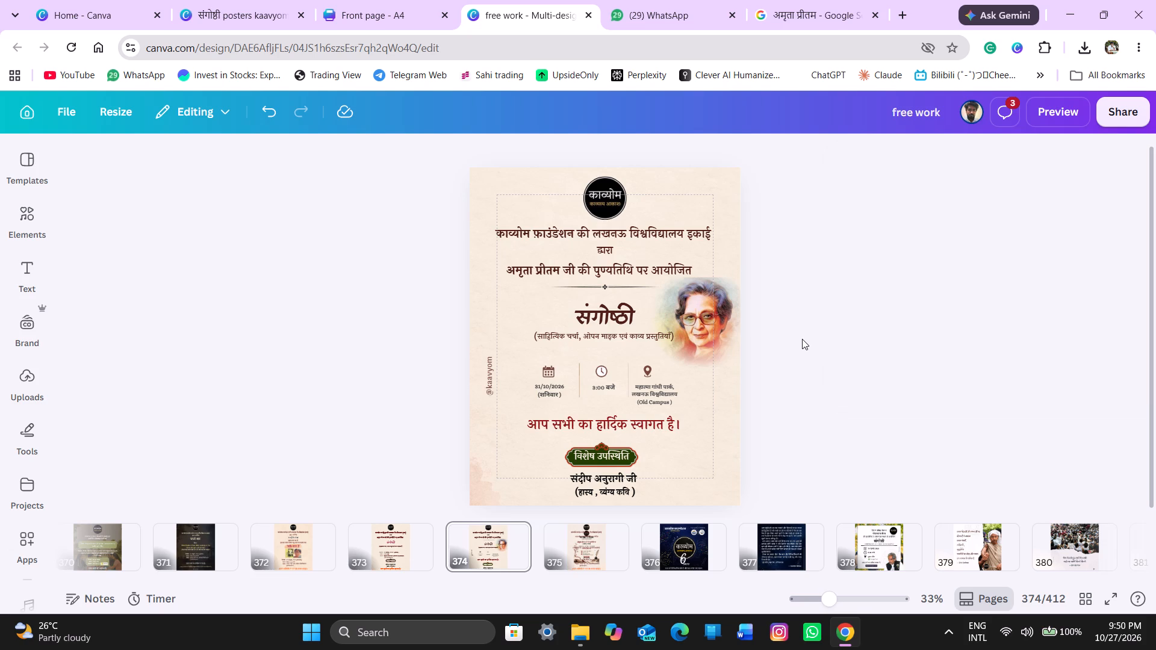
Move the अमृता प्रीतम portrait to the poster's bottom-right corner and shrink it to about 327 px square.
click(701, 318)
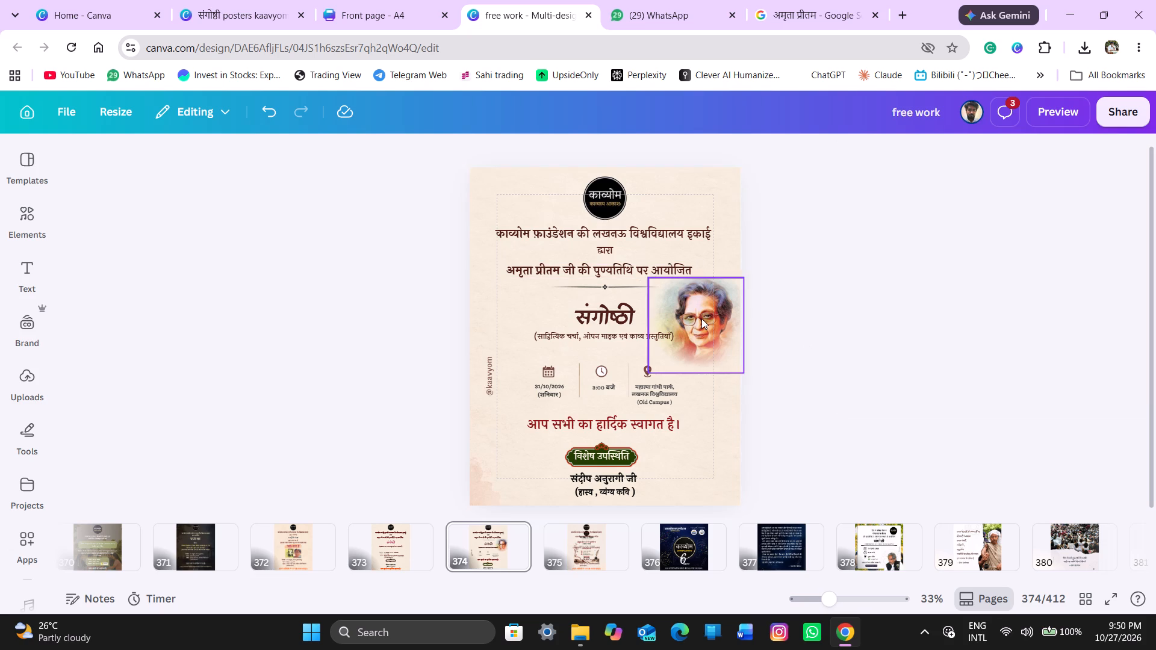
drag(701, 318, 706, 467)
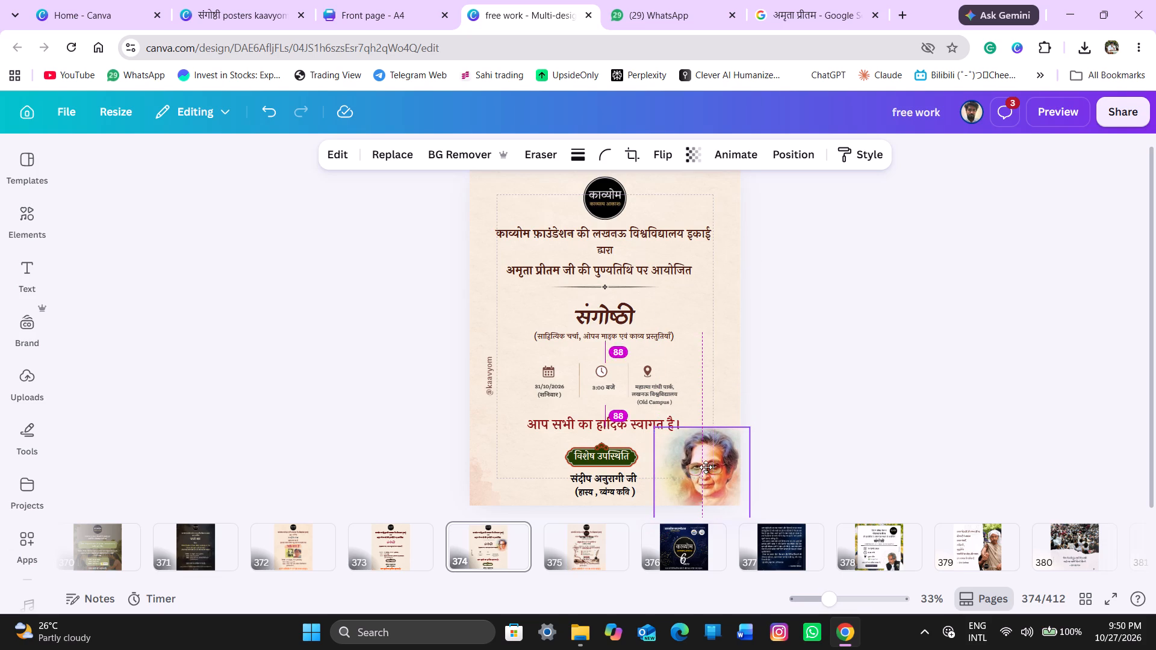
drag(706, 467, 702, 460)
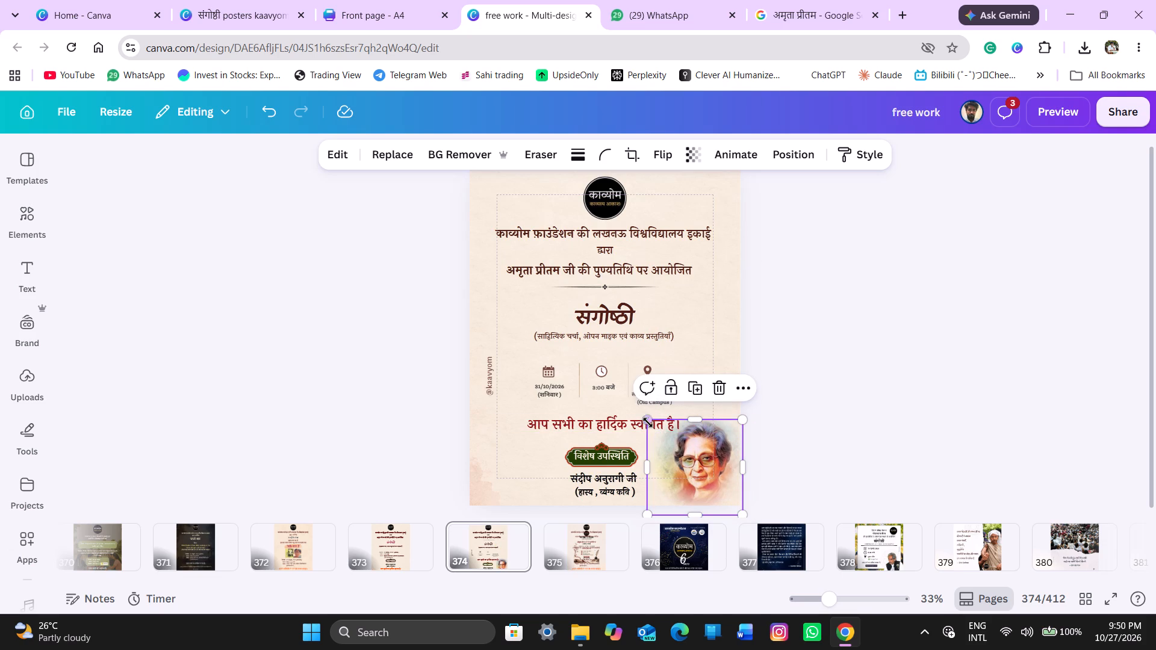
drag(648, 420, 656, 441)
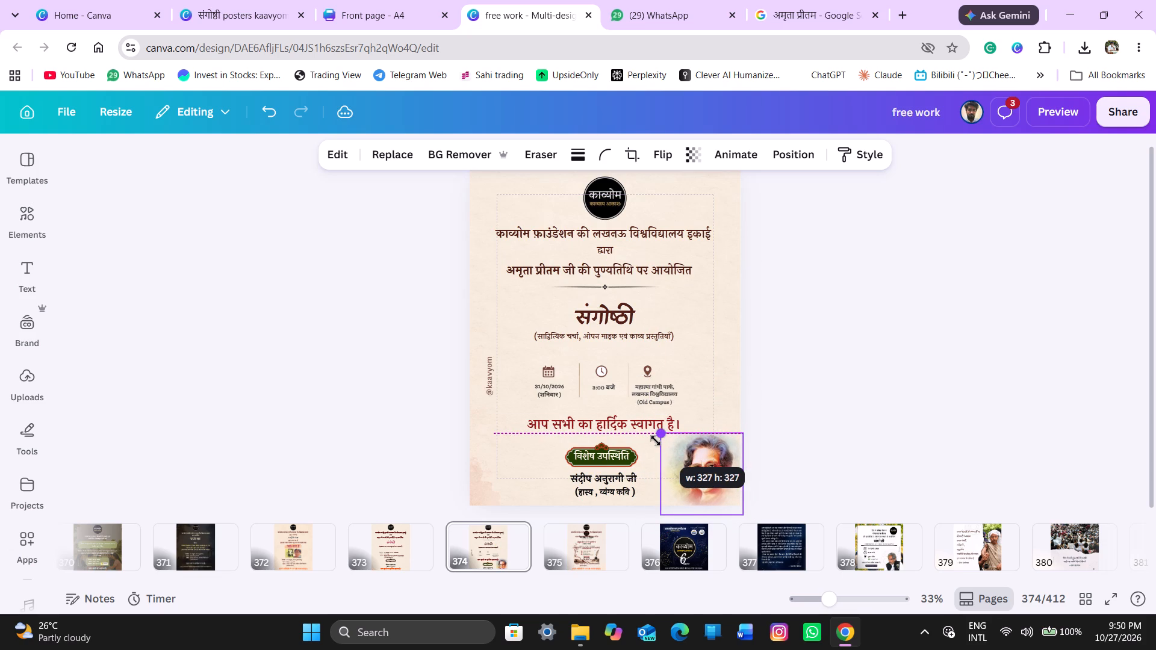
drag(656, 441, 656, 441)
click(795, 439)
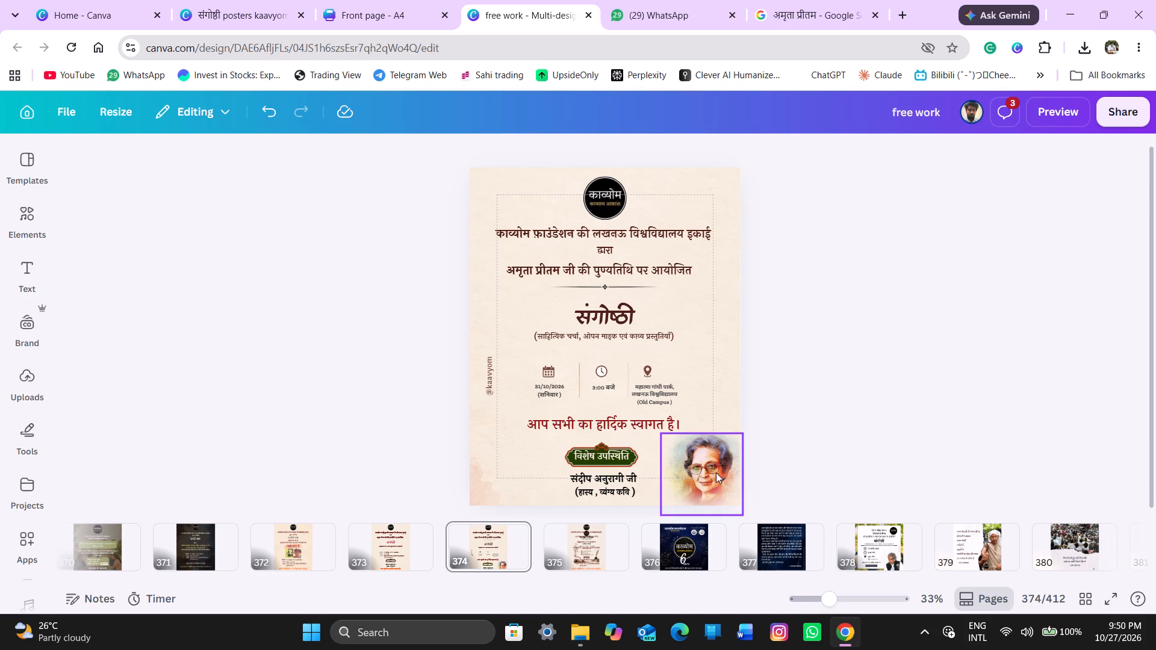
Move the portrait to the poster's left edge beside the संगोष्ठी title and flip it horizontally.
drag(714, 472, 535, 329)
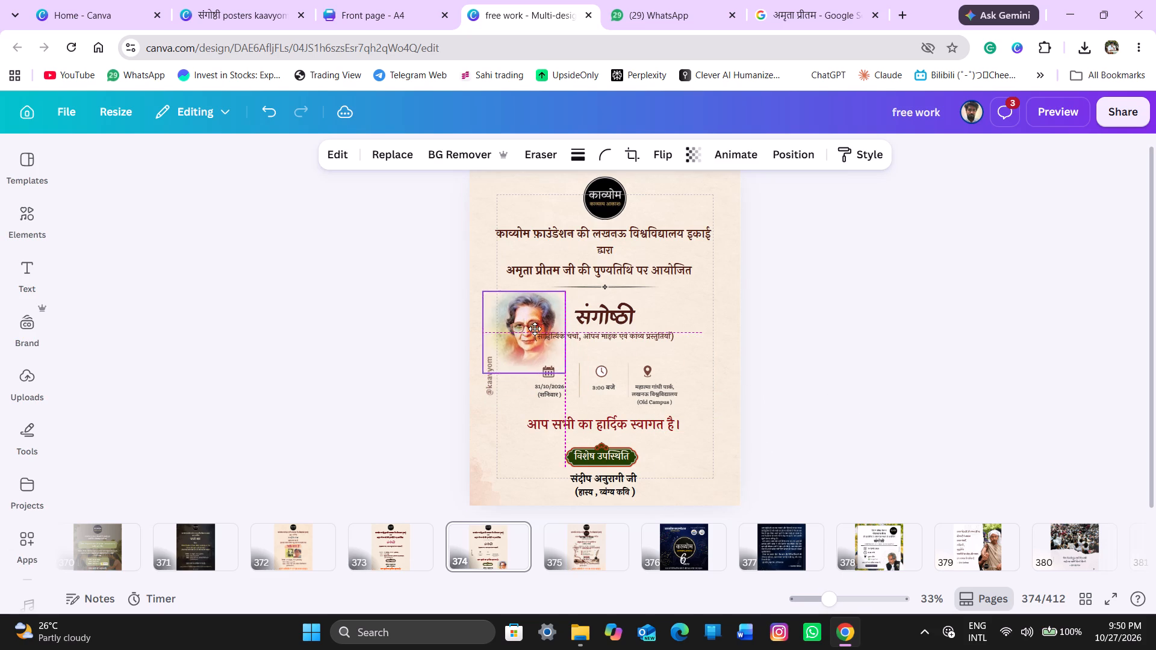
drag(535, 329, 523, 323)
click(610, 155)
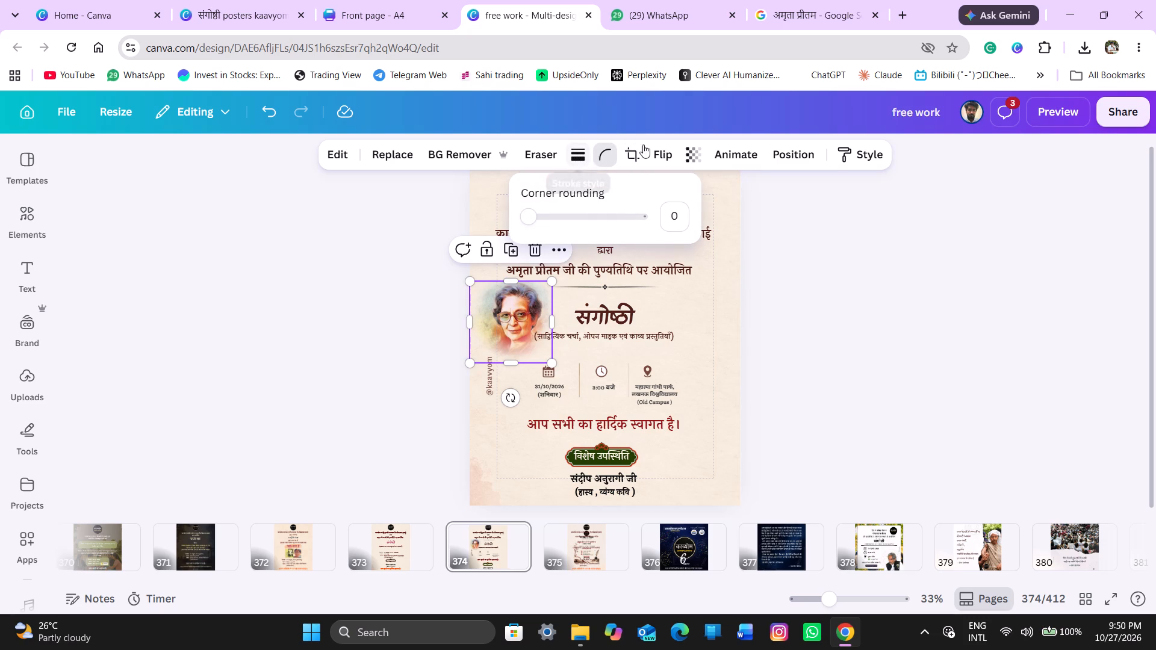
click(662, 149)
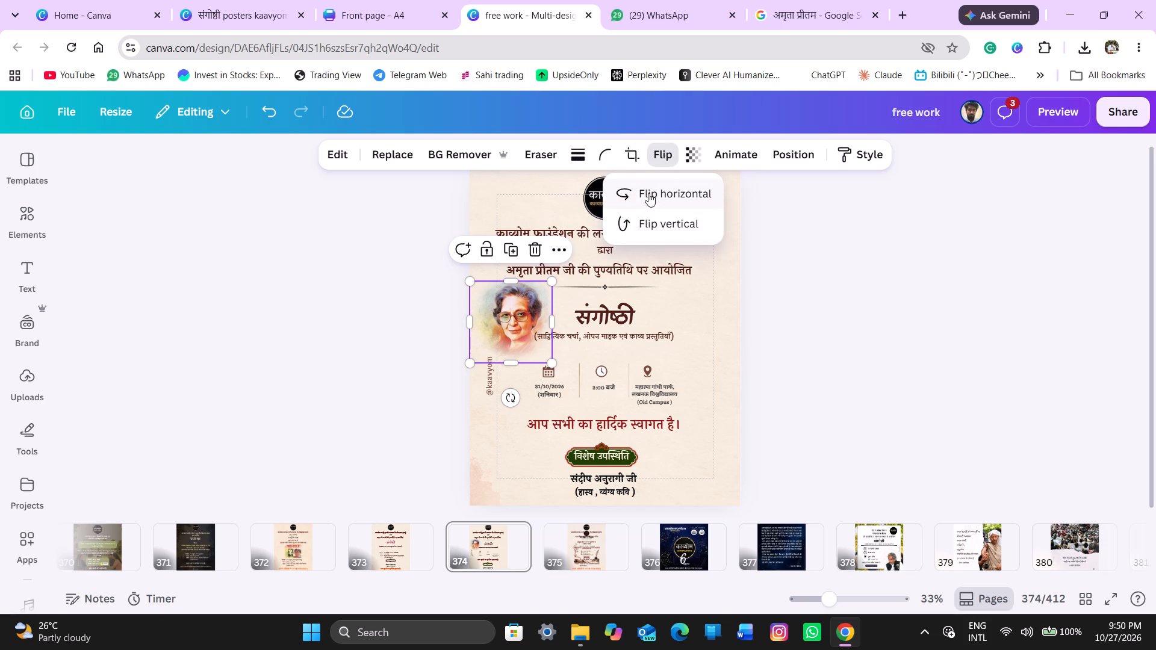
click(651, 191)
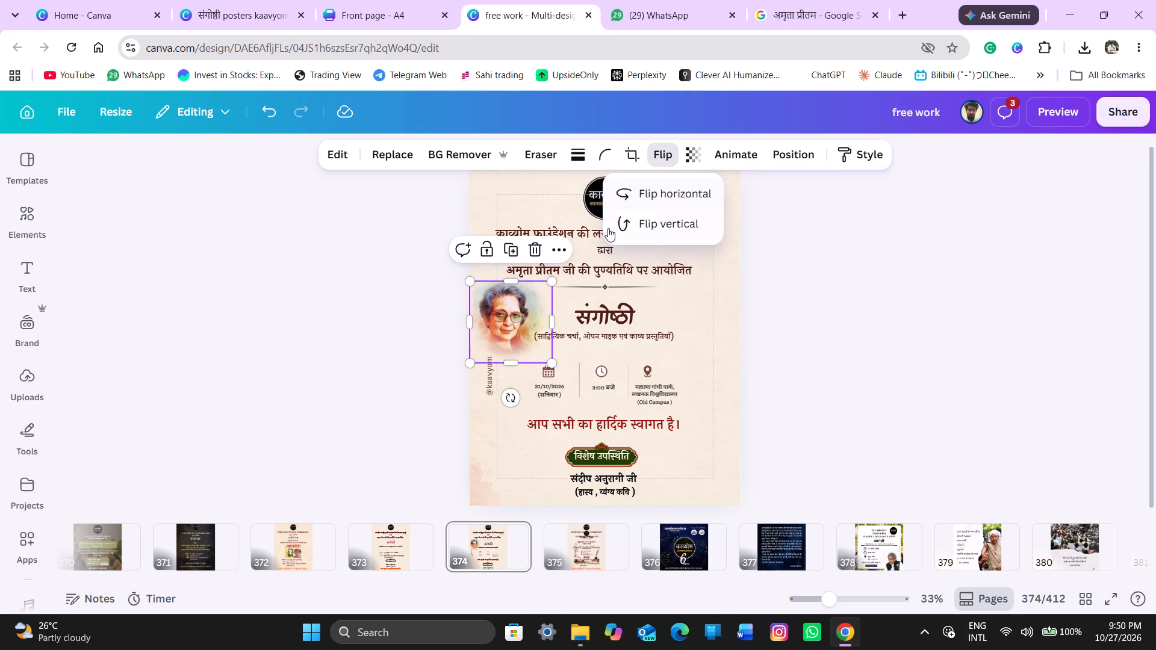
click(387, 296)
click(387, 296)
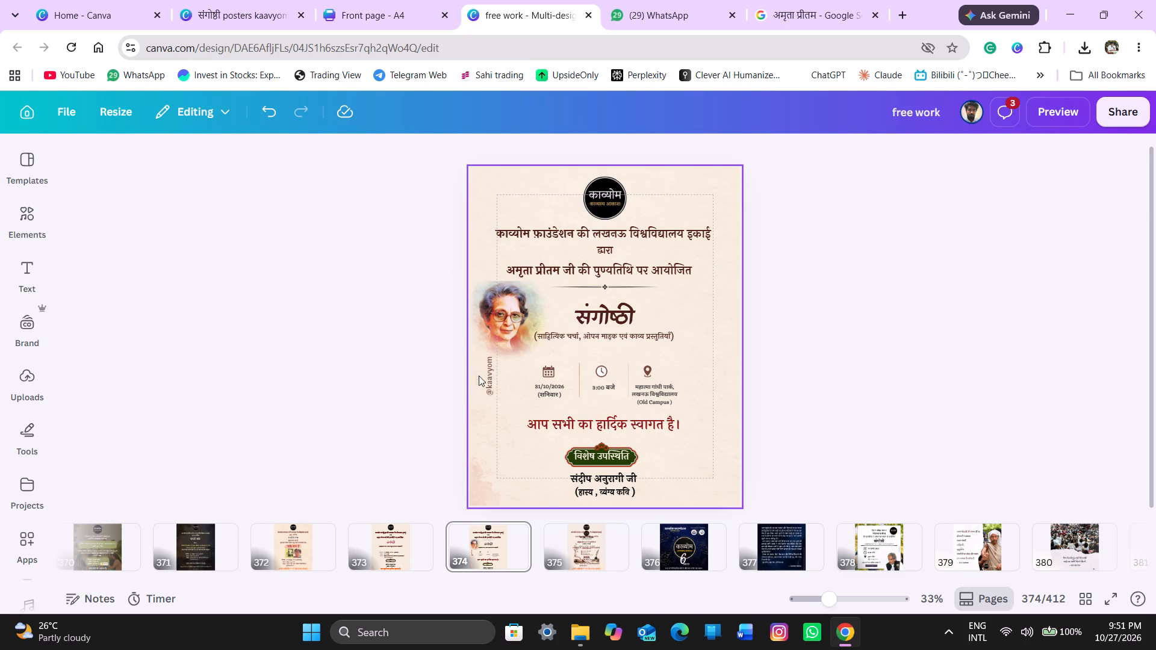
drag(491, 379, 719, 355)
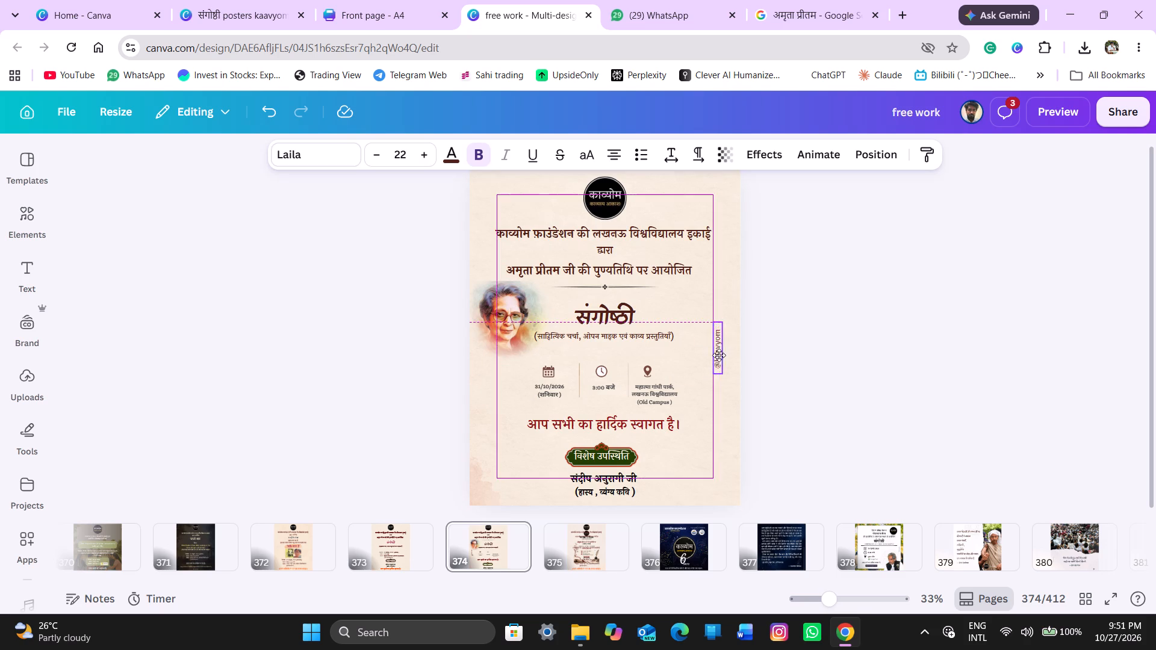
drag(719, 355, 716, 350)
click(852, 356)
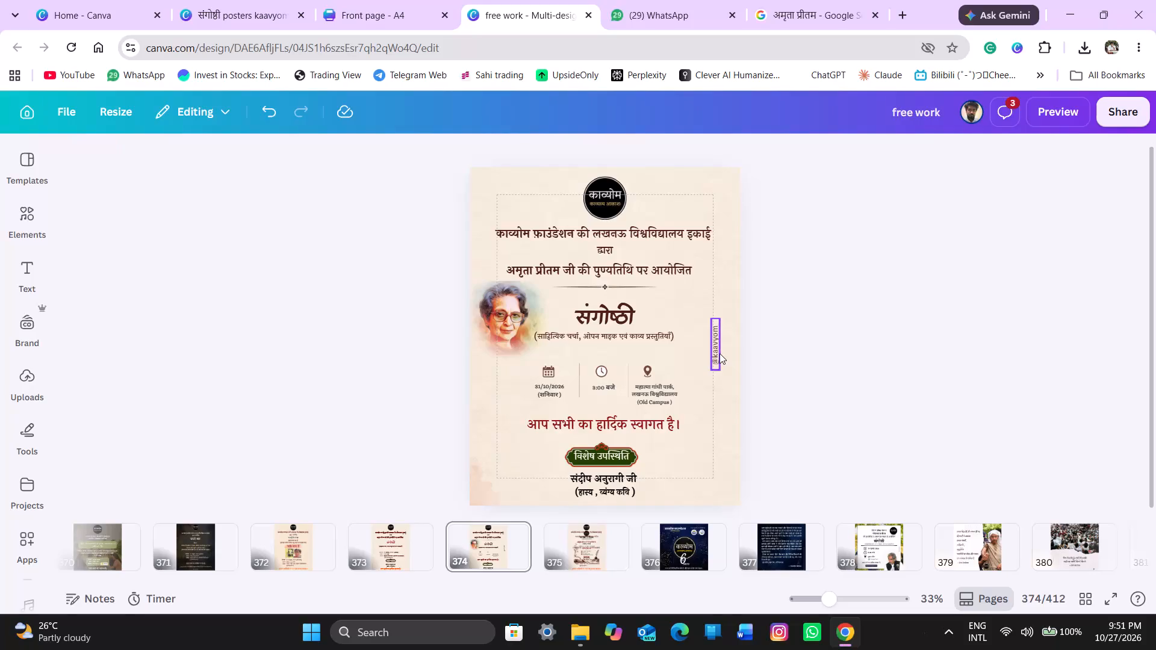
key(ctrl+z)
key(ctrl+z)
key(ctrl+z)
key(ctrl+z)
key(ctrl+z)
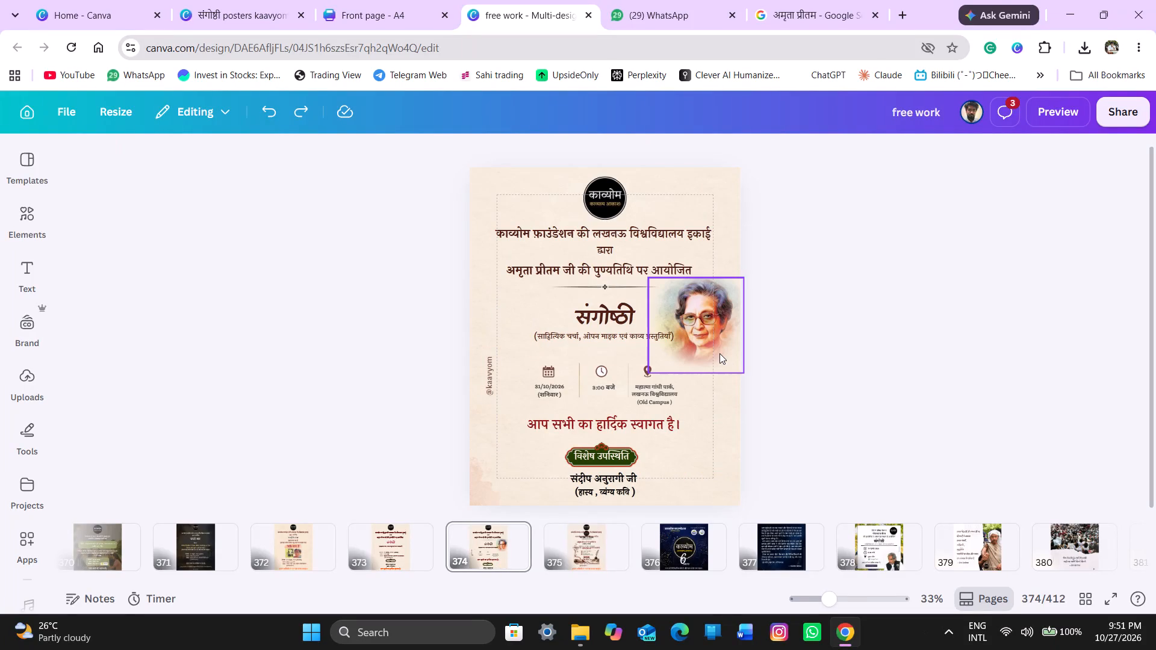
Shrink the अमृता प्रीतम portrait to about 352 px square from its upper-left corner, keeping it at the poster's right edge.
click(661, 299)
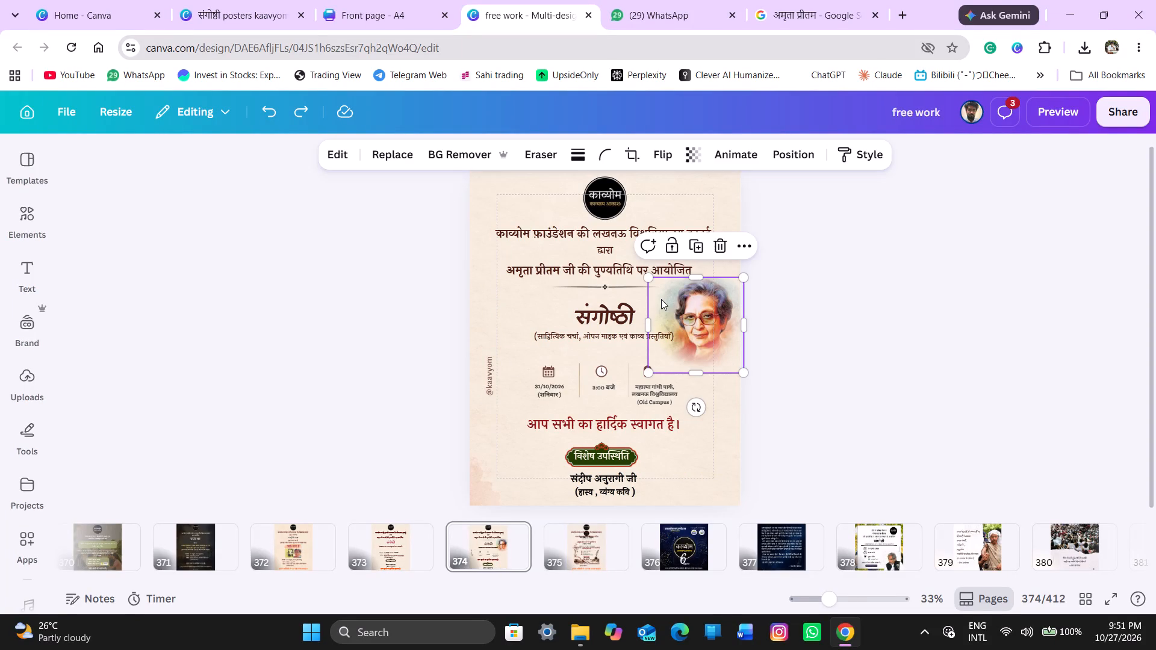
drag(649, 278, 656, 283)
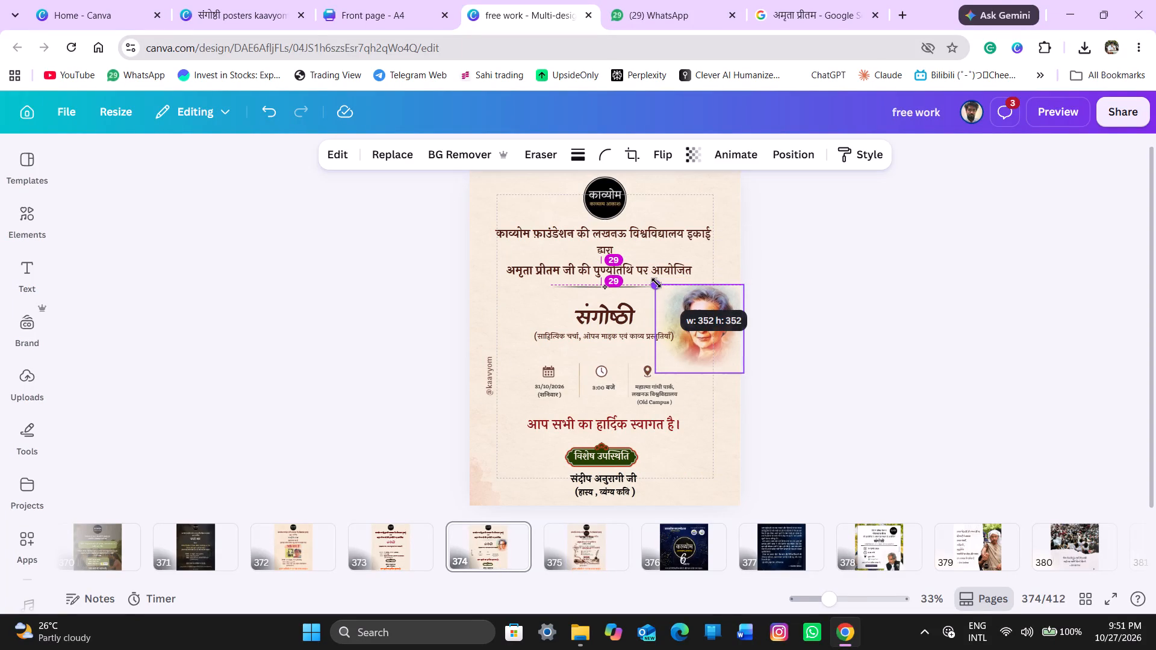
drag(656, 283, 655, 288)
click(833, 308)
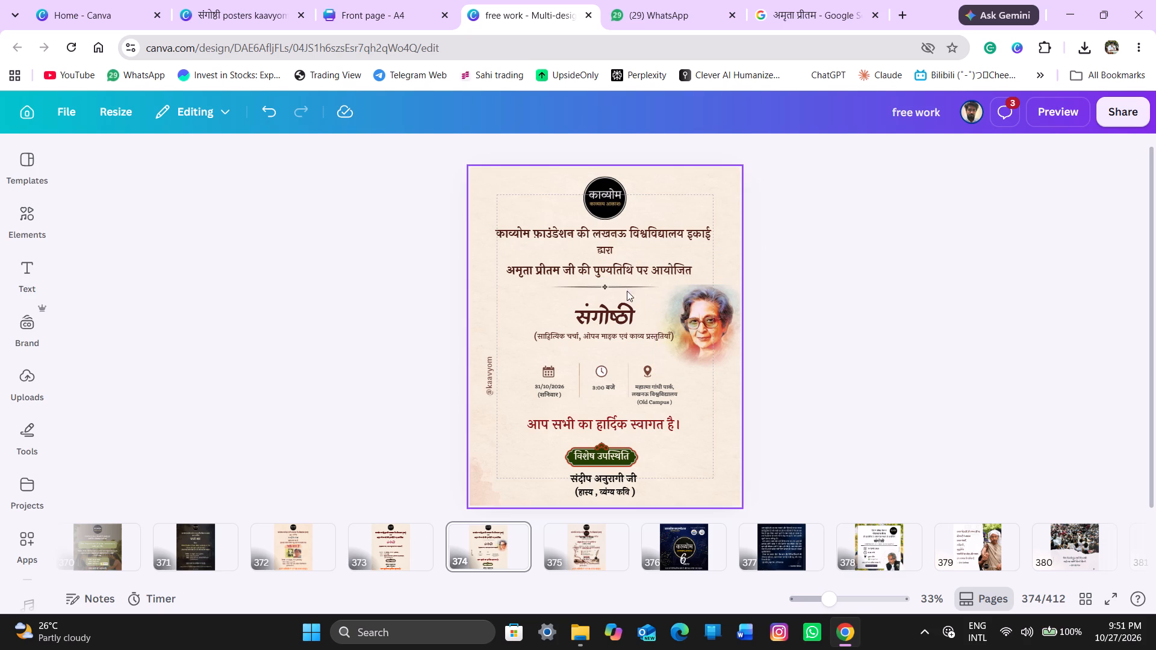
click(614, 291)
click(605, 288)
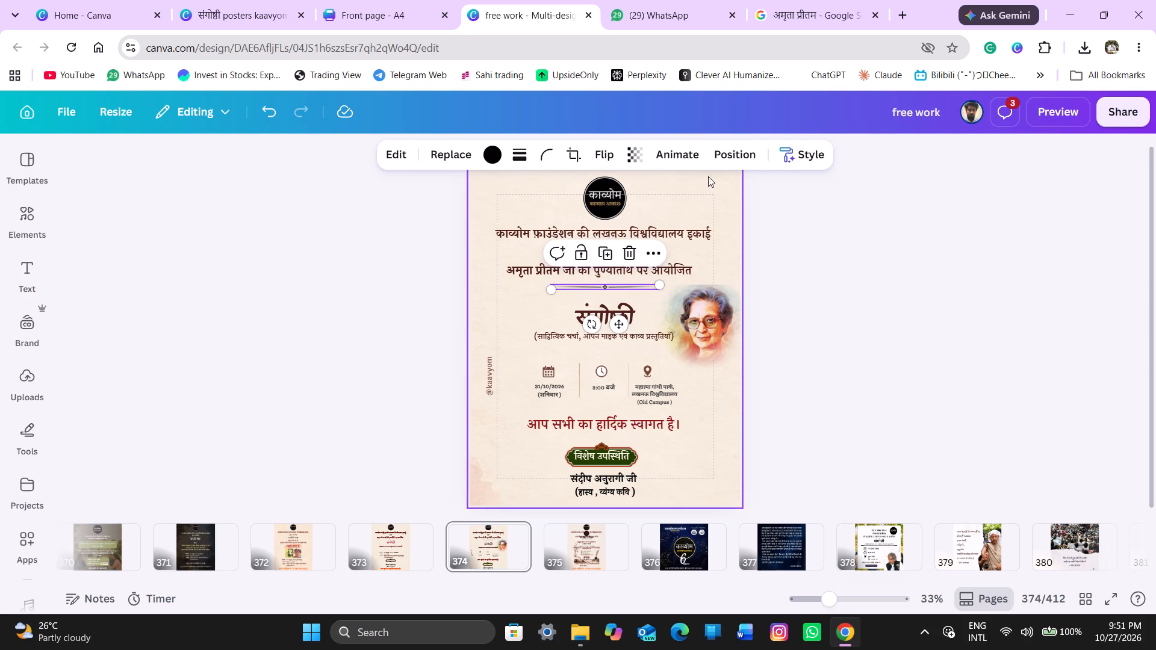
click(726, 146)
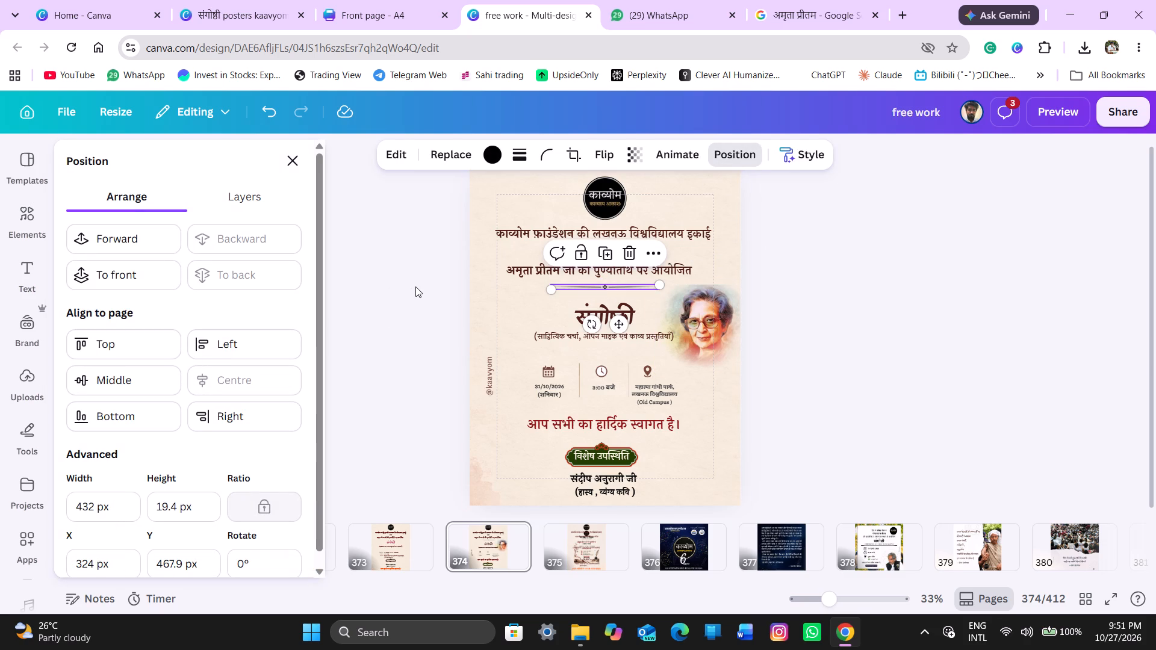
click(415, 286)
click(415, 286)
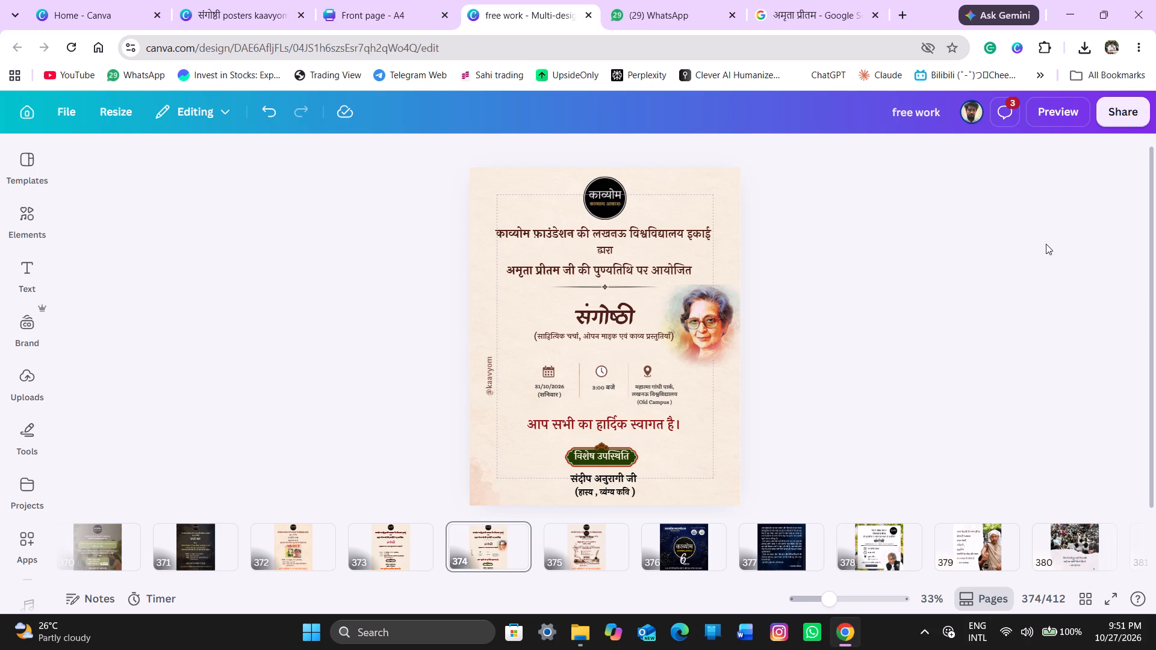
Download only the current page (374) as a JPG at size 2.5.
click(1111, 112)
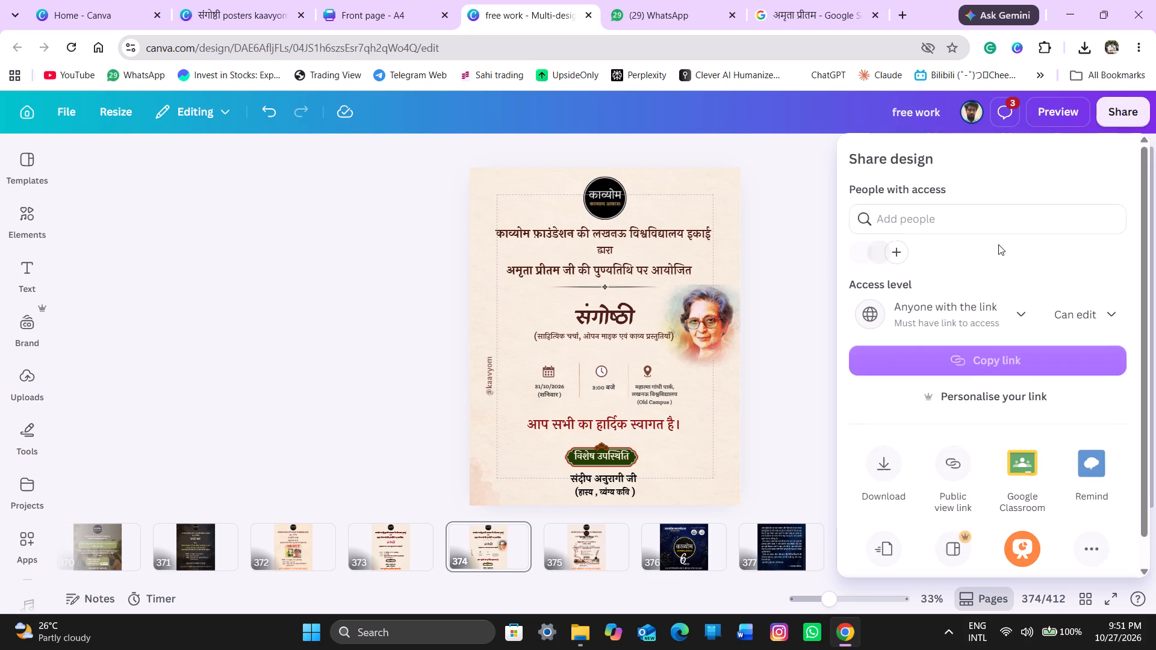
click(881, 459)
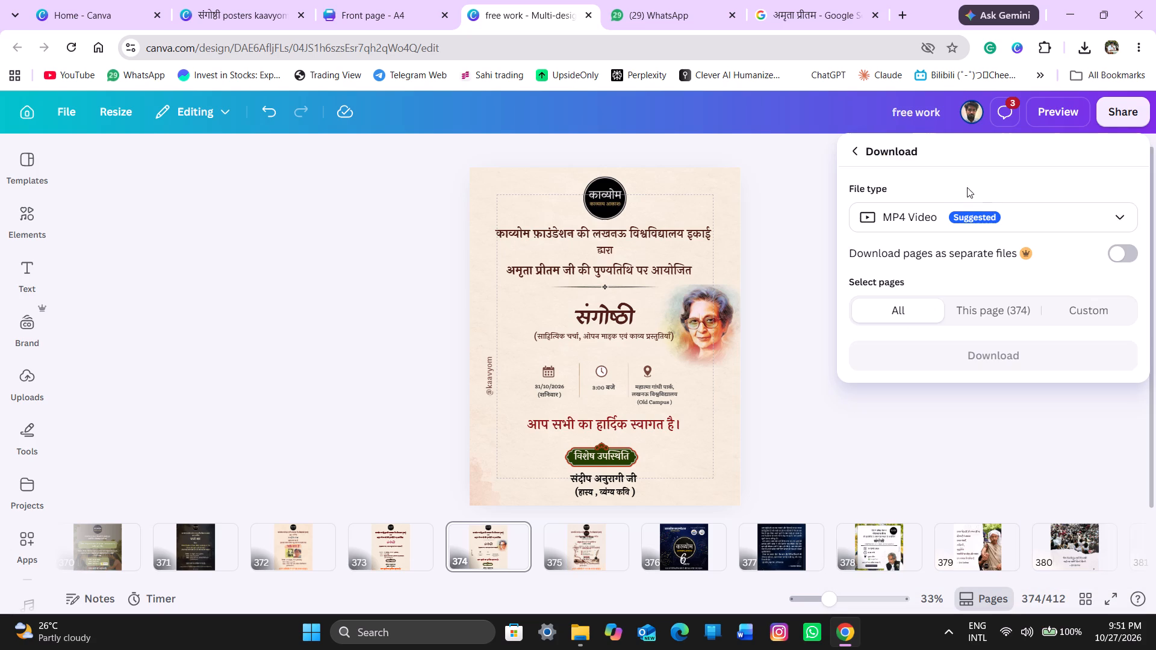
click(934, 211)
click(900, 264)
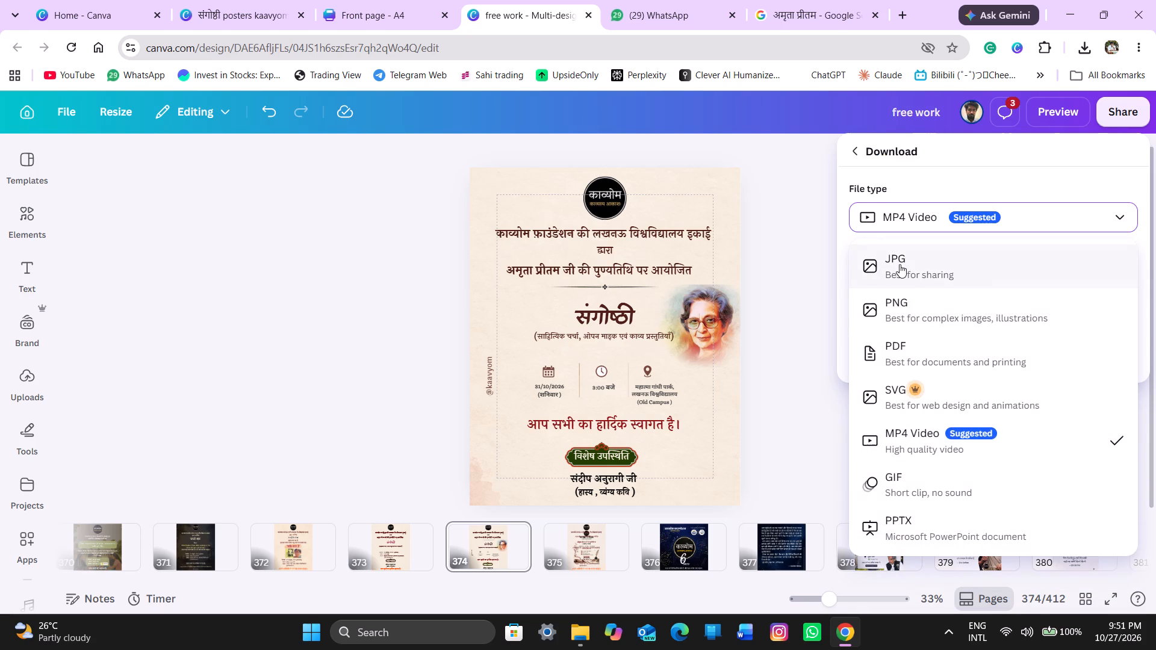
click(1016, 335)
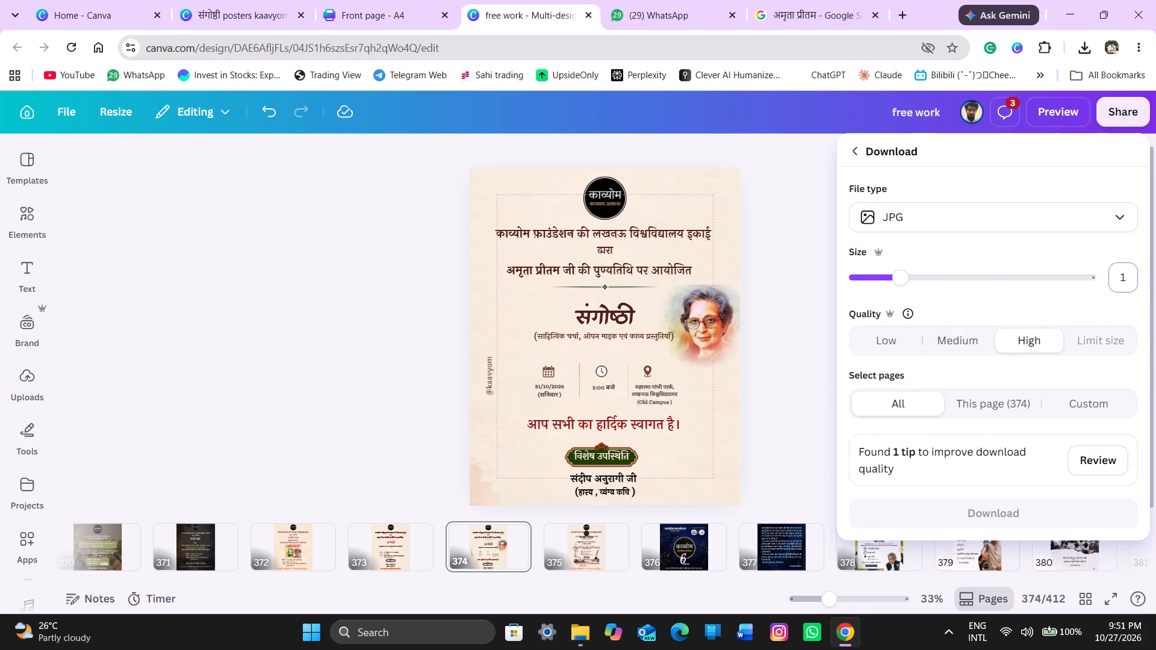
click(1022, 409)
click(1125, 279)
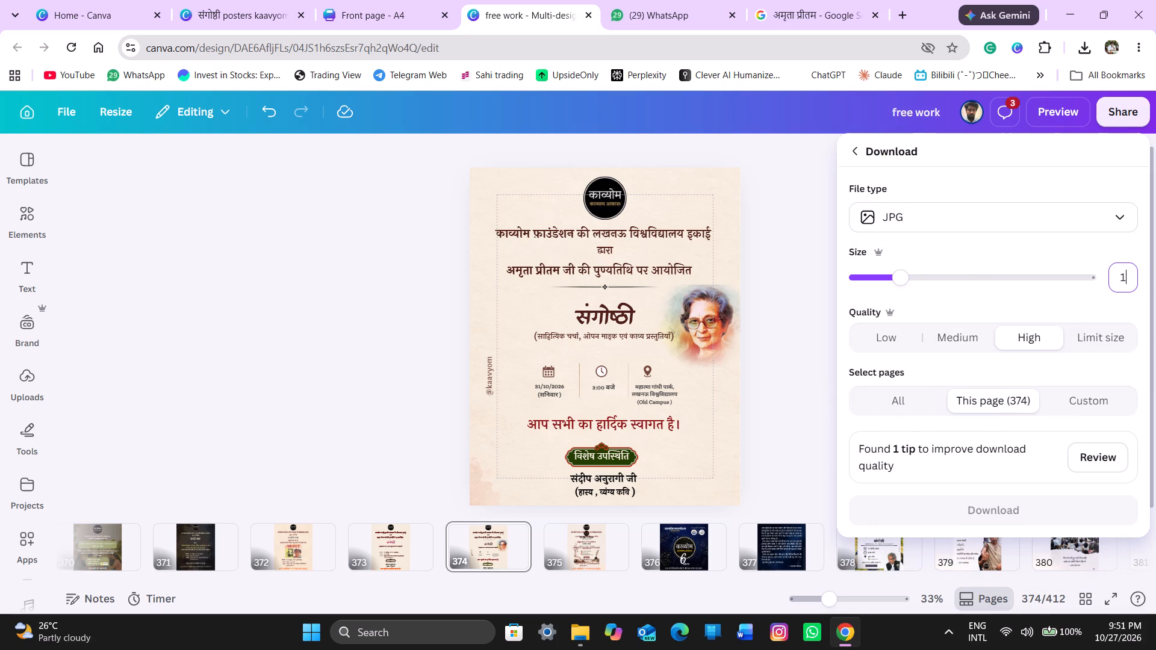
text(2..)
key(5)
key(Return)
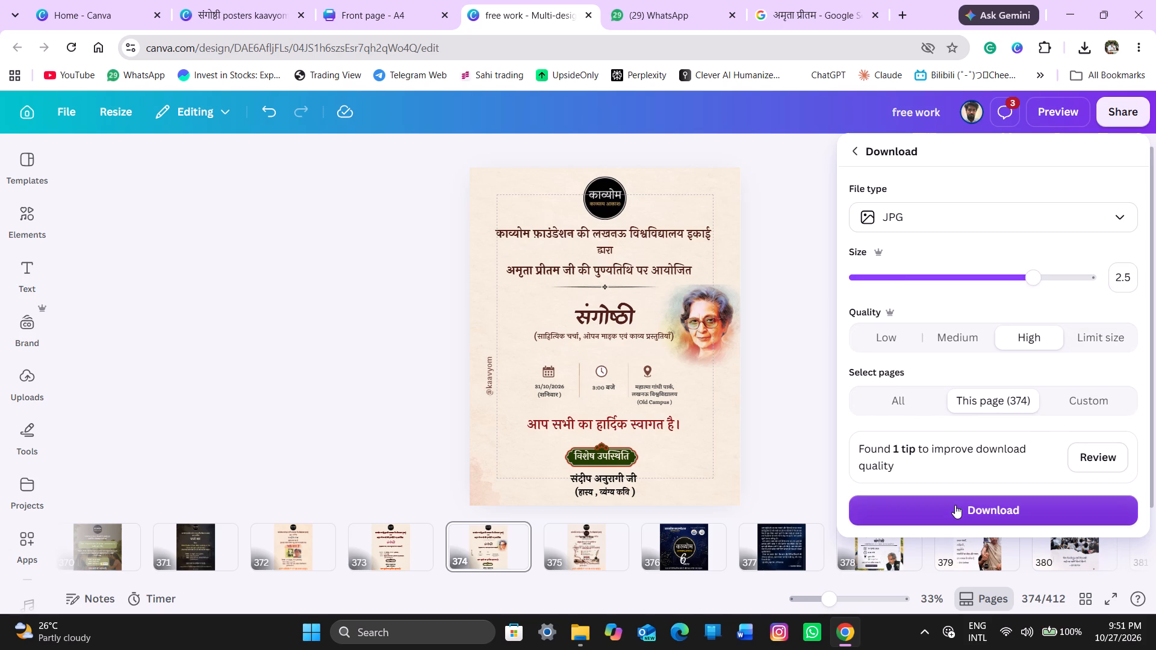
click(955, 505)
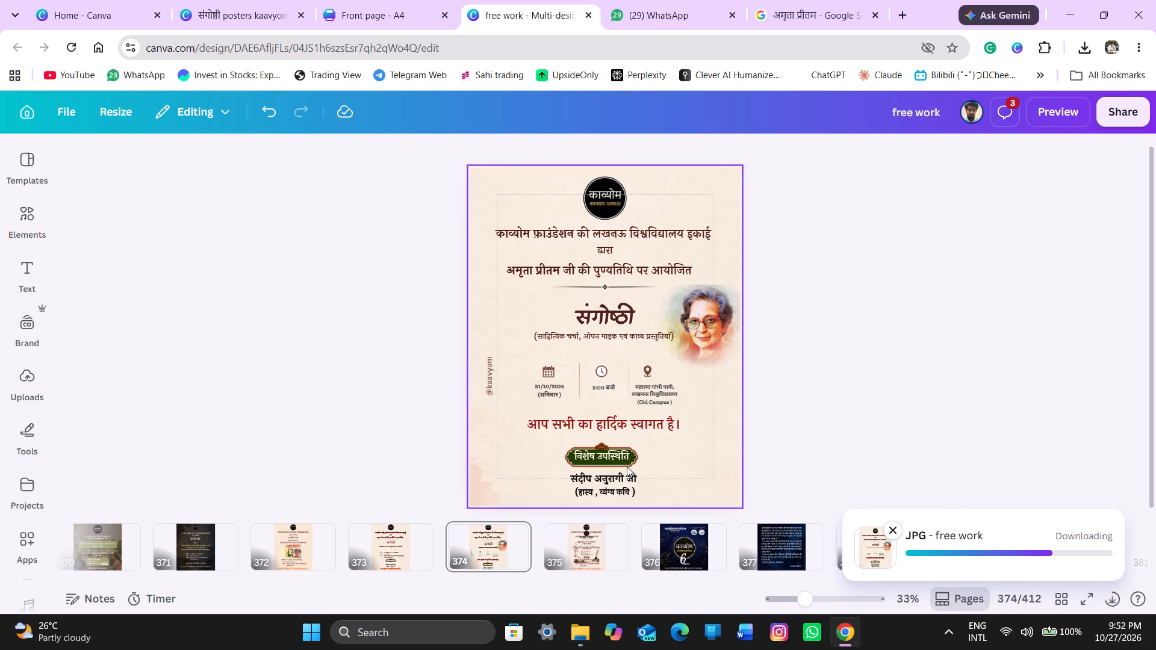
Select the guest's name and (हास्य, व्यंग्य कवि) text below the विशेष उपस्थिति badge.
click(601, 488)
click(601, 488)
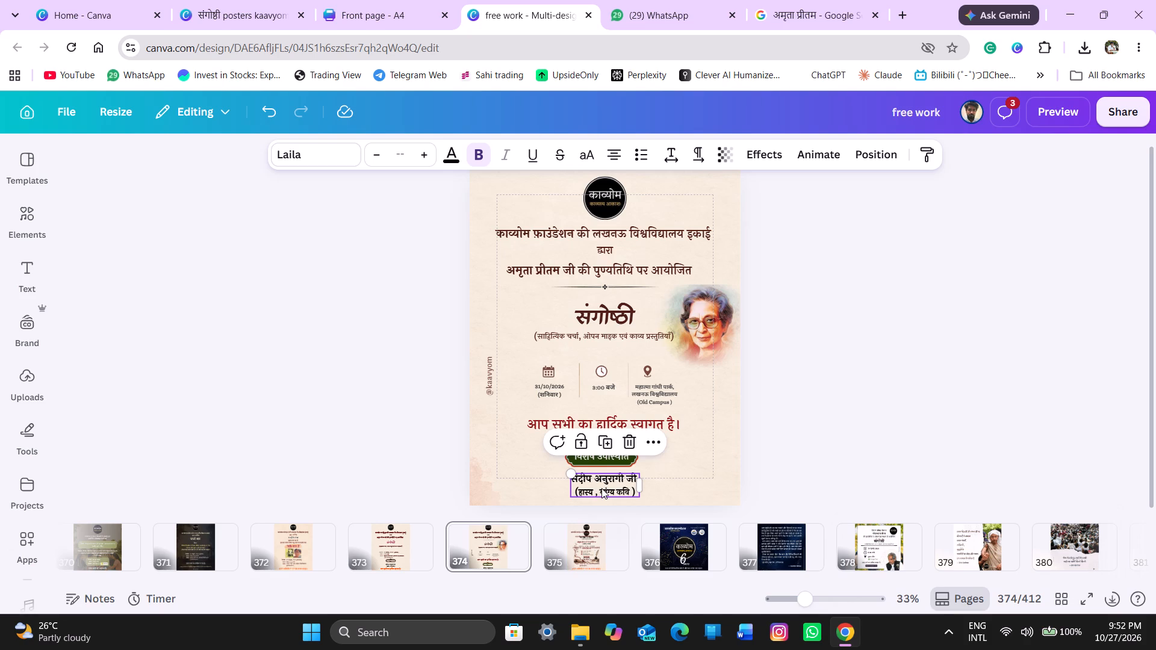
click(370, 344)
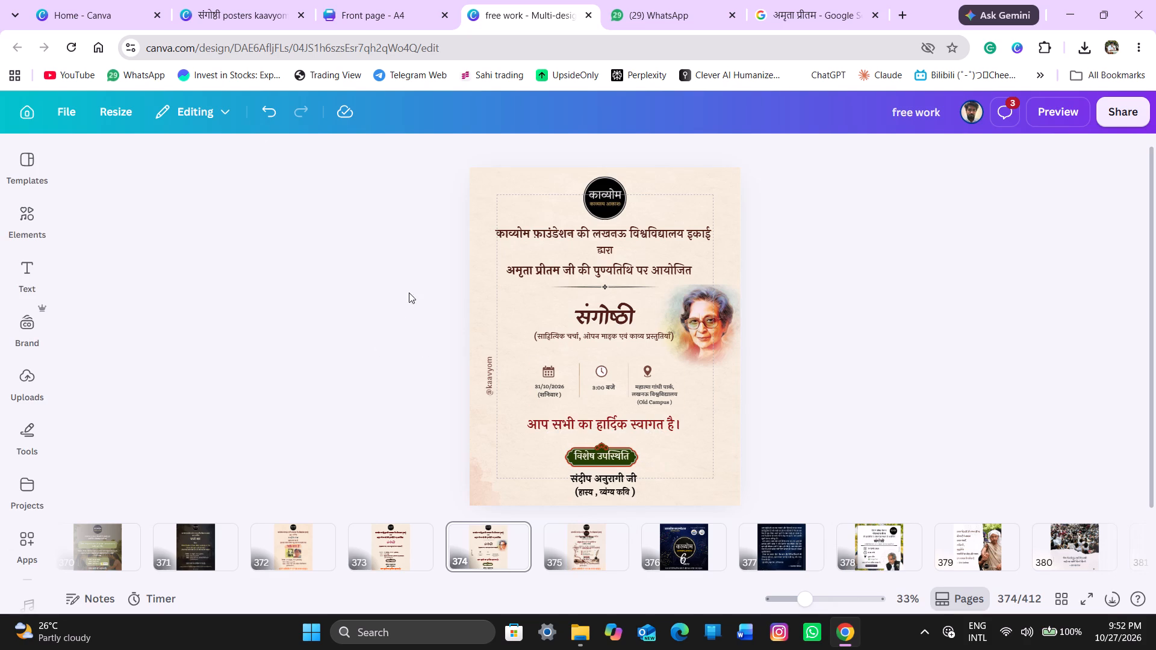
click(577, 480)
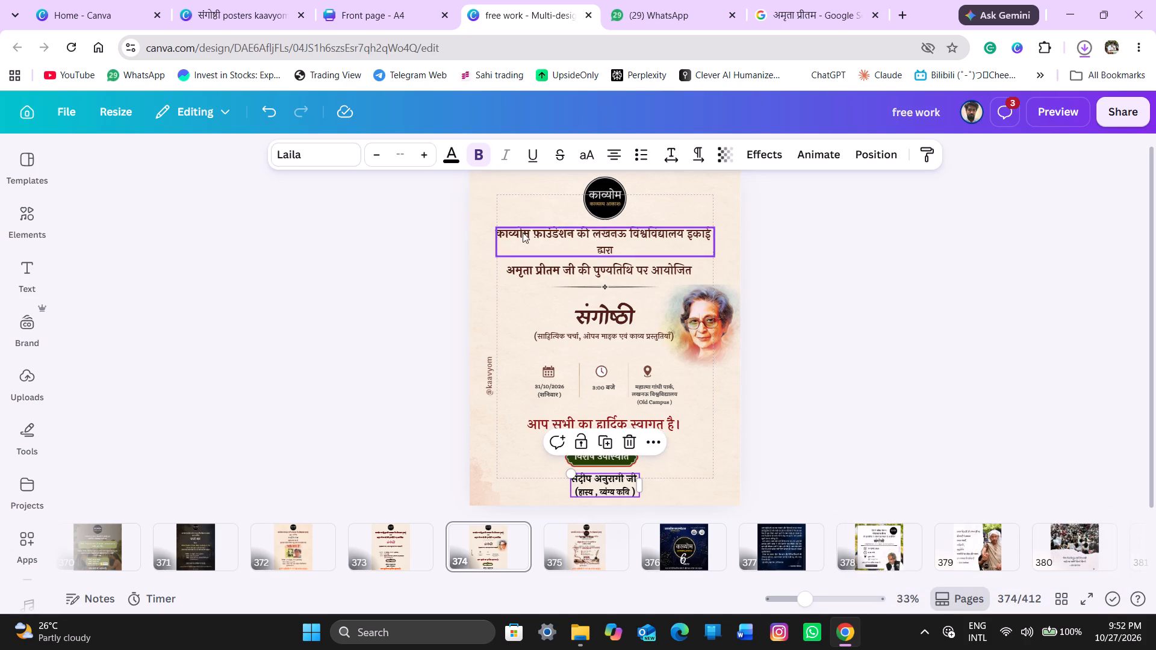
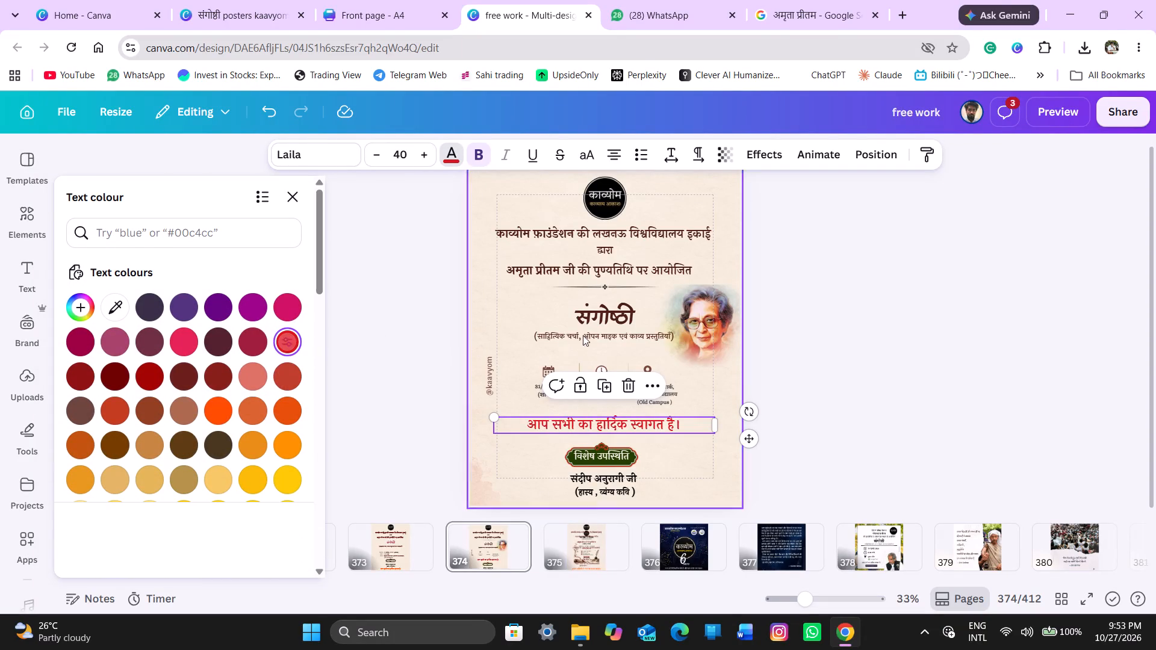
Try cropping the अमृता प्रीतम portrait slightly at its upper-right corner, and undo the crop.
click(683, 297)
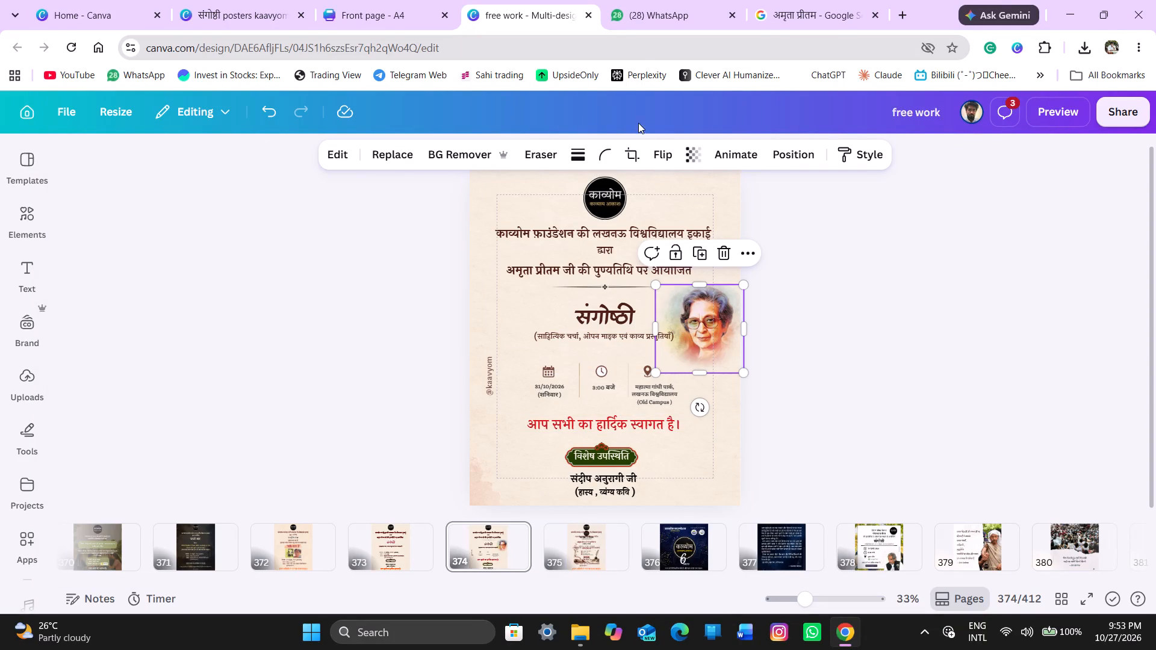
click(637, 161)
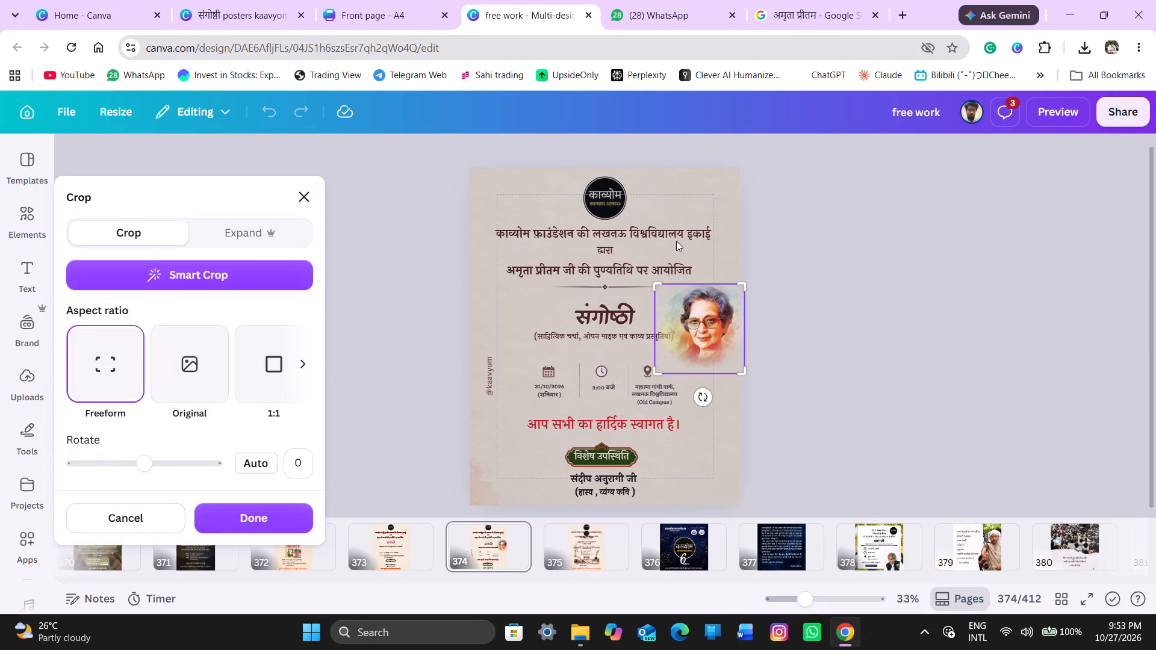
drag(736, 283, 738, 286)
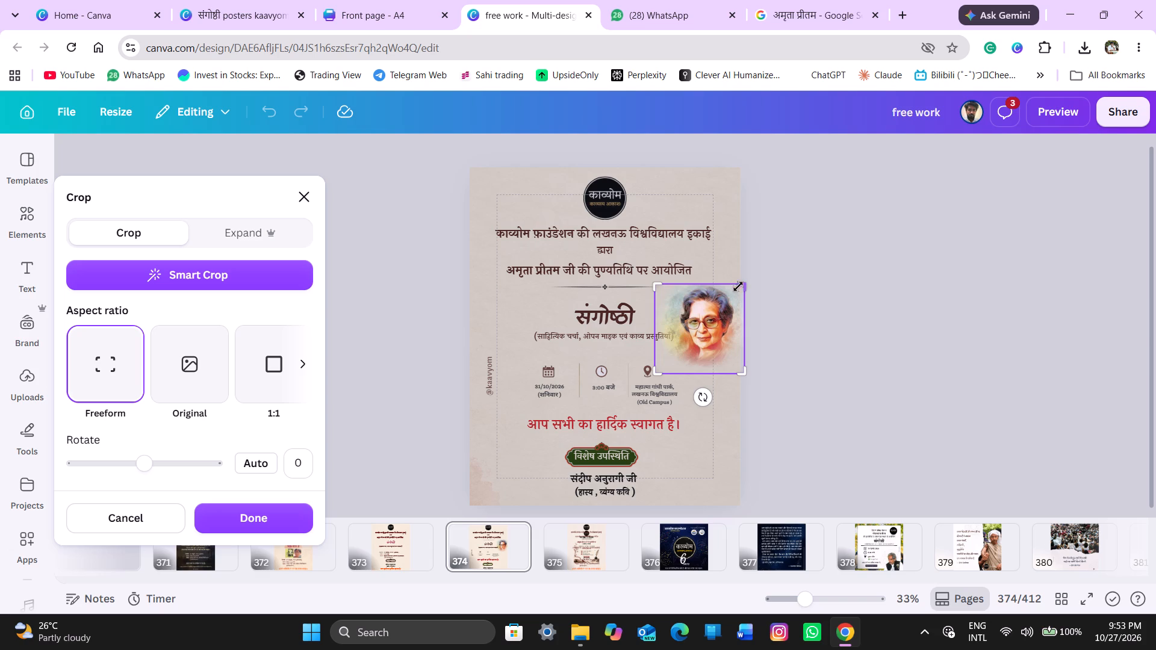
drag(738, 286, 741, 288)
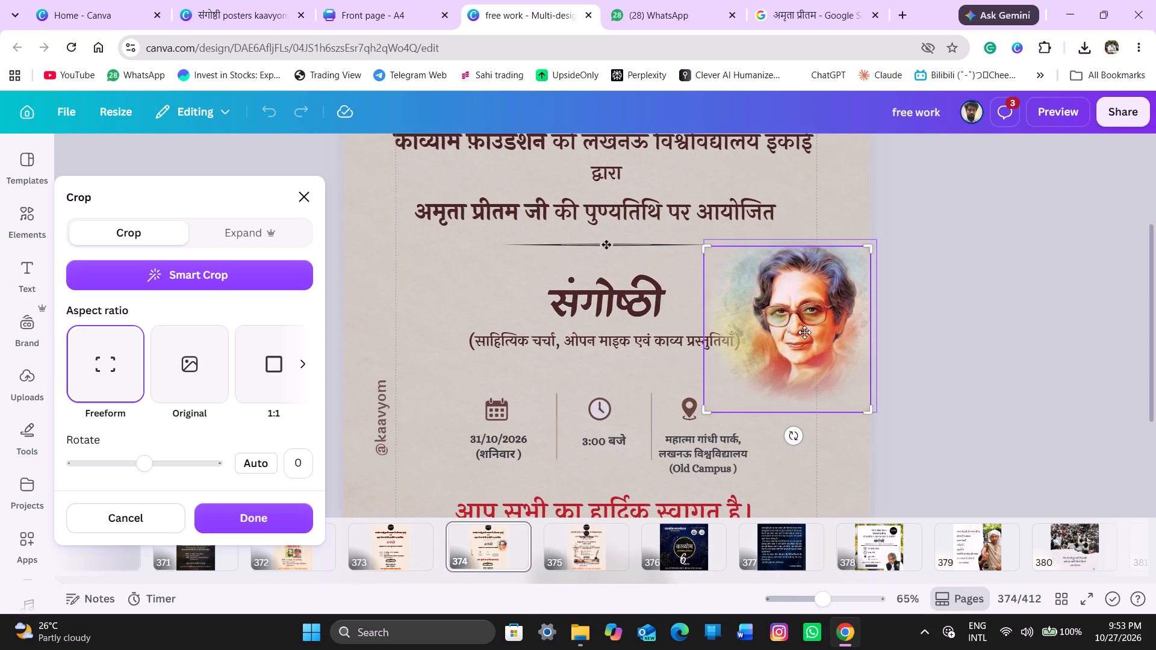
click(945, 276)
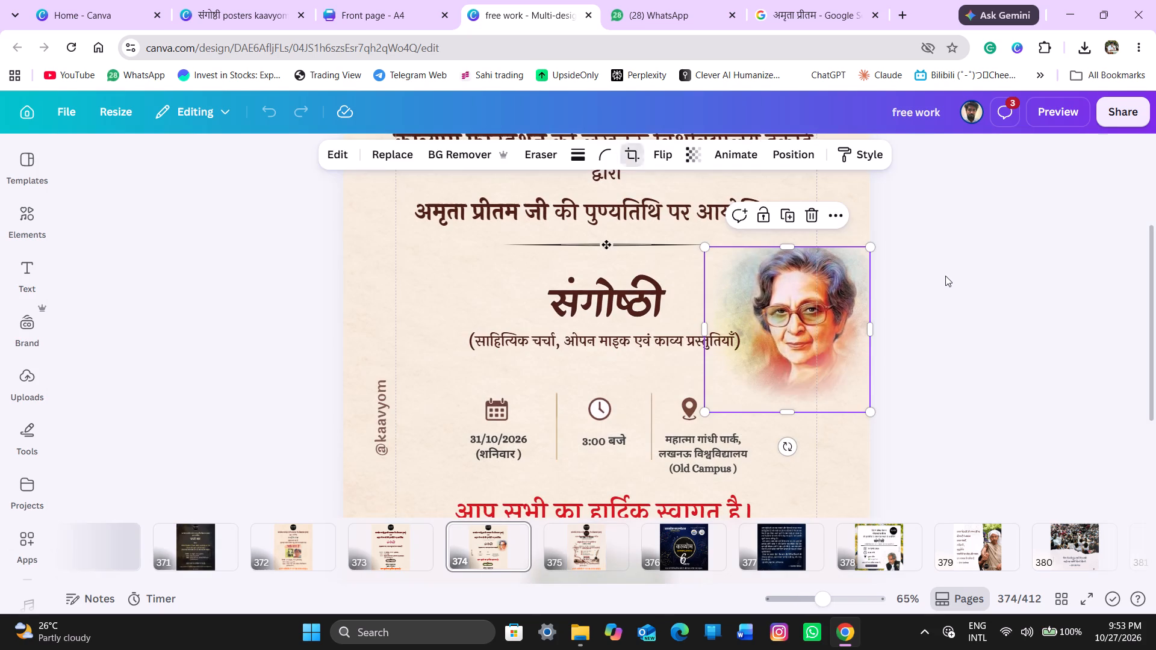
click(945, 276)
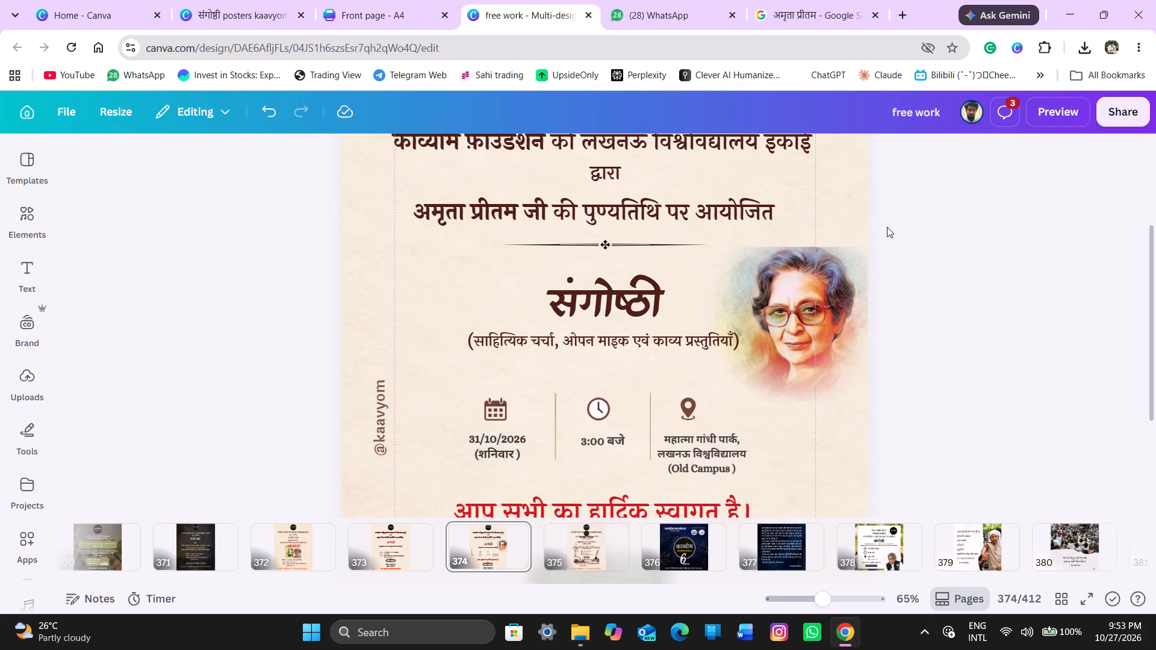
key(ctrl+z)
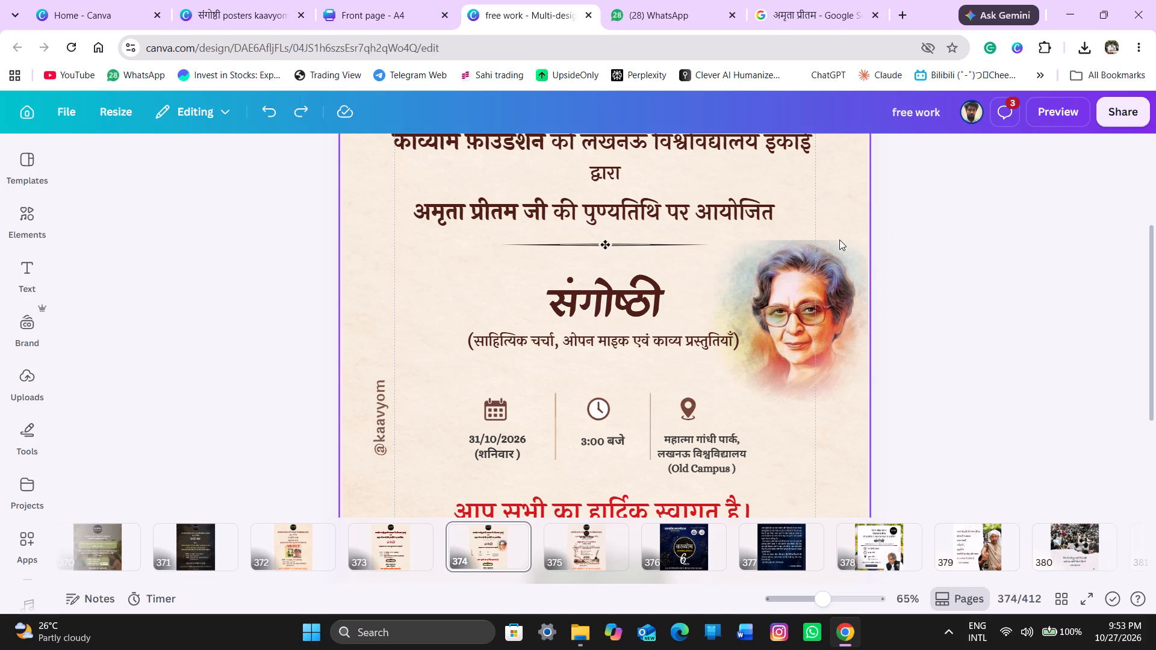
Erase a strip along the top edge of the अमृता प्रीतम portrait, above the hair, using Magic Eraser with brush size 40.
click(834, 251)
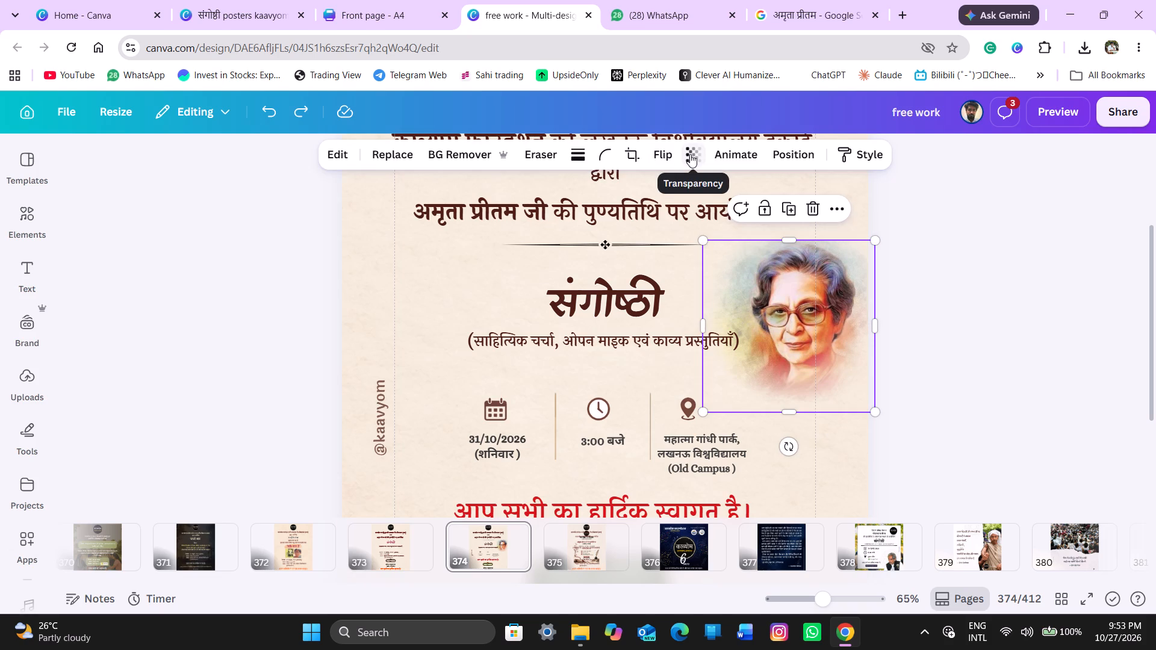
click(535, 149)
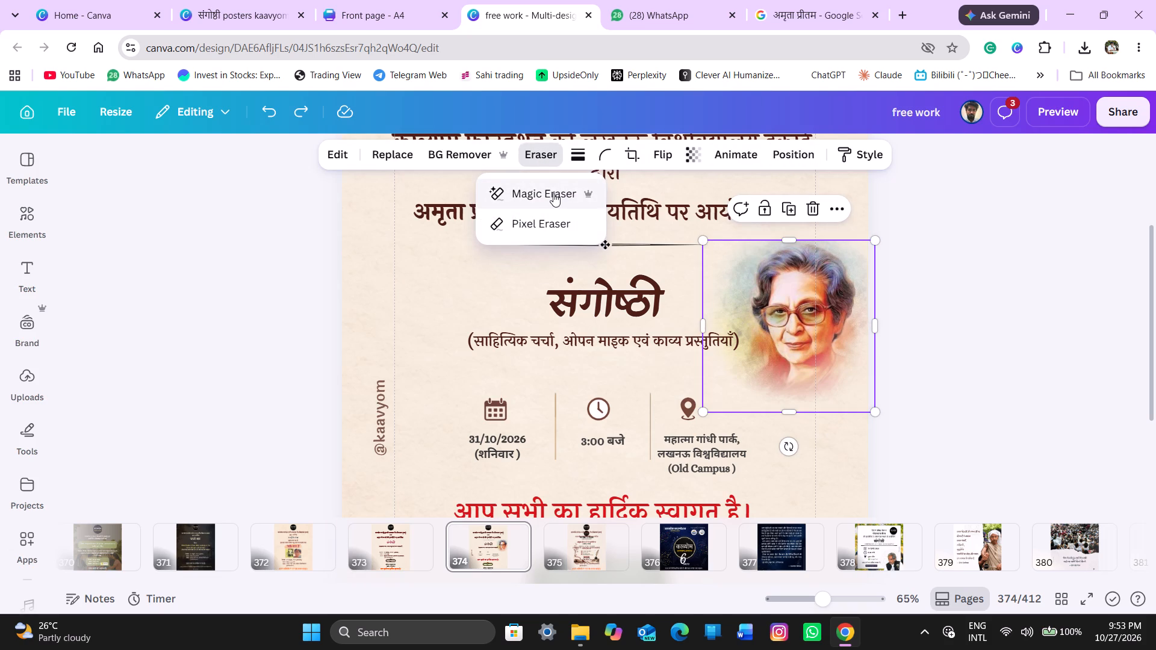
click(539, 194)
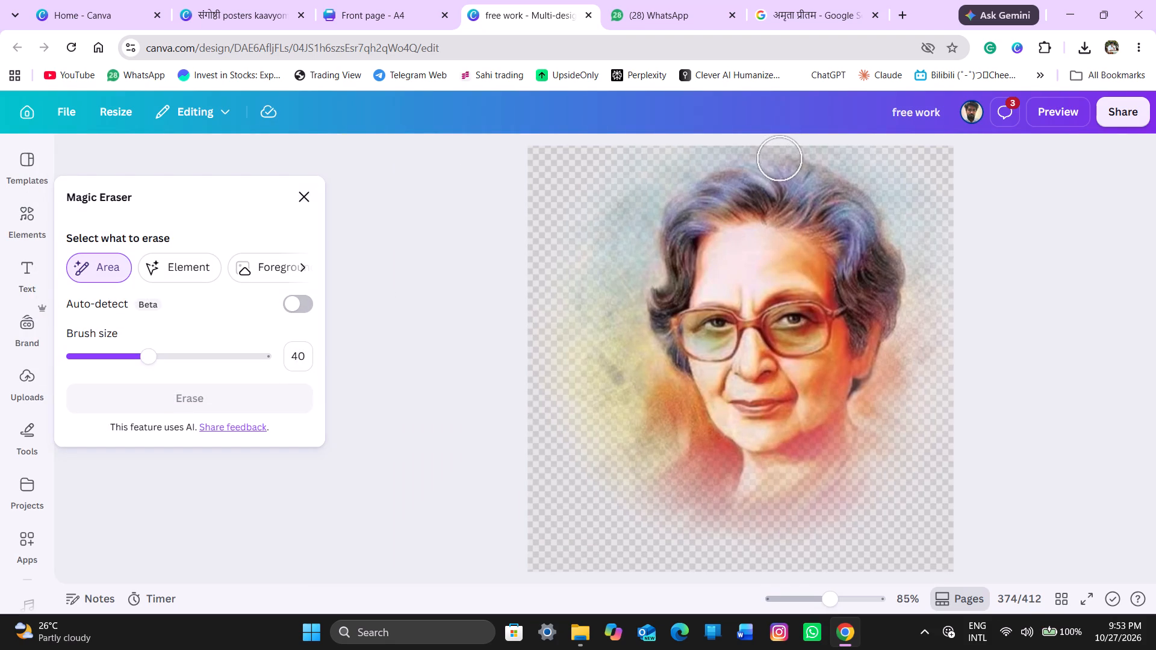
drag(686, 148, 870, 148)
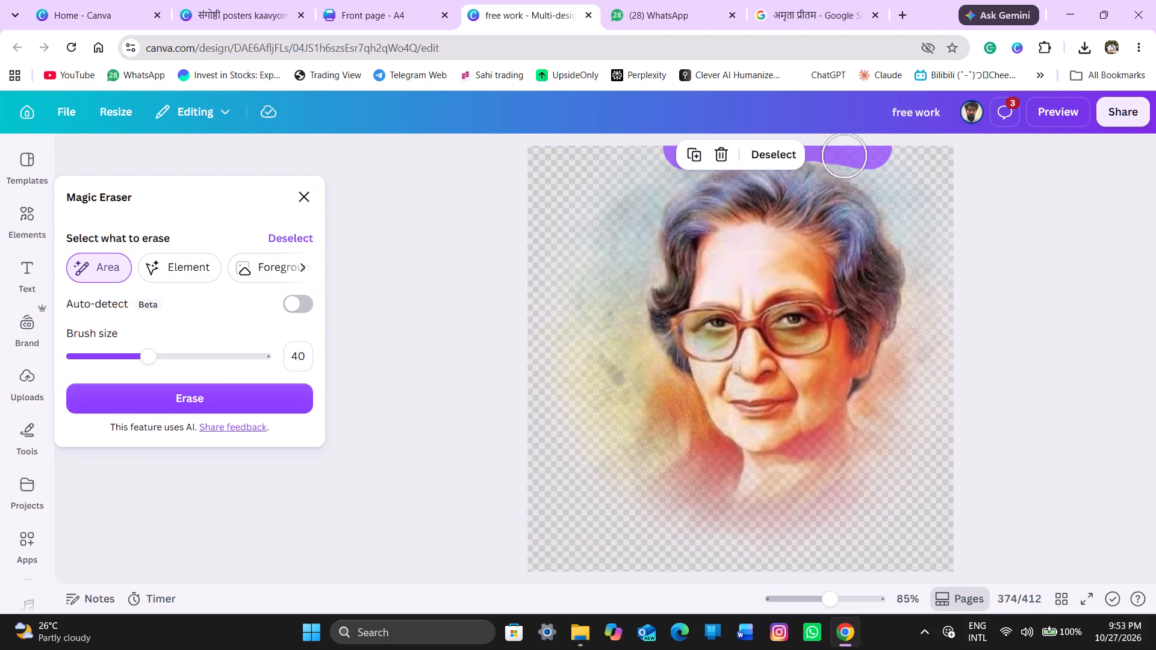
click(166, 408)
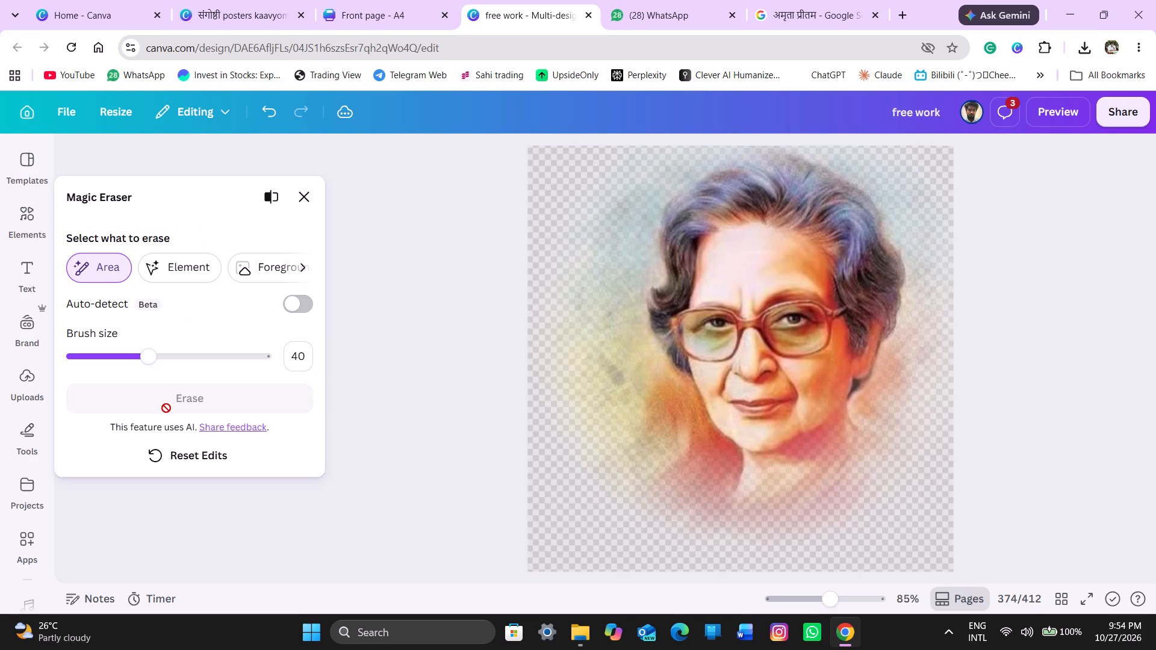
click(303, 198)
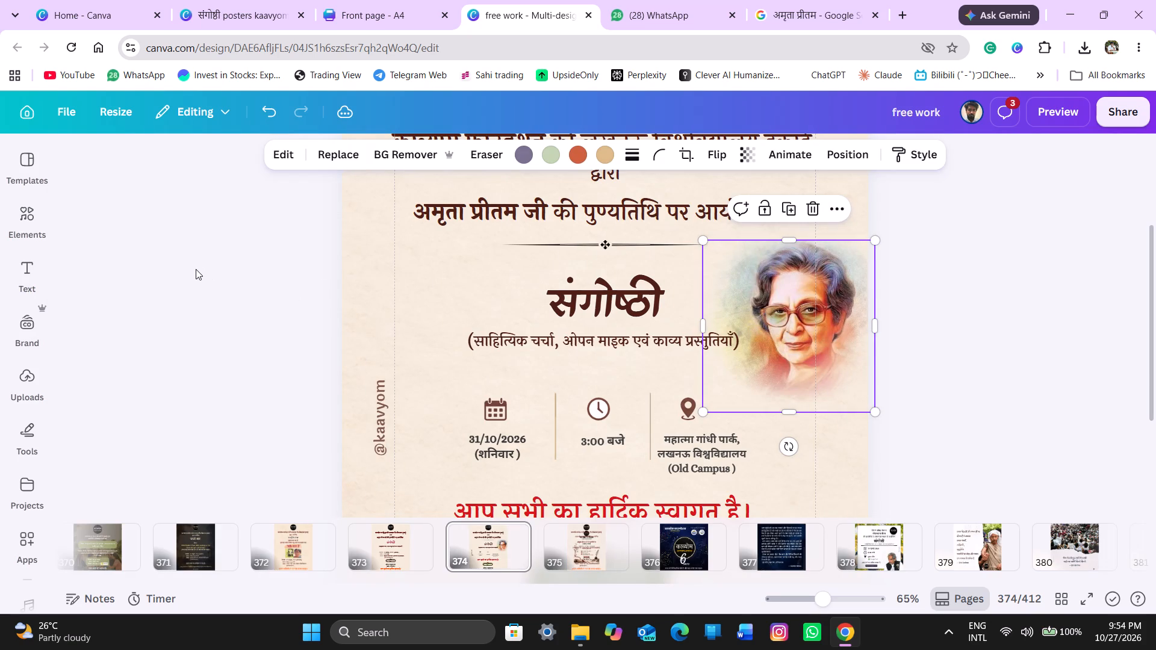
click(196, 269)
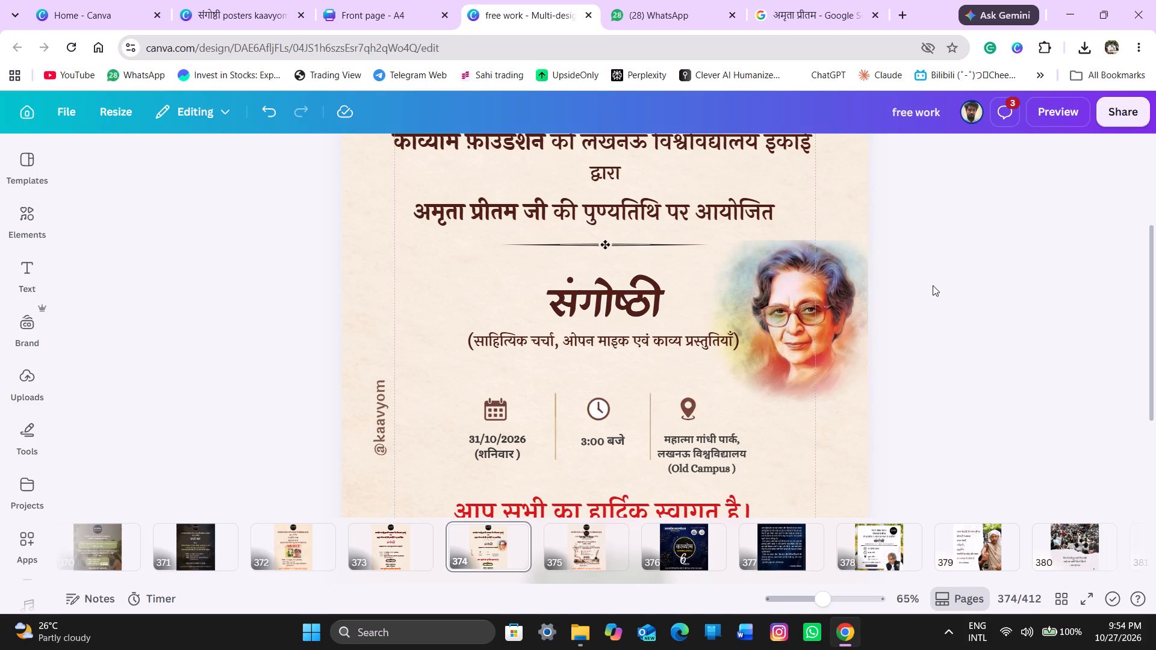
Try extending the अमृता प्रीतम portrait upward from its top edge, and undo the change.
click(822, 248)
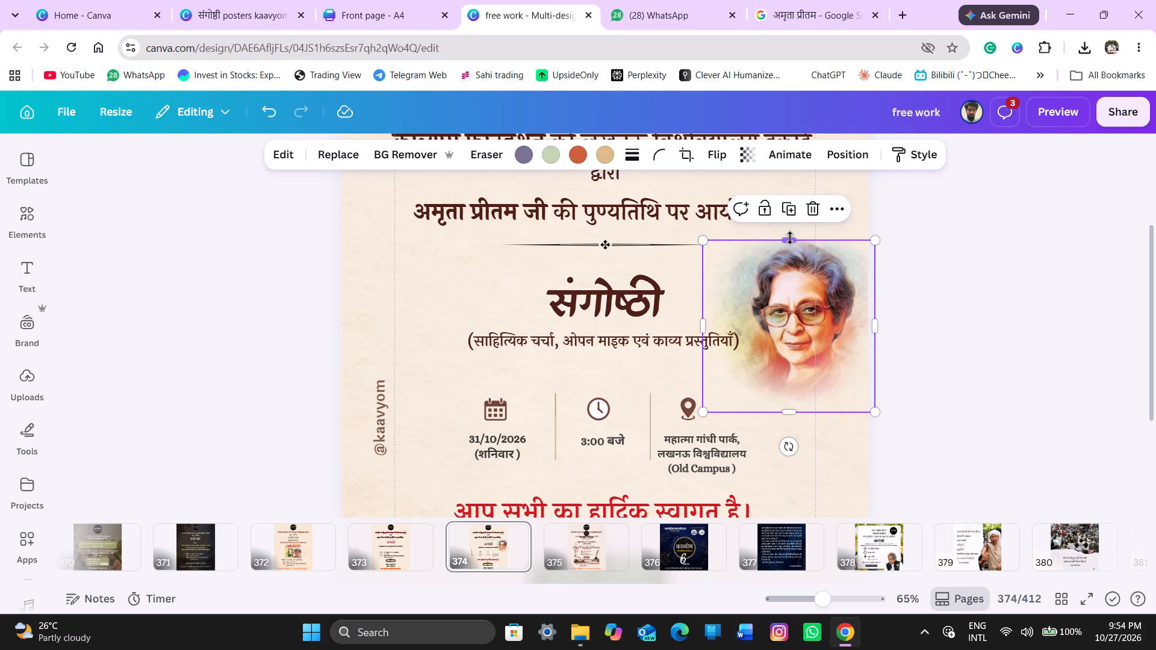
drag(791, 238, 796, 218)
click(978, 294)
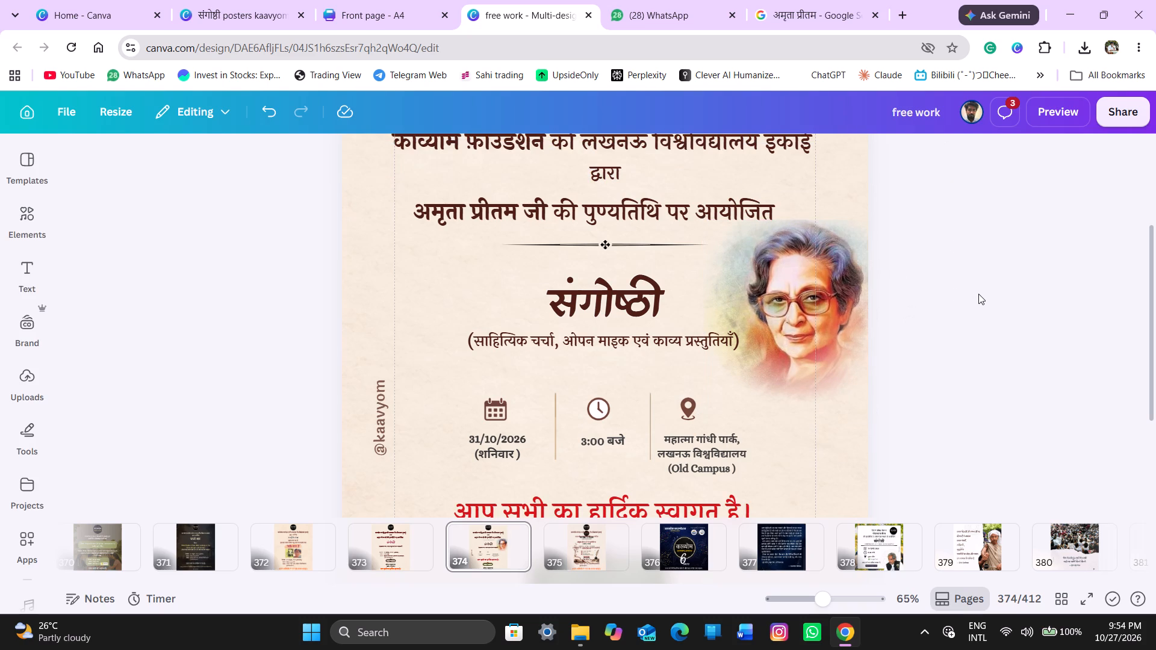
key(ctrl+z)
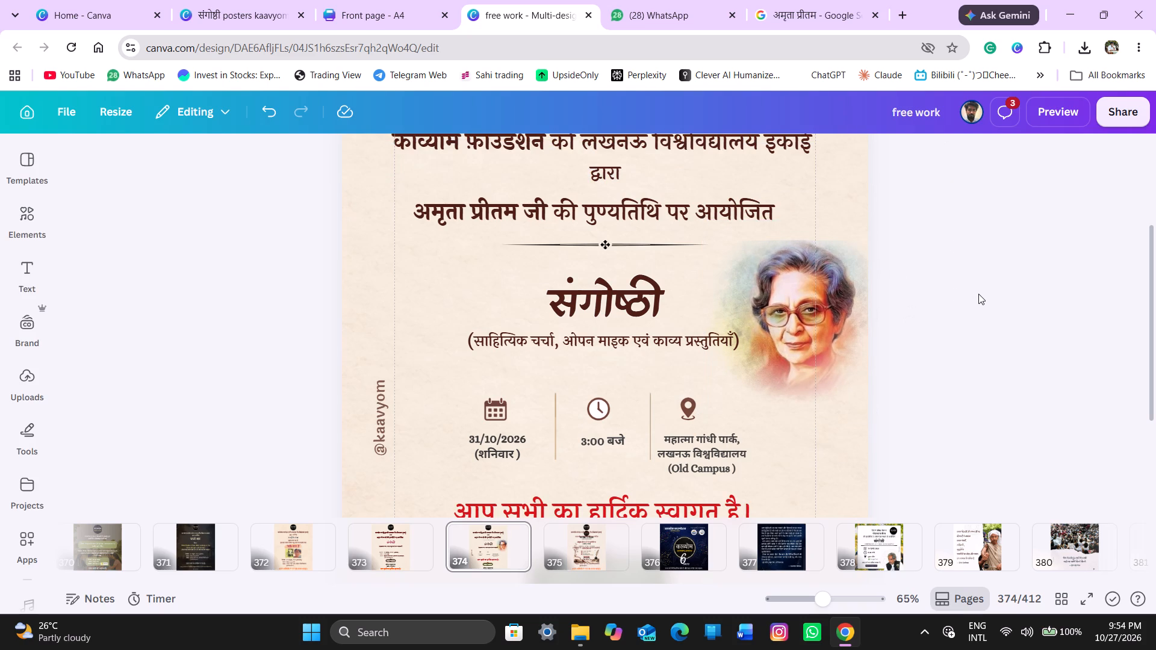
Shrink the अमृता प्रीतम portrait slightly from its upper-left corner, keeping its lower-right corner in place.
click(852, 262)
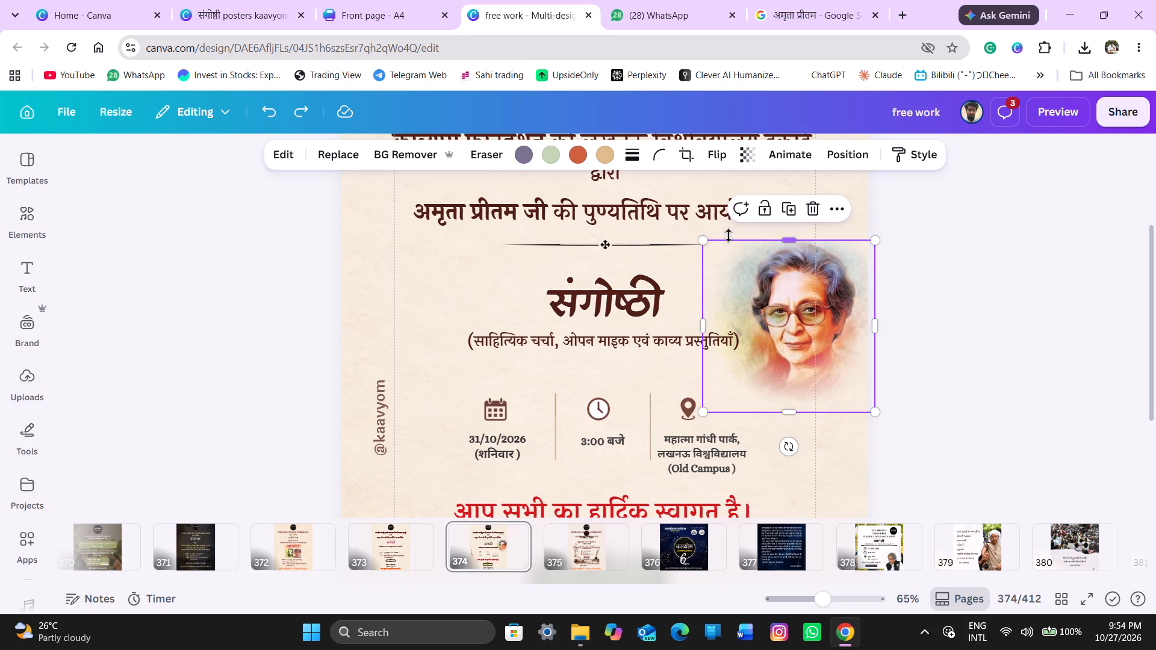
drag(704, 240, 717, 246)
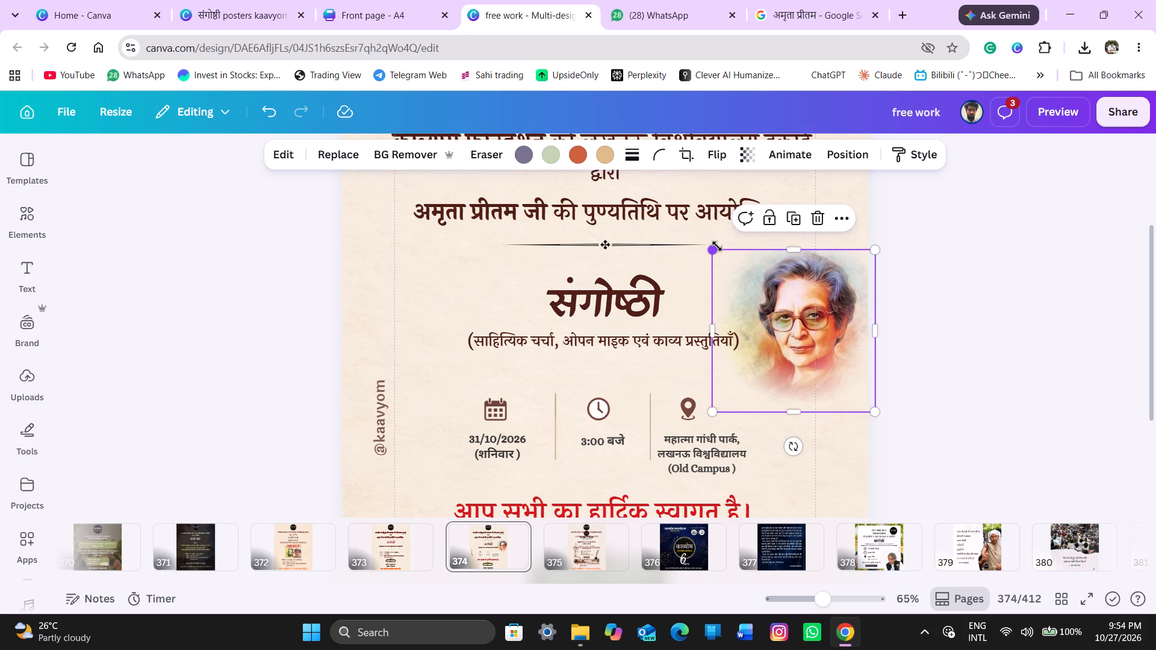
click(1024, 283)
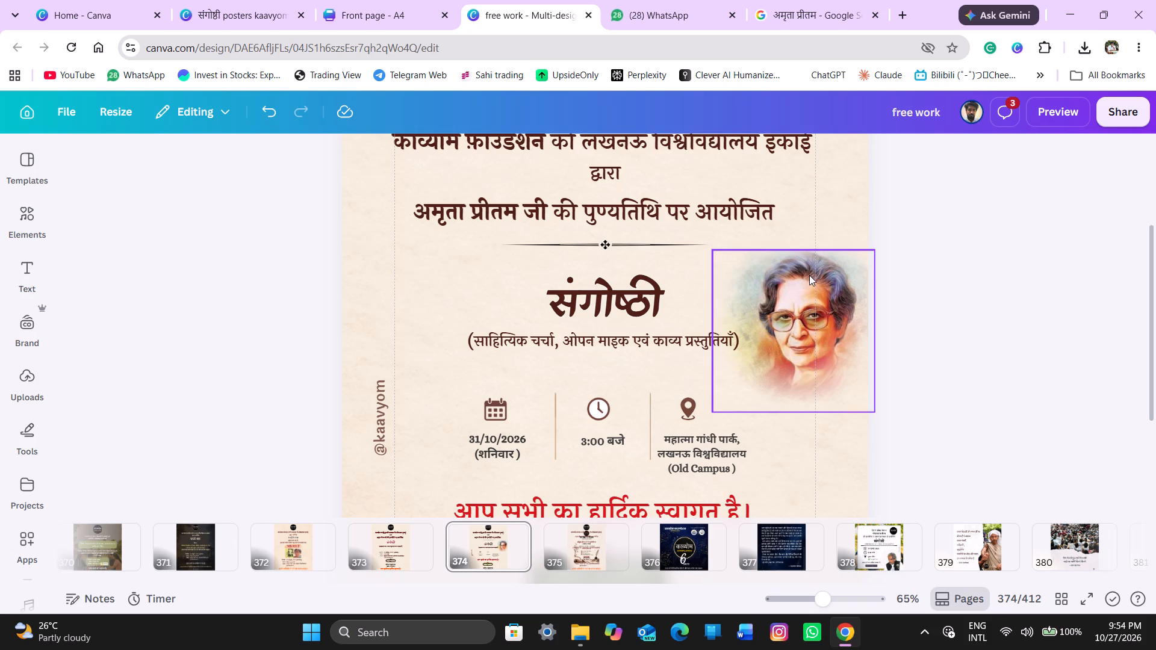
Apply Image Blender's Radial fade to the अमृता प्रीतम portrait and centre the fade circle on the lower face.
click(809, 275)
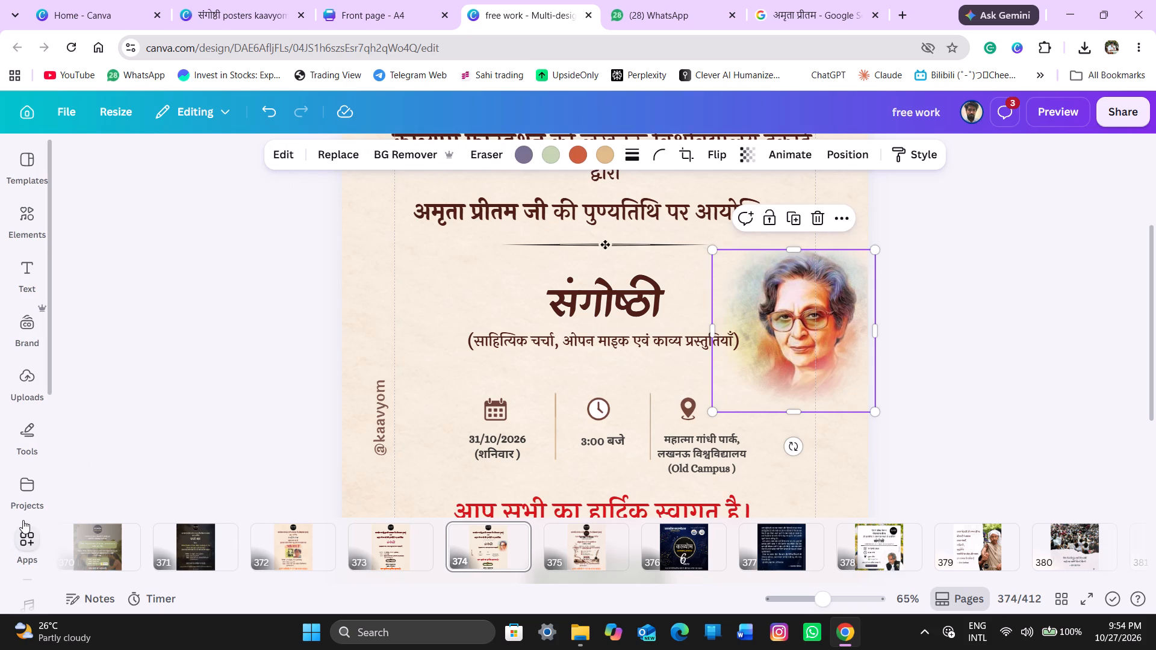
scroll(23, 520, down, 5)
click(20, 465)
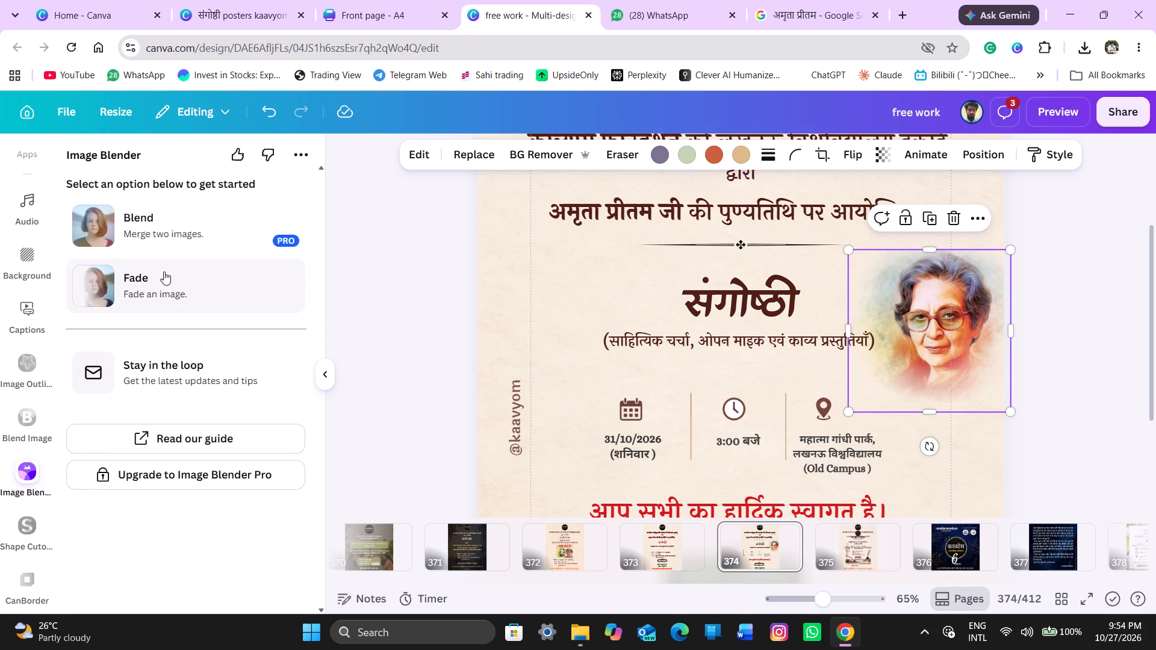
click(154, 281)
click(185, 247)
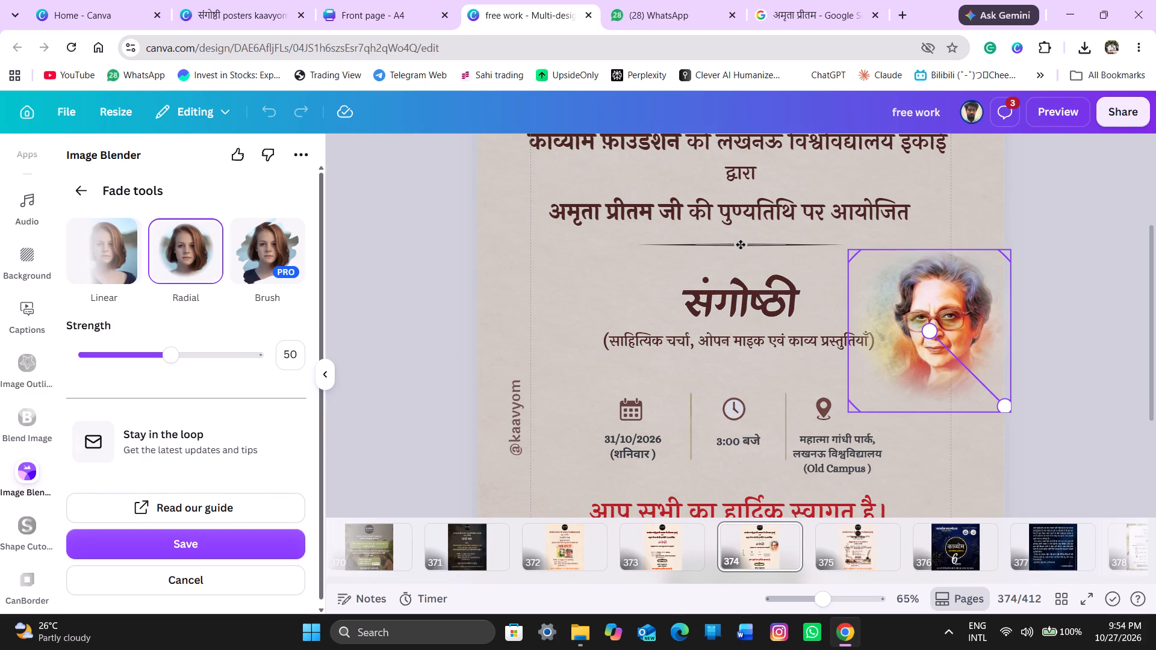
drag(934, 339, 950, 354)
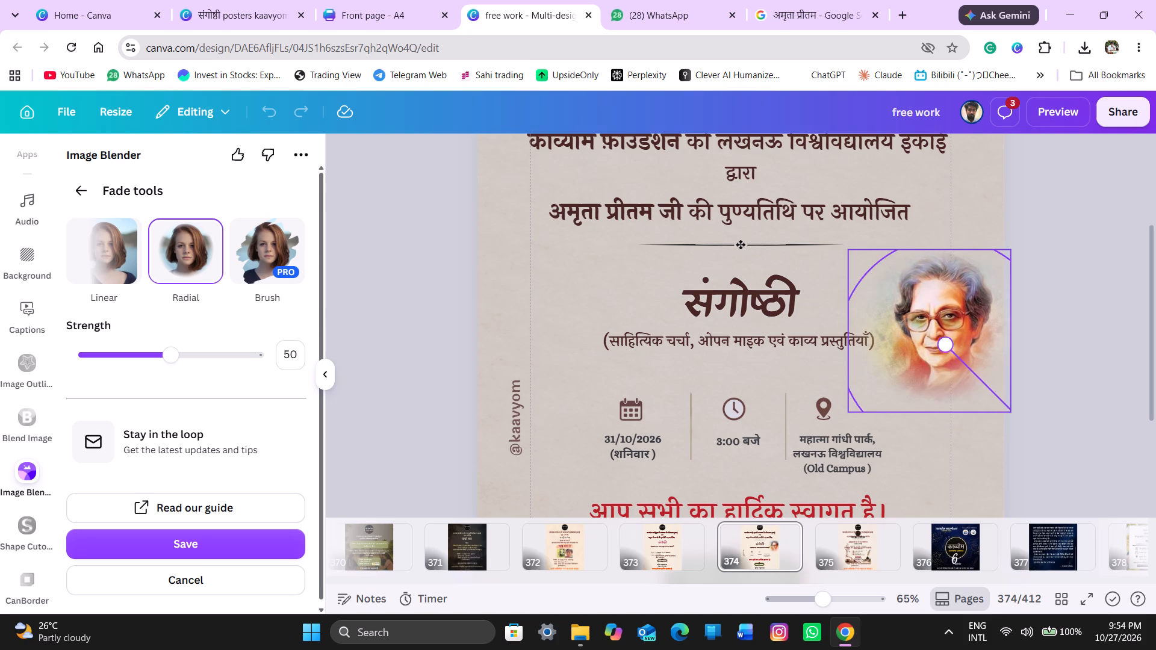
drag(950, 354, 935, 363)
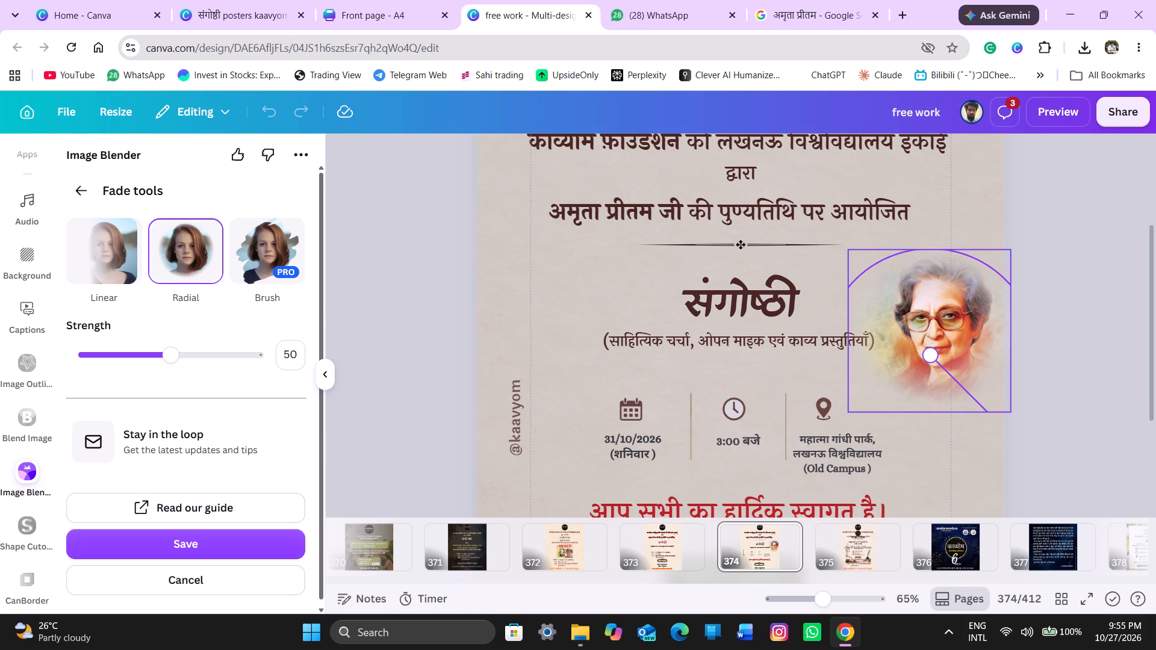
drag(952, 378, 928, 340)
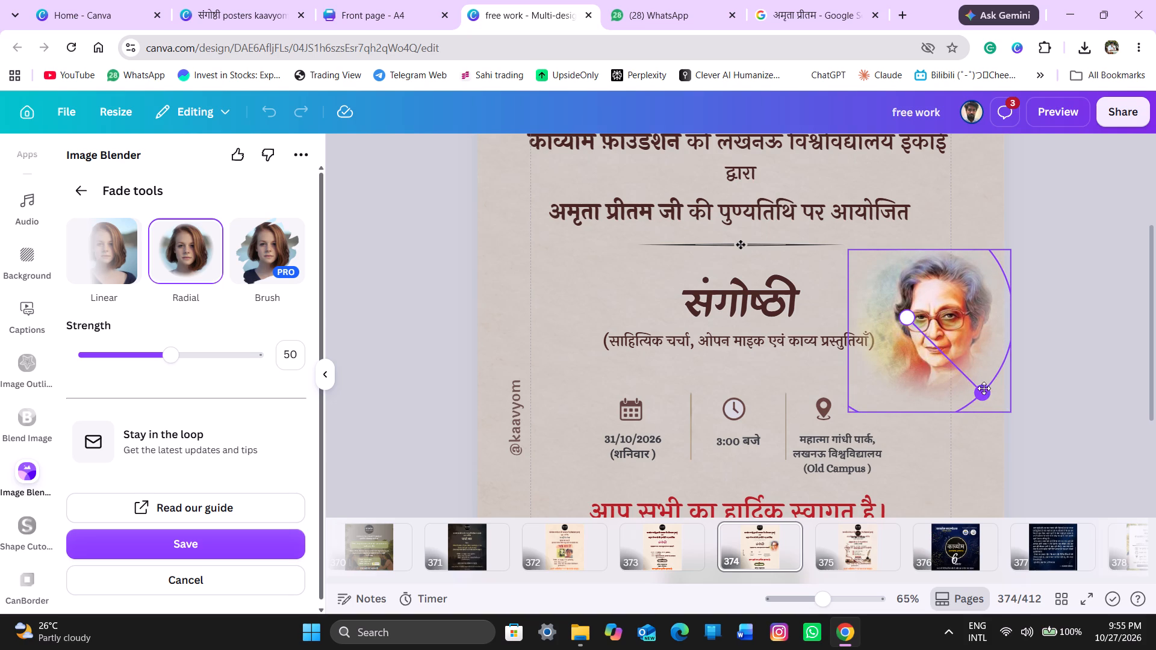
drag(987, 392, 968, 376)
drag(910, 348, 939, 356)
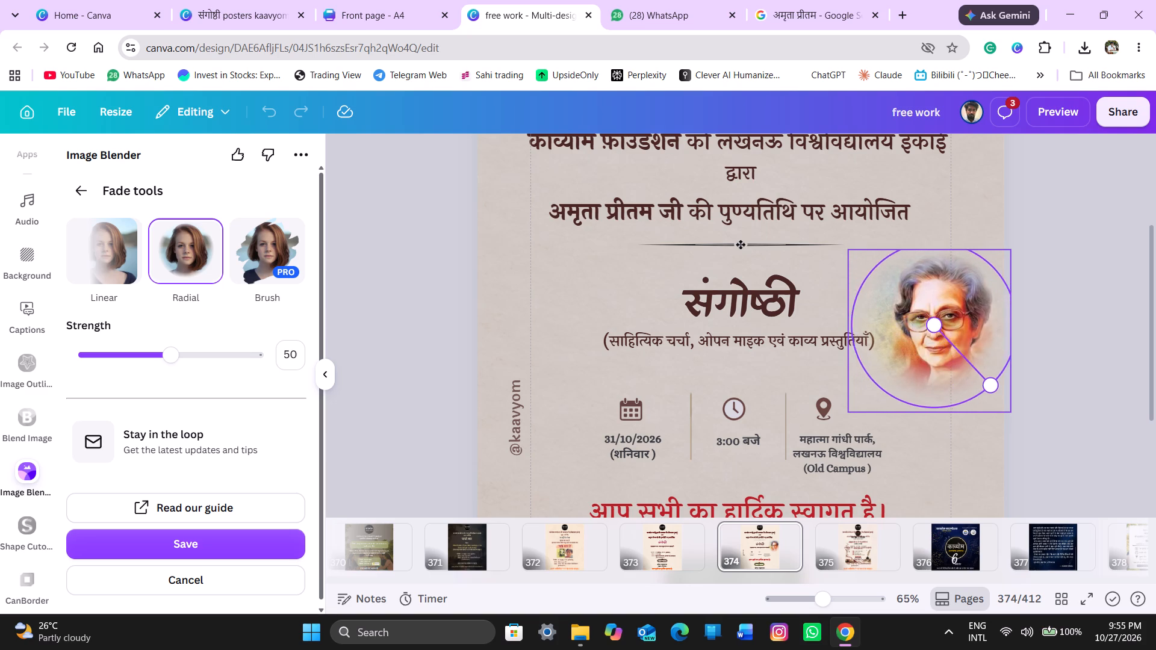
drag(939, 356, 944, 365)
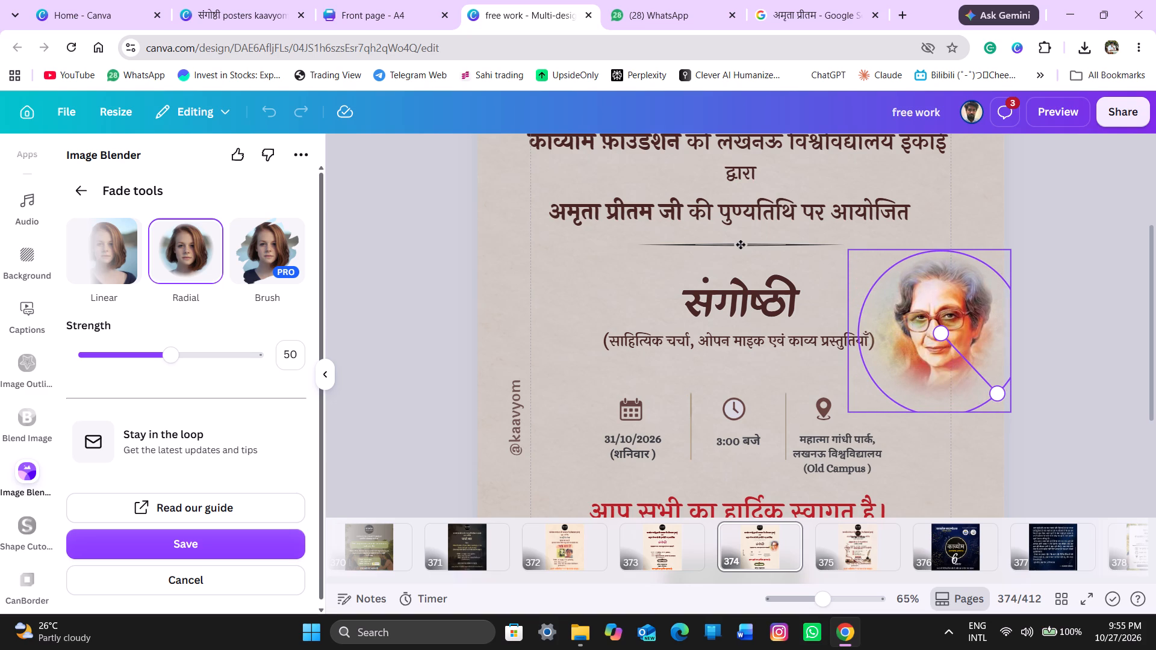
Adjust the radius of the radial fade circle so it reaches close to the portrait's lower edge, and save the fade at strength 50.
drag(996, 394, 946, 412)
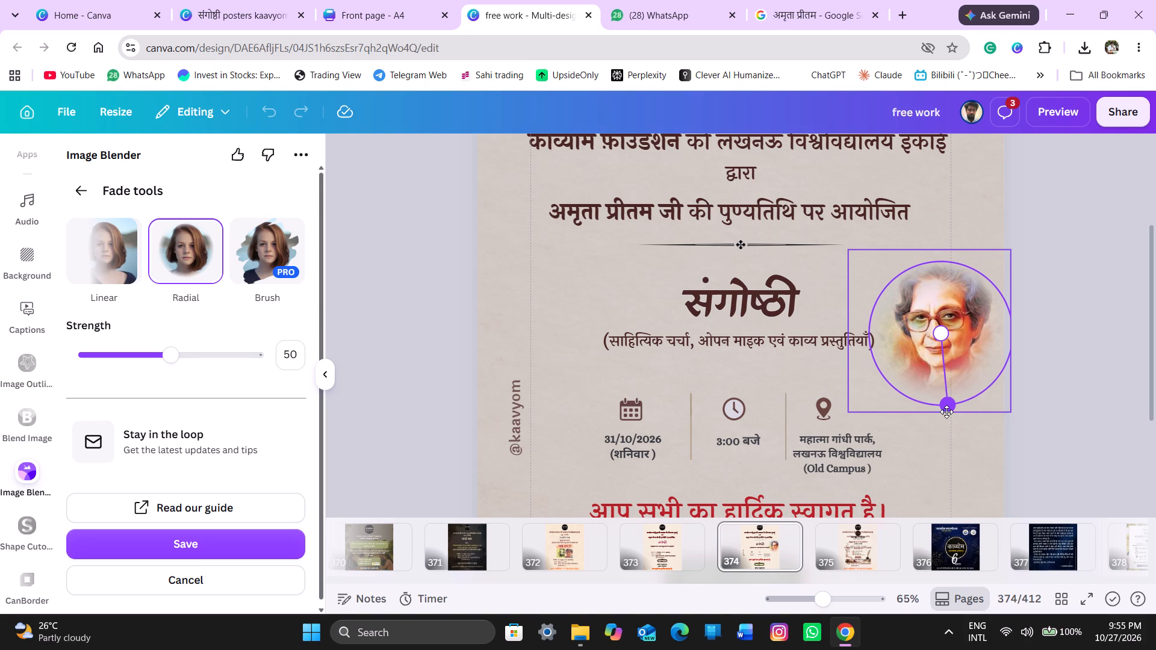
drag(952, 403, 892, 456)
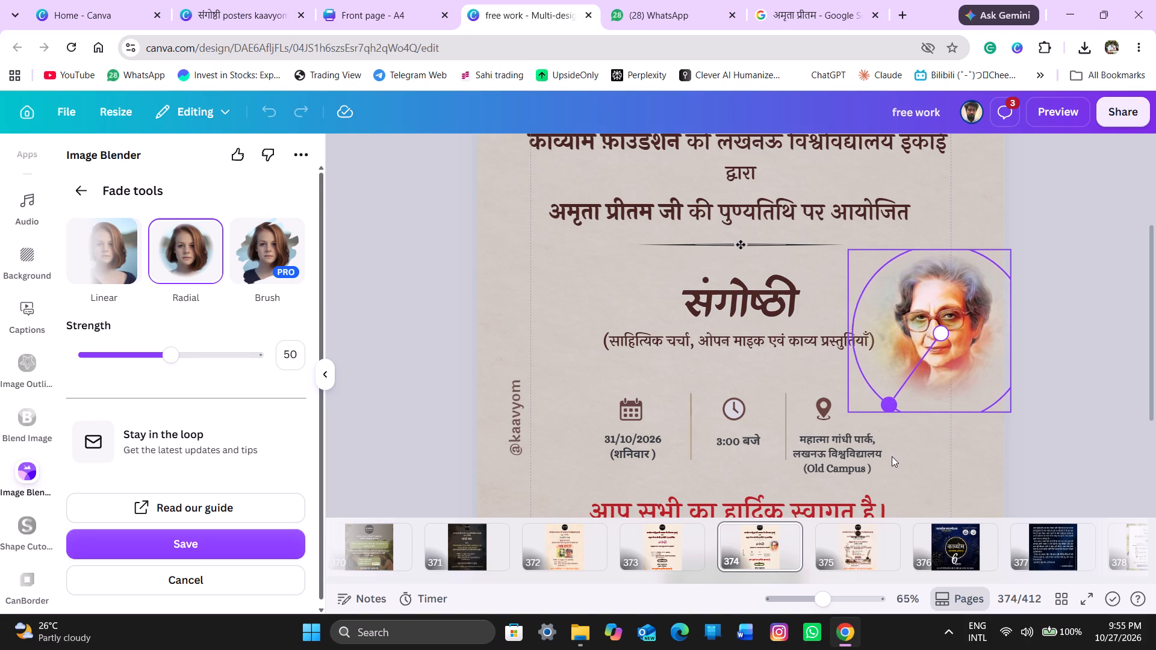
drag(892, 456, 900, 447)
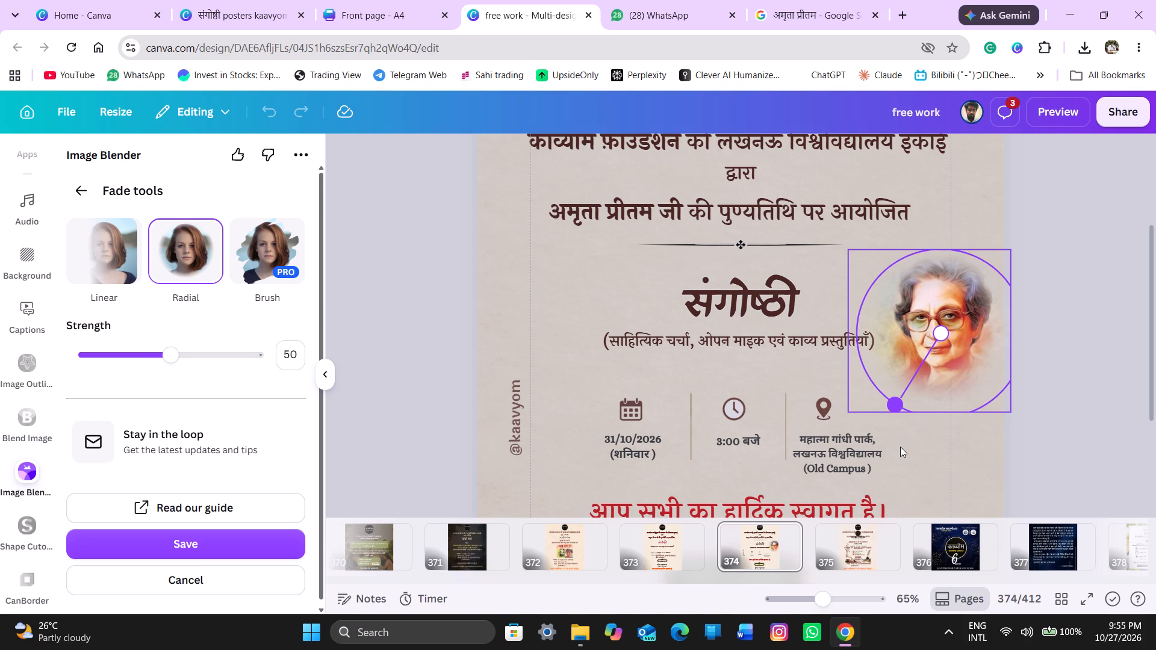
drag(900, 447, 947, 450)
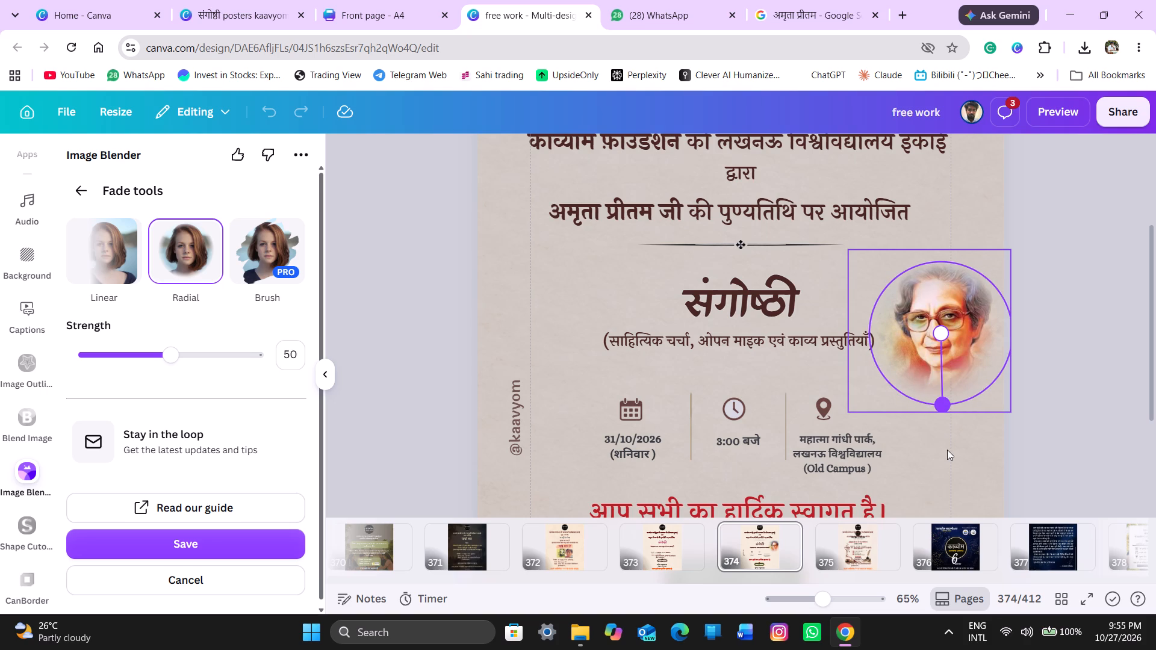
drag(947, 450, 949, 439)
drag(949, 439, 989, 407)
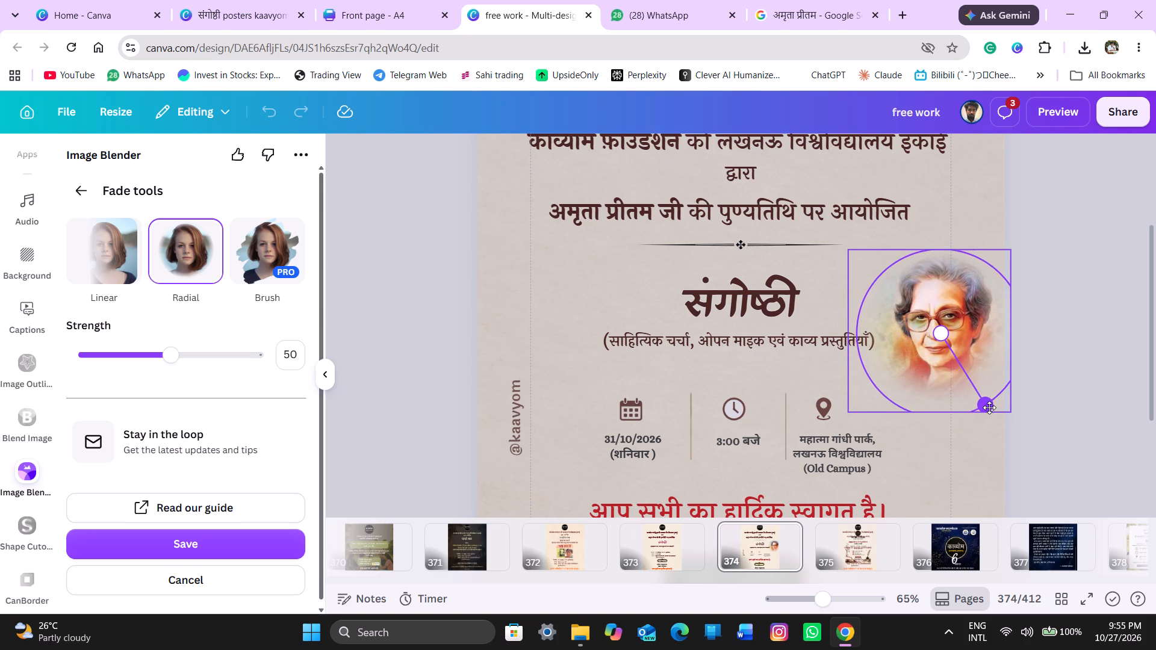
drag(989, 407, 986, 410)
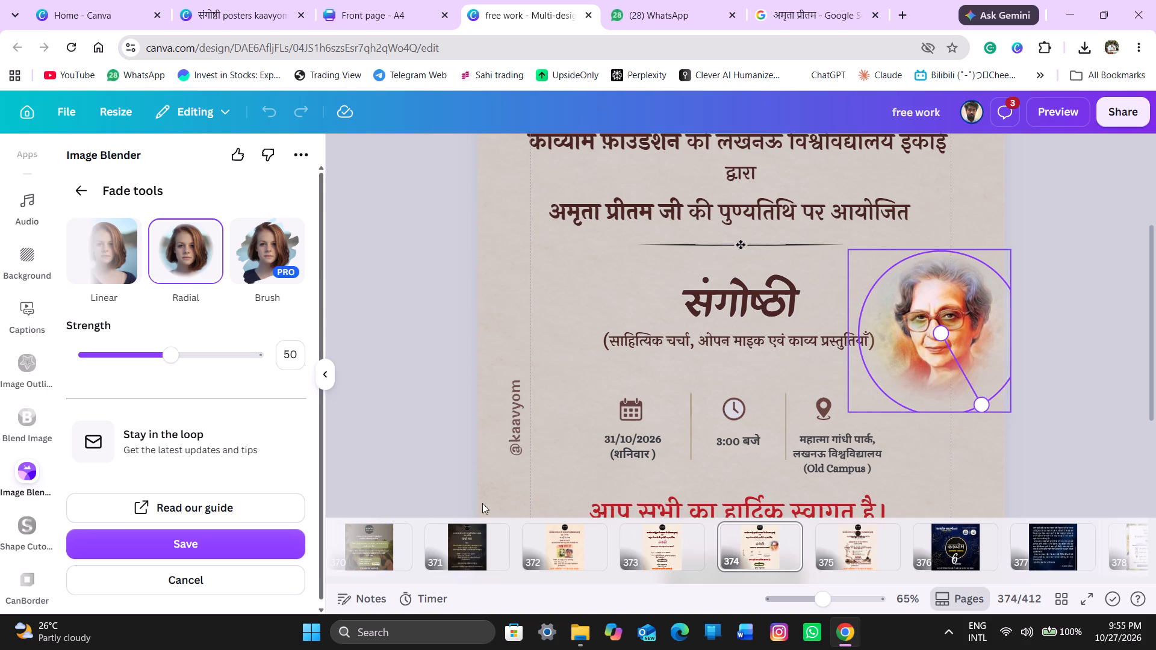
click(272, 548)
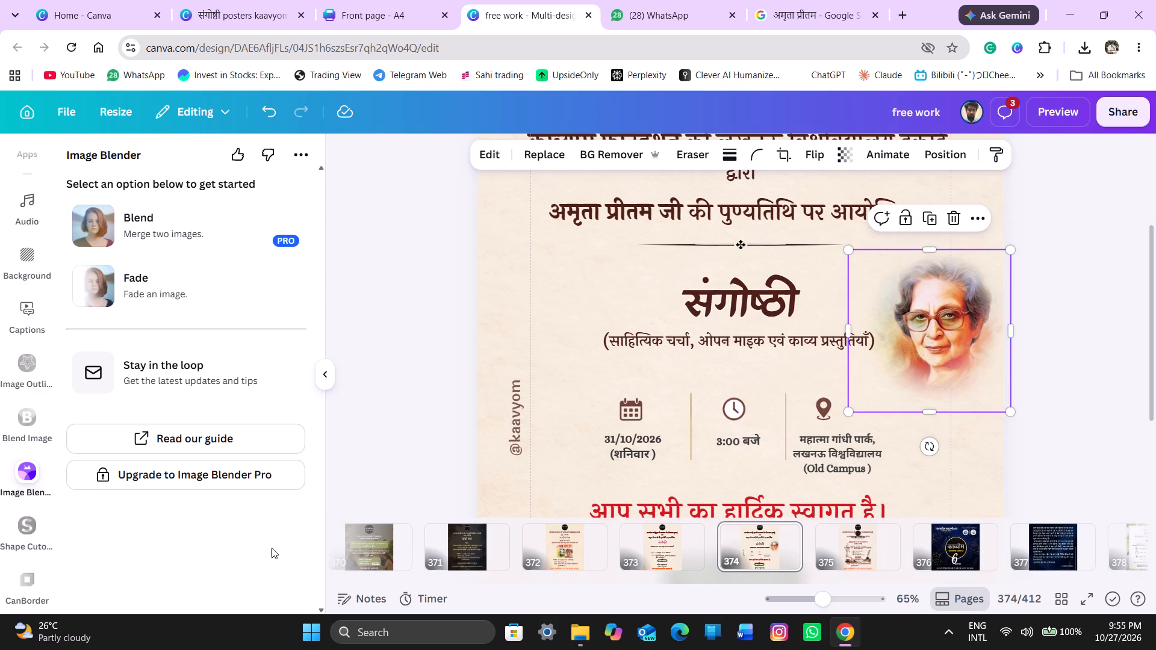
click(1096, 276)
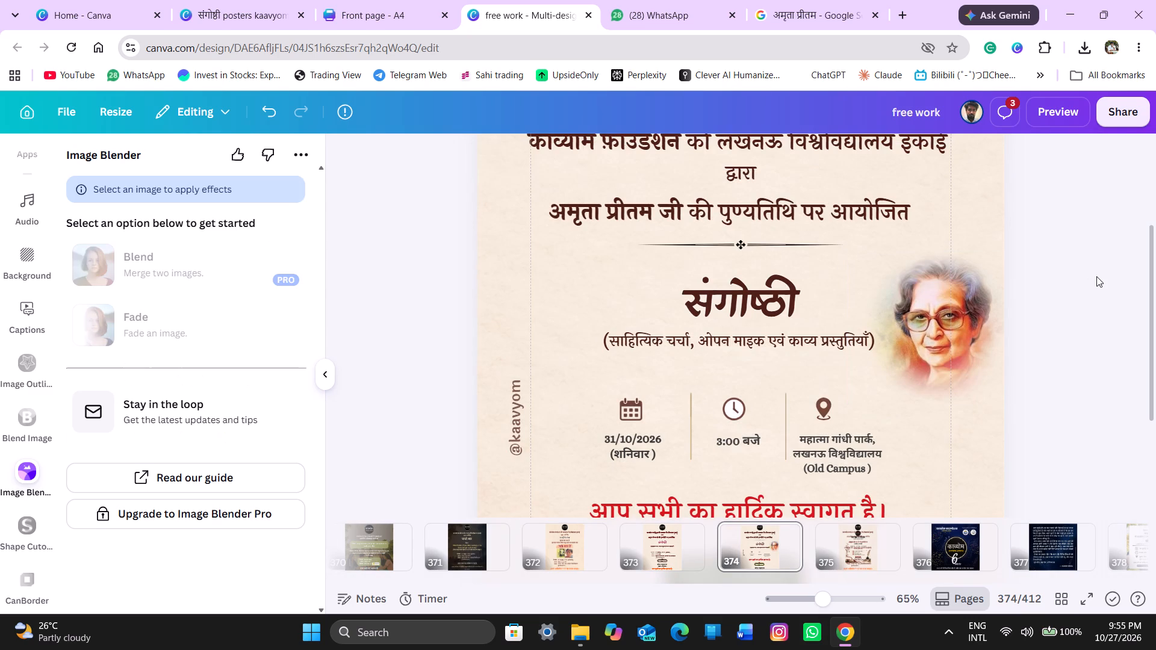
click(1096, 276)
Shrink the faded अमृता प्रीतम portrait to about 320 × 320 and move it slightly upward beside the संगोष्ठी title, within the page's edge.
click(937, 313)
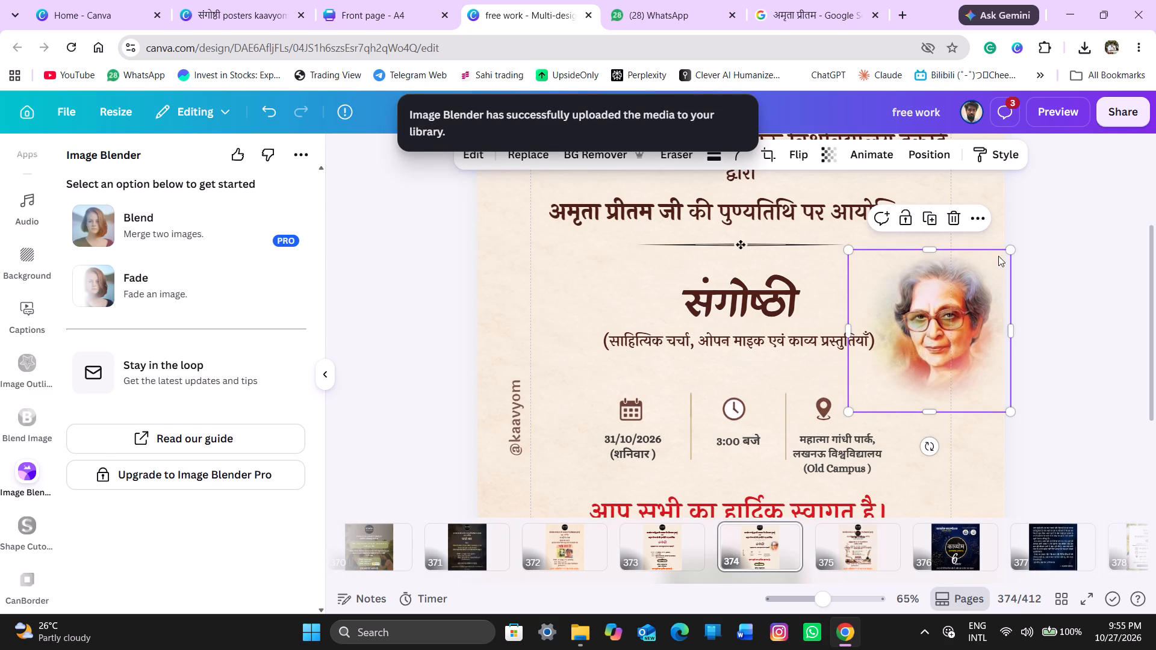
click(1041, 254)
click(945, 282)
drag(1007, 248, 999, 258)
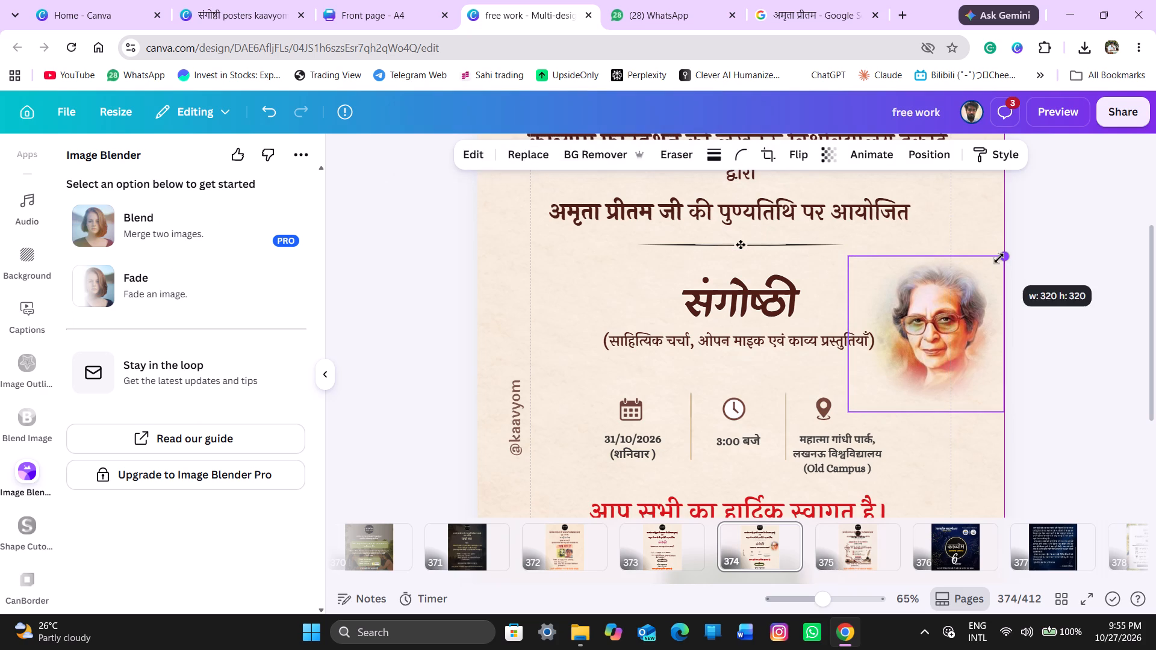
drag(999, 258, 998, 258)
drag(949, 315, 929, 305)
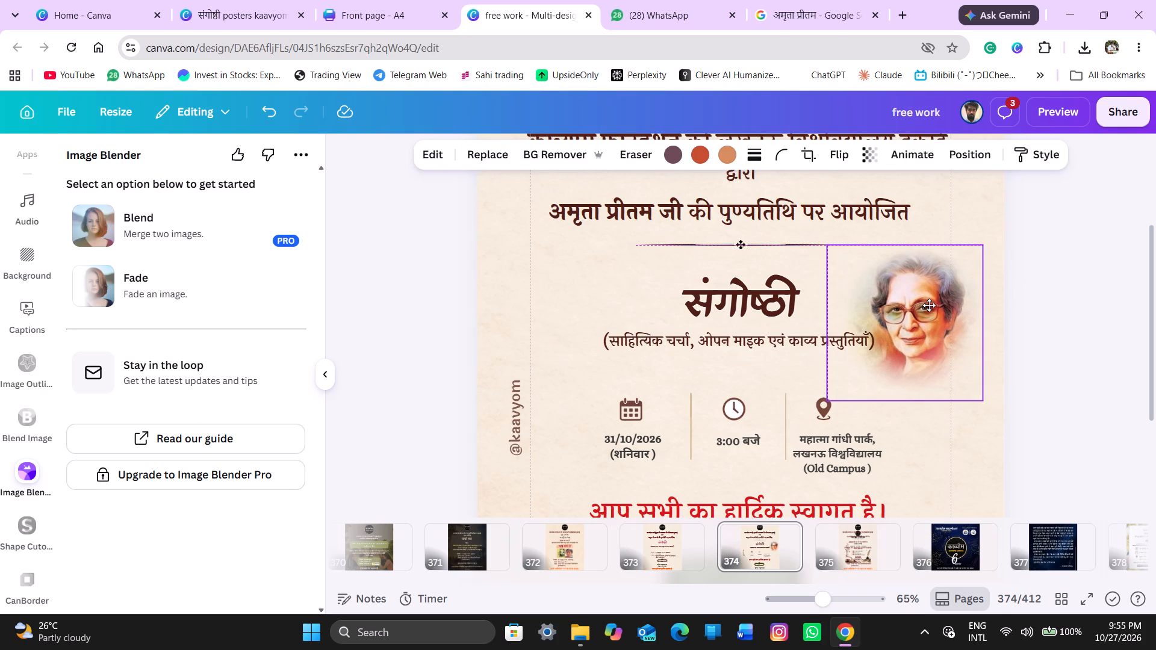
drag(929, 305, 945, 298)
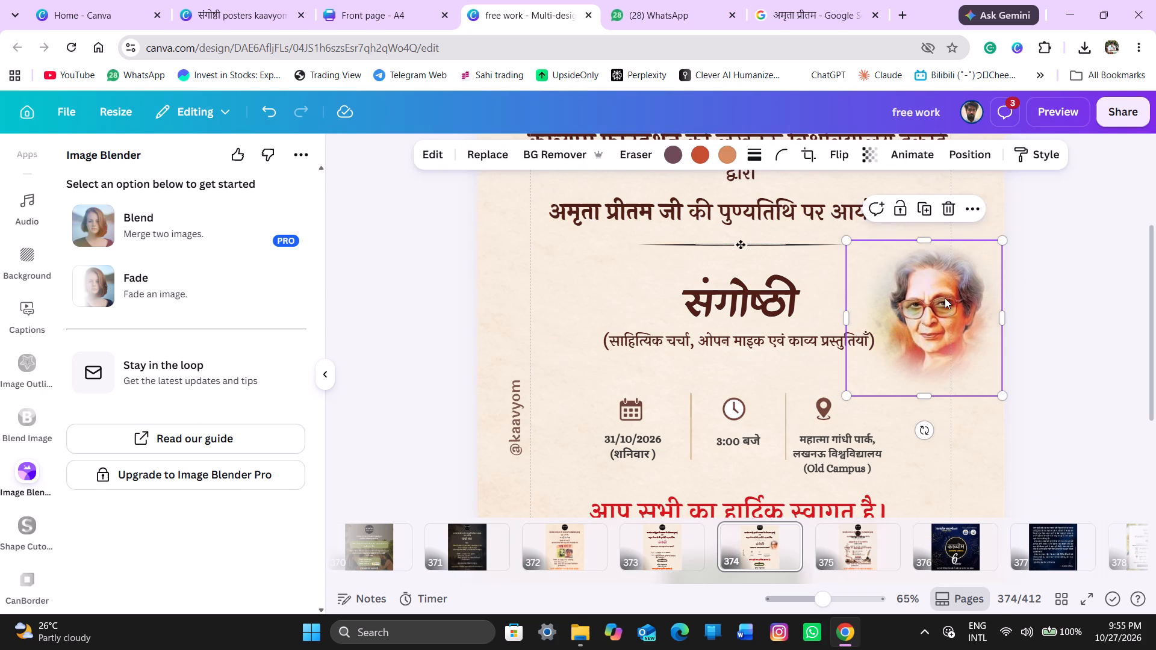
click(1075, 286)
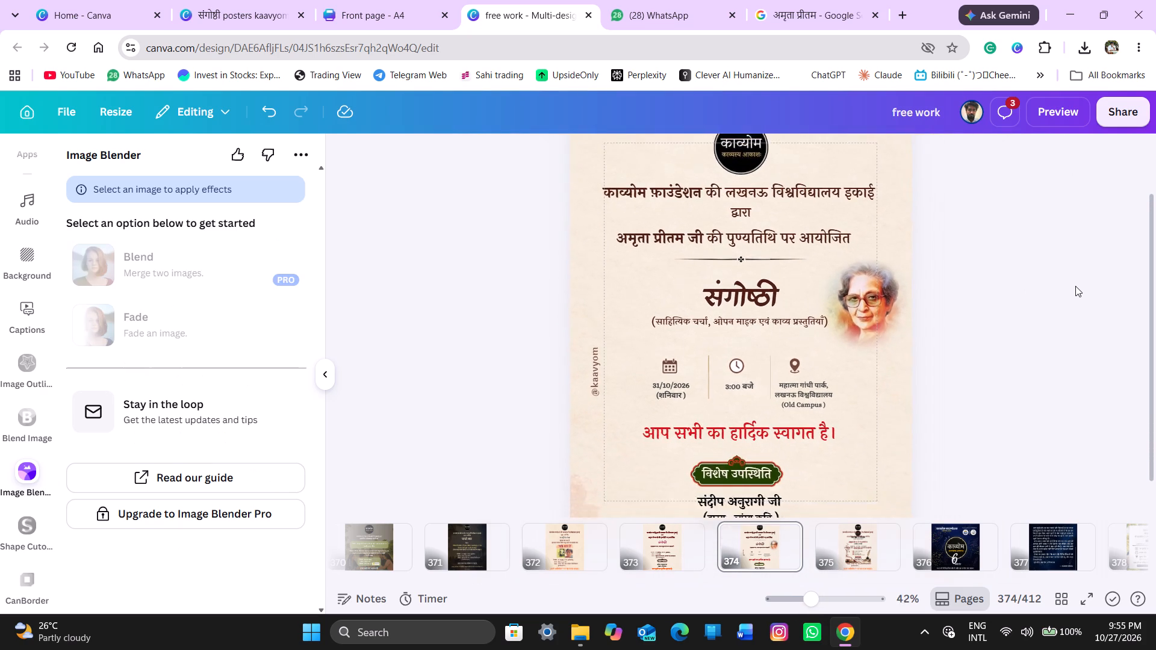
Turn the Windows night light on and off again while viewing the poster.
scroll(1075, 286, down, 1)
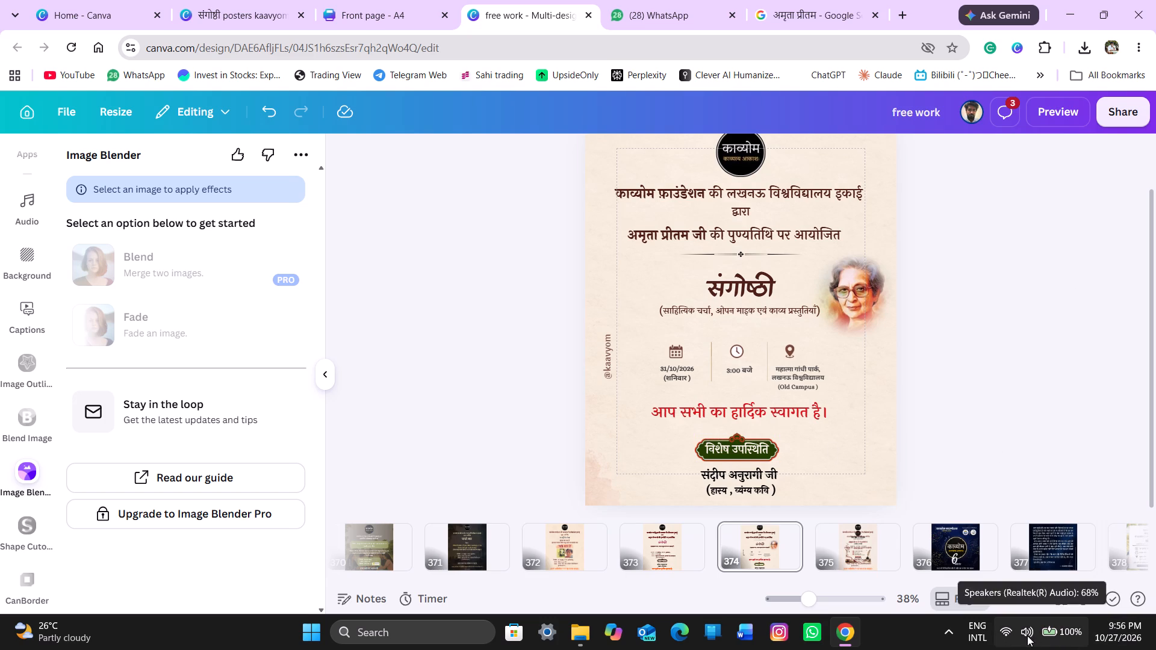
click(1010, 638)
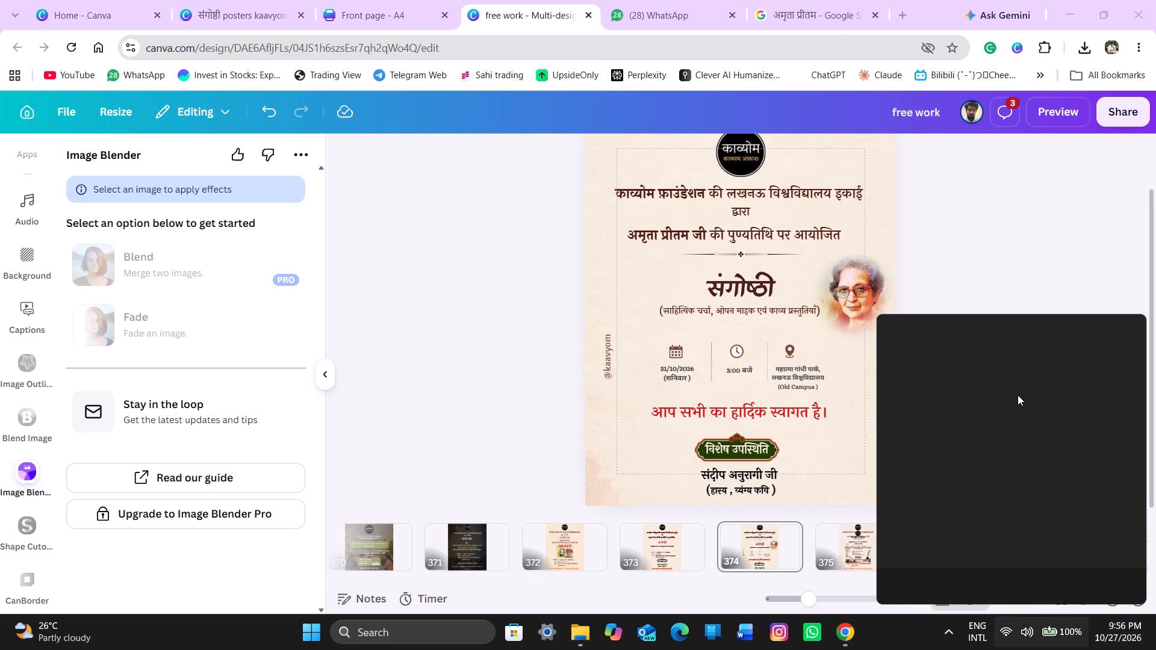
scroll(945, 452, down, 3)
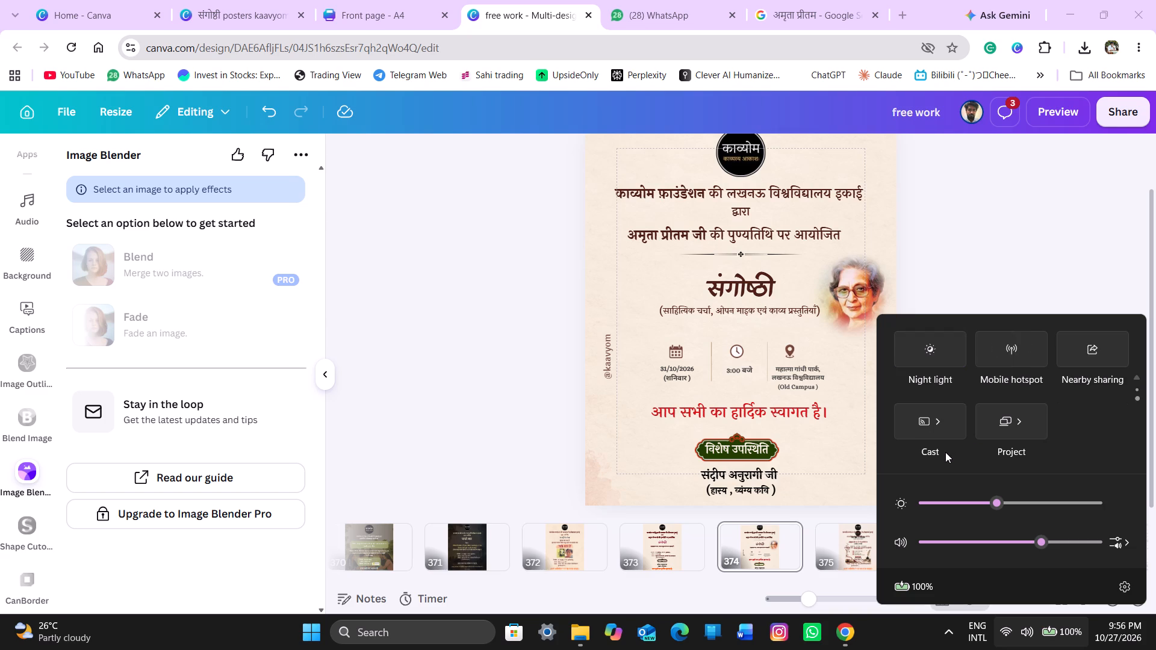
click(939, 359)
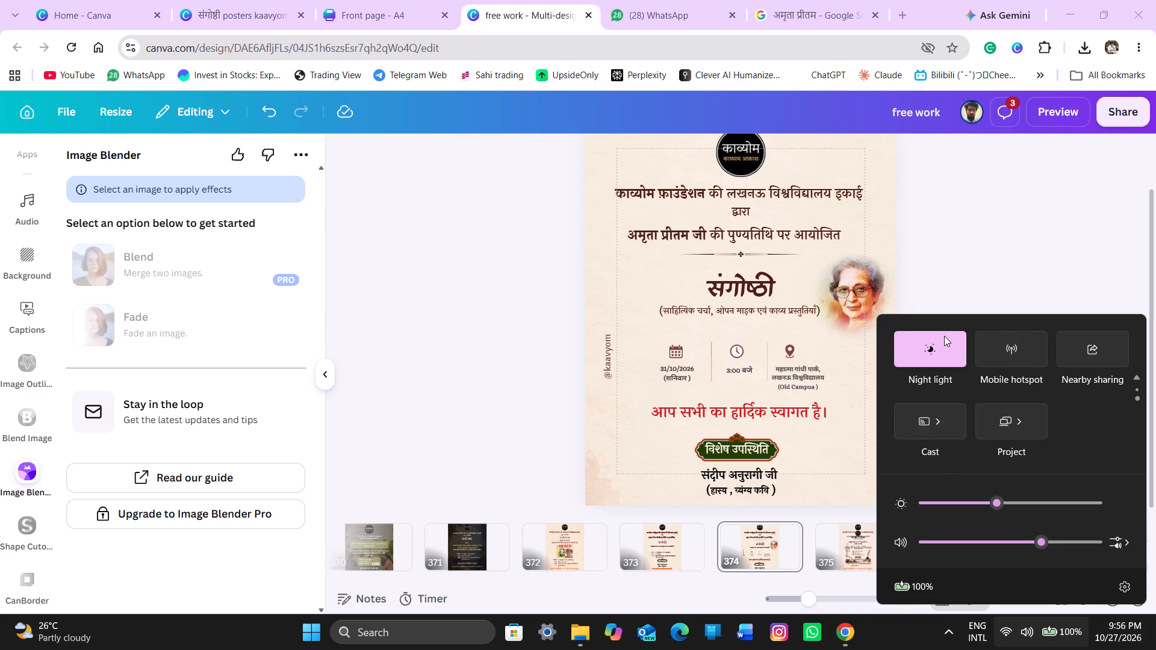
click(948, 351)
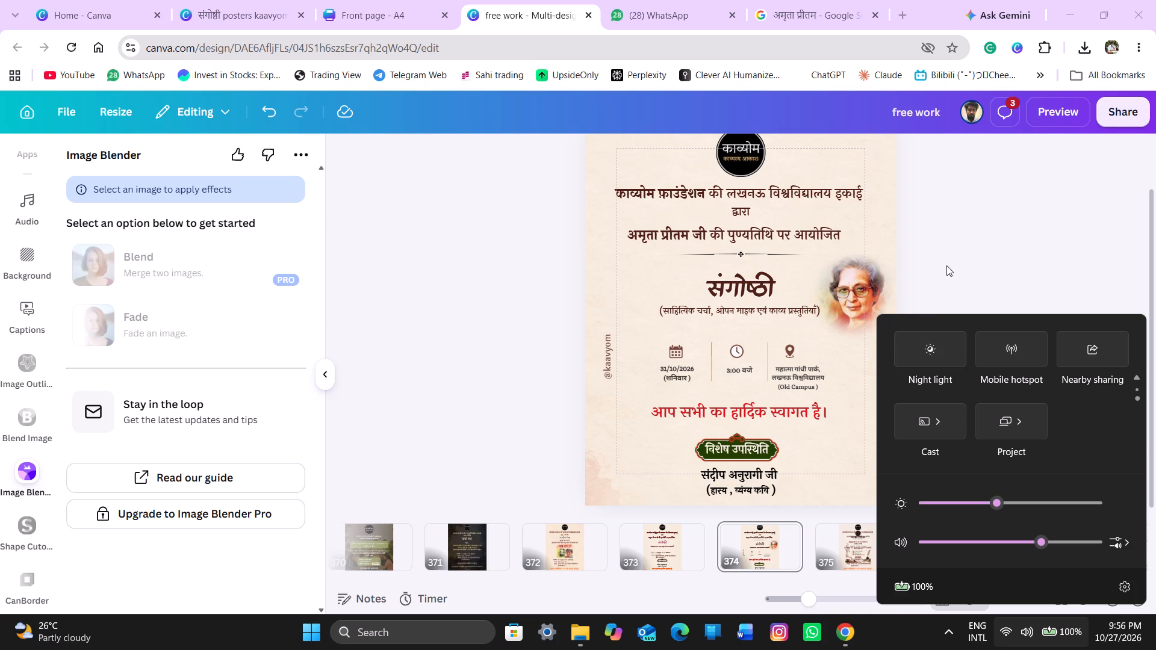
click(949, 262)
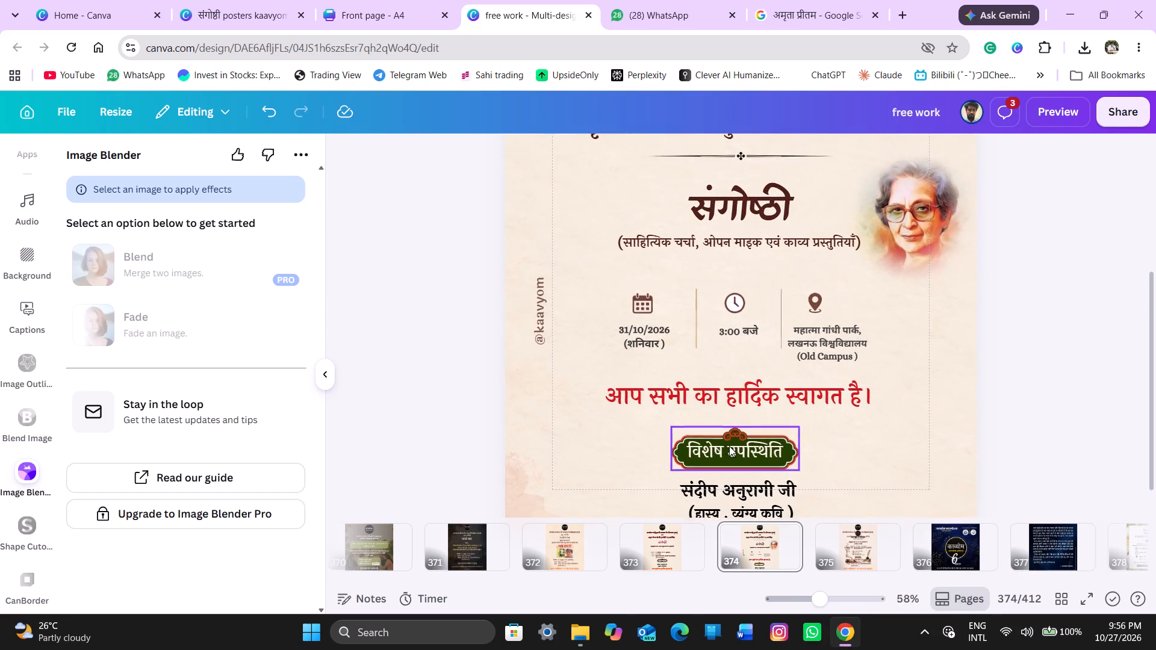
Try new fill colours for the dark green विशेष उपस्थिति badge: pastel red #ff7e6d, pink, azure #65a7bc, teal, dark red #88201a, moss green #457a00 and lime green.
click(676, 434)
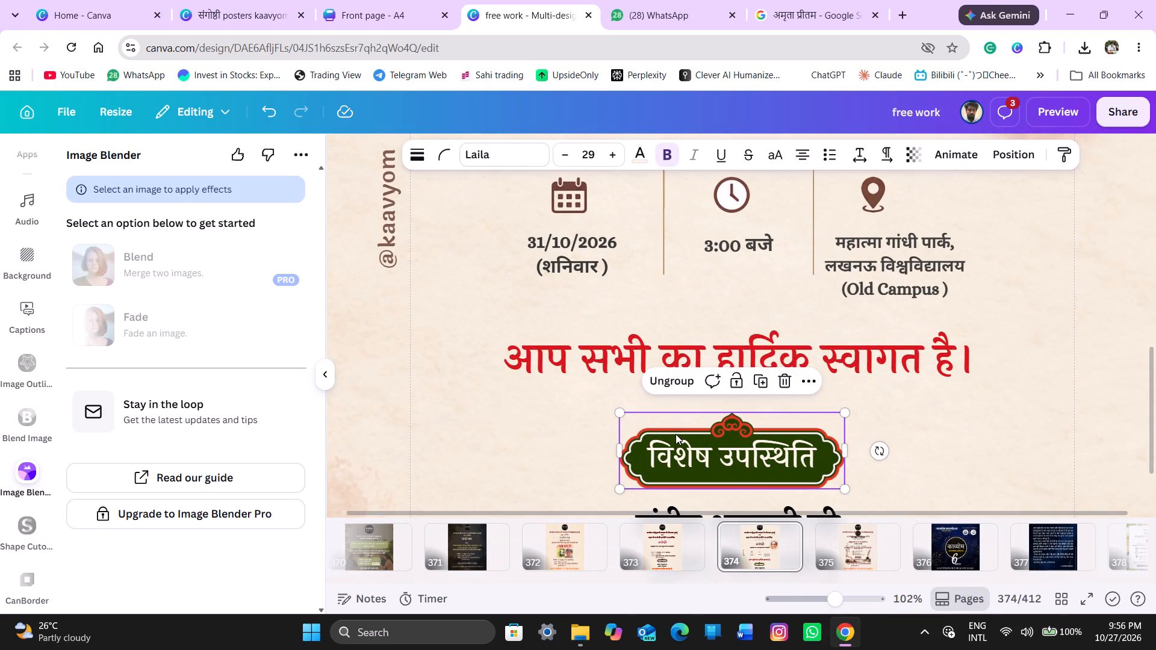
click(666, 436)
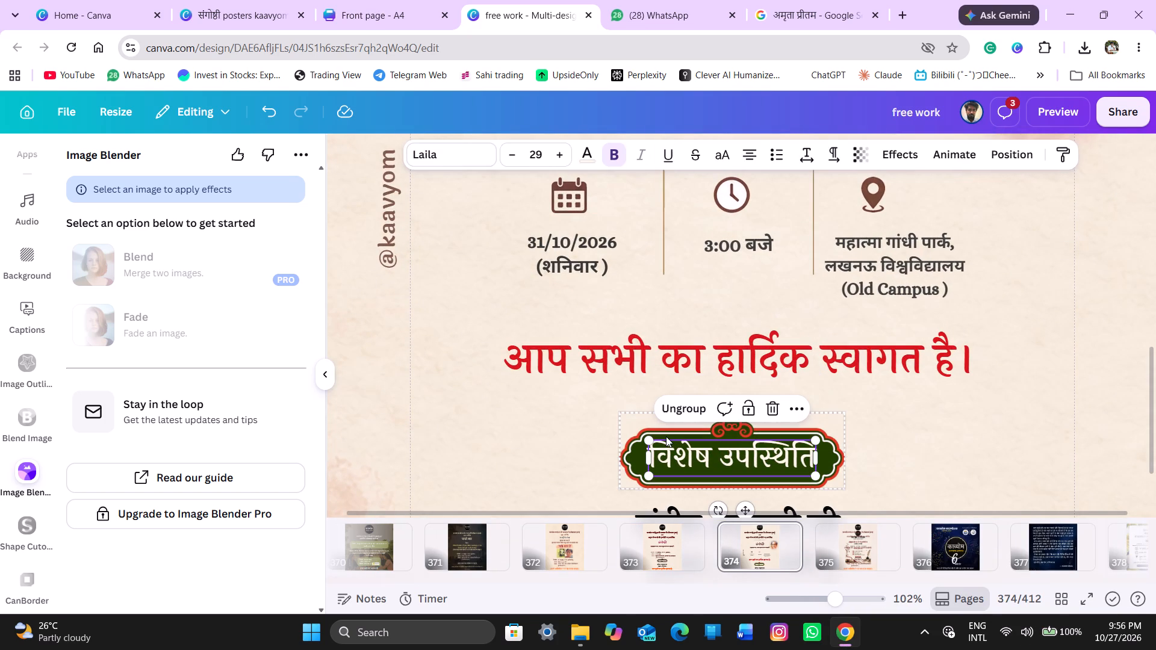
click(653, 431)
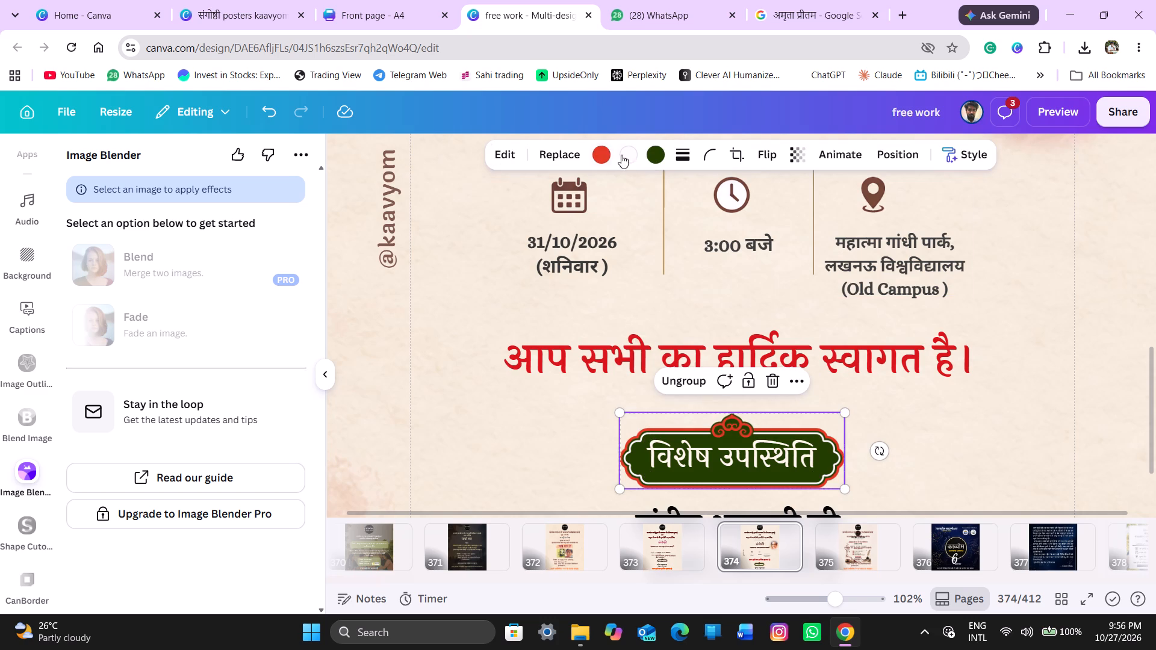
click(654, 154)
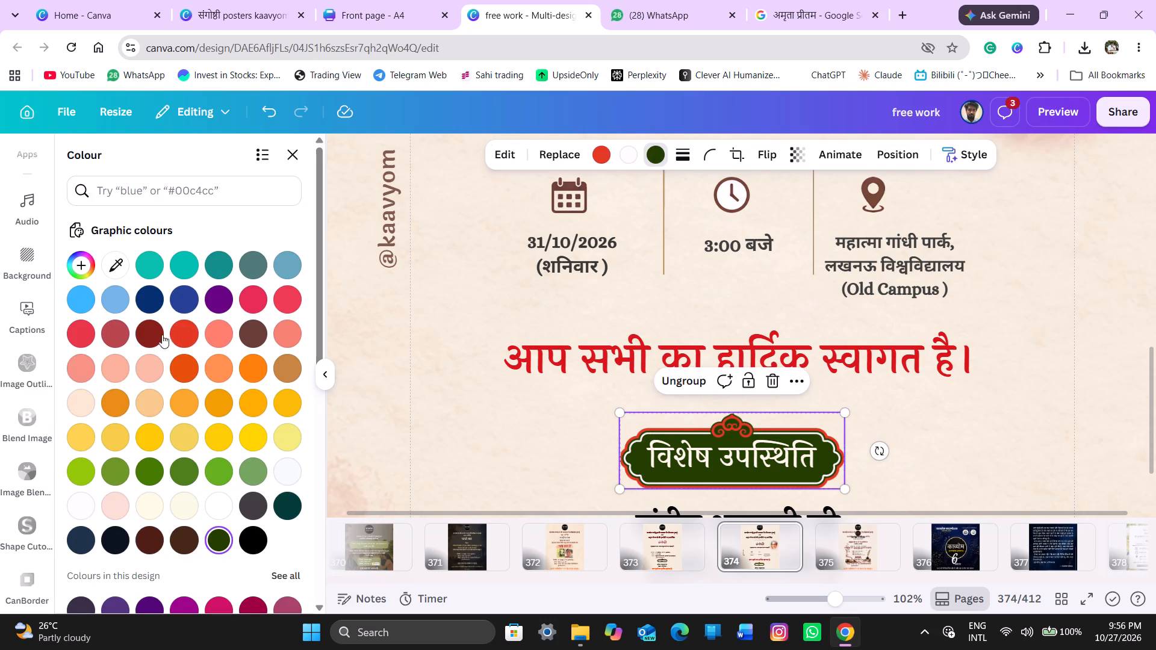
click(227, 333)
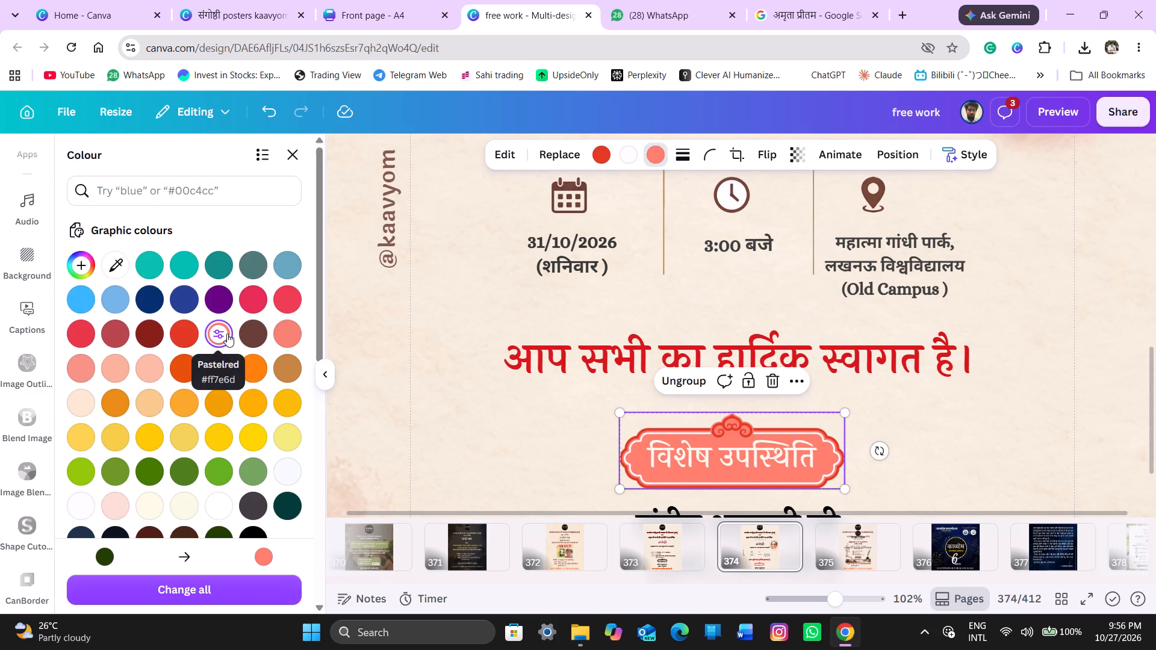
click(255, 304)
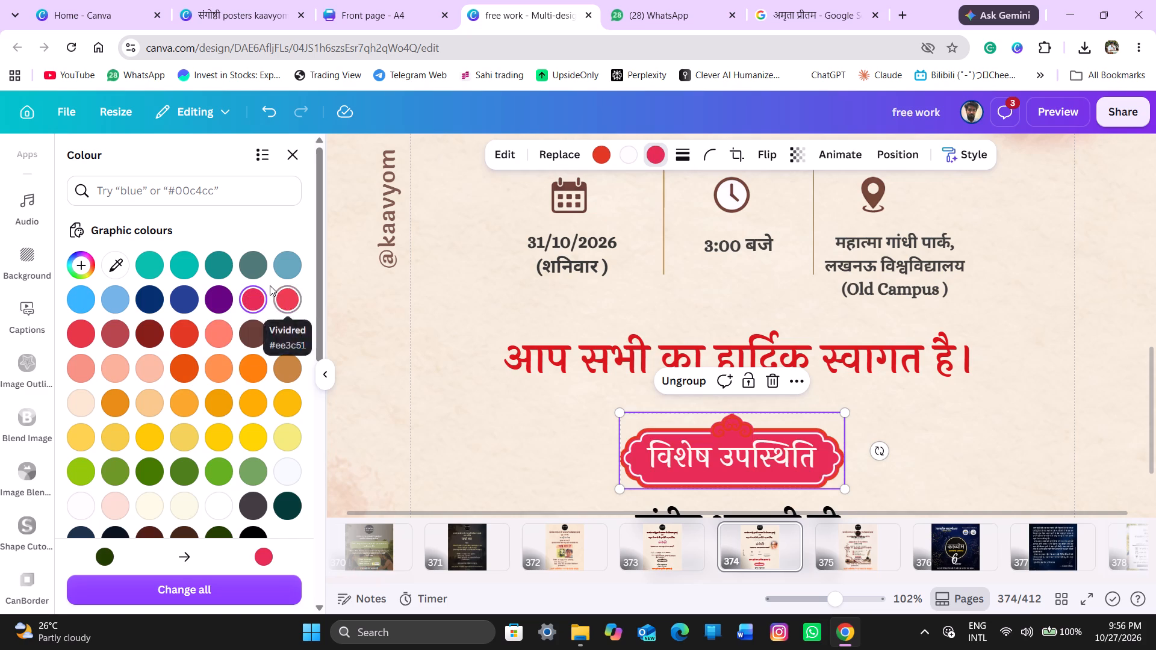
click(285, 270)
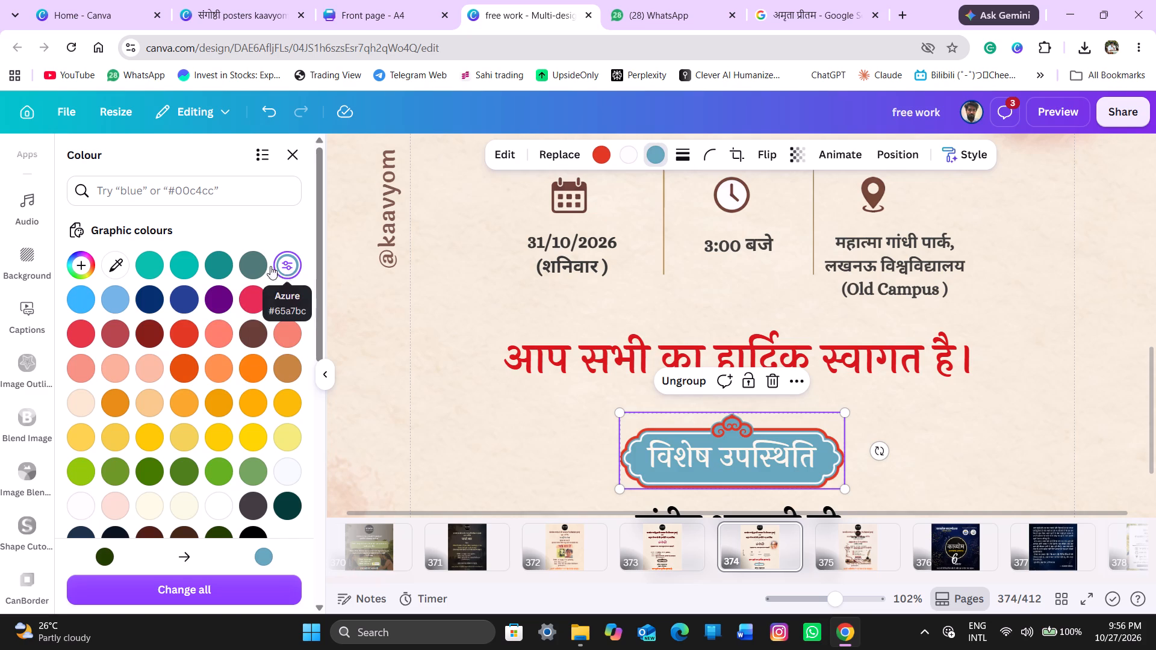
click(217, 264)
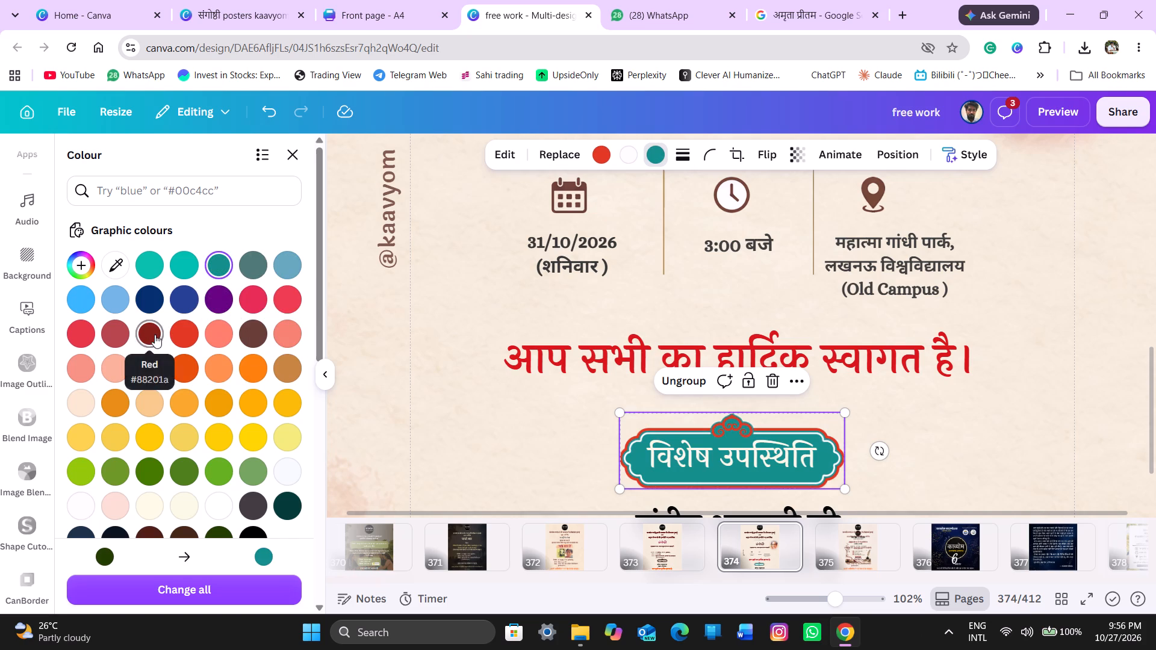
click(155, 335)
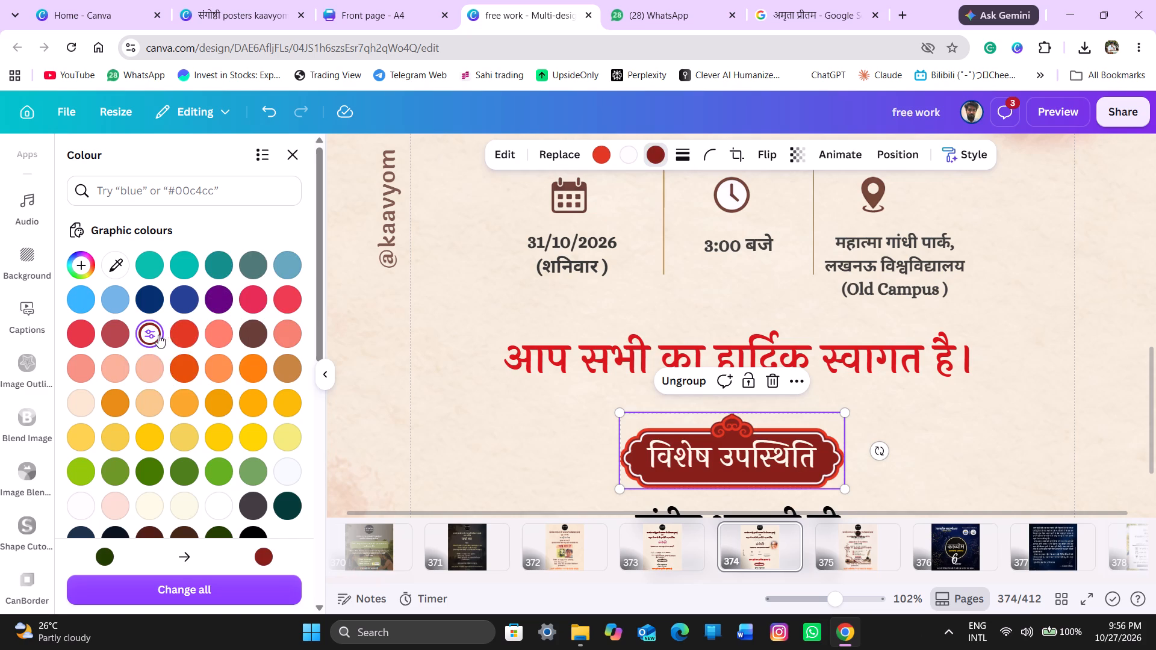
scroll(196, 345, down, 2)
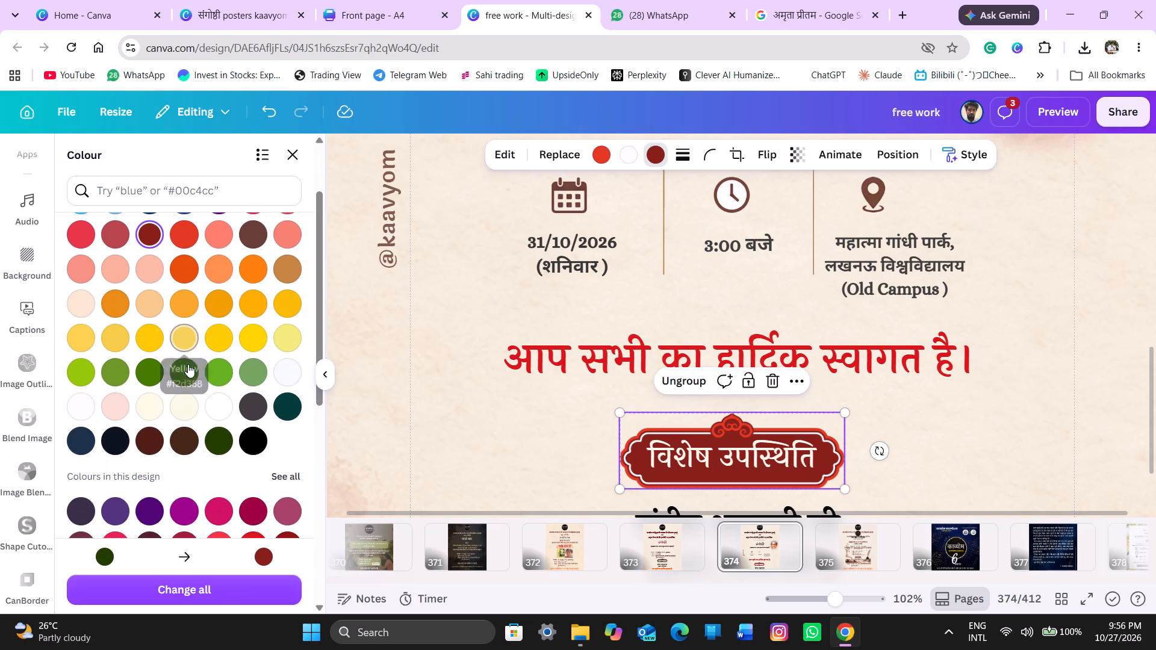
click(179, 380)
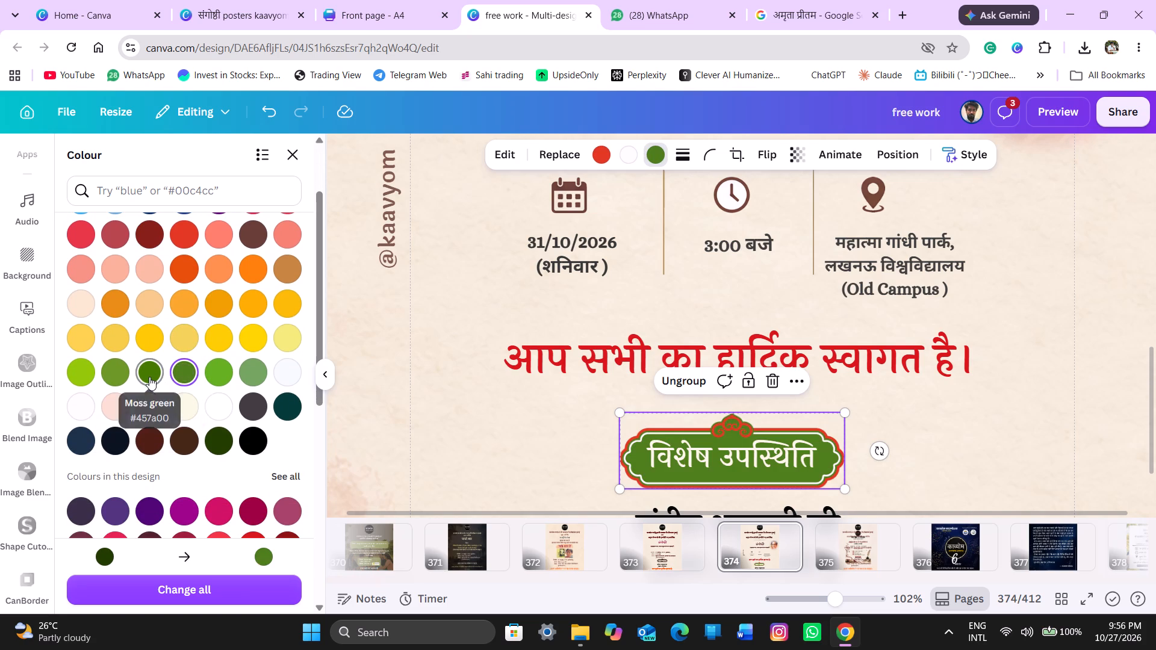
click(149, 377)
scroll(149, 377, down, 1)
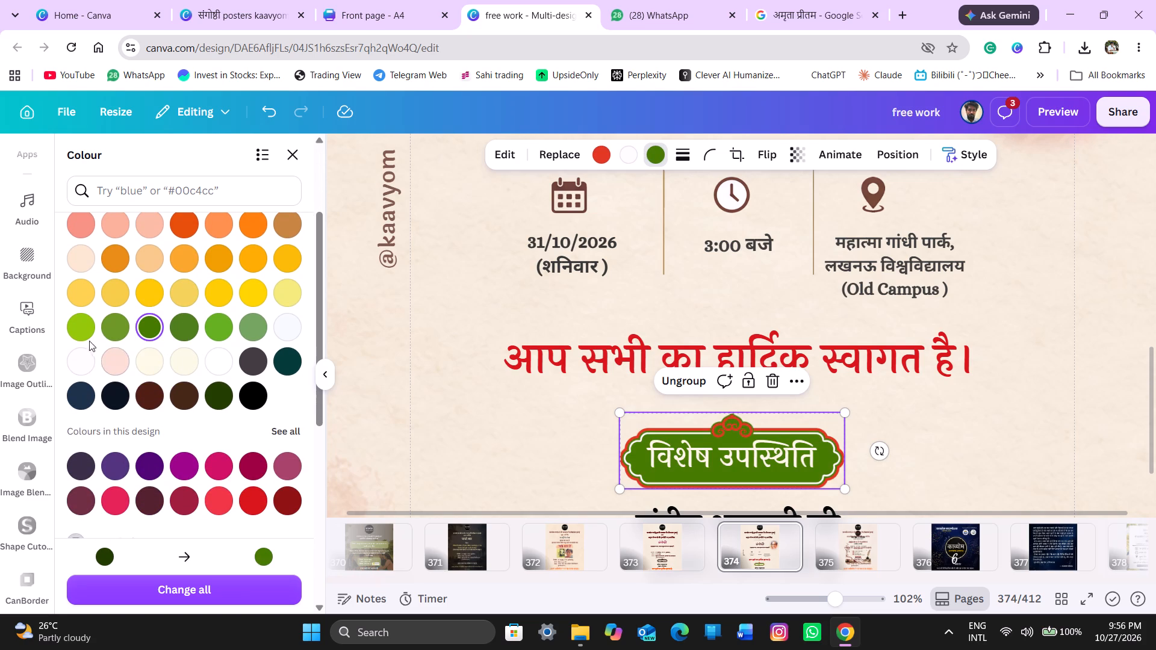
click(87, 338)
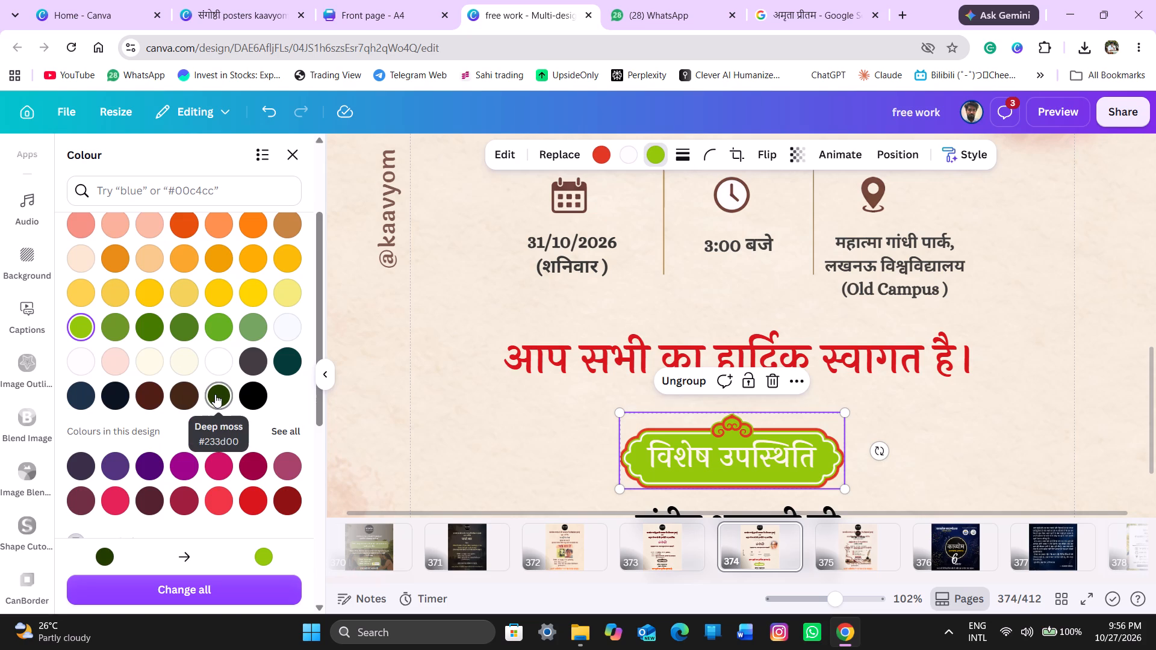
scroll(215, 394, up, 3)
Recolour the विशेष उपस्थिति badge with a dark red #88201a fill and change its bright red border and ornament to muted red.
click(152, 322)
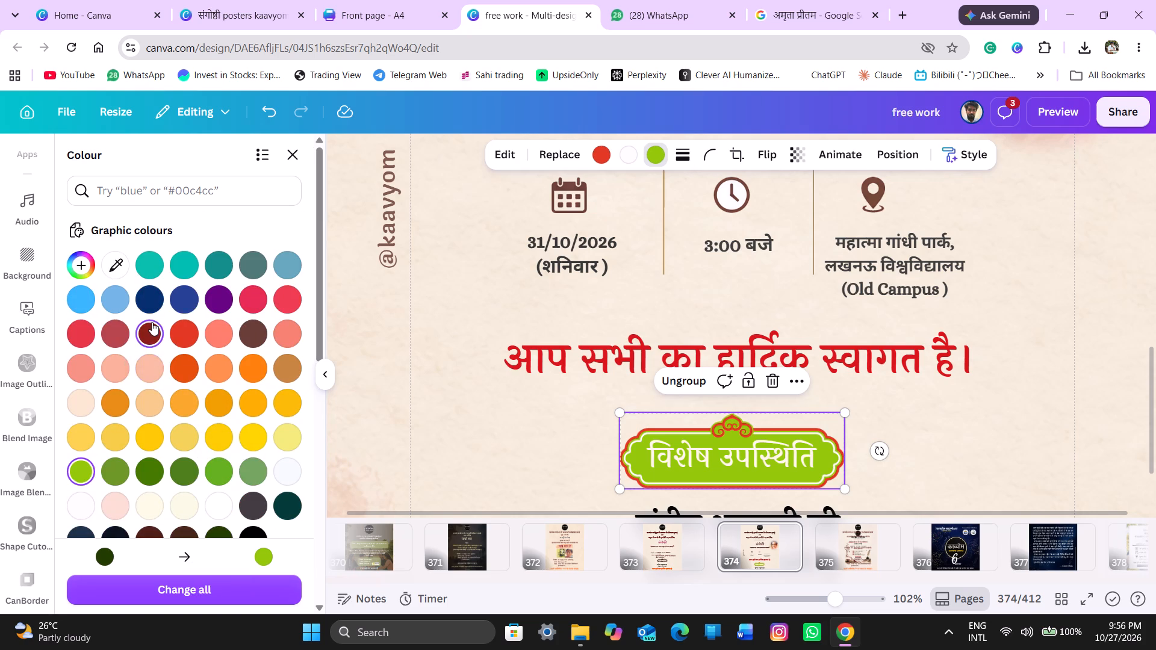
click(604, 153)
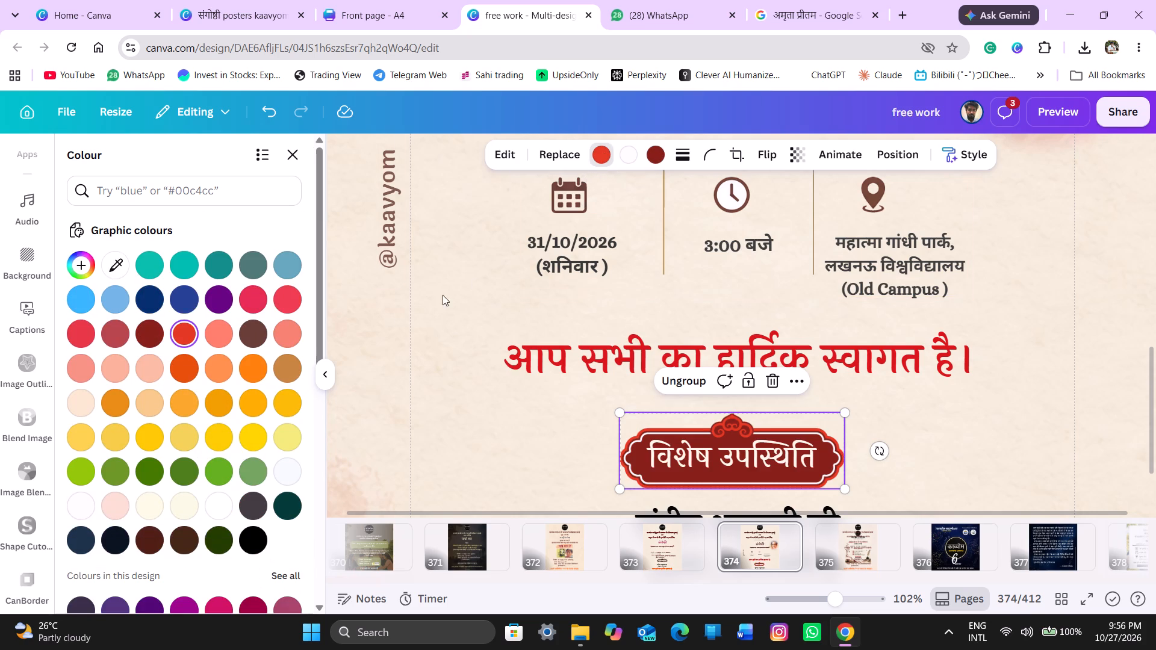
click(116, 340)
click(335, 378)
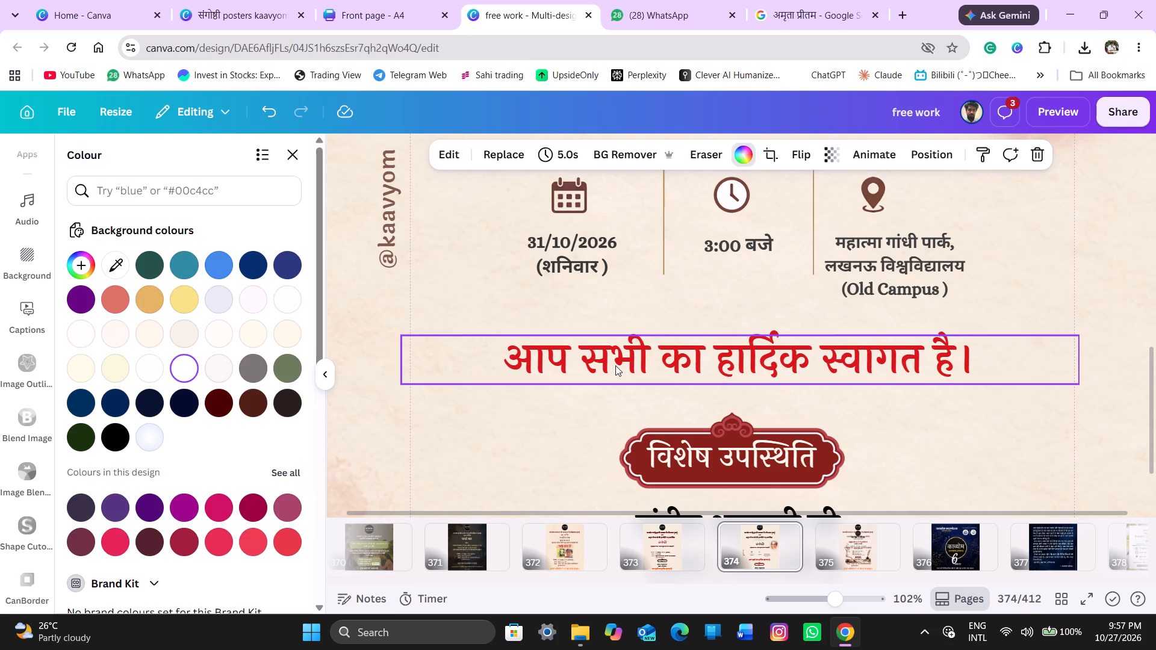
scroll(615, 365, up, 2)
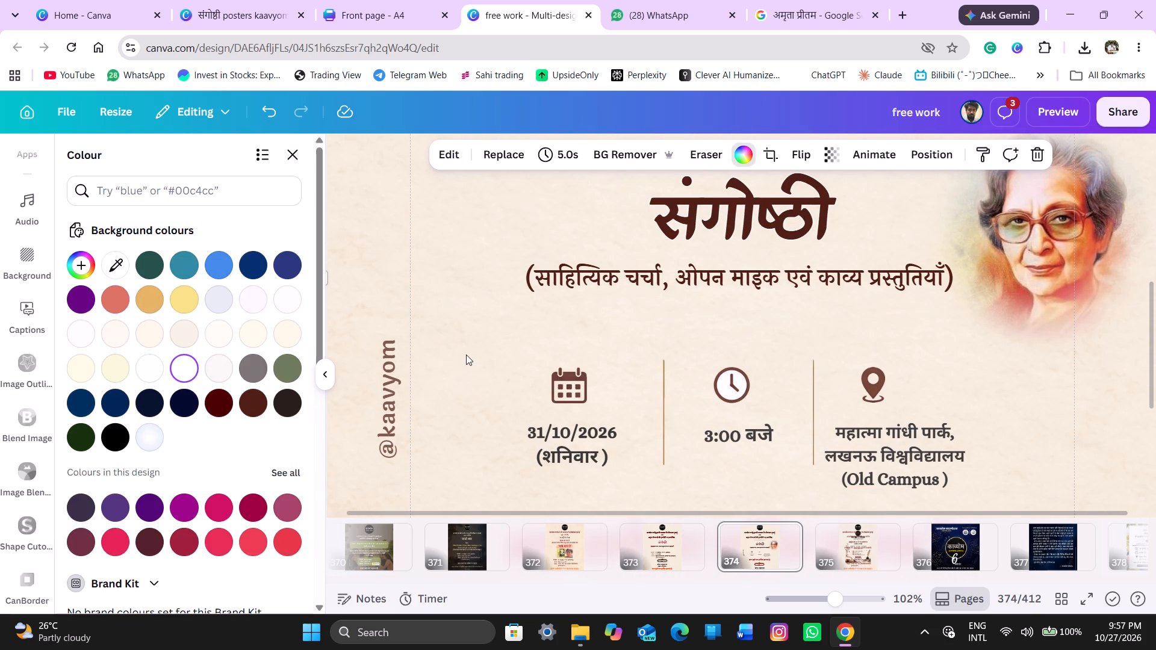
click(397, 371)
click(866, 156)
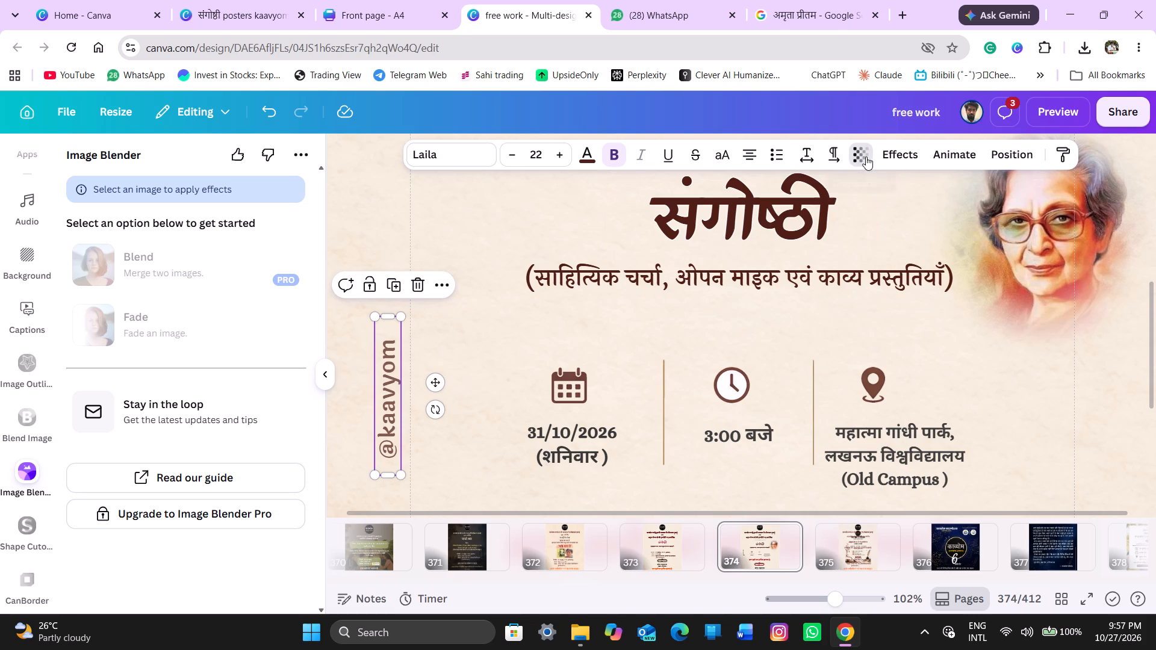
click(927, 218)
text(50)
key(Return)
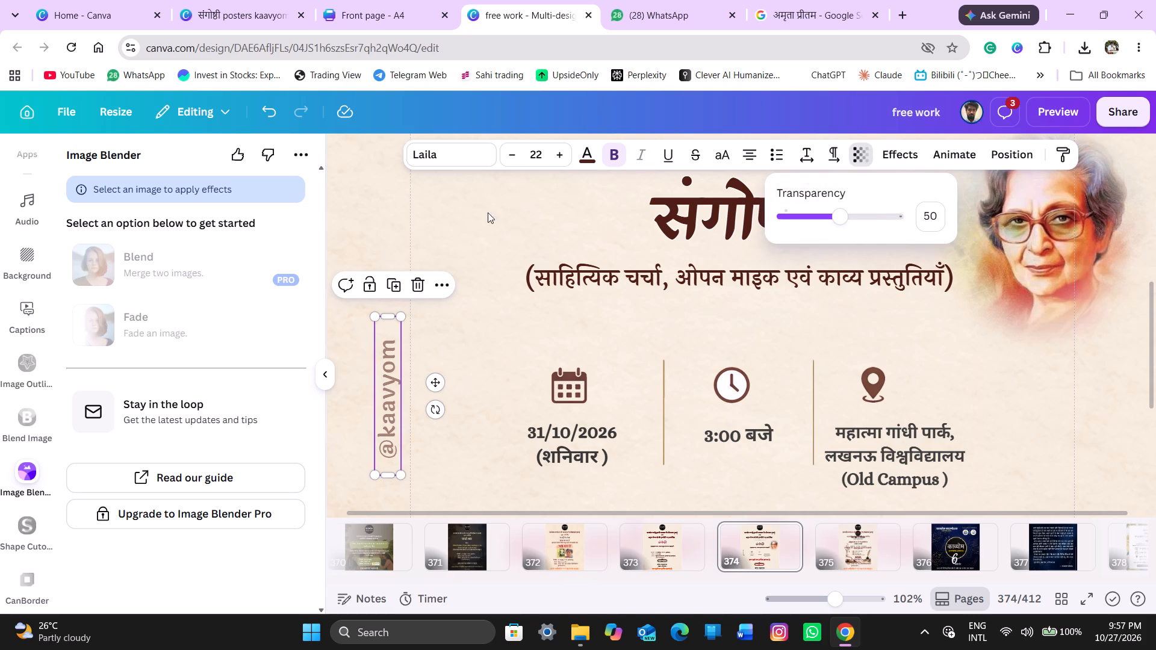
click(587, 162)
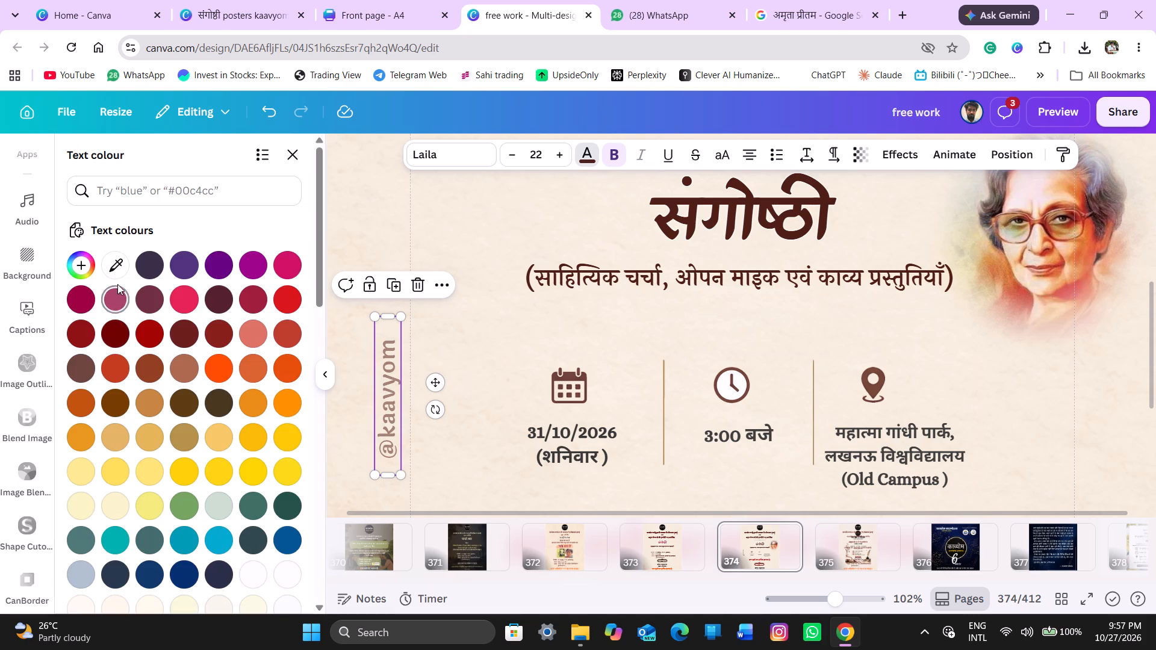
scroll(135, 418, down, 6)
scroll(135, 418, up, 1)
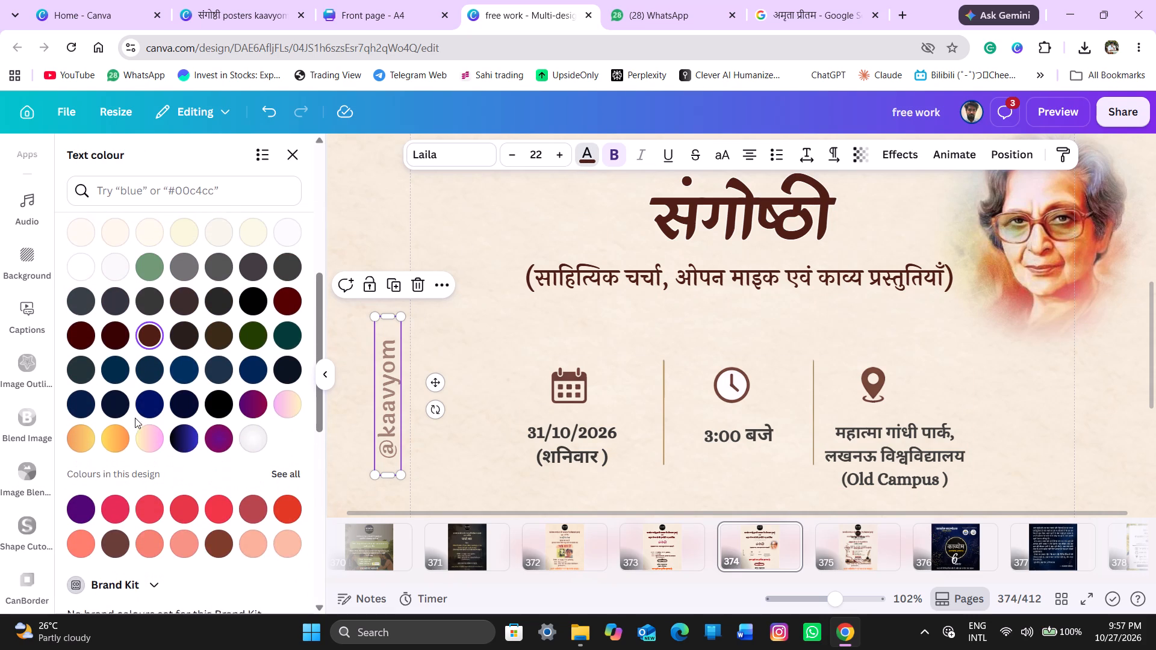
scroll(135, 418, up, 1)
click(224, 409)
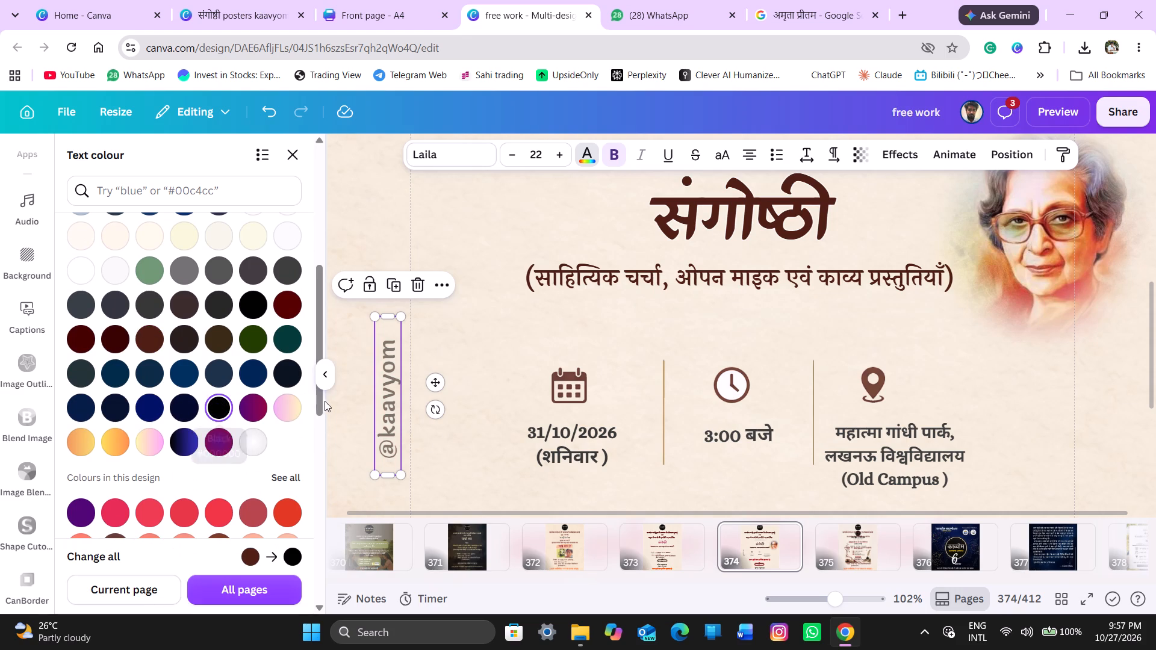
click(325, 381)
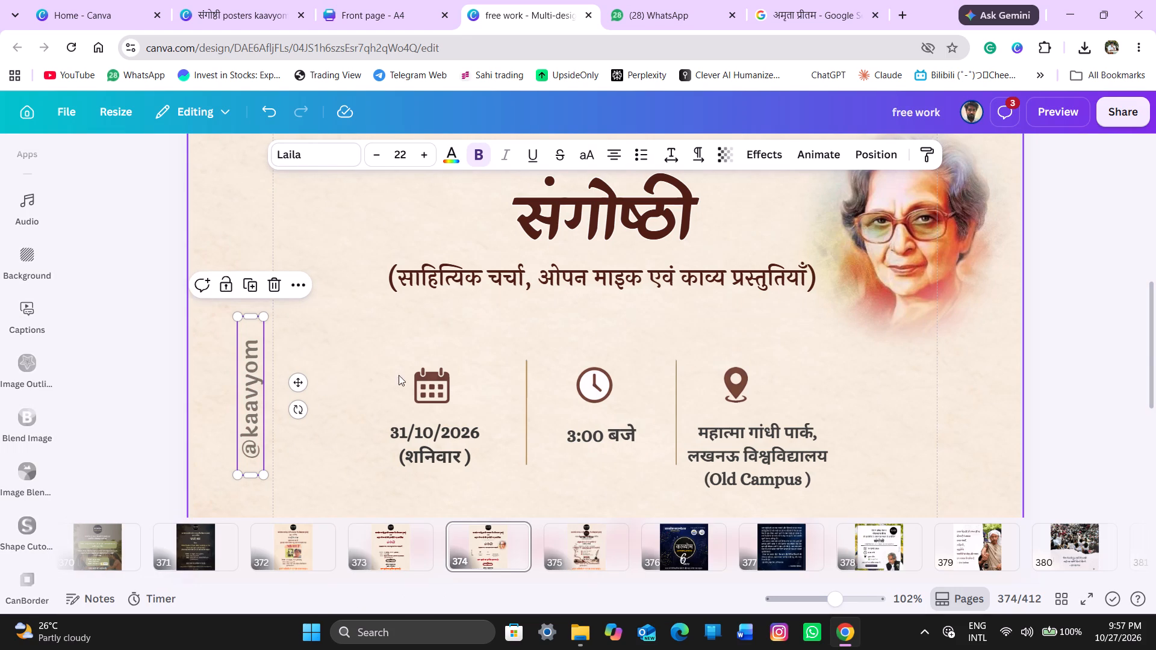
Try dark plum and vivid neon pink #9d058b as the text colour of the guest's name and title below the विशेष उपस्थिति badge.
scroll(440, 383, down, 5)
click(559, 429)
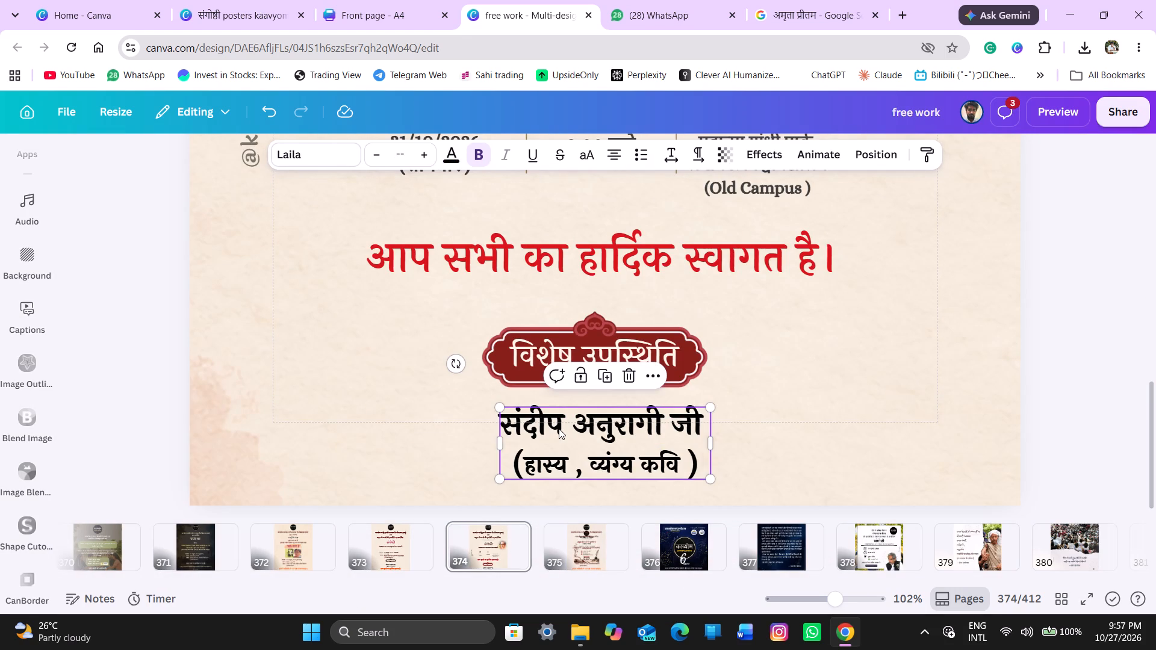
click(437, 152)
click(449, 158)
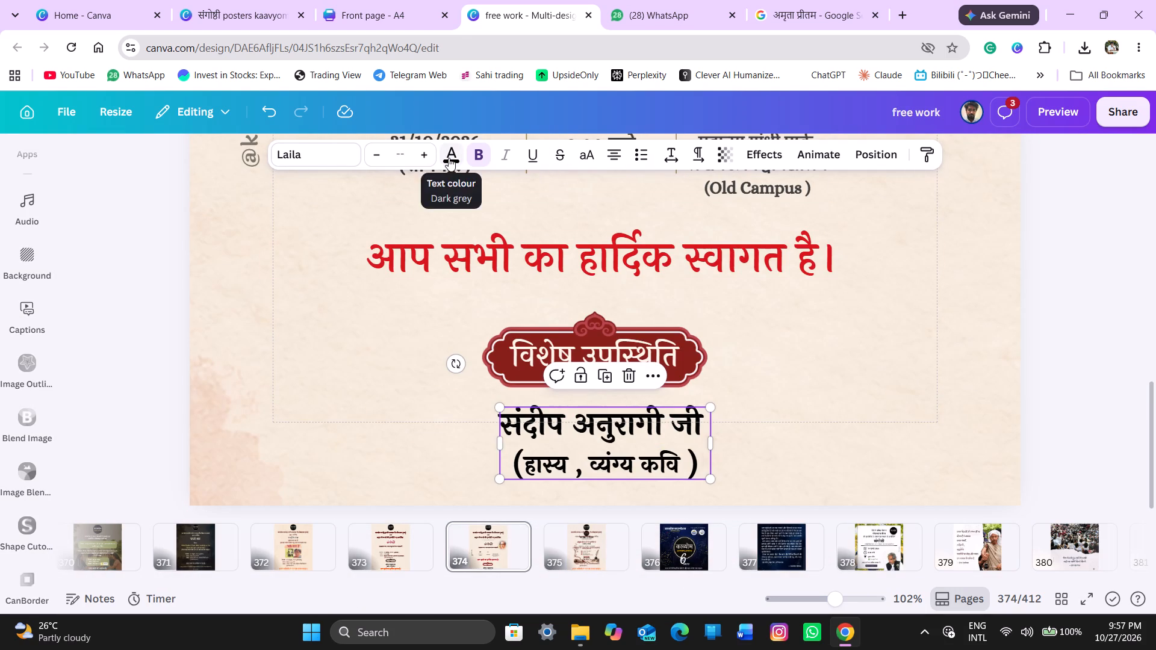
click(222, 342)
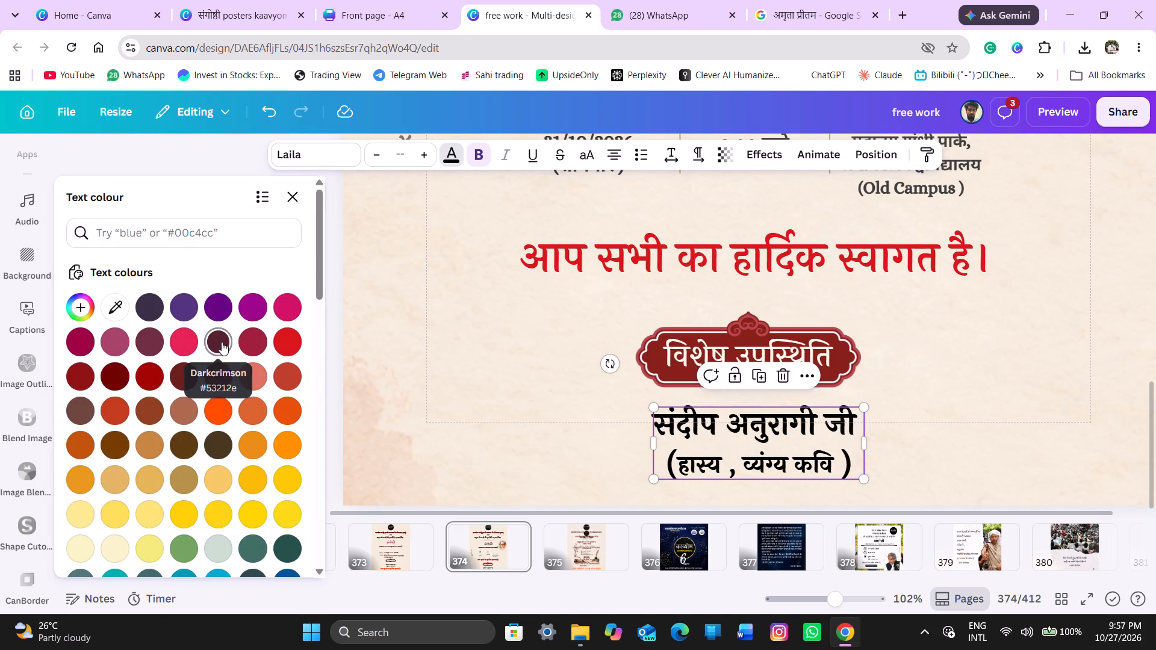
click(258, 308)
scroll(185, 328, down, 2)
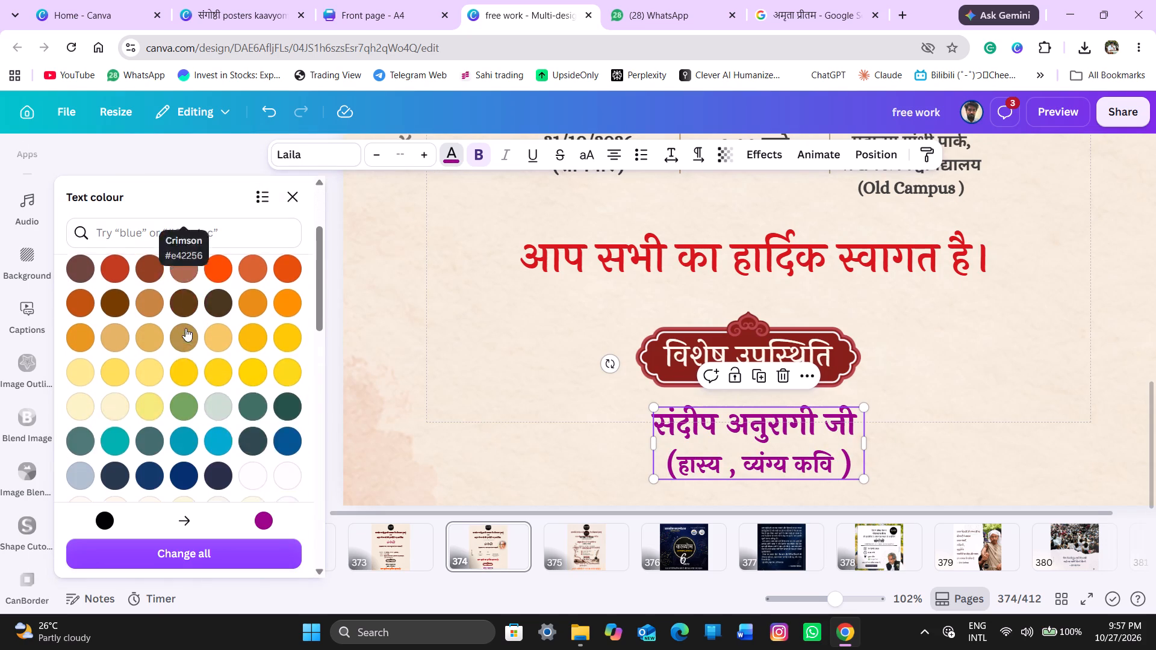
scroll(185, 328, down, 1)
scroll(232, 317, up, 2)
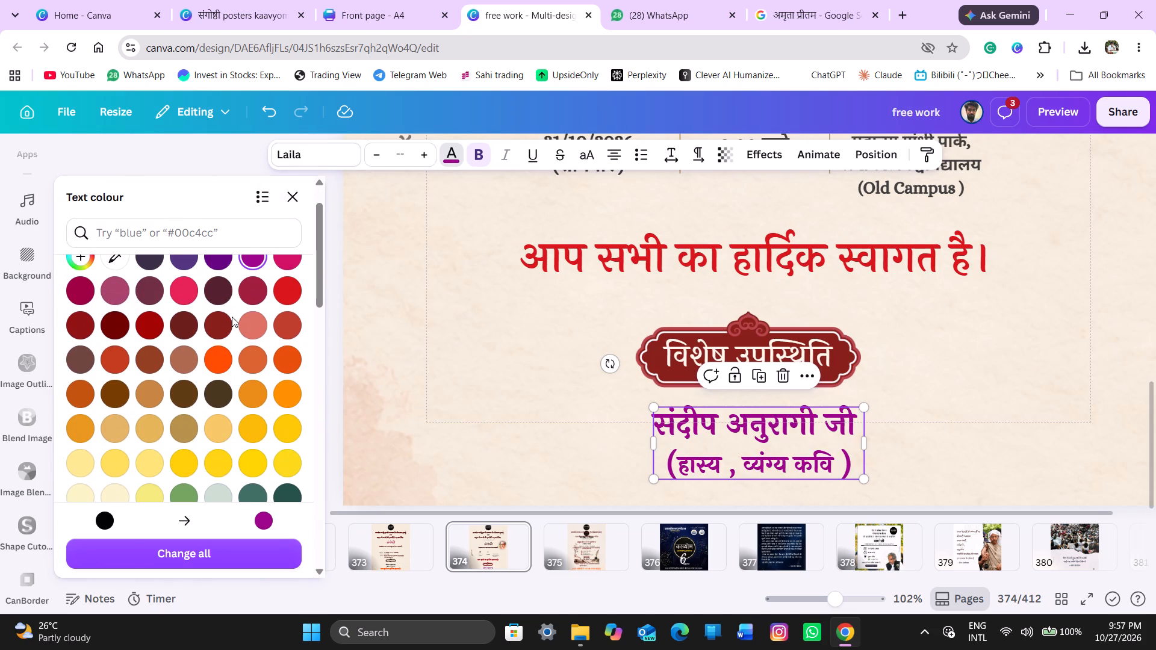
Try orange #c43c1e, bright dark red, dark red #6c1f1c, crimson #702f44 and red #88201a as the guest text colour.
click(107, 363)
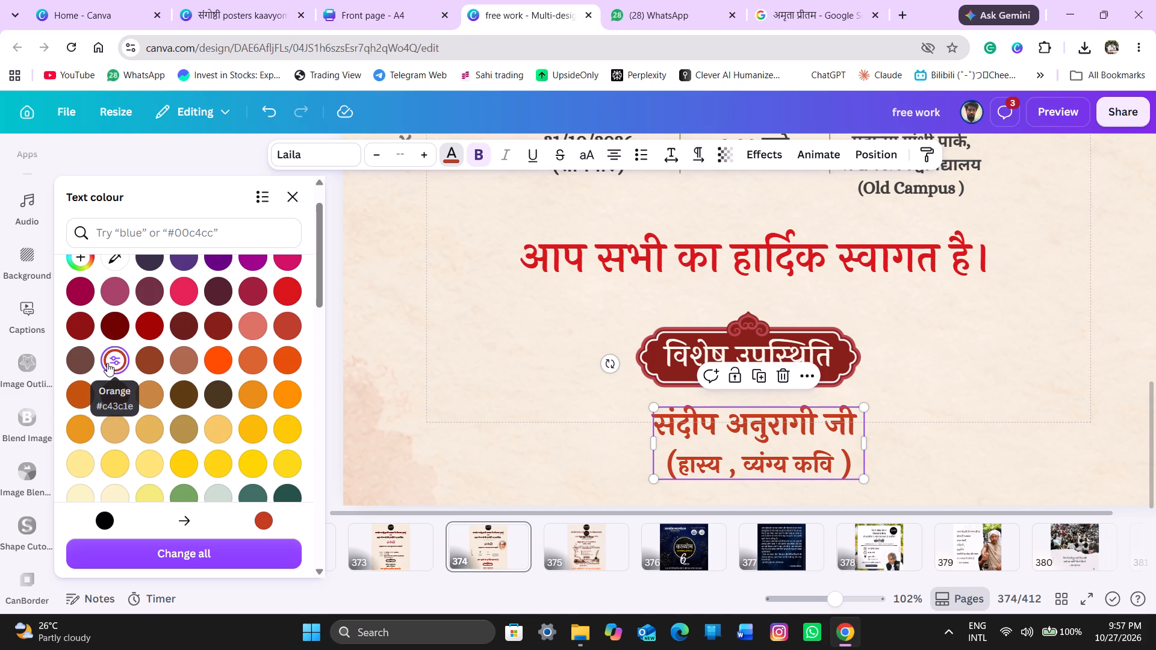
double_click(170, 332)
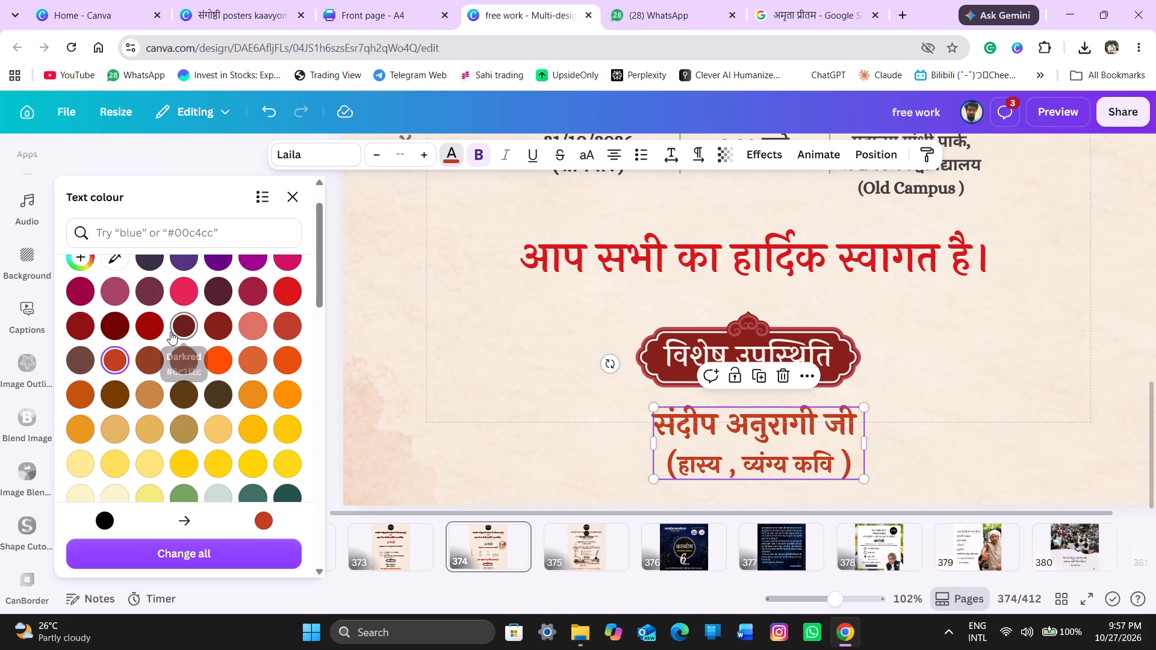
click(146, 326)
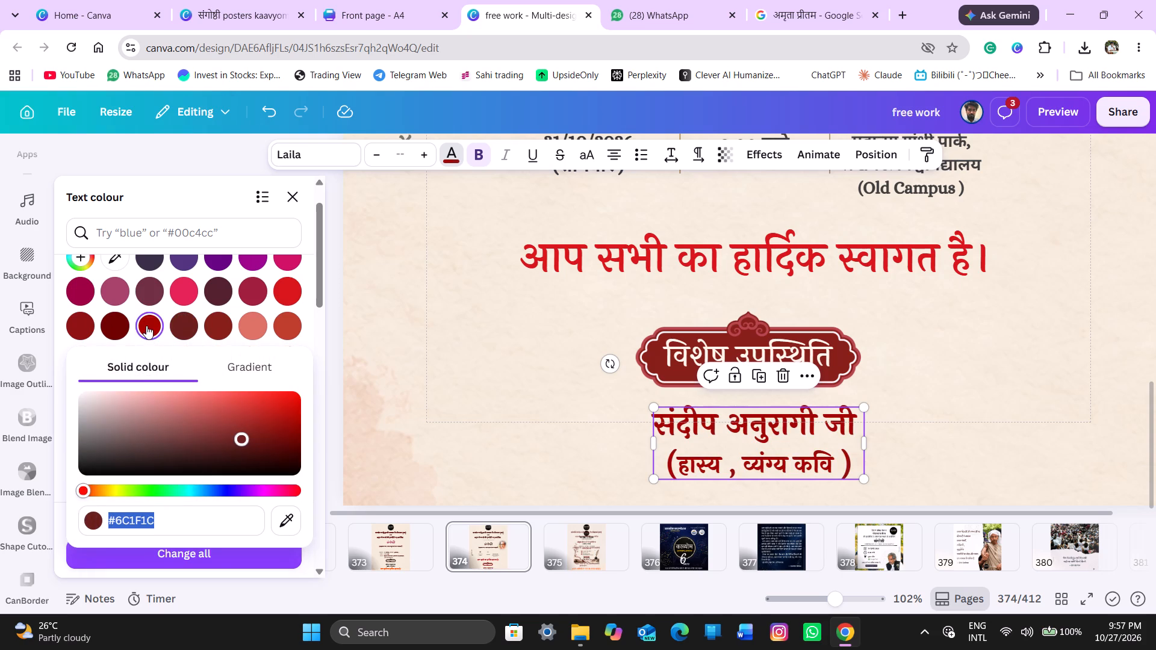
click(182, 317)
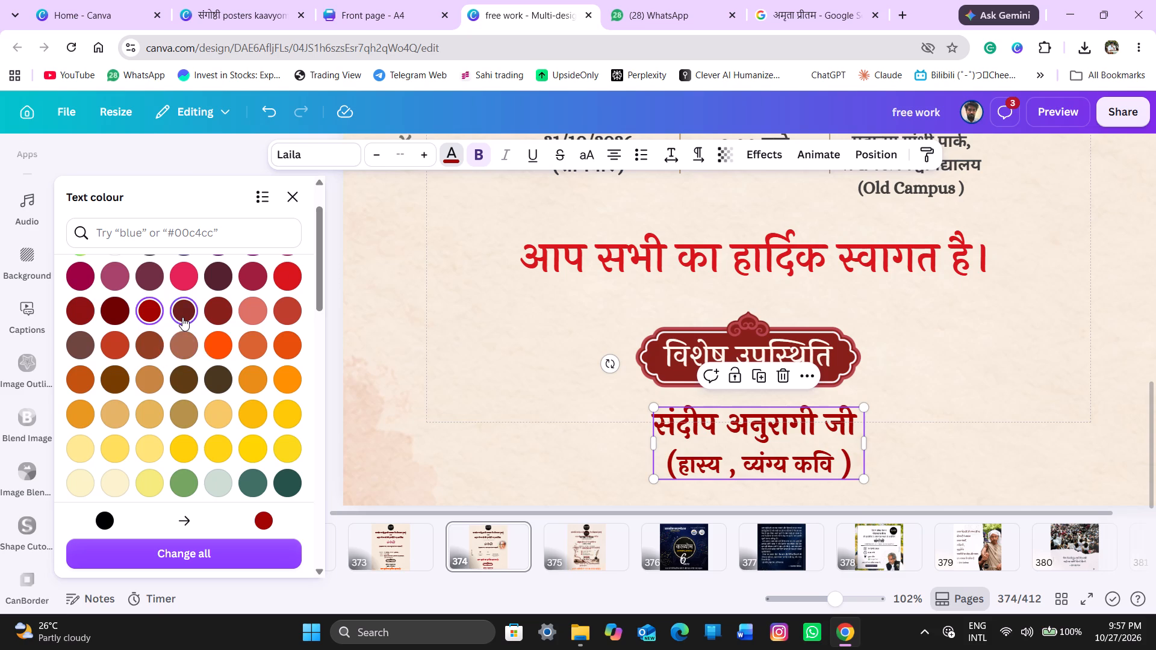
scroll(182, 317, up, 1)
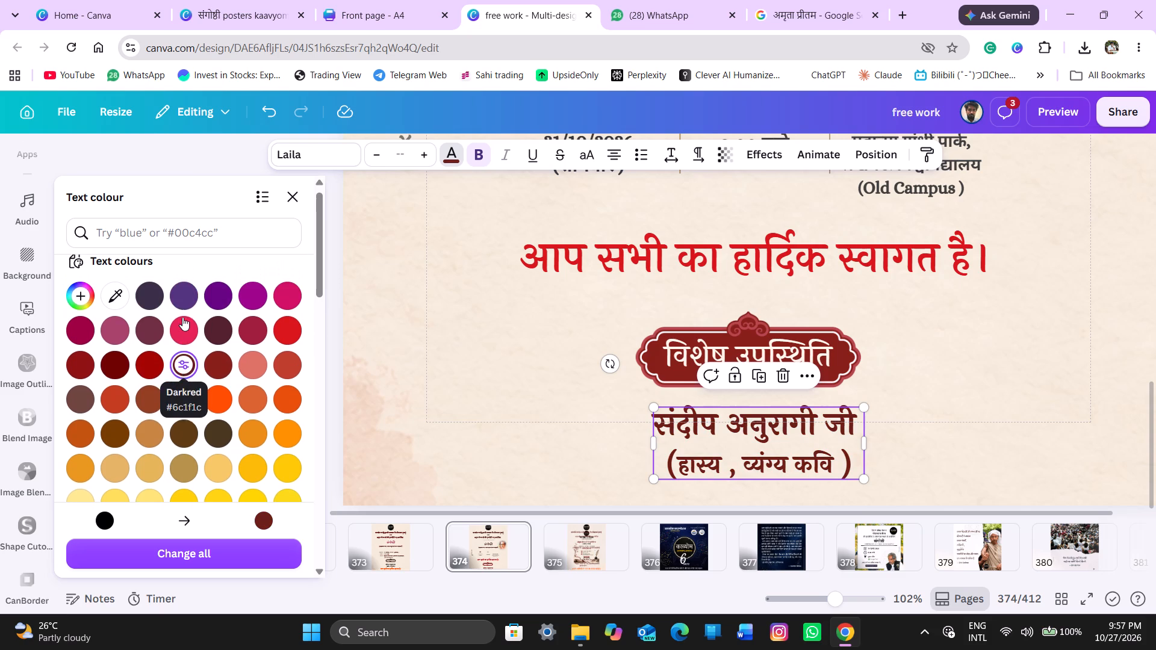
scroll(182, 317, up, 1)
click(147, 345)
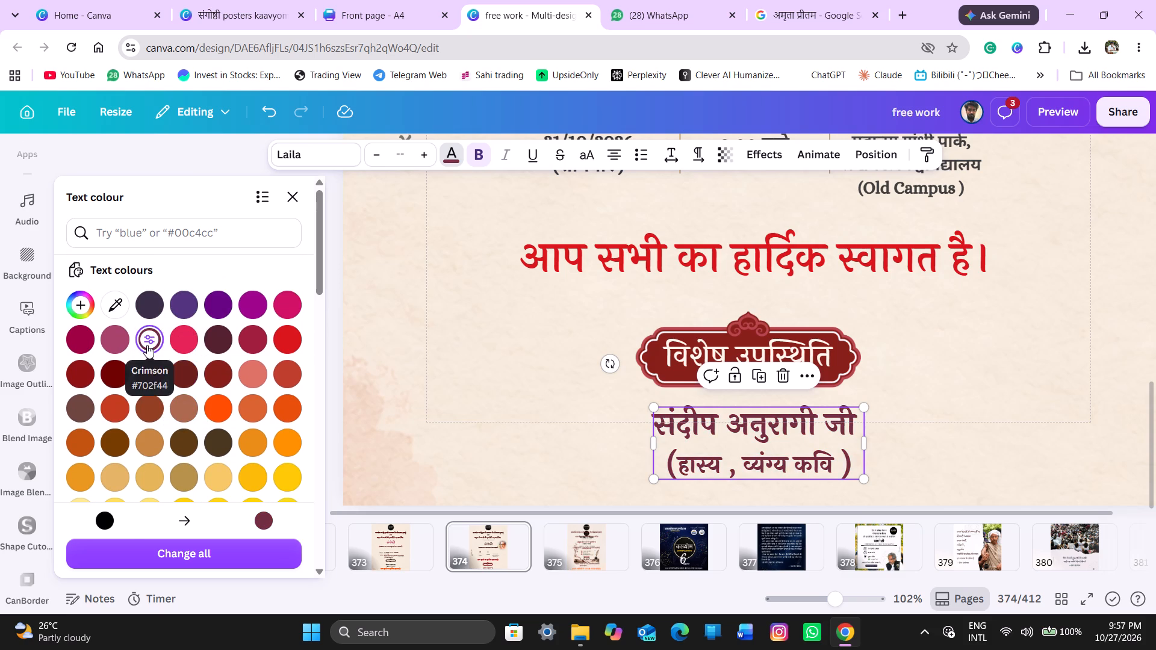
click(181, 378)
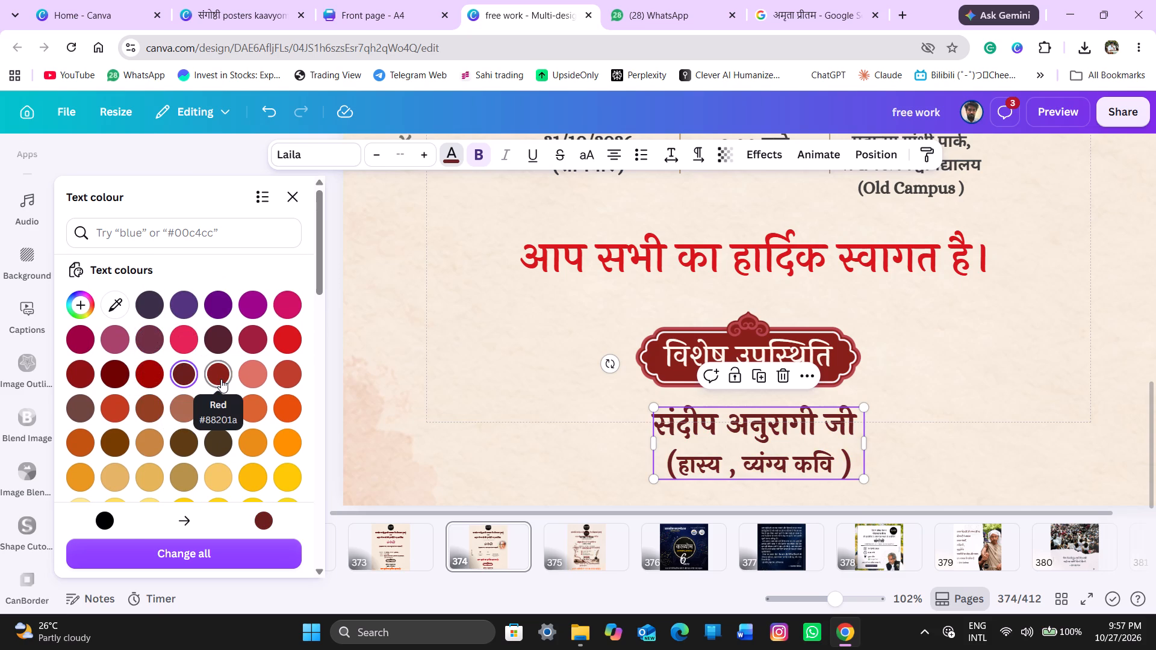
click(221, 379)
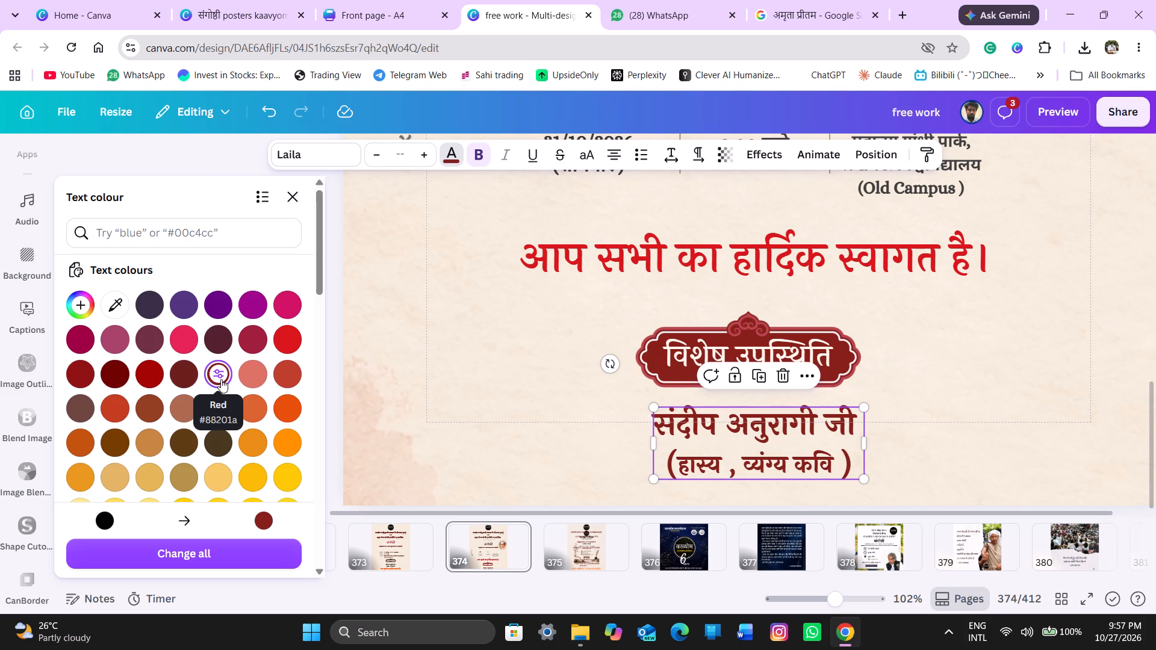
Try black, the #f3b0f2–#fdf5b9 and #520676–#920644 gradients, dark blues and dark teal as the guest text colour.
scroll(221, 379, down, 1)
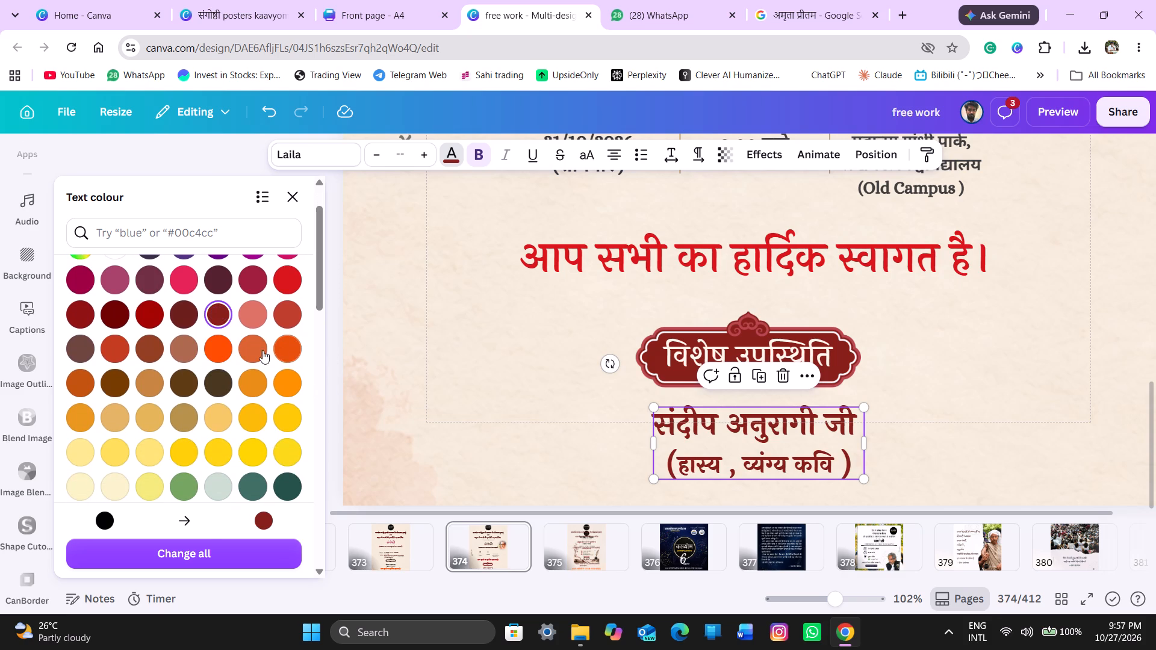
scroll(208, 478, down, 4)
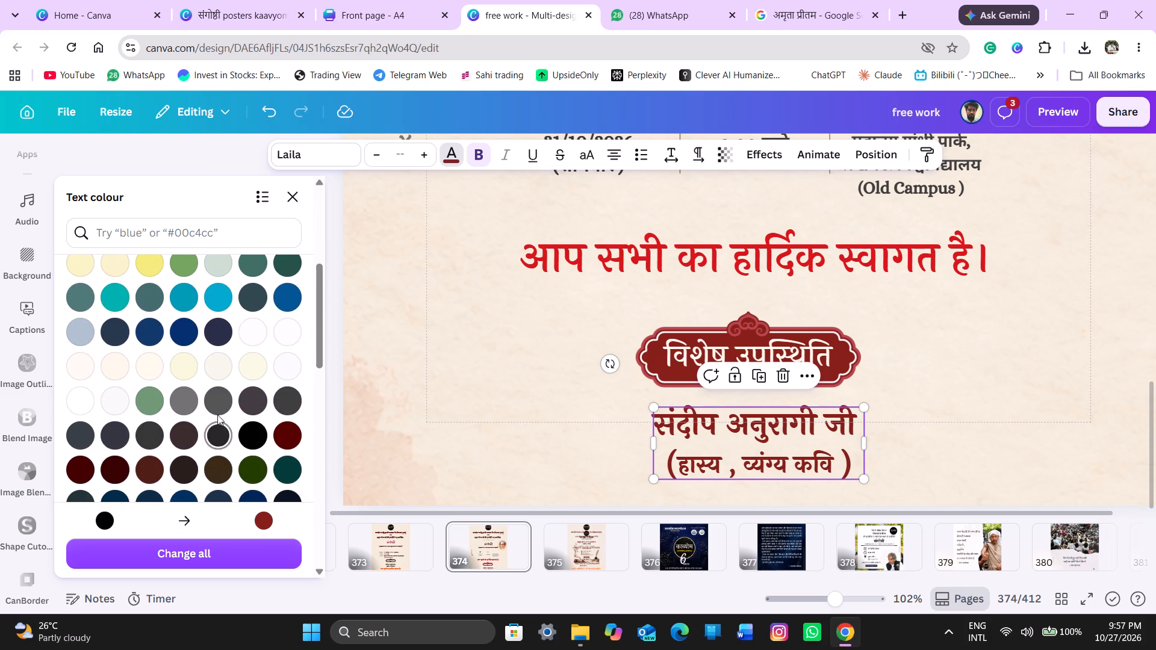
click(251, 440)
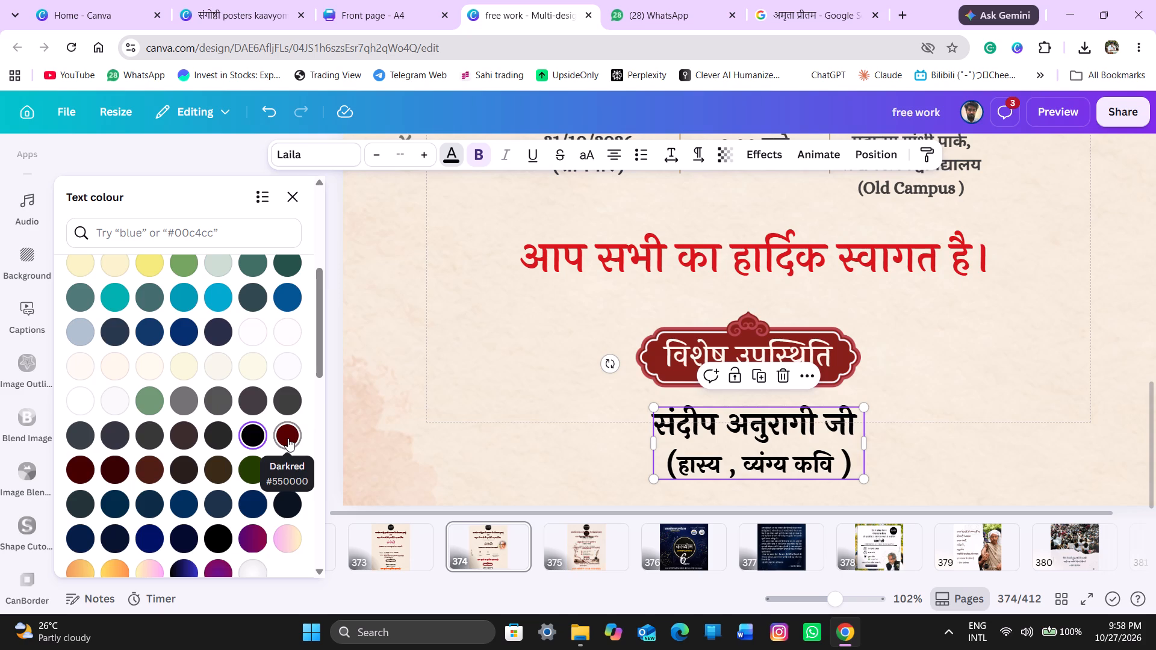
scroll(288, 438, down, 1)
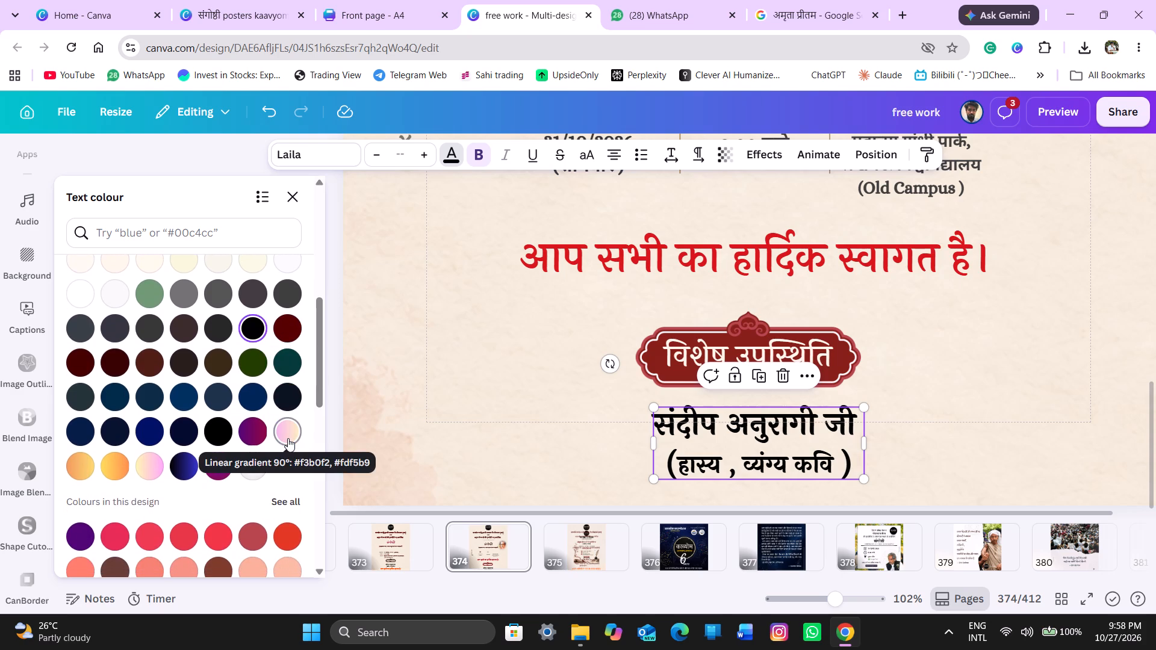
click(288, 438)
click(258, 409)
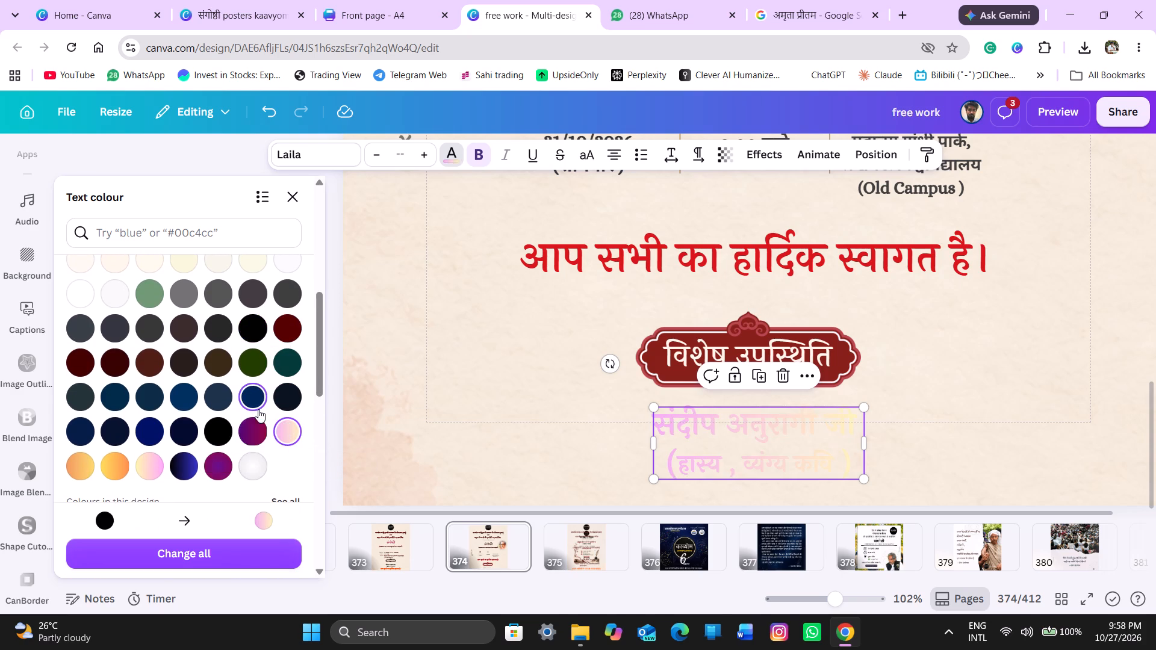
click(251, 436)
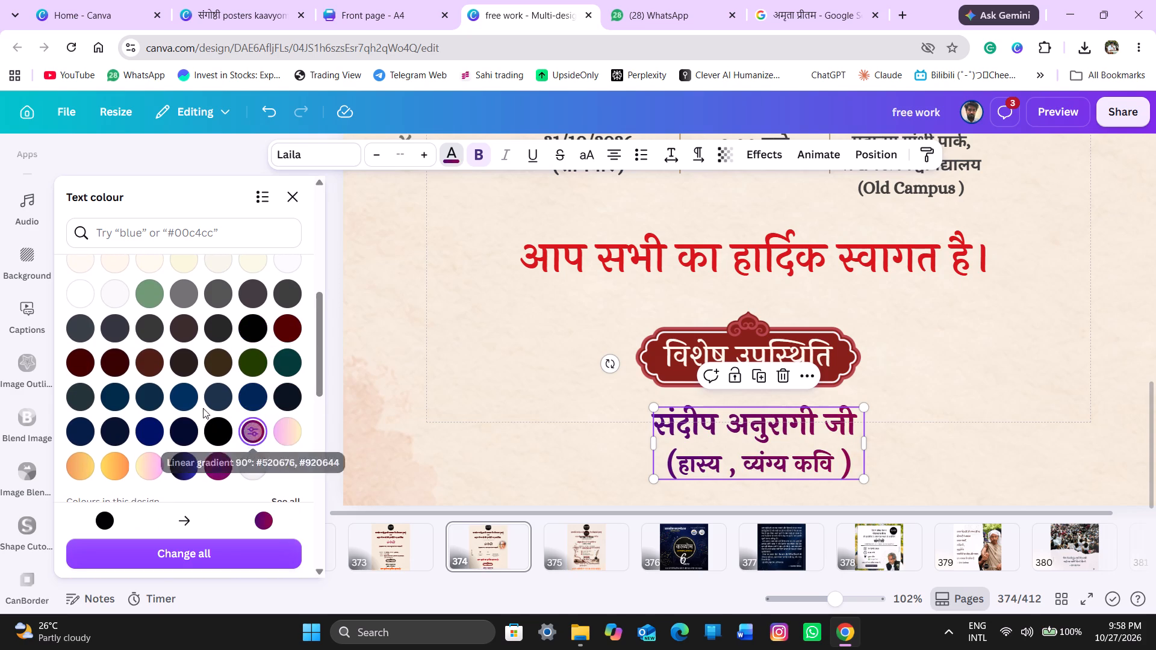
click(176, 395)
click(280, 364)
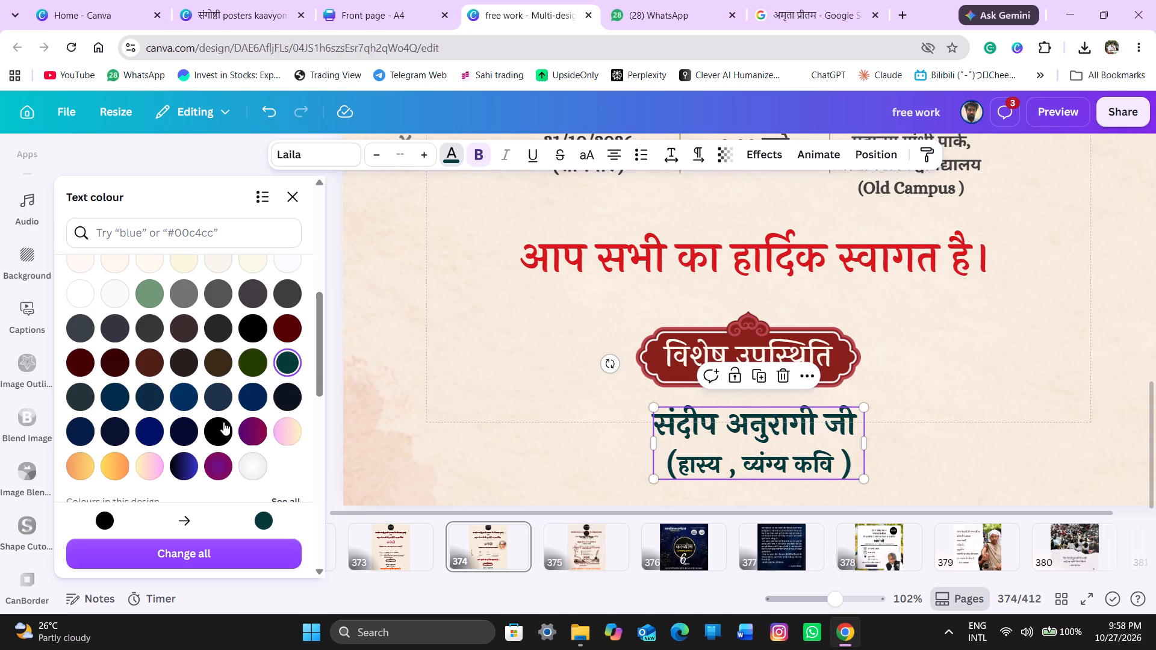
Set the text colour of the guest's name and title below the विशेष उपस्थिति badge to black.
click(264, 324)
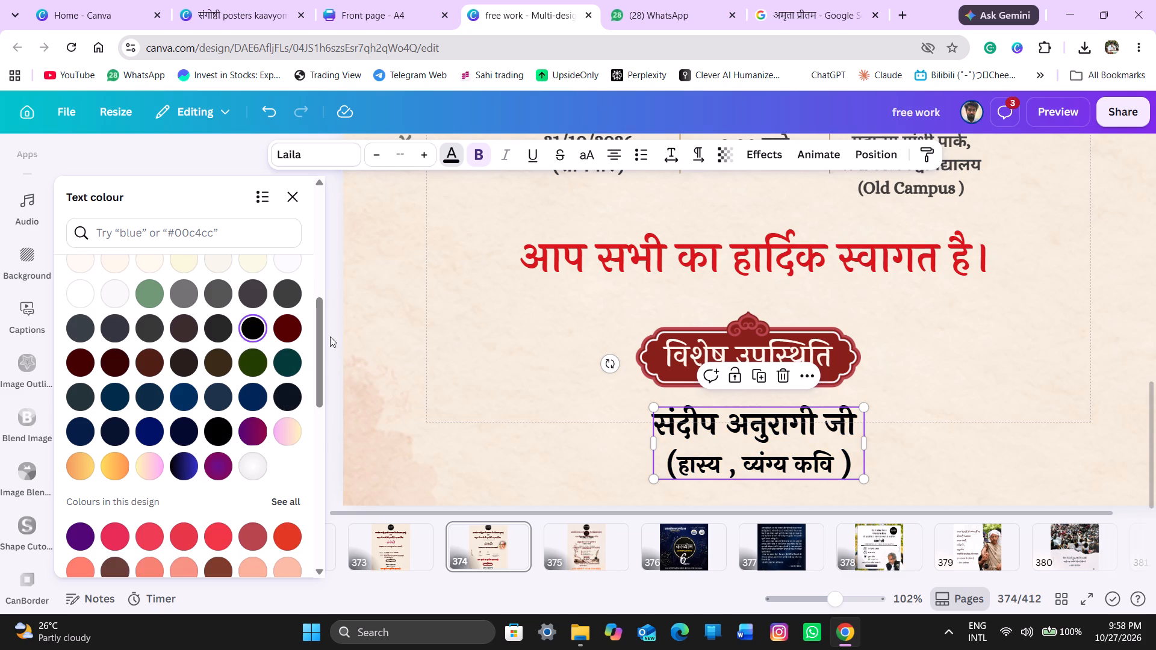
click(296, 203)
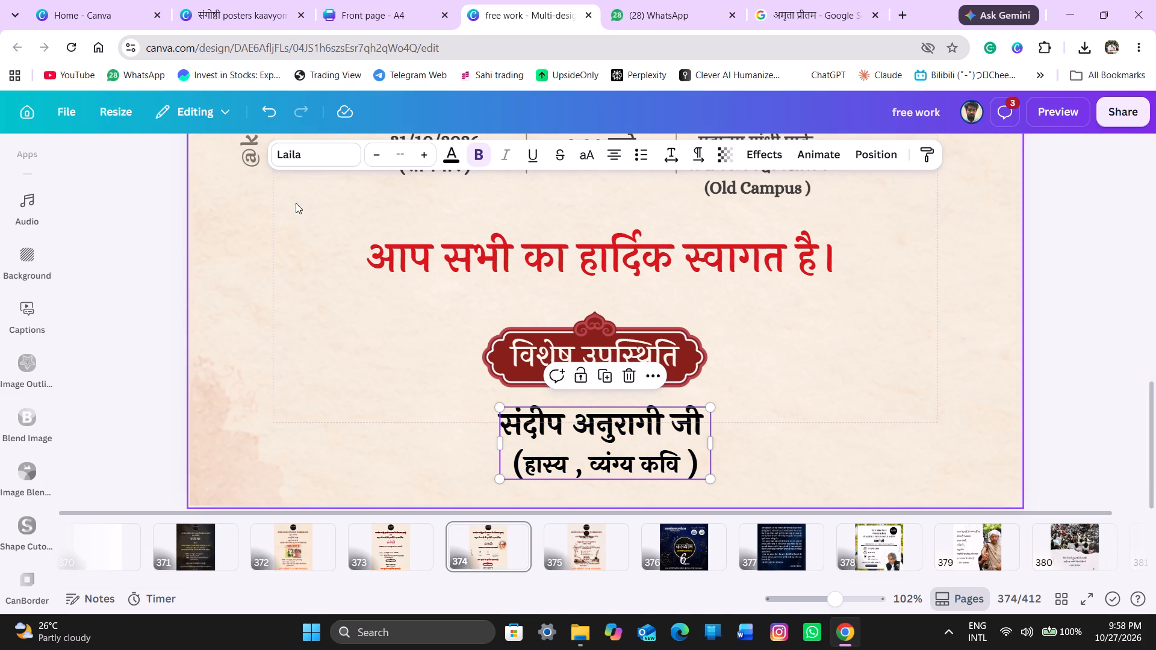
click(168, 261)
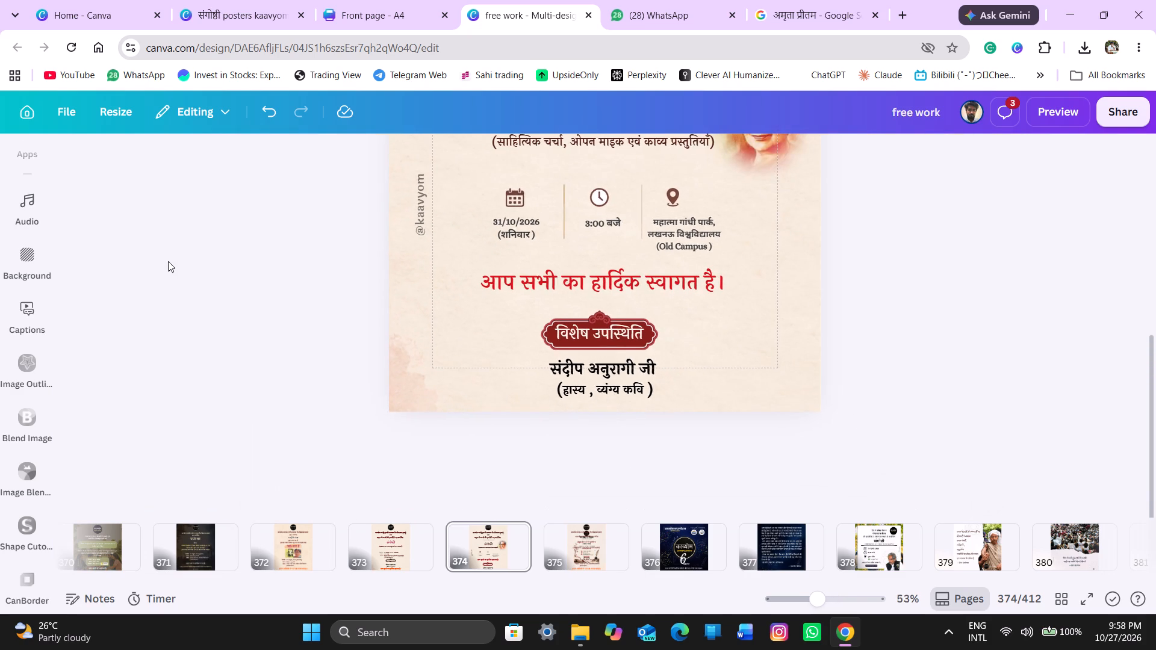
scroll(168, 261, up, 3)
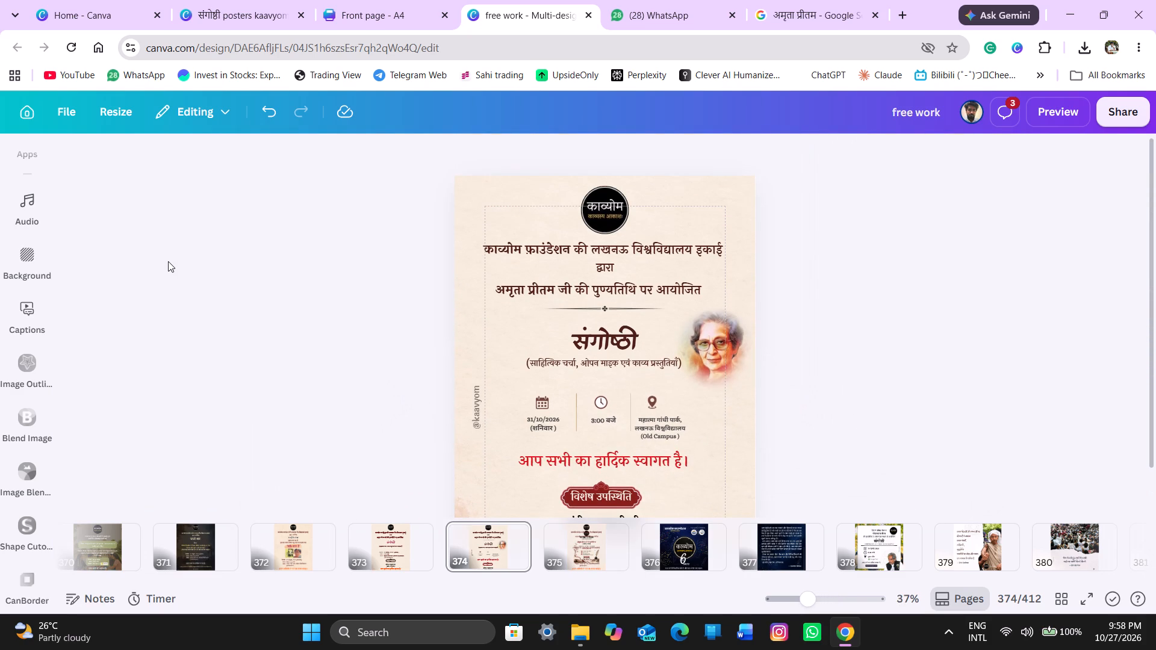
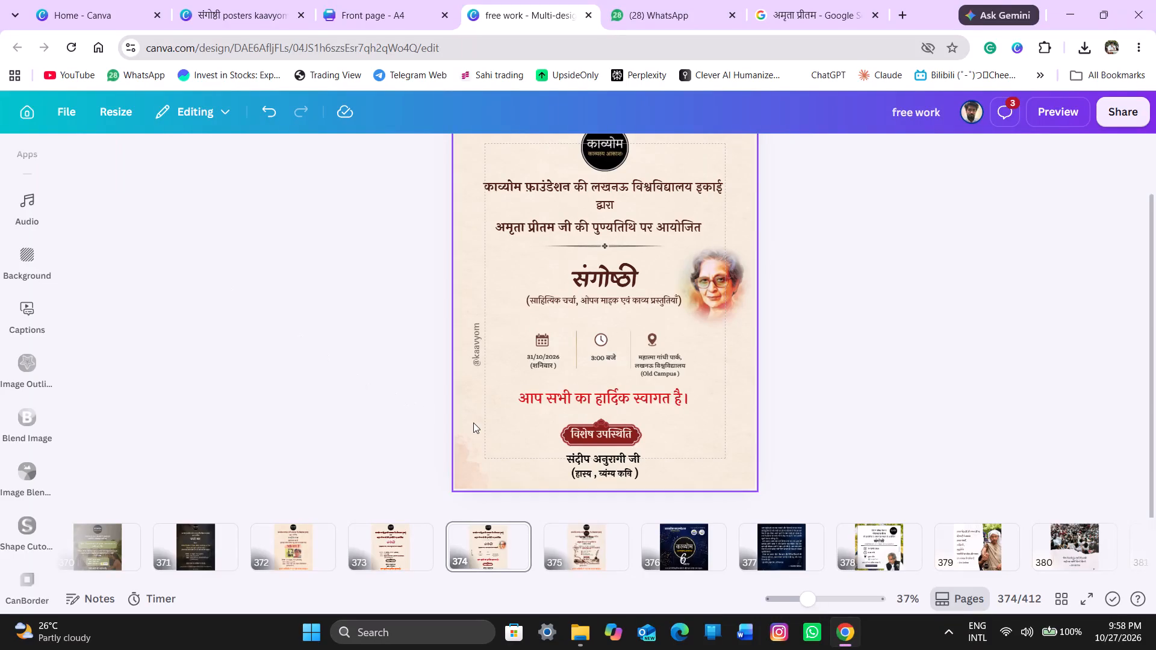
Remove the bold from the line (हास्य , व्यंग्य कवि) under the special guest's name.
click(579, 480)
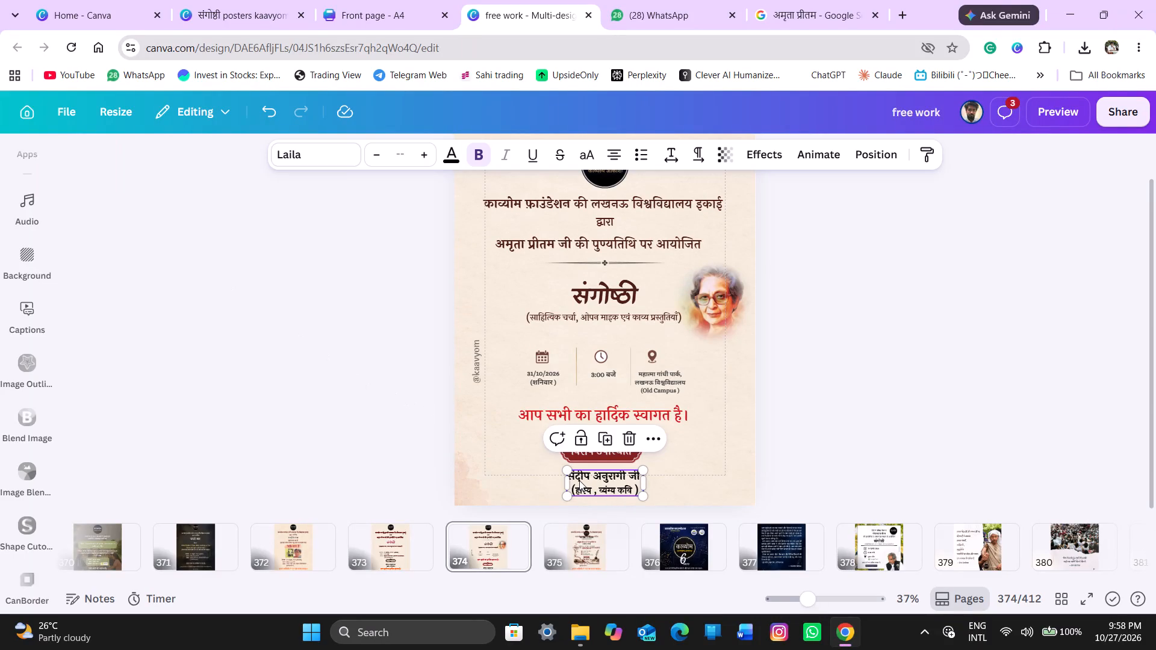
click(579, 480)
click(572, 490)
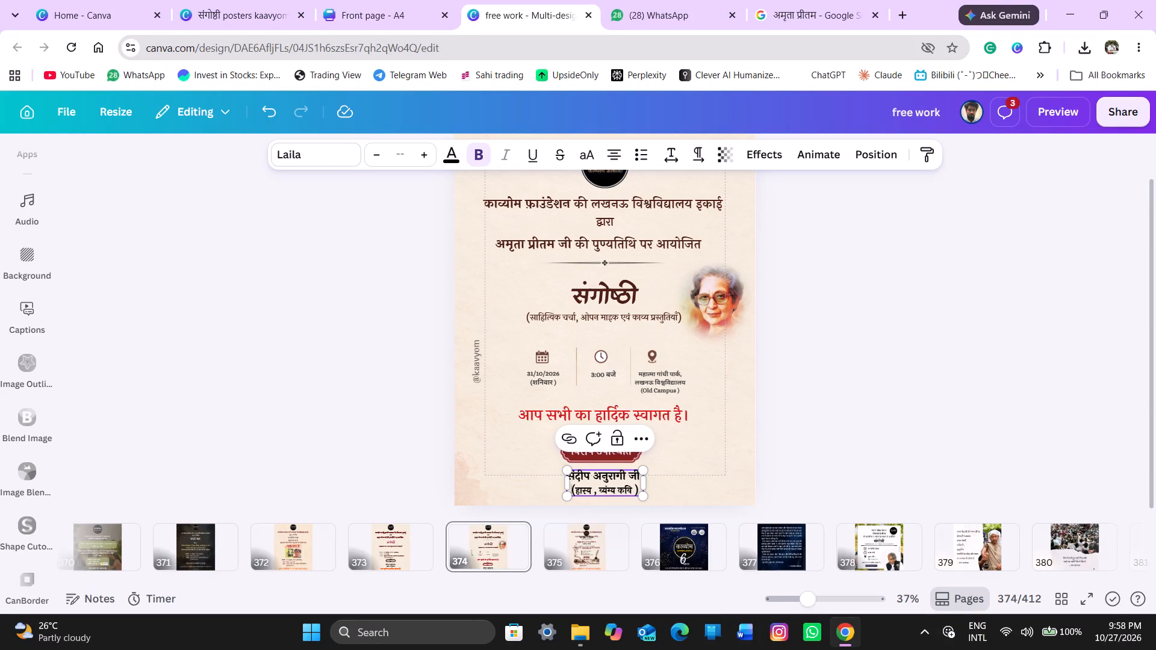
key(shift+Down)
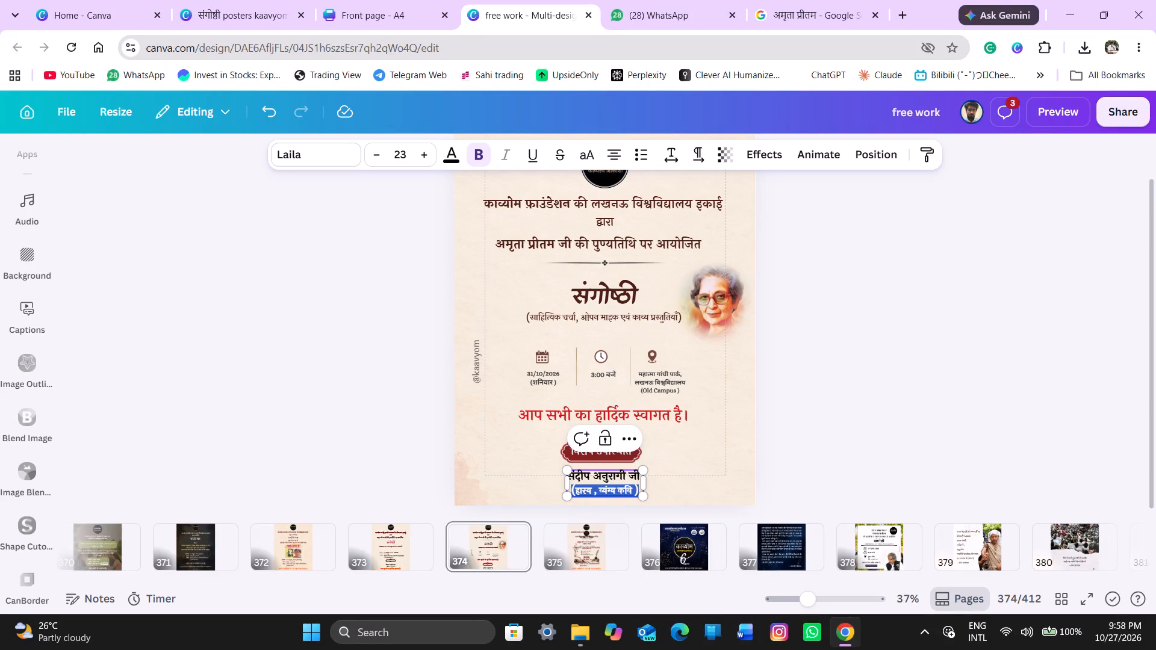
click(477, 150)
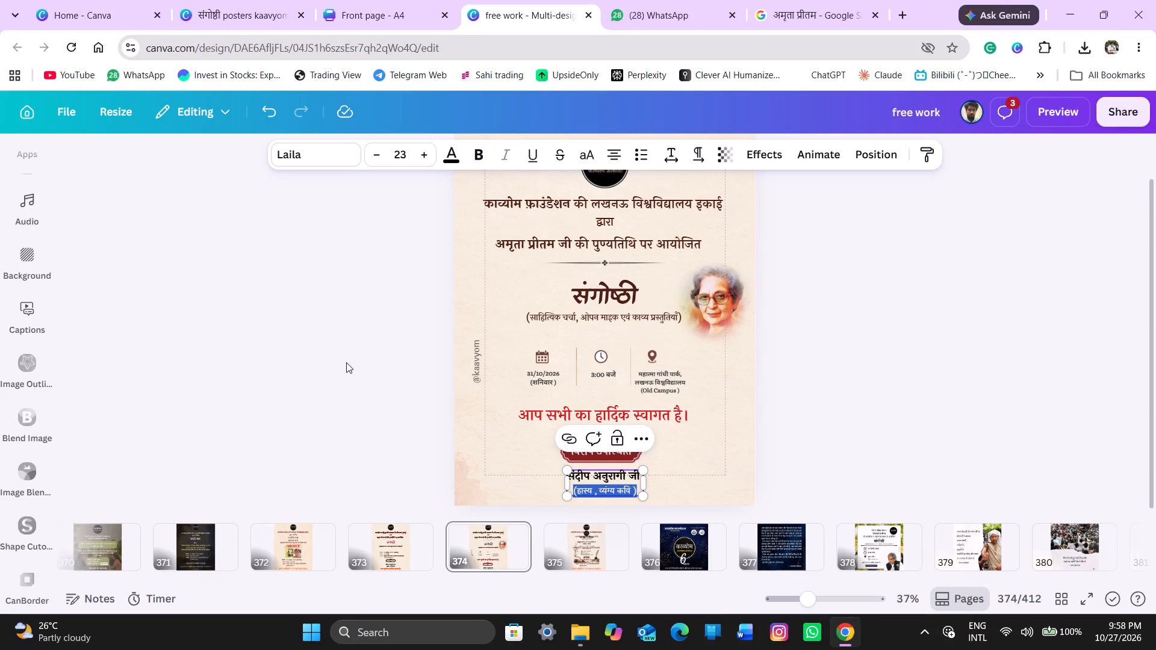
click(346, 362)
click(346, 362)
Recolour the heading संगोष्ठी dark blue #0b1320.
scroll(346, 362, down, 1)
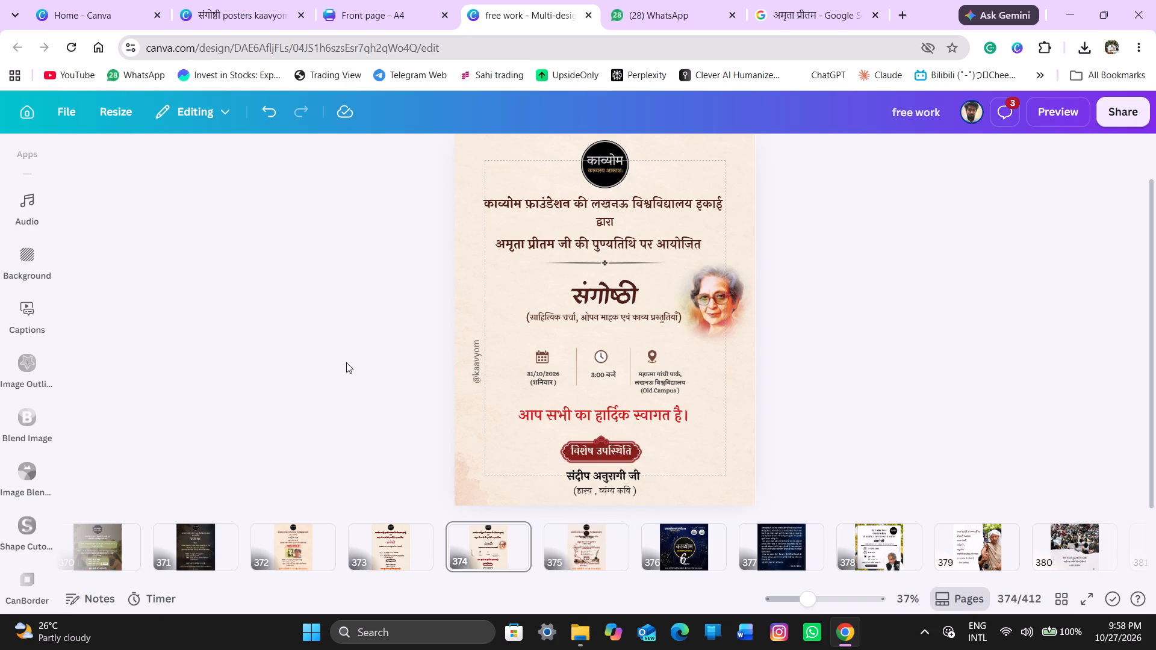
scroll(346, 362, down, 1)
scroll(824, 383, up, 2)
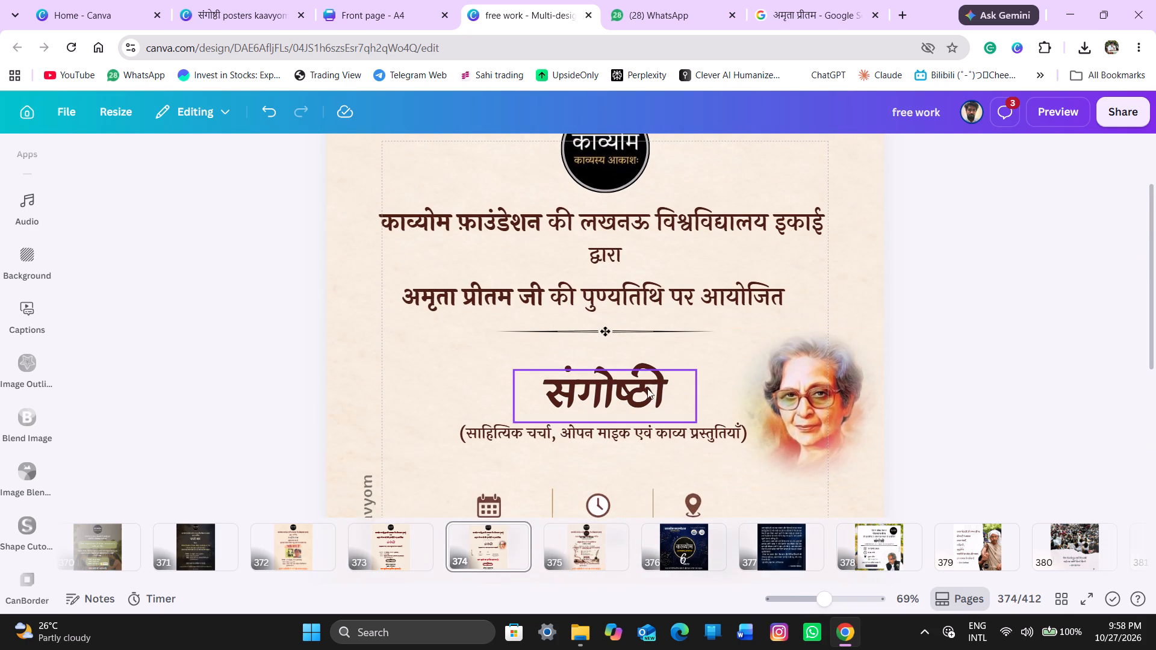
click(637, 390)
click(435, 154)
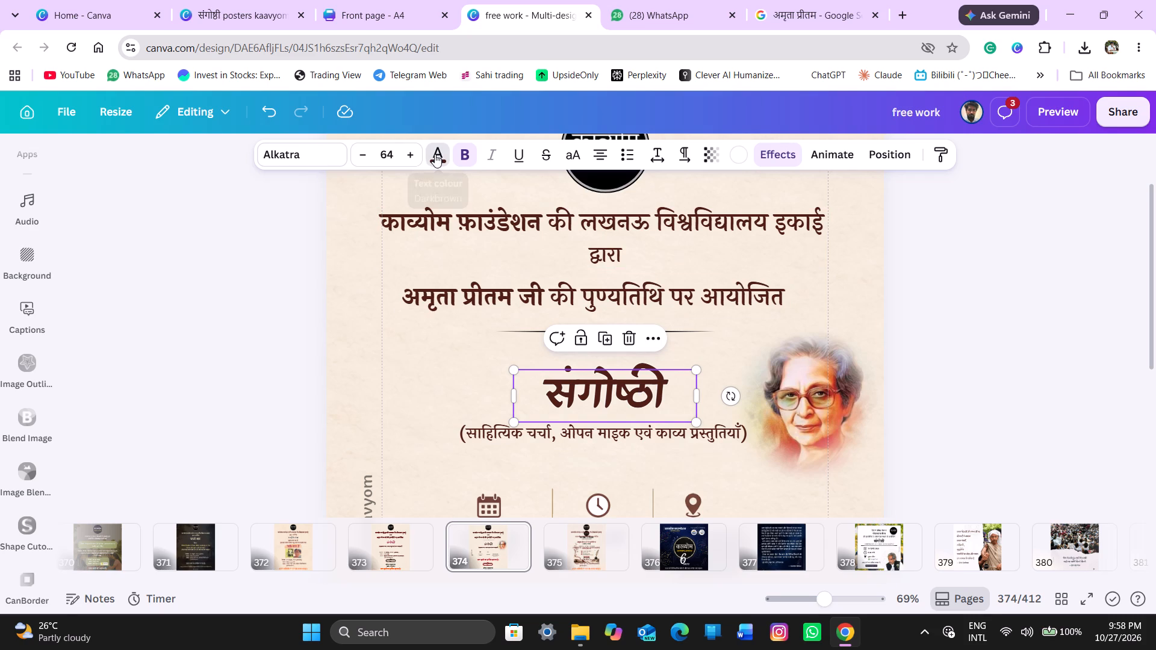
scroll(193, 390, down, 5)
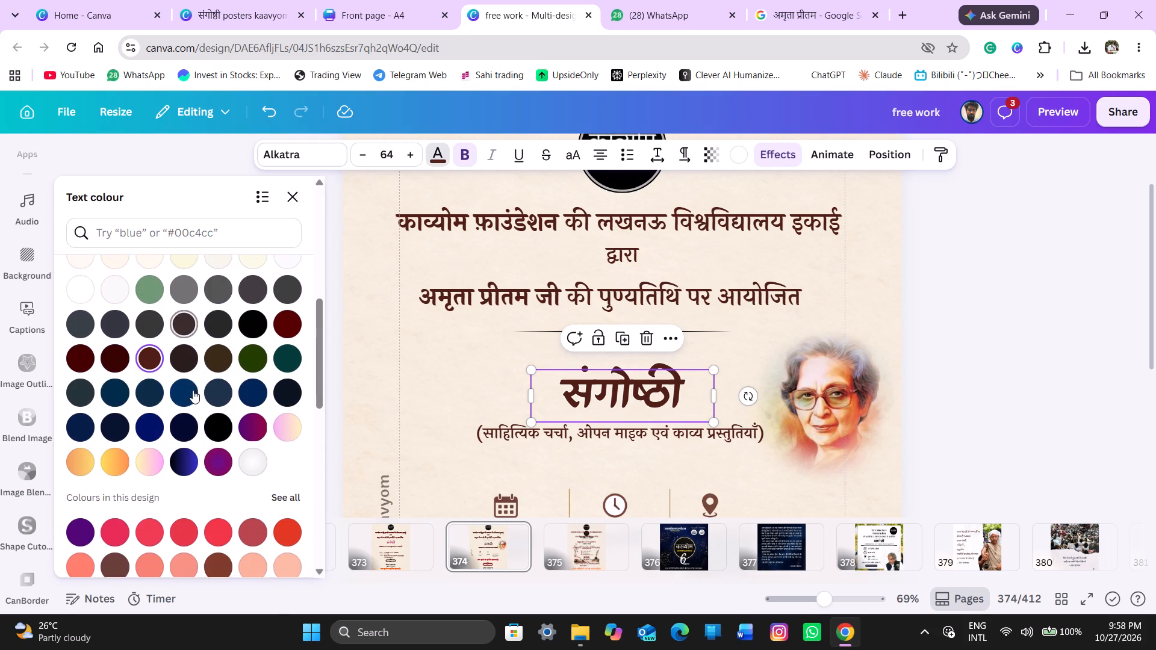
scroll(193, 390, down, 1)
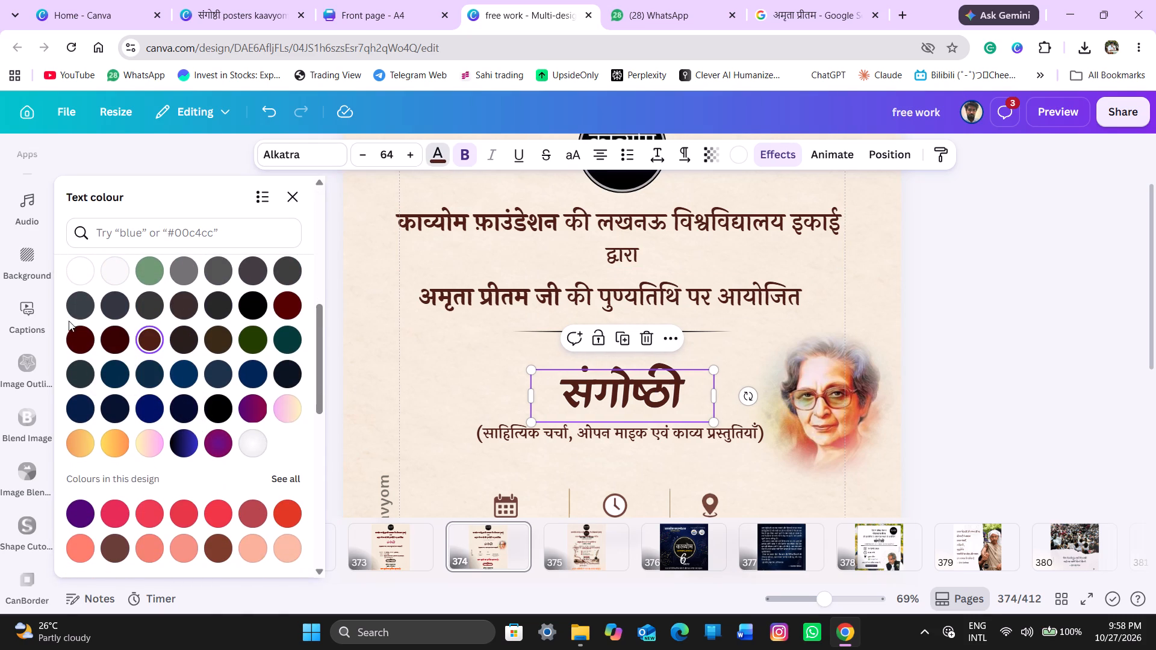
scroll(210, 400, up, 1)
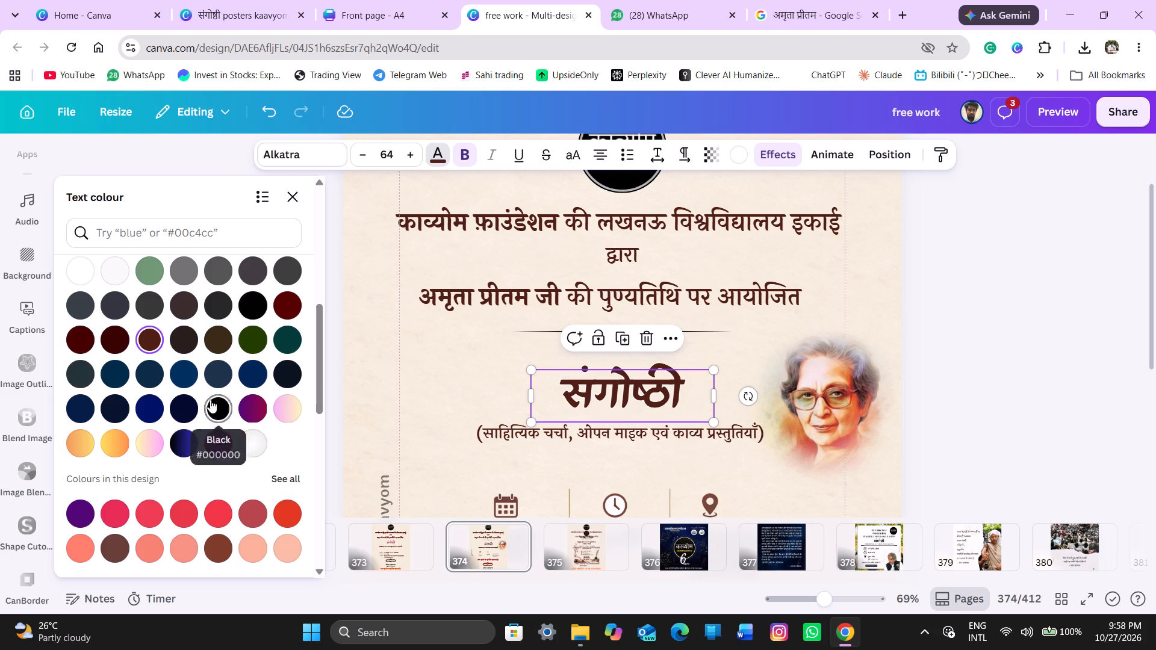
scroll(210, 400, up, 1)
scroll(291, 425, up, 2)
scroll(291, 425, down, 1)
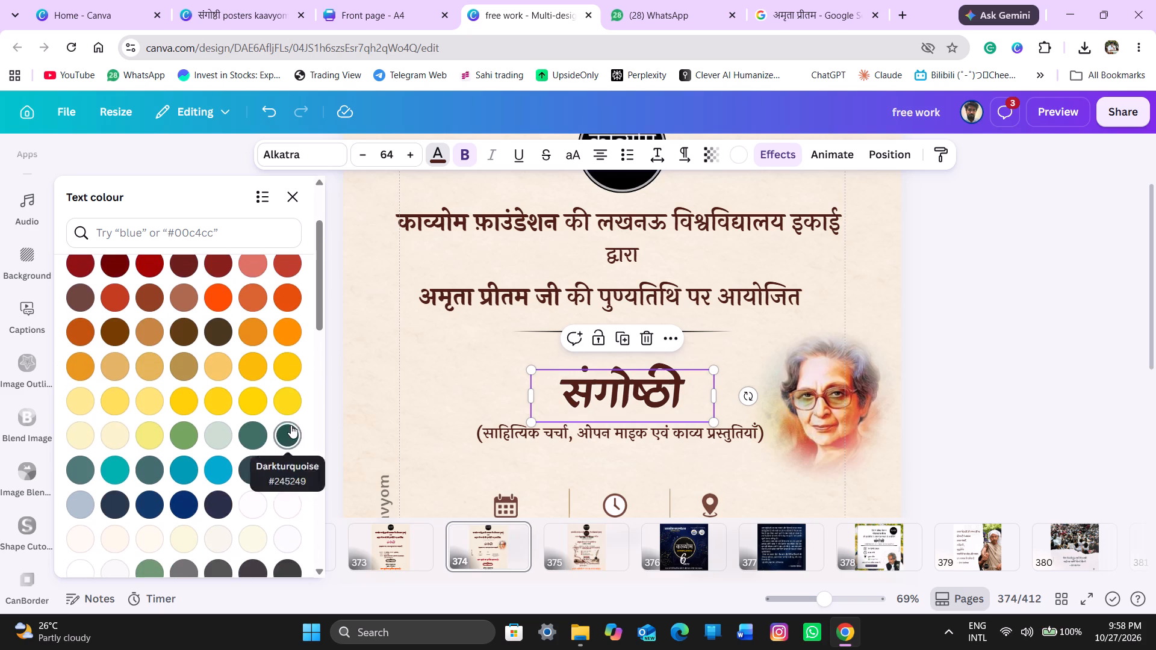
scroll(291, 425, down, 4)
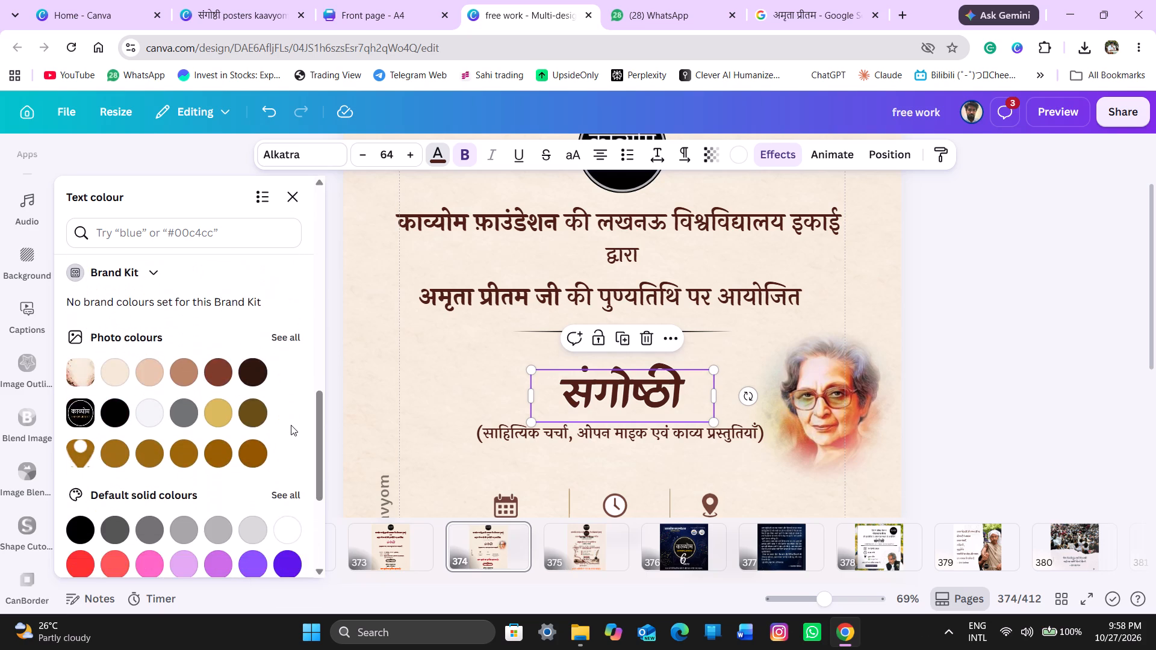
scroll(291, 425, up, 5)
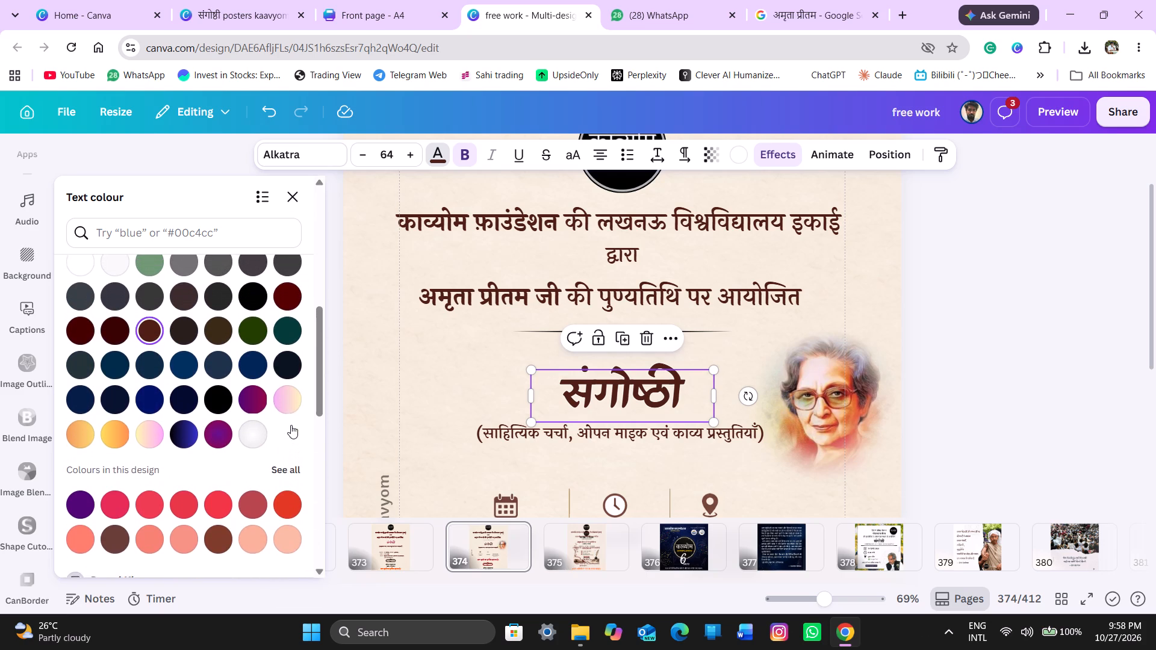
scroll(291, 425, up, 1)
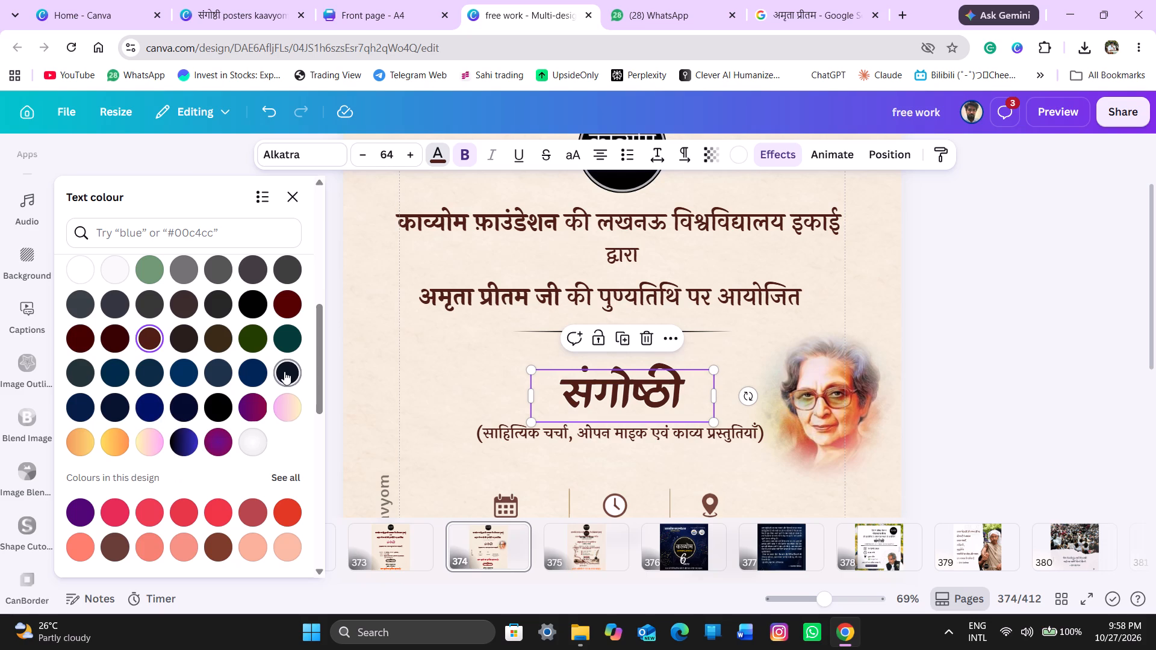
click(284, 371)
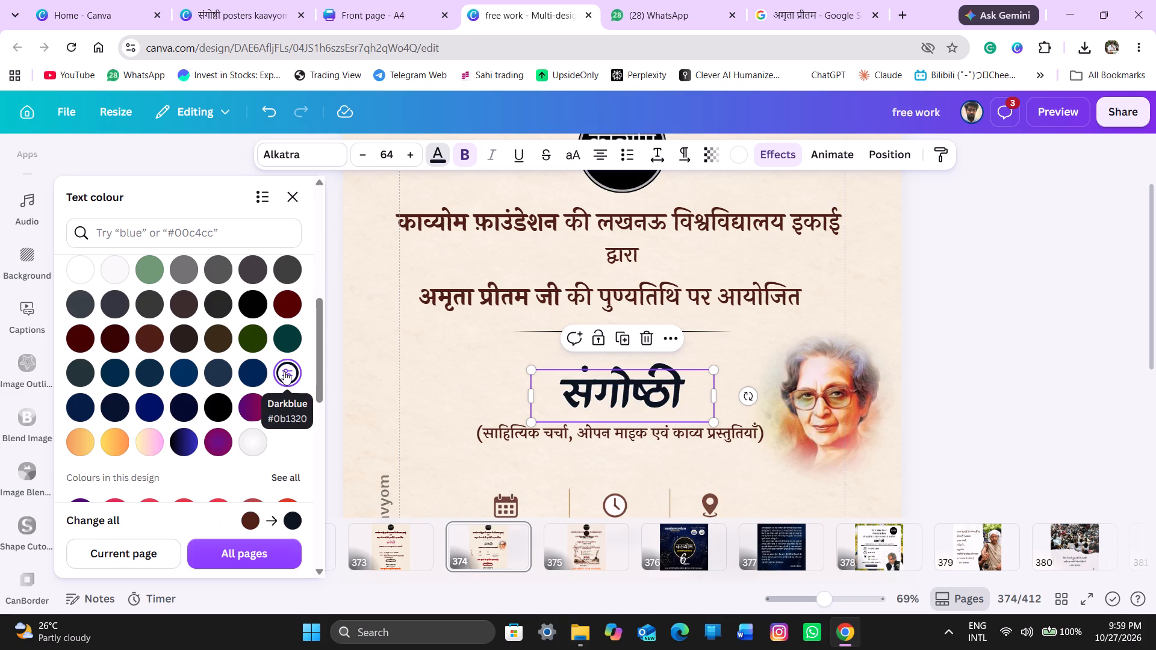
Change the heading संगोष्ठी to the near-black brown next to dark brown #4f1f15 in the text colours.
scroll(284, 371, up, 1)
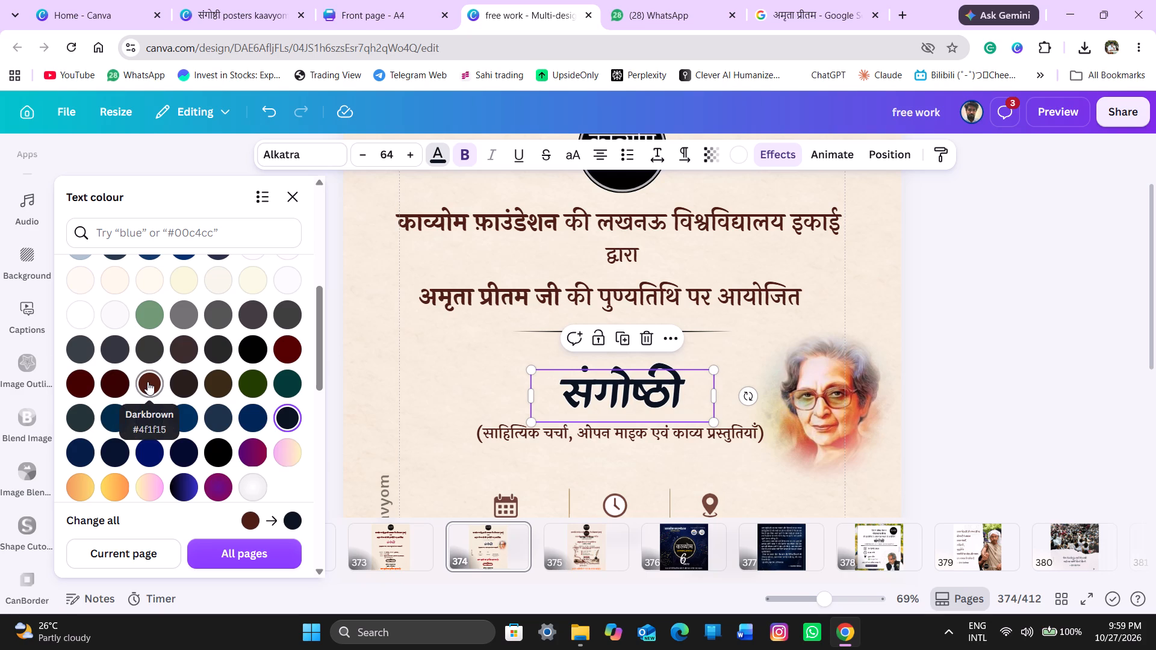
click(148, 382)
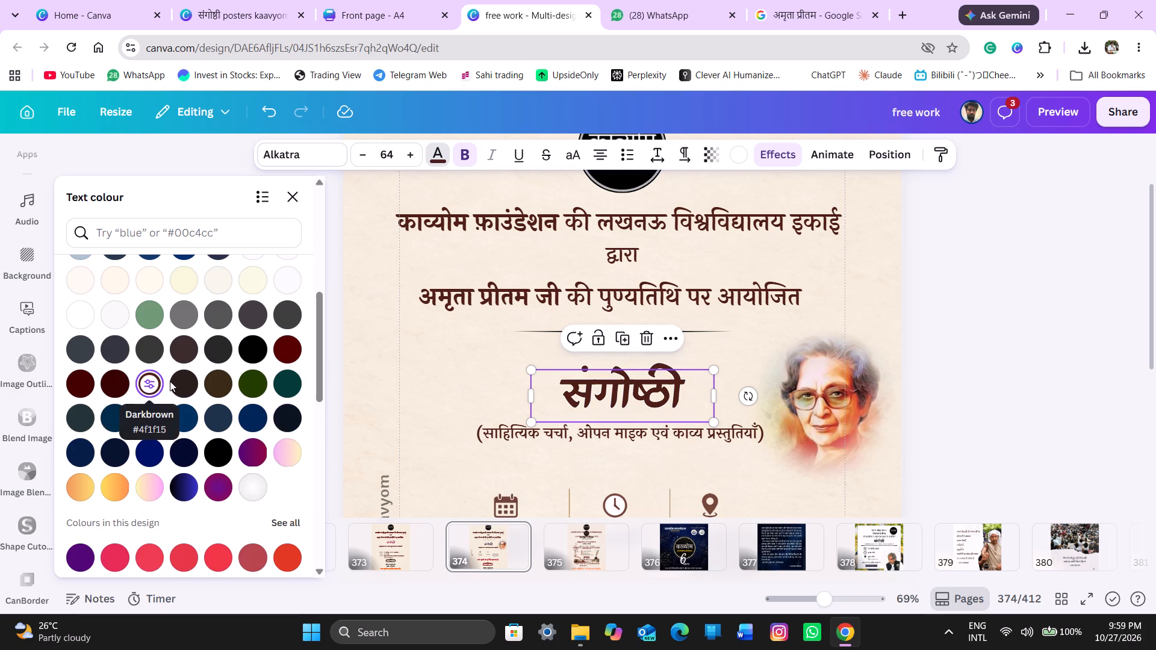
click(182, 381)
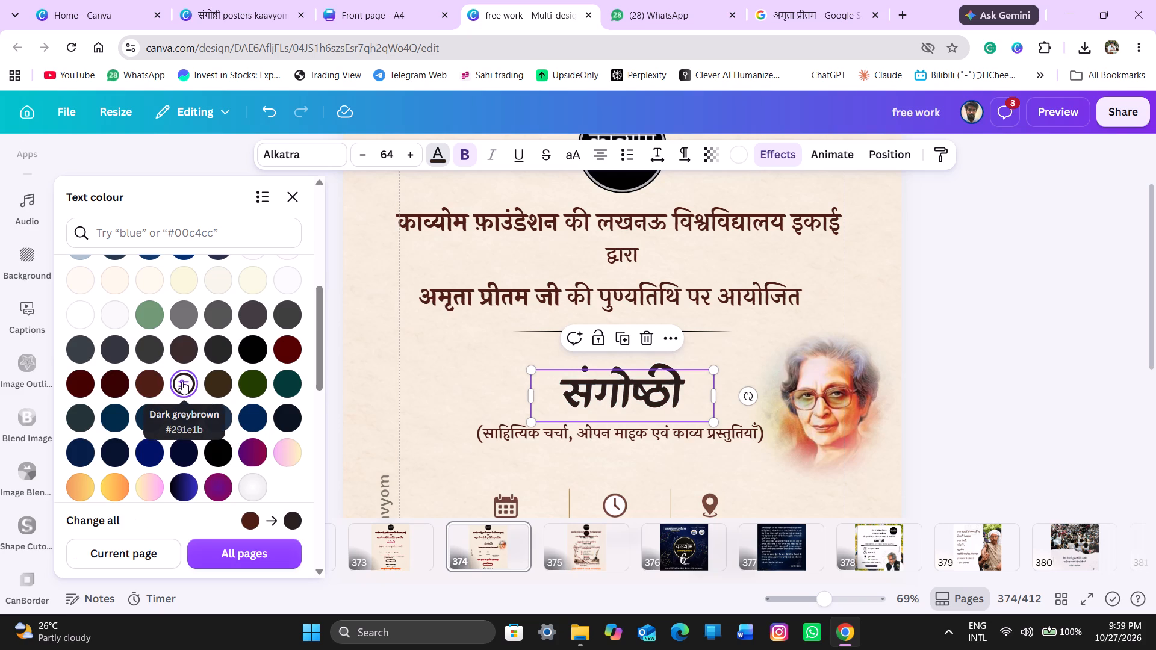
click(297, 200)
click(297, 200)
click(221, 283)
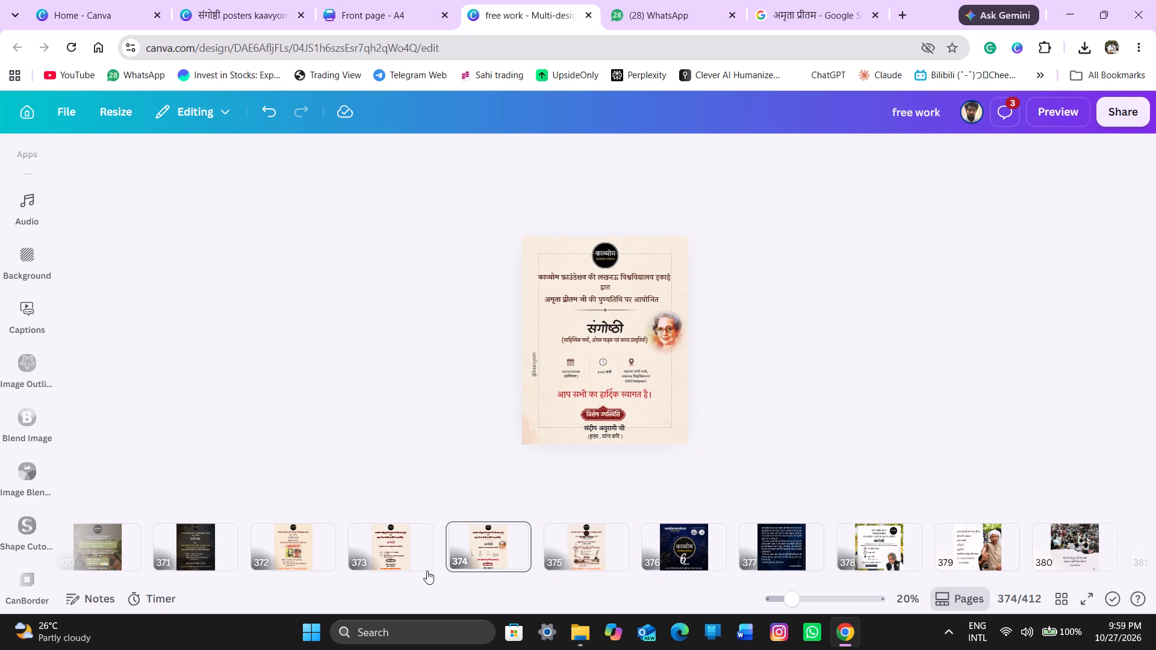
Copy the peach brush stroke behind the title 'यही सच है' on page 372 and paste it onto the संगोष्ठी poster on page 374.
click(402, 550)
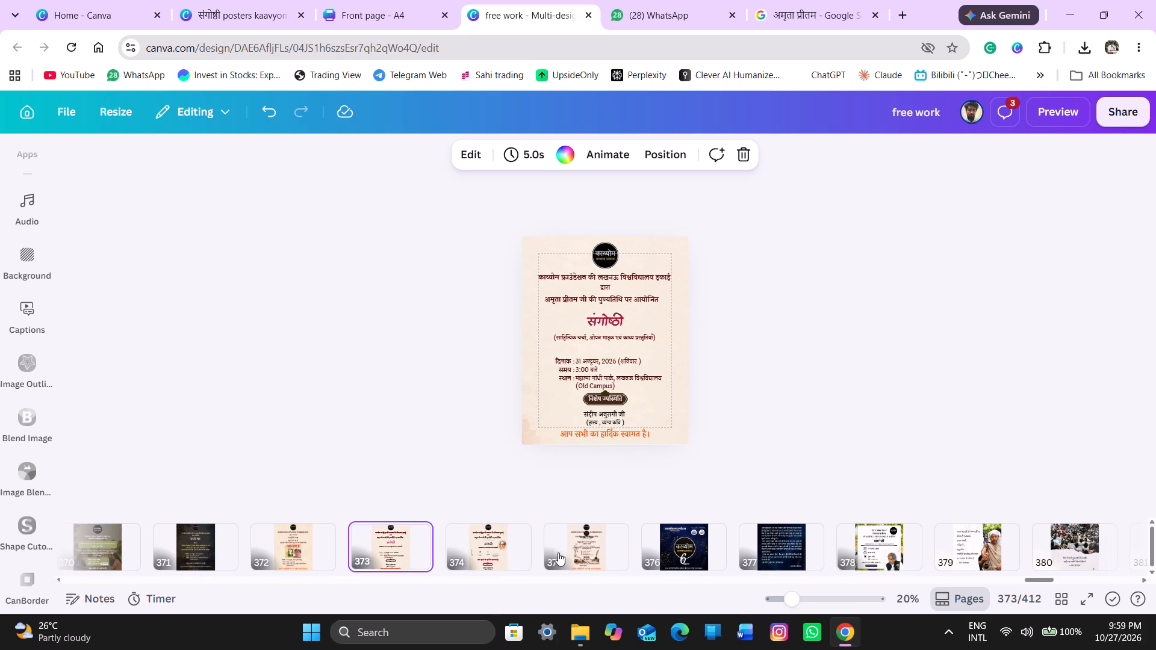
click(303, 544)
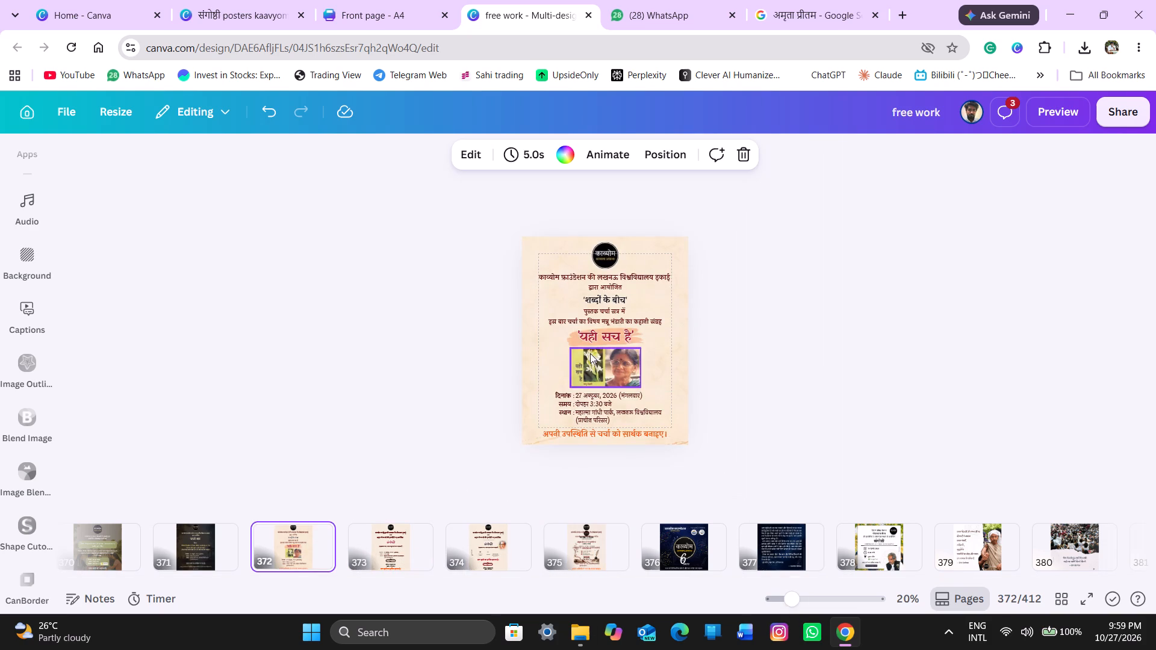
click(573, 341)
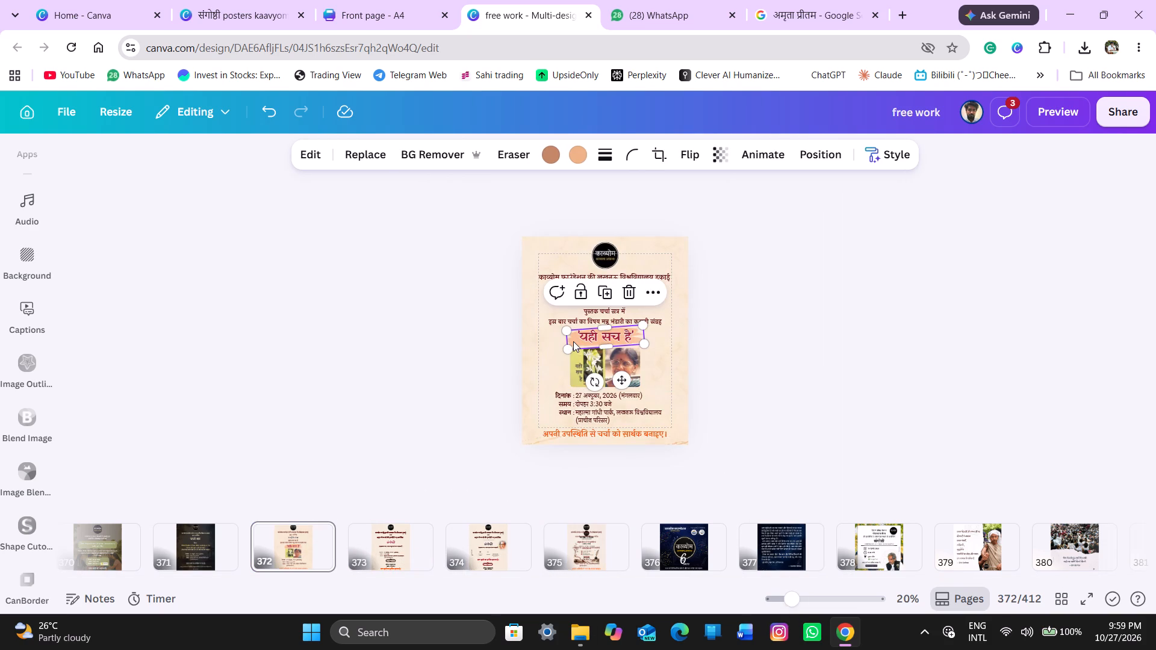
key(ctrl+c)
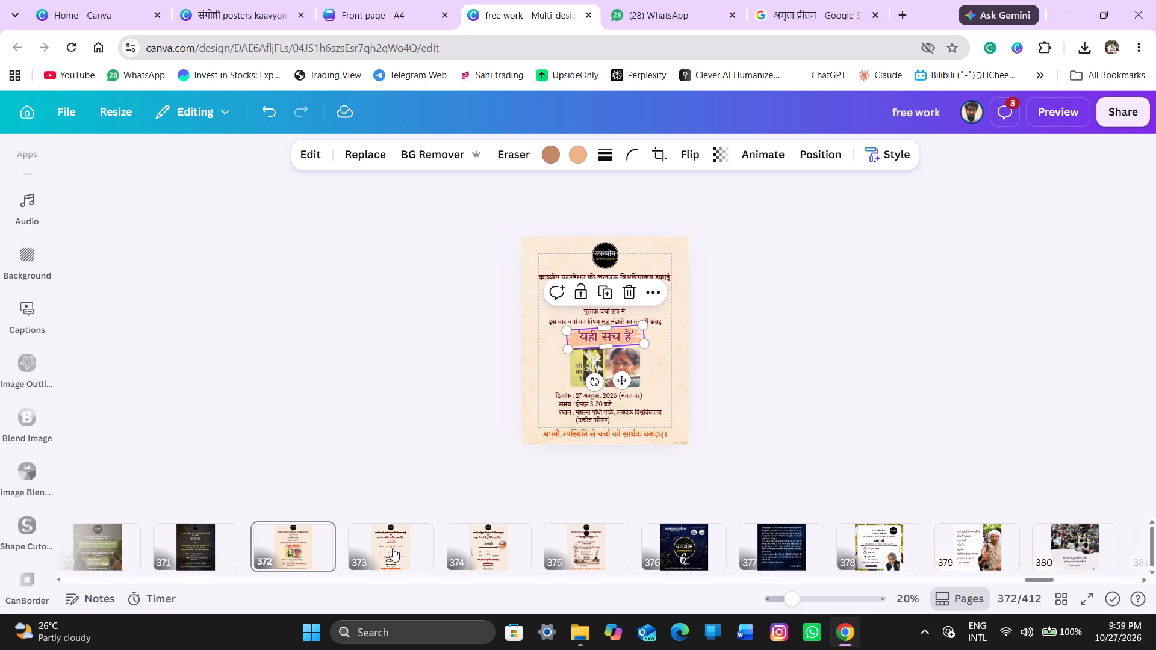
click(390, 552)
click(473, 549)
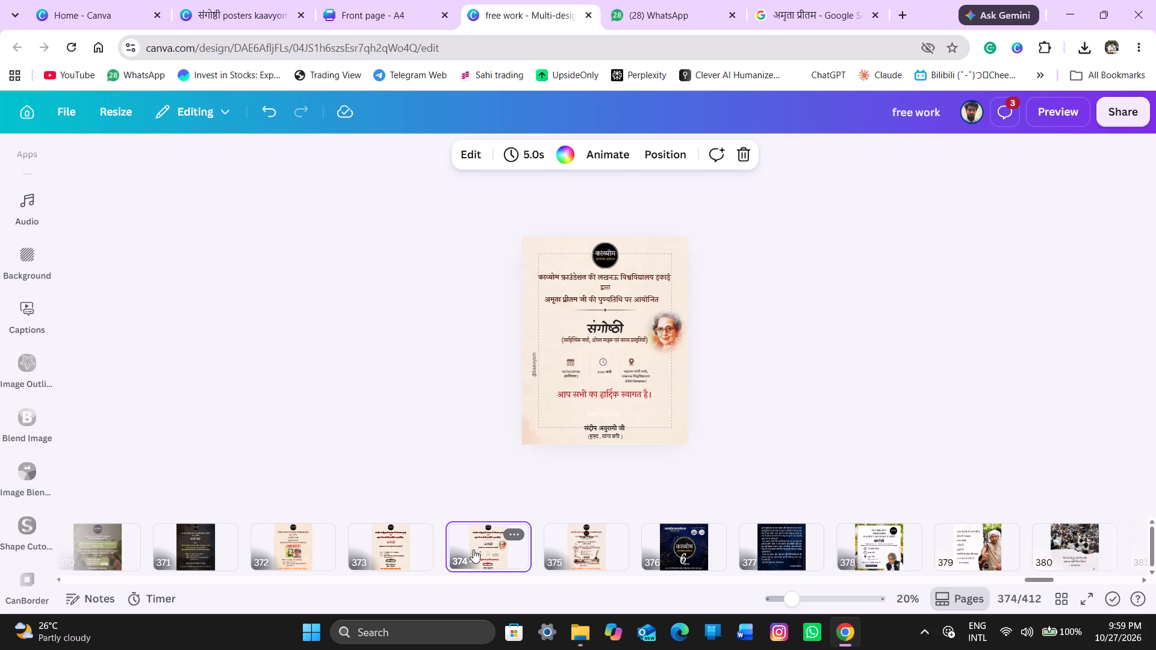
key(ctrl+v)
click(788, 521)
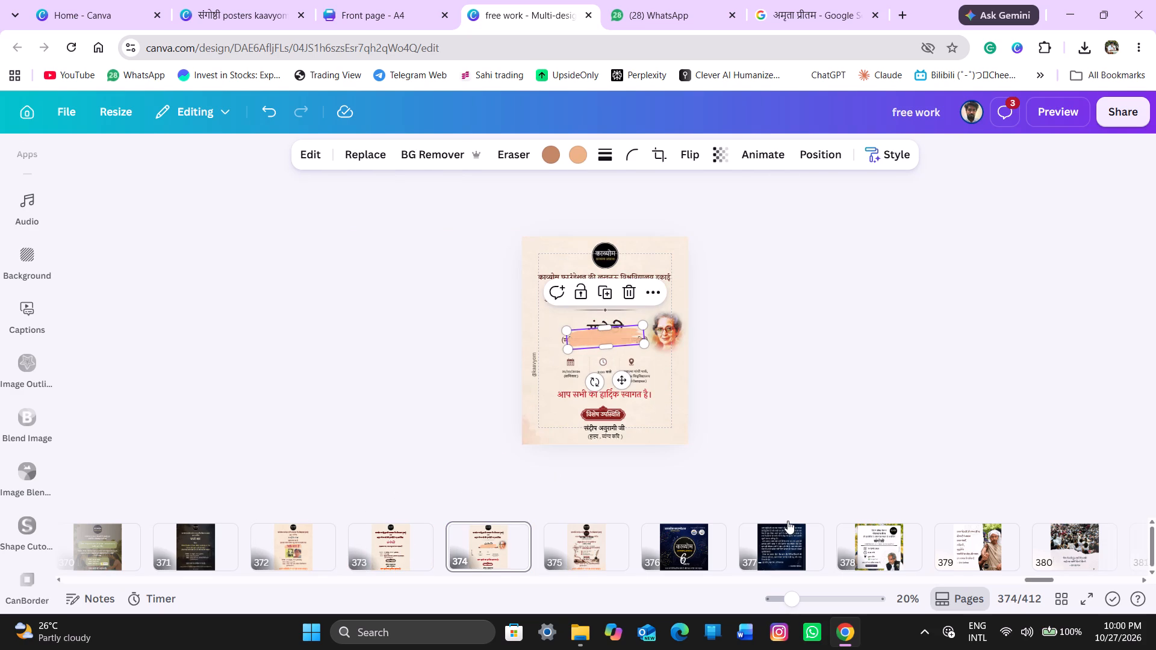
Move the pasted brush stroke up over the heading संगोष्ठी, between the divider line and the bracketed subtitle.
scroll(765, 410, up, 1)
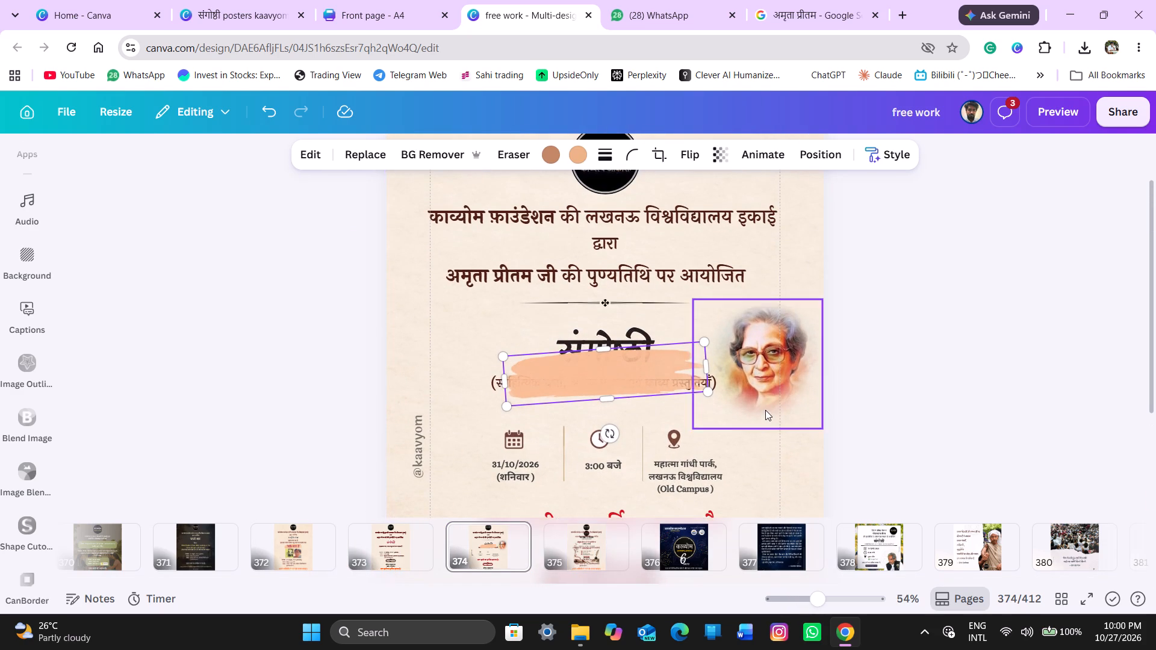
drag(593, 363, 593, 345)
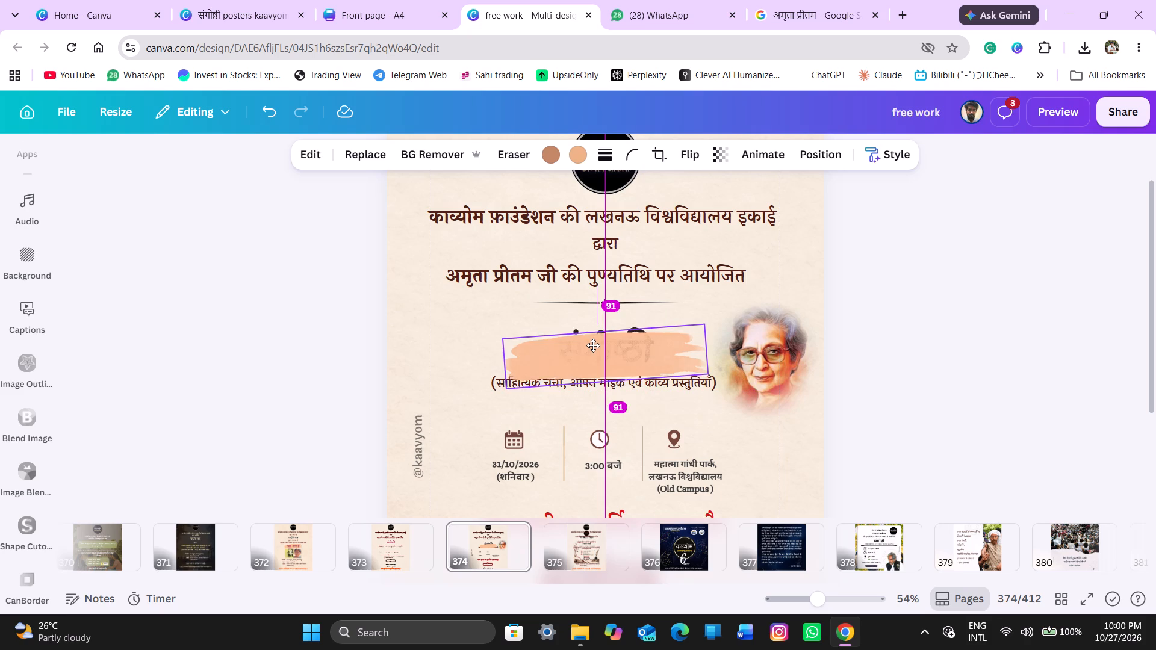
drag(593, 345, 593, 339)
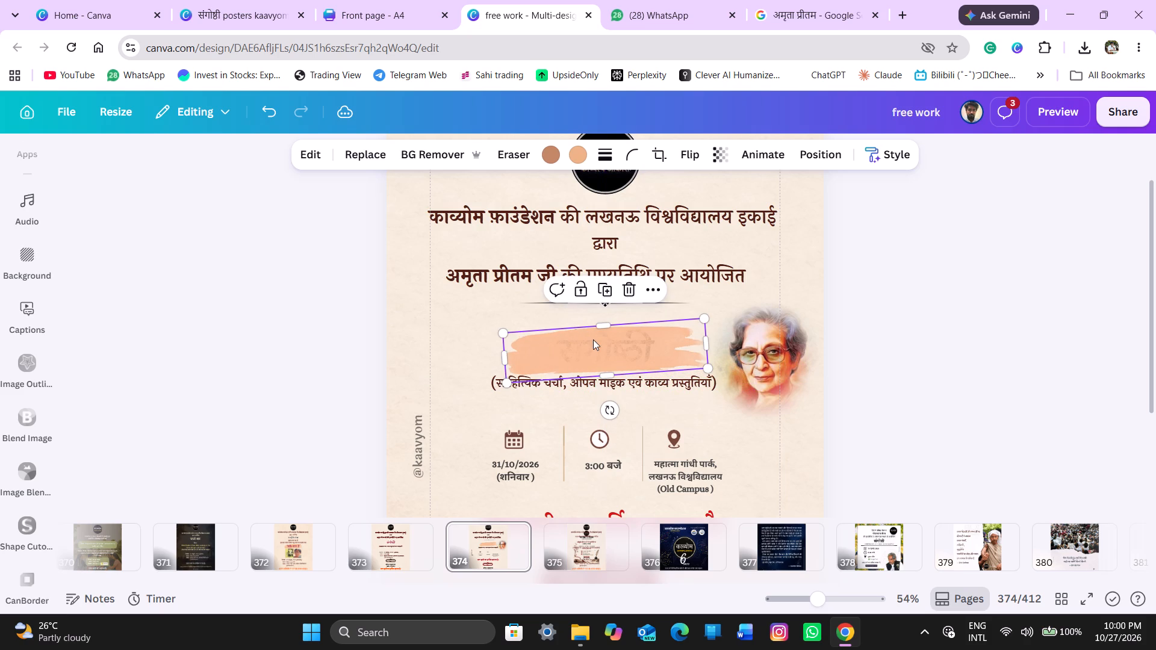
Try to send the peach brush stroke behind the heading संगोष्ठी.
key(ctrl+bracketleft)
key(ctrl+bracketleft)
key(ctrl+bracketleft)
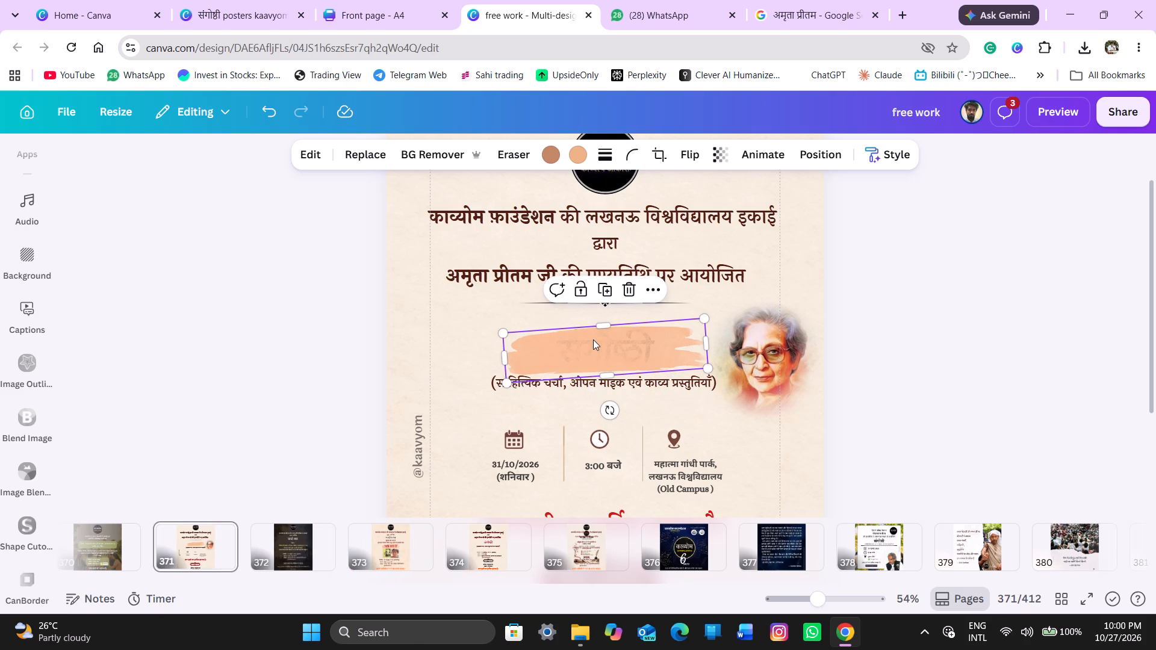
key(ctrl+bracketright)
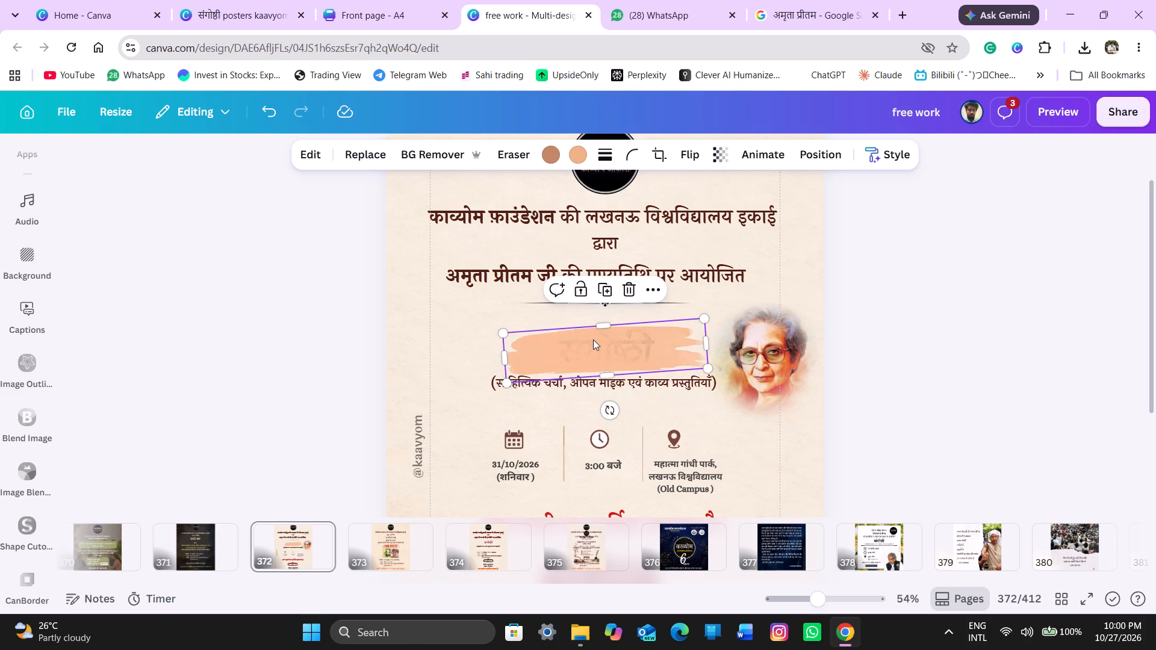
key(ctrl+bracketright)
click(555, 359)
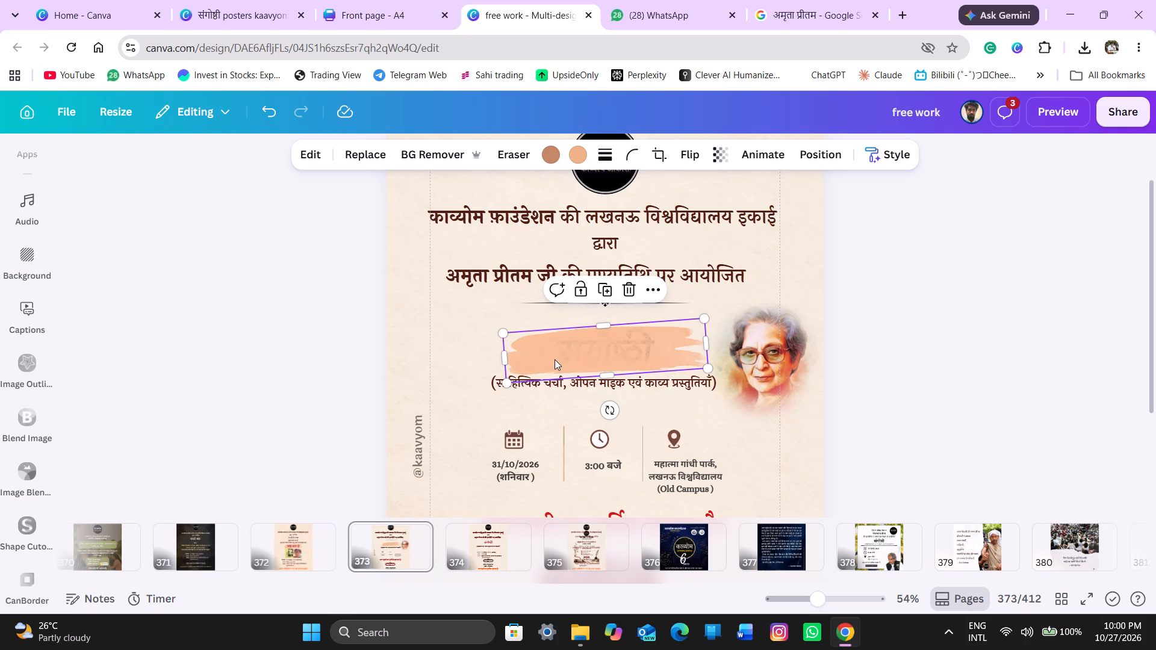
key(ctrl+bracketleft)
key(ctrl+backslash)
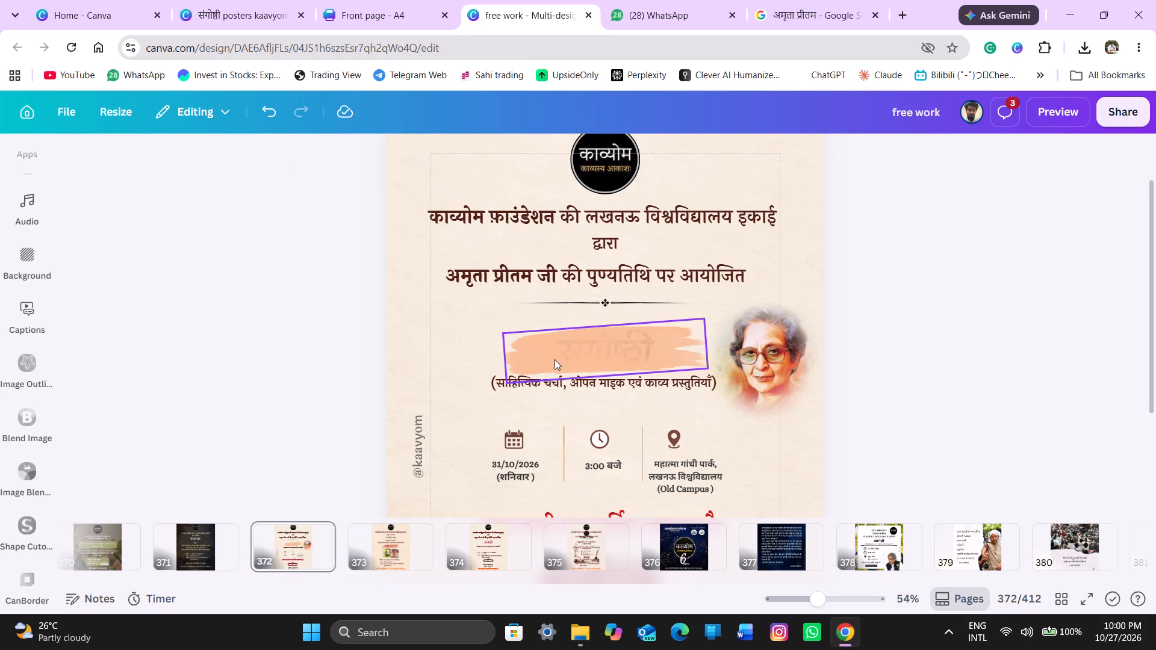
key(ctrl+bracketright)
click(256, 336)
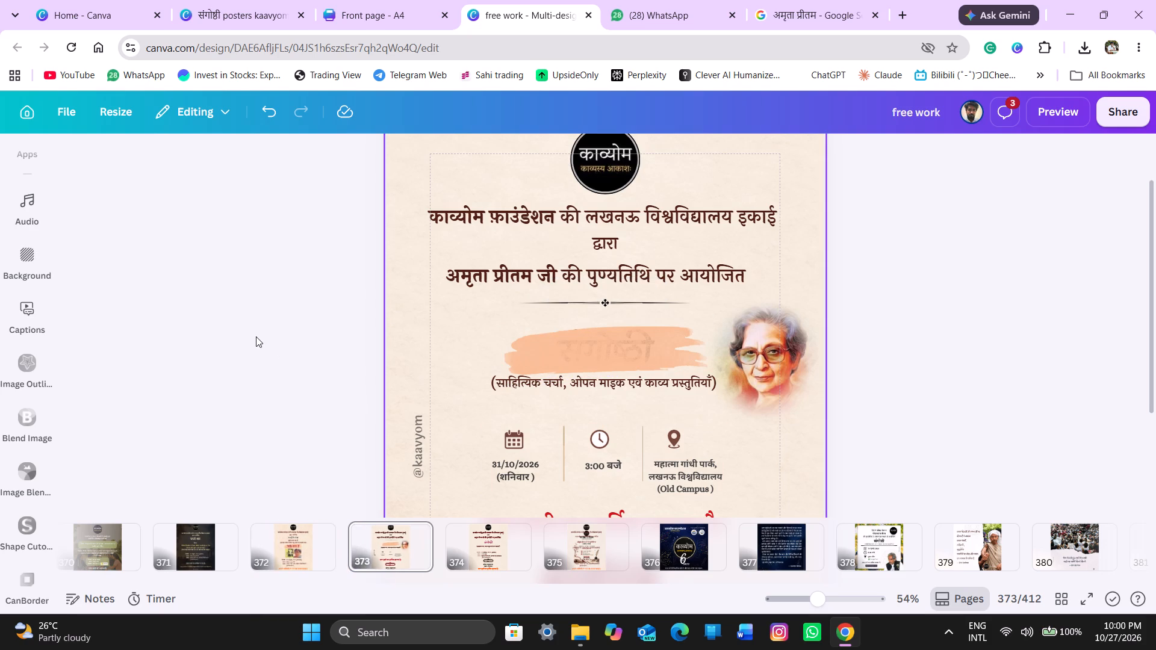
Send the peach brush stroke backward three levels so it sits behind the heading संगोष्ठी.
click(561, 364)
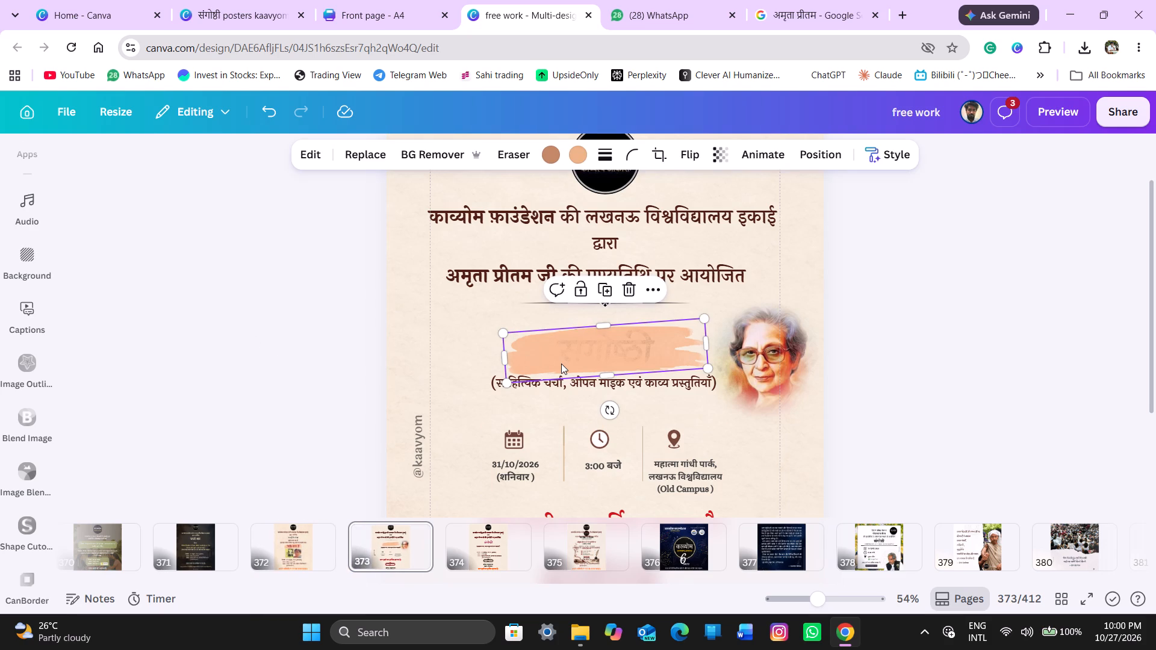
key(ctrl+bracketleft)
key(ctrl+bracketleft)
key(ctrl+bracketleft)
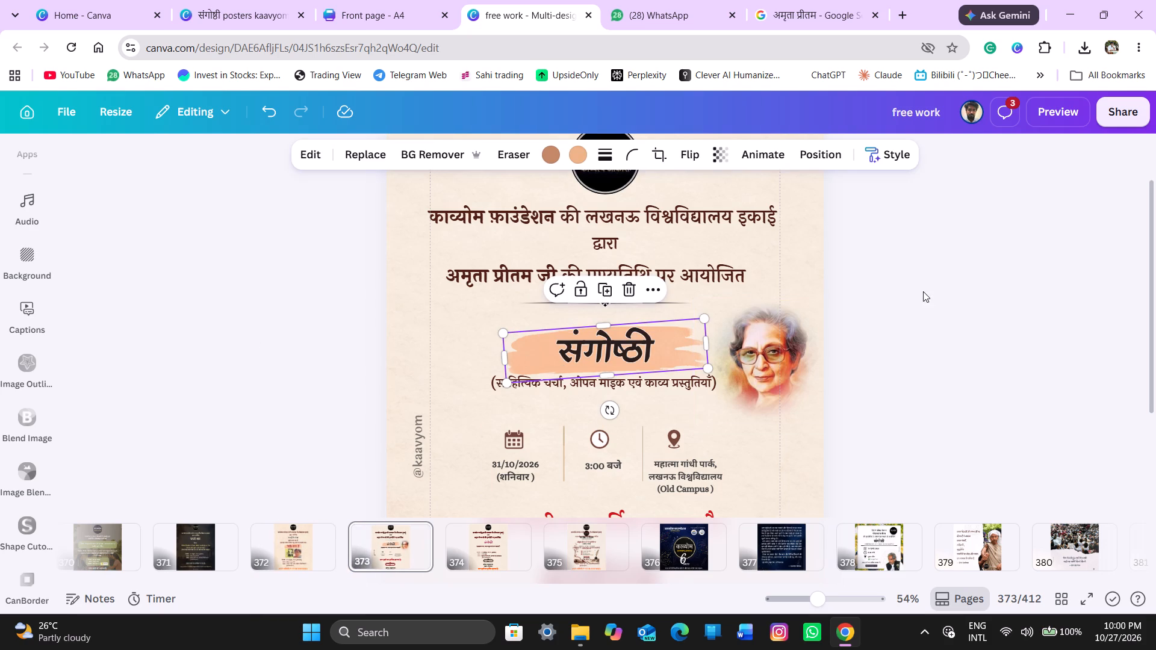
click(940, 293)
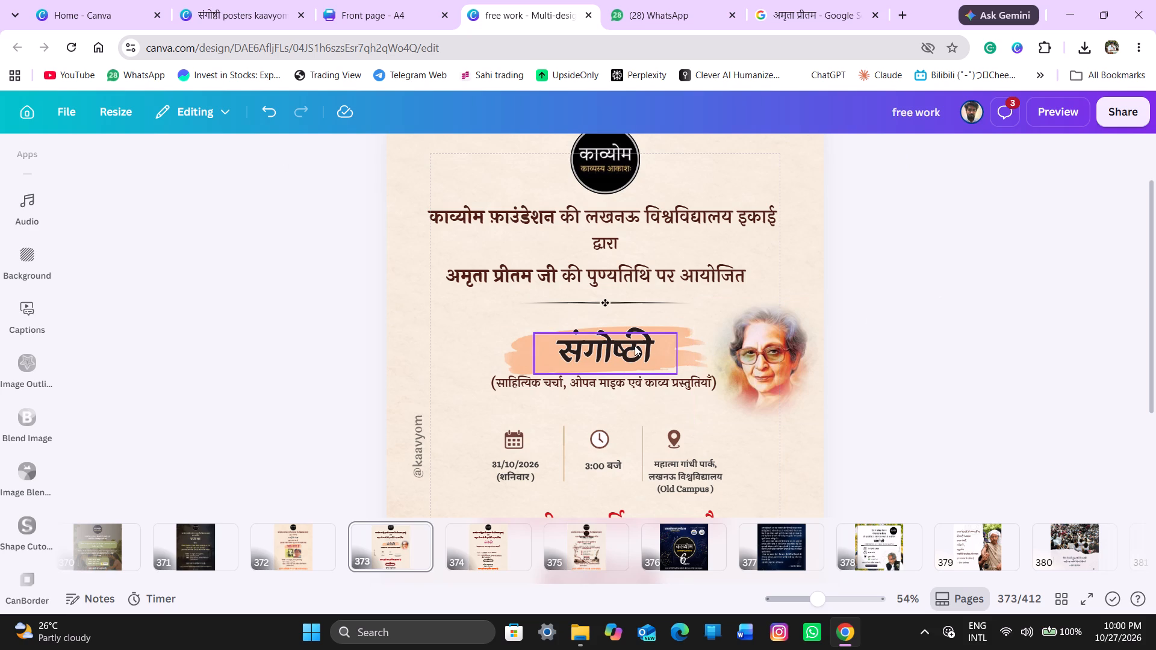
Shrink the brush stroke behind the heading proportionally to about 447 by 111.
click(515, 351)
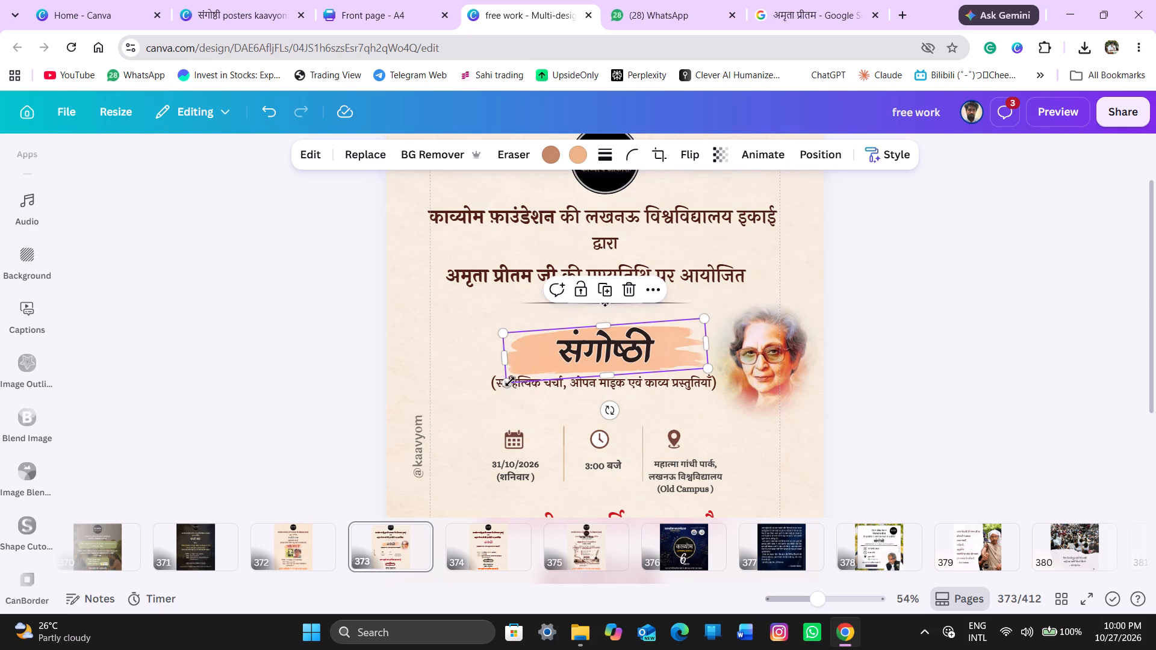
drag(507, 382, 531, 370)
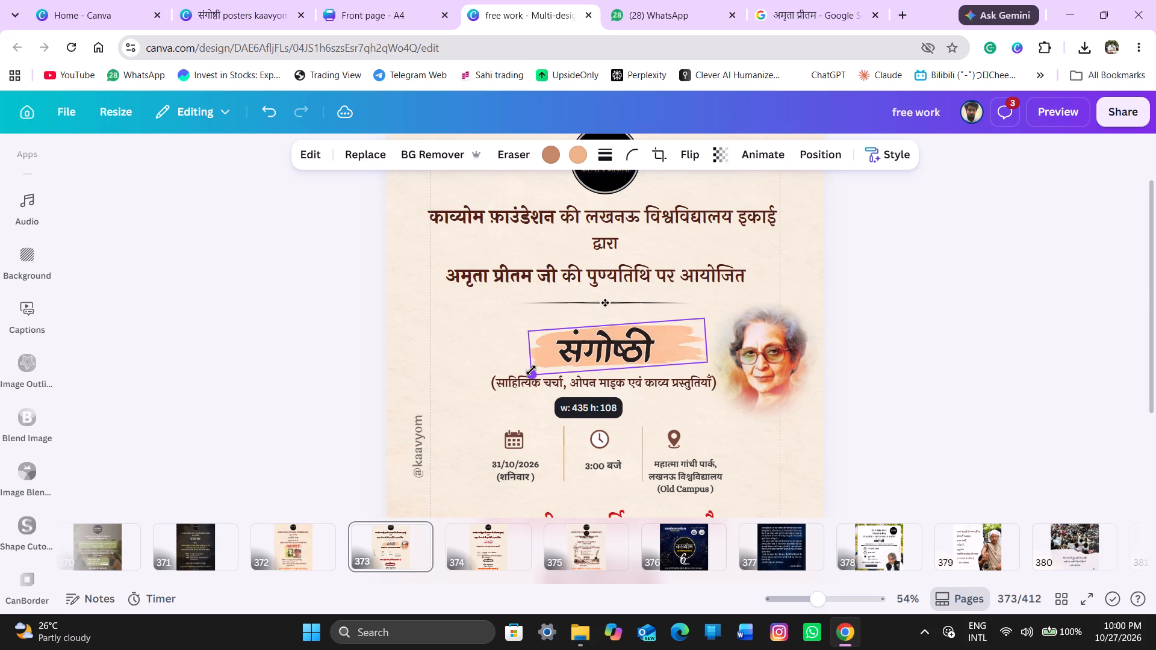
drag(531, 370, 524, 368)
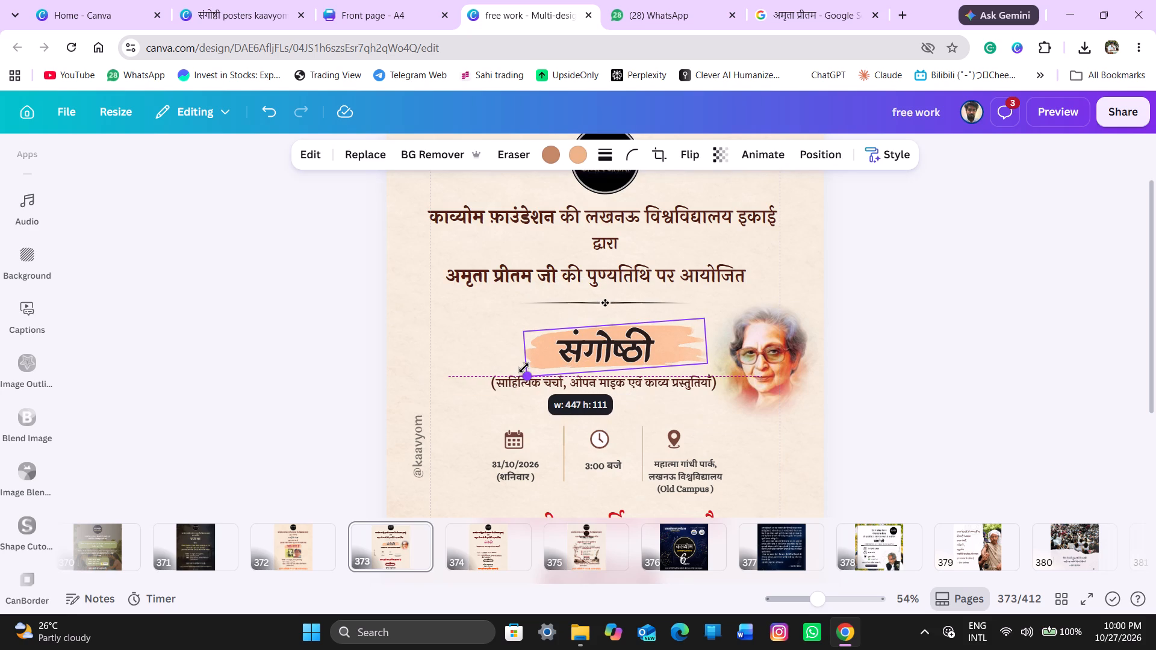
Shrink the peach brush stroke slightly further and centre it behind the heading संगोष्ठी.
drag(524, 368, 532, 365)
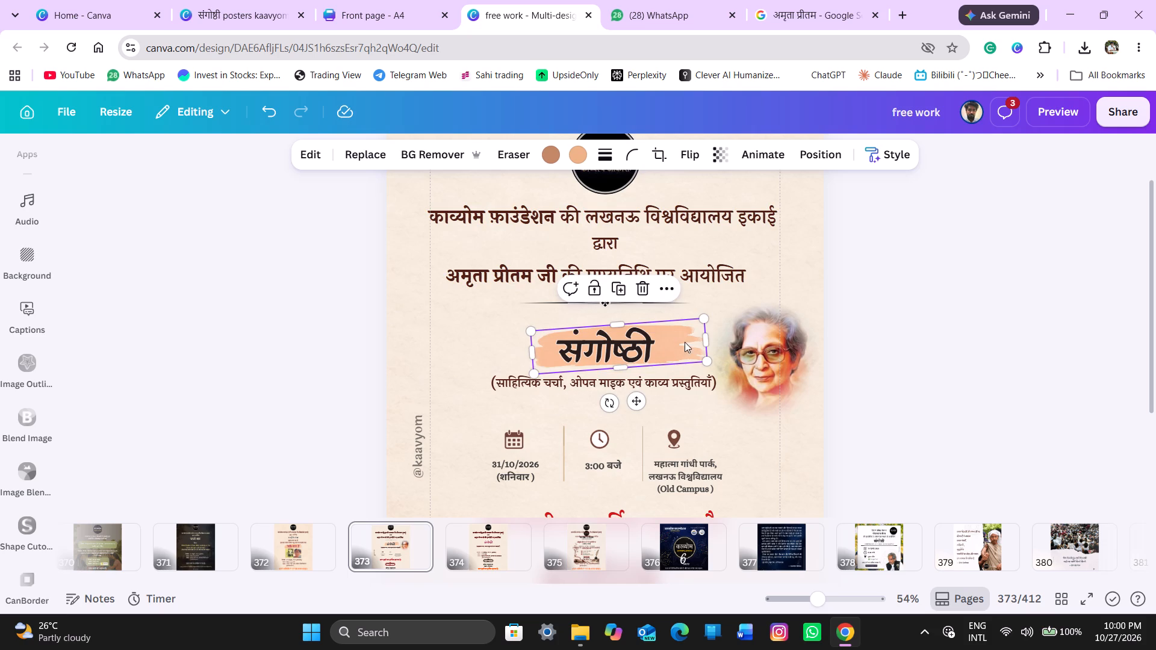
drag(690, 342, 676, 344)
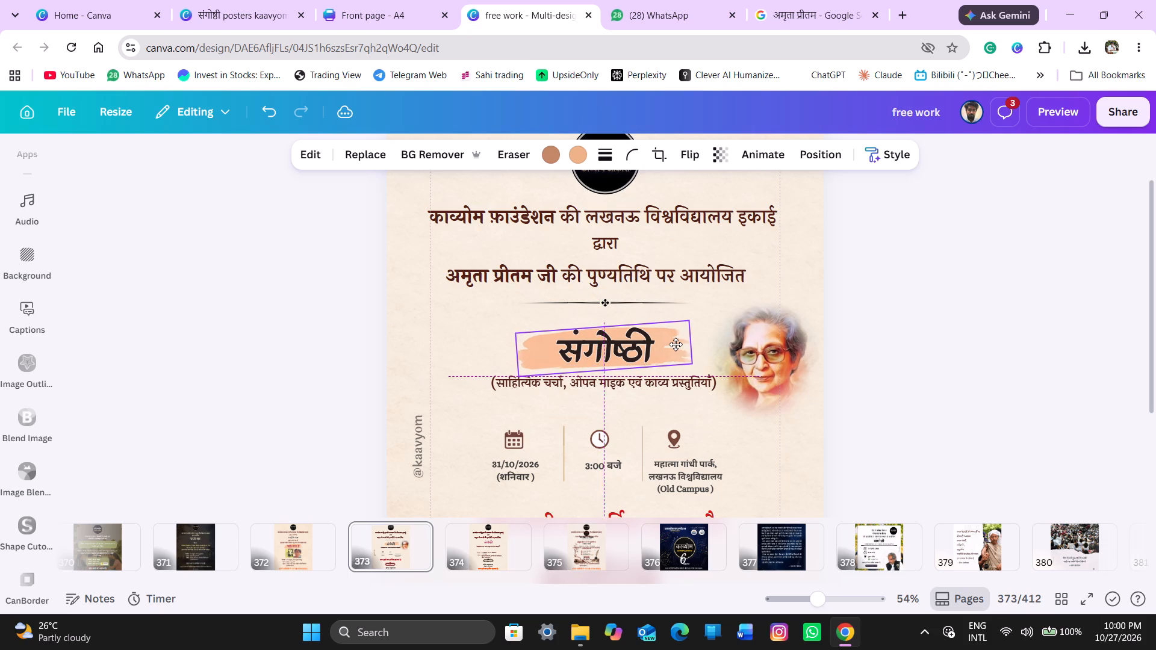
drag(676, 344, 677, 344)
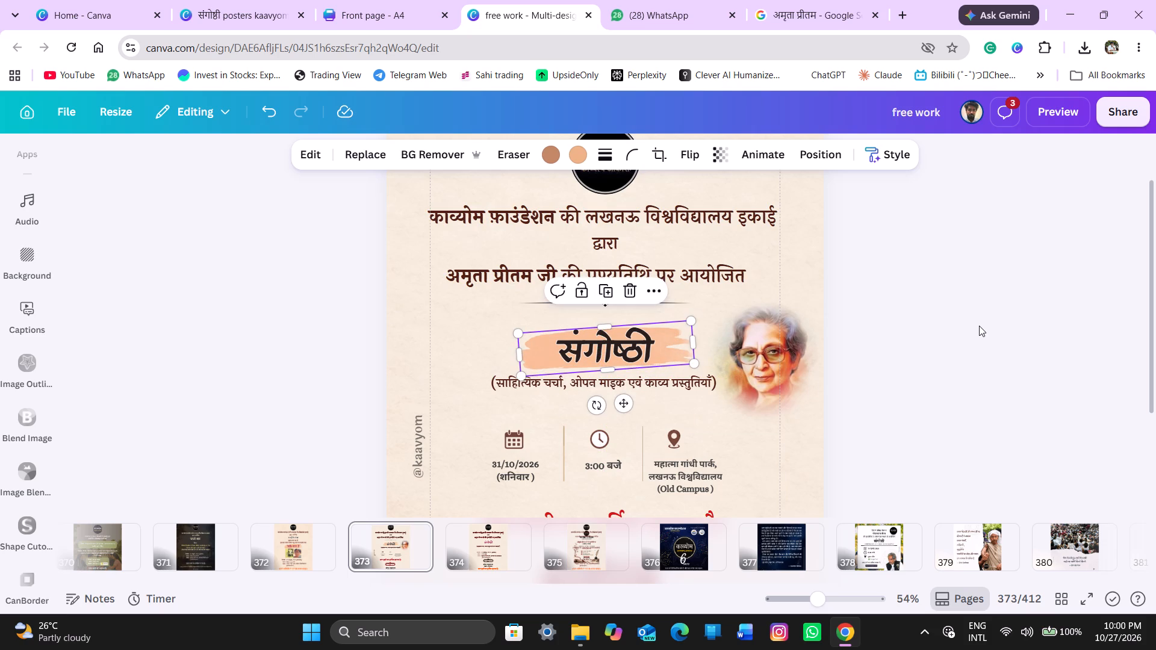
click(979, 326)
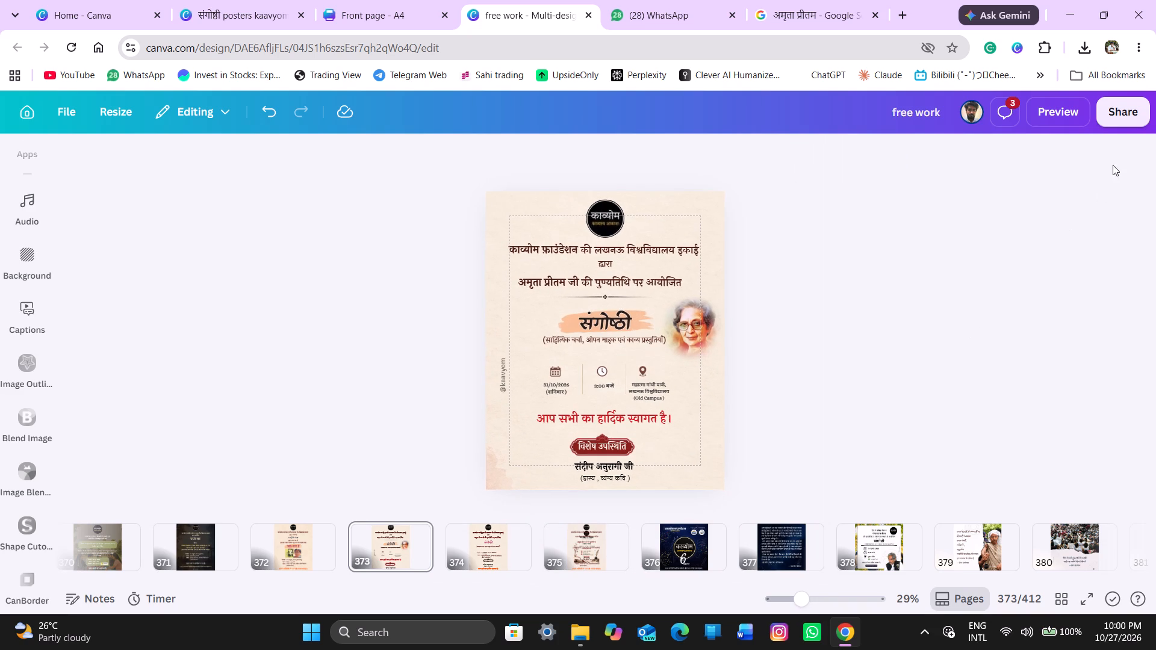
Download only the current page (373) as a JPG at size 2.5 and high quality.
click(1119, 117)
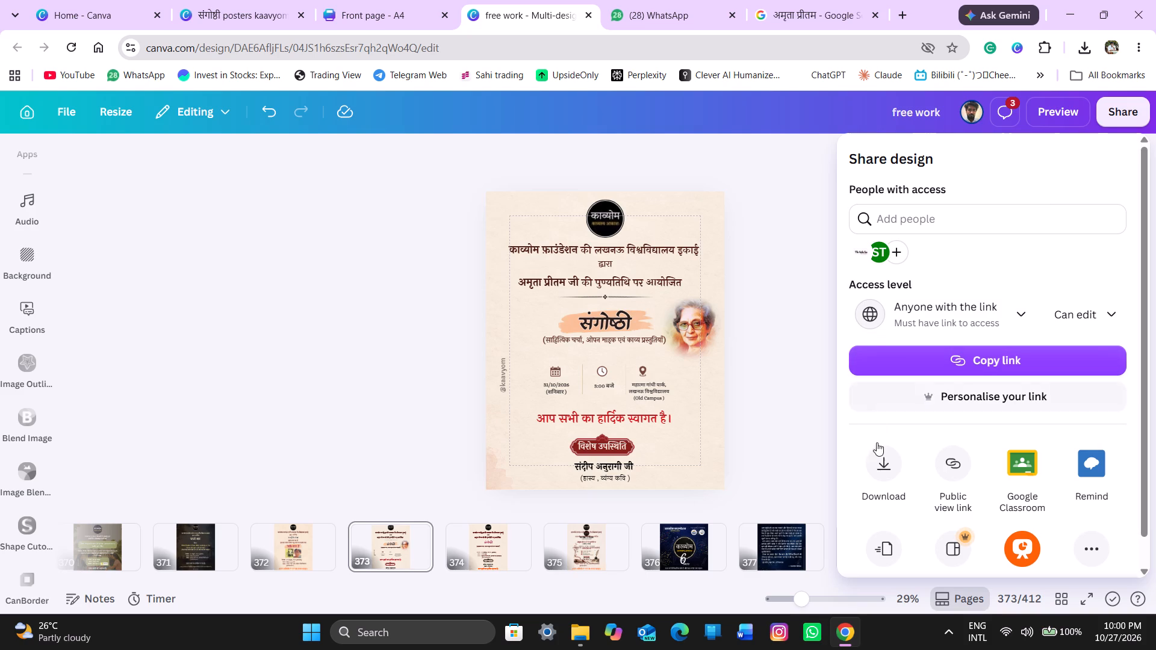
click(875, 462)
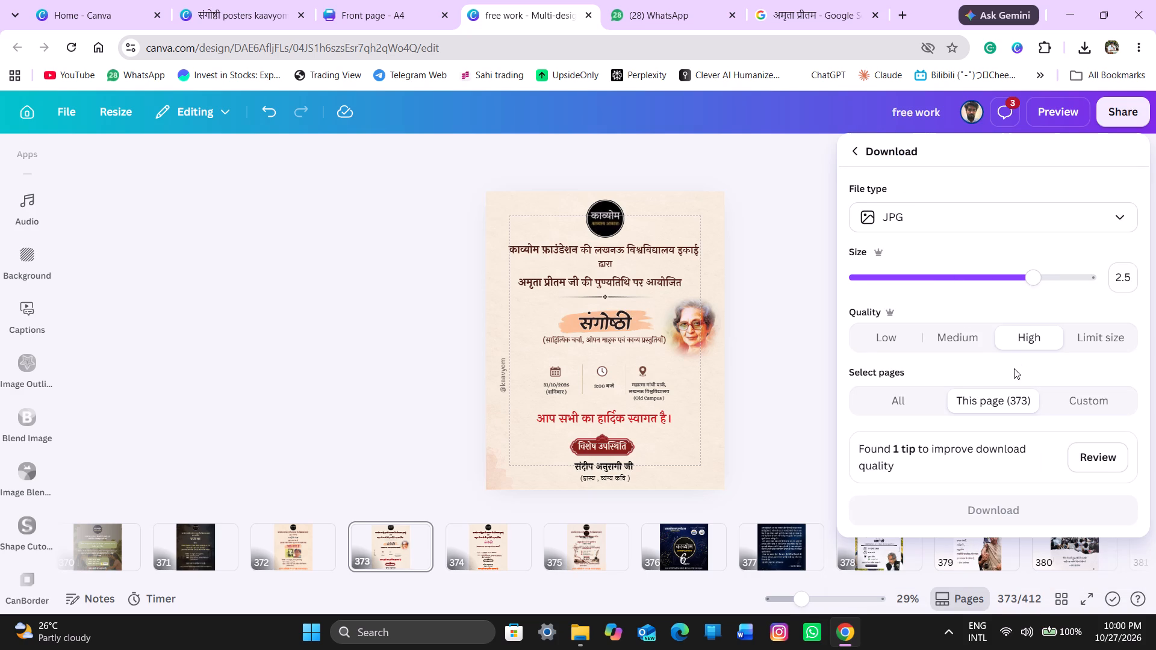
click(959, 505)
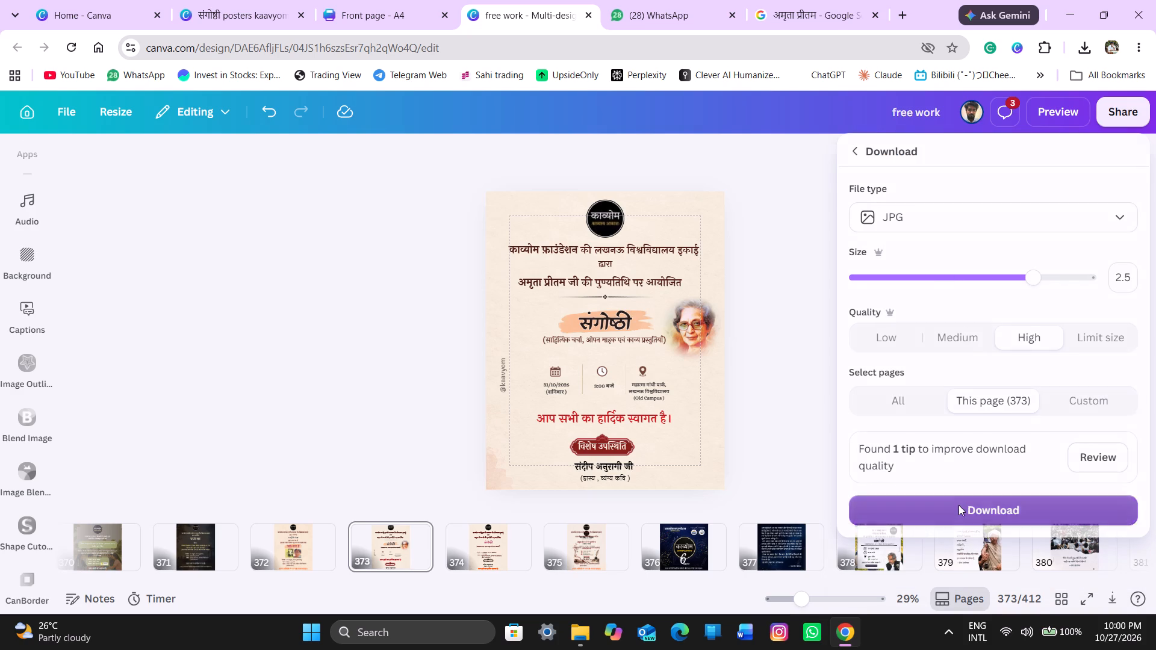